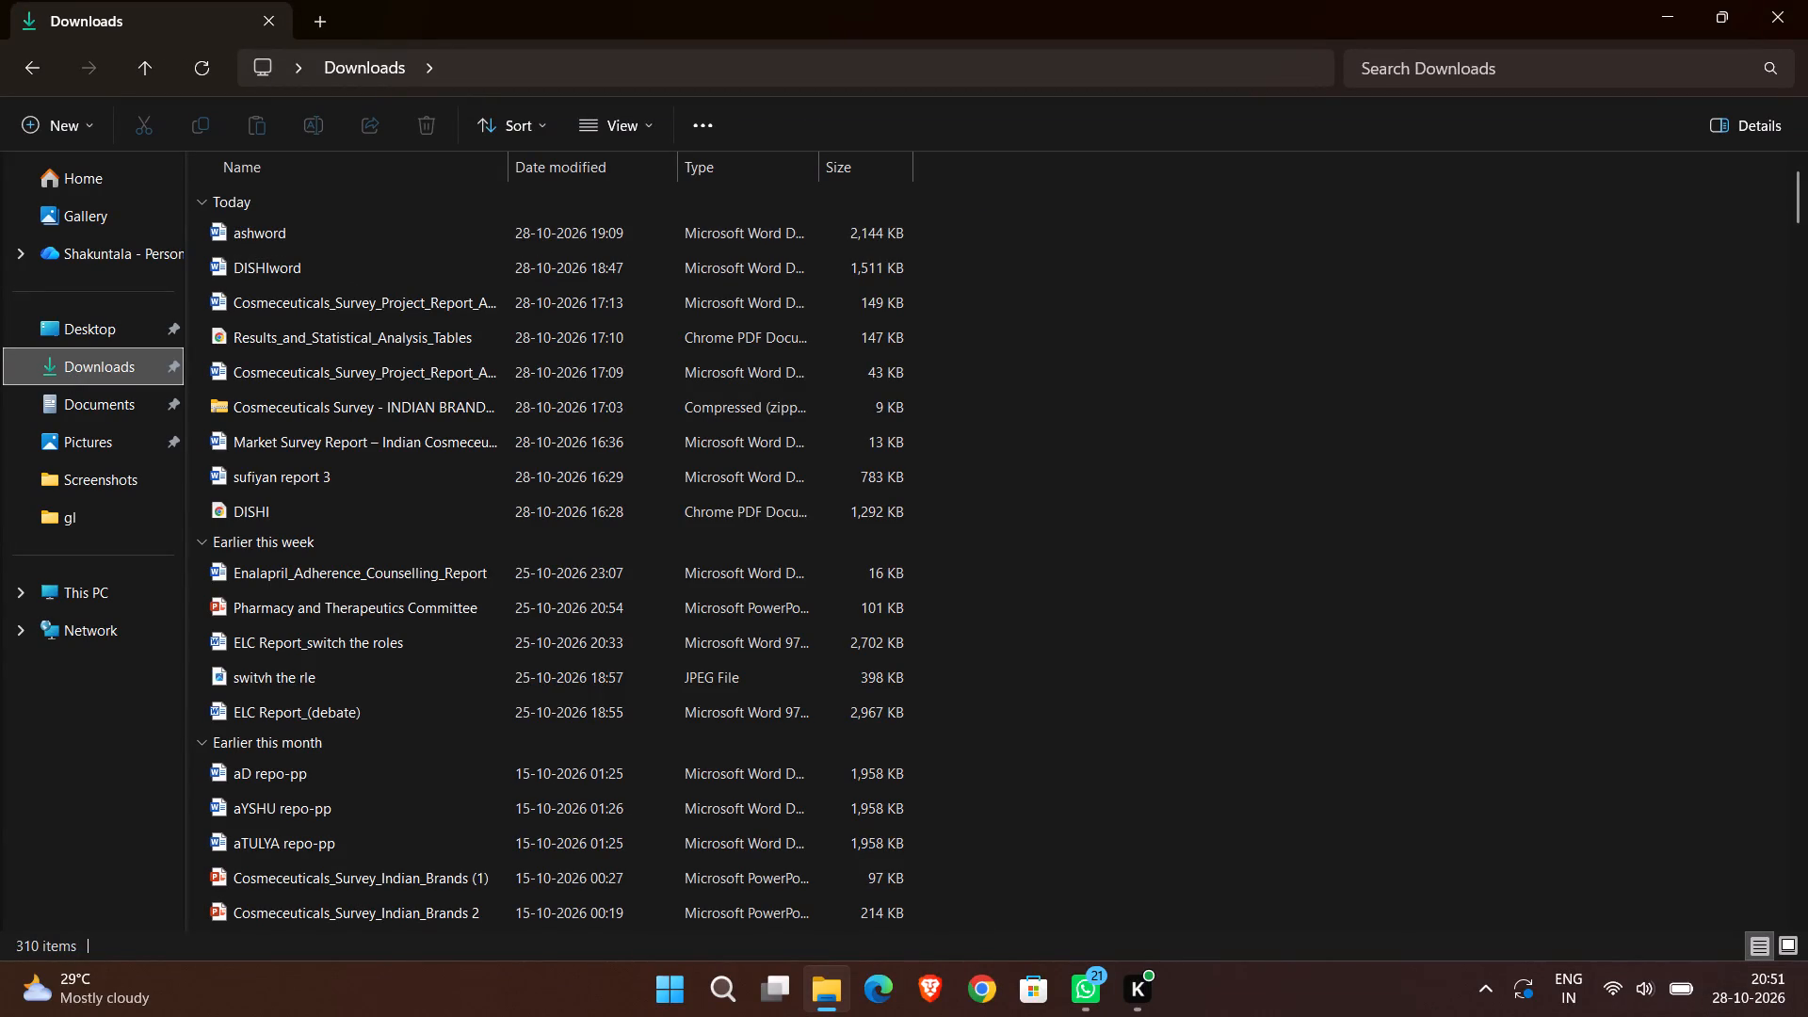
# Switch from the Downloads folder to WhatsApp.
pyautogui.click(1071, 971)
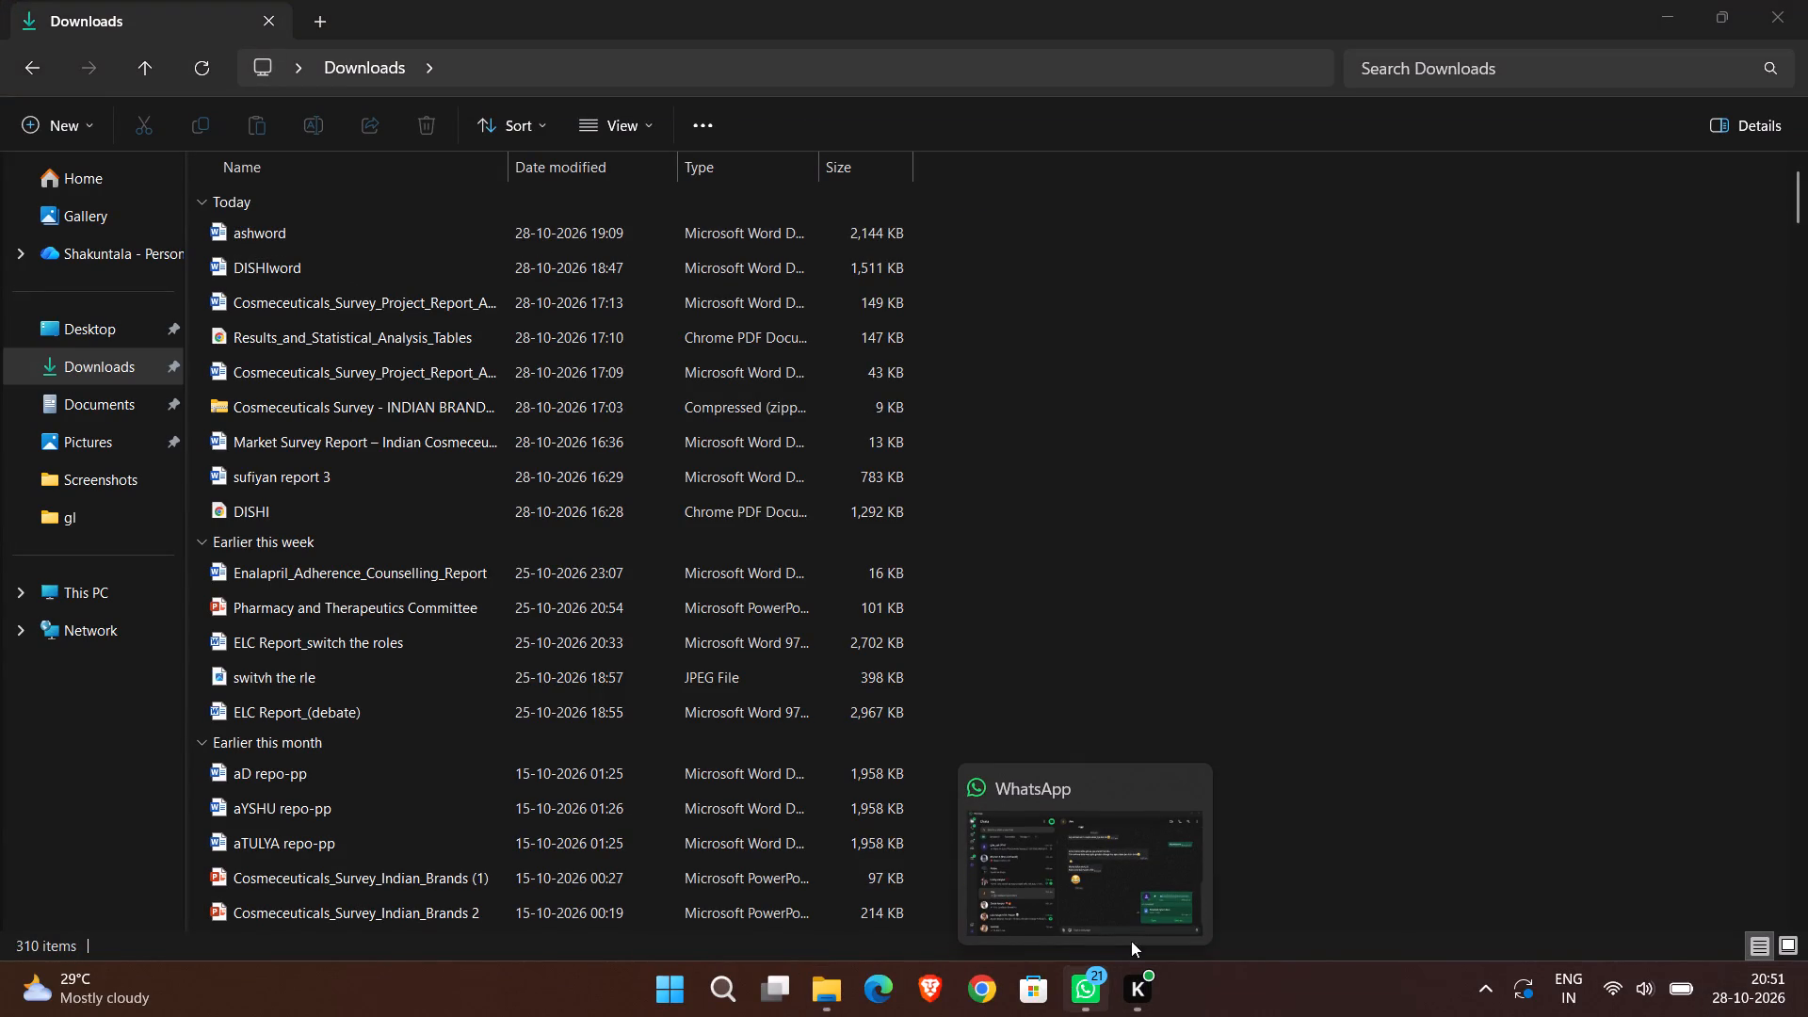
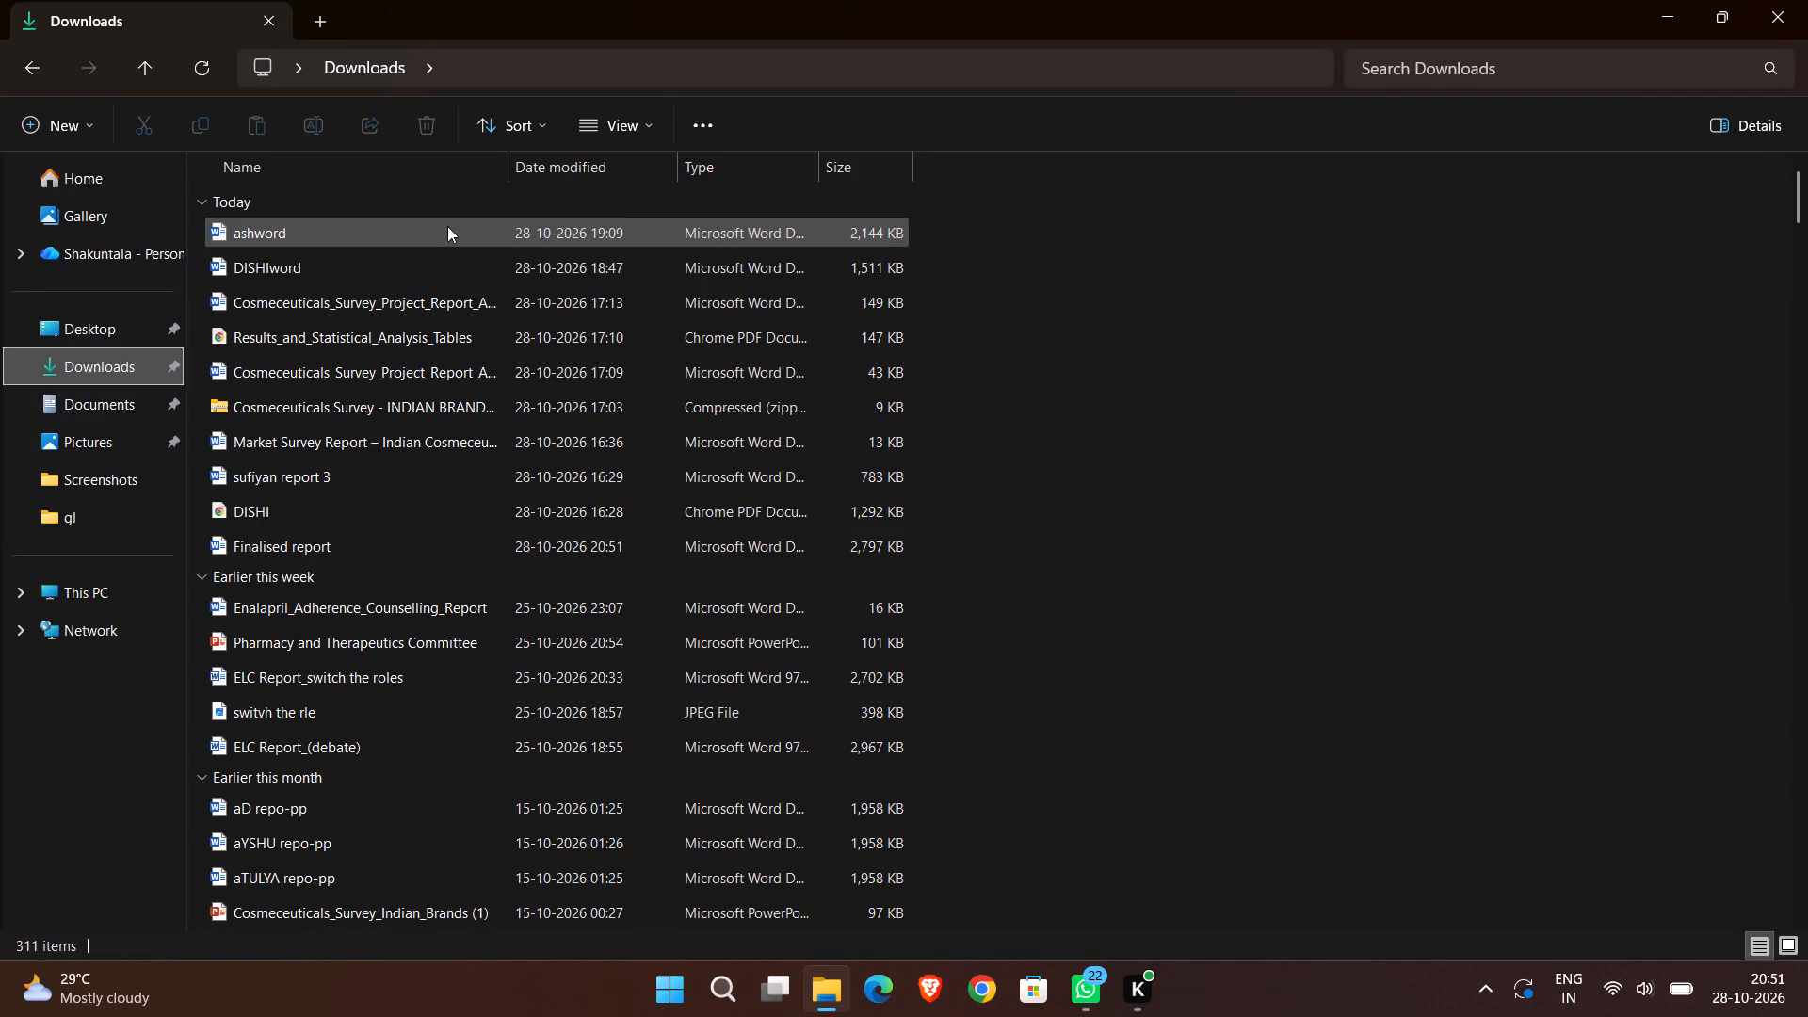
# Open the "Finalised report" document from the Downloads folder in Word, maximize its window and enable editing.
pyautogui.click(112, 371)
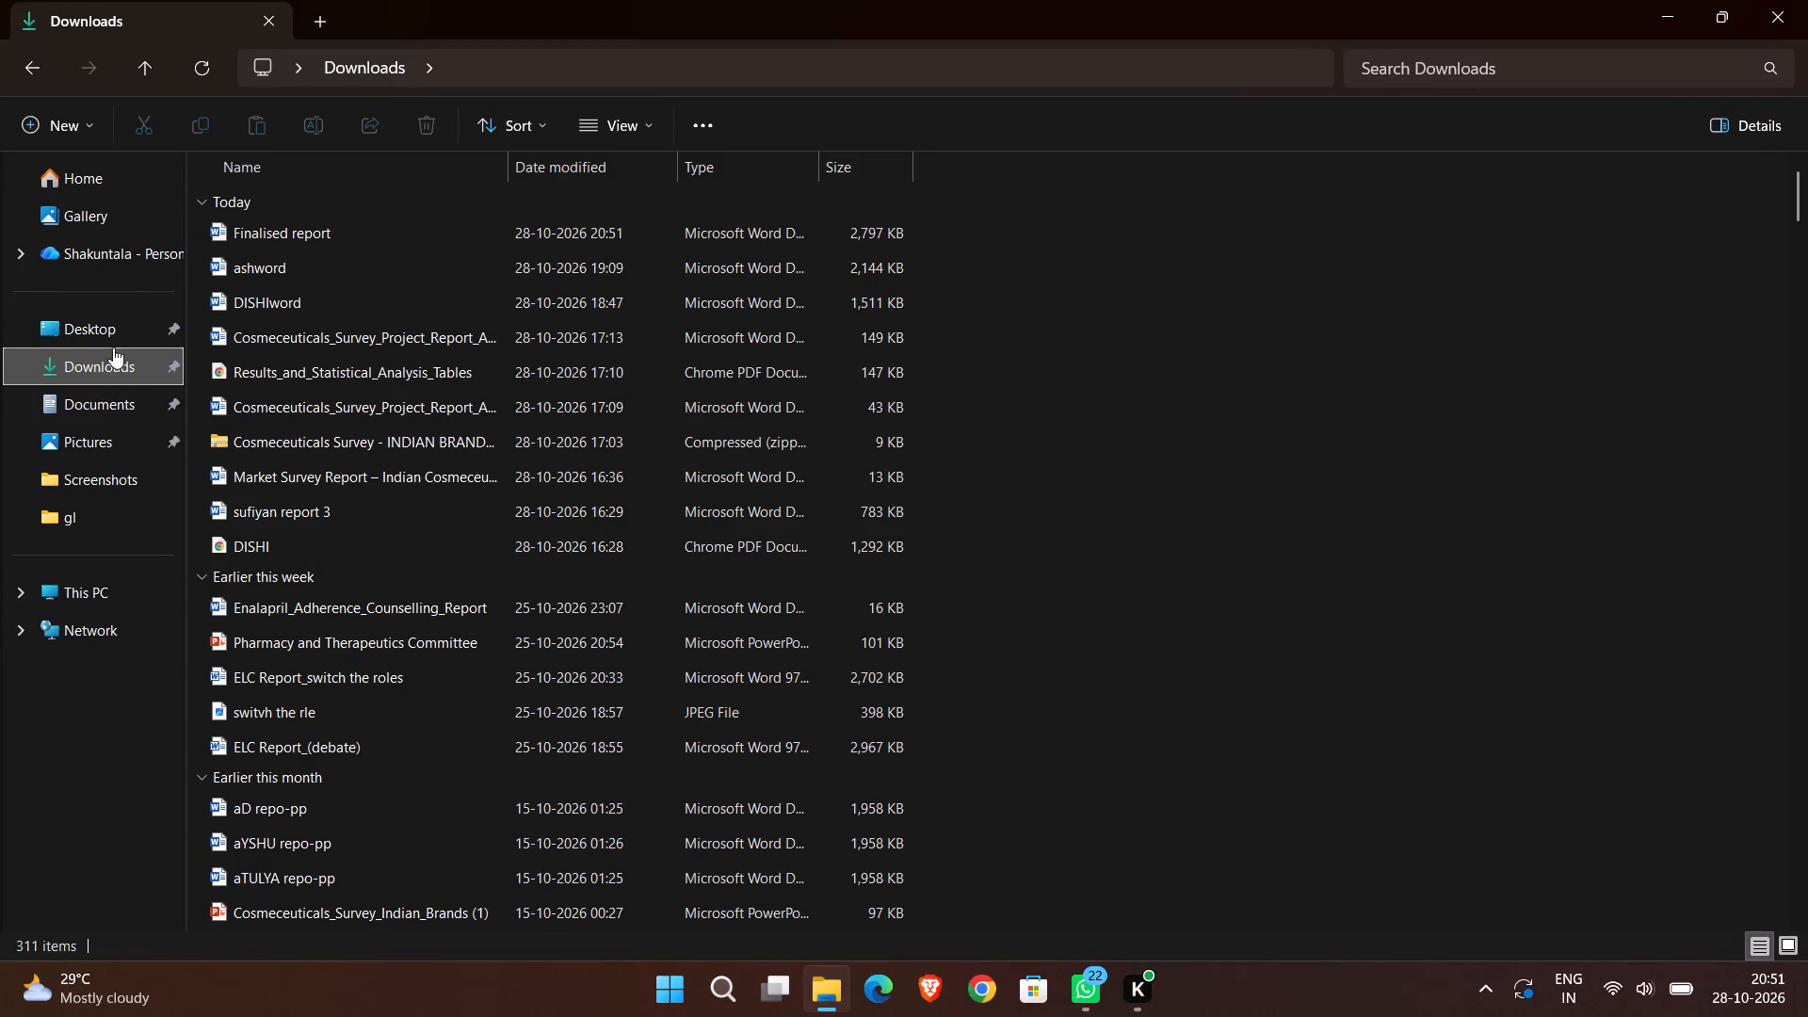
pyautogui.doubleClick(337, 232)
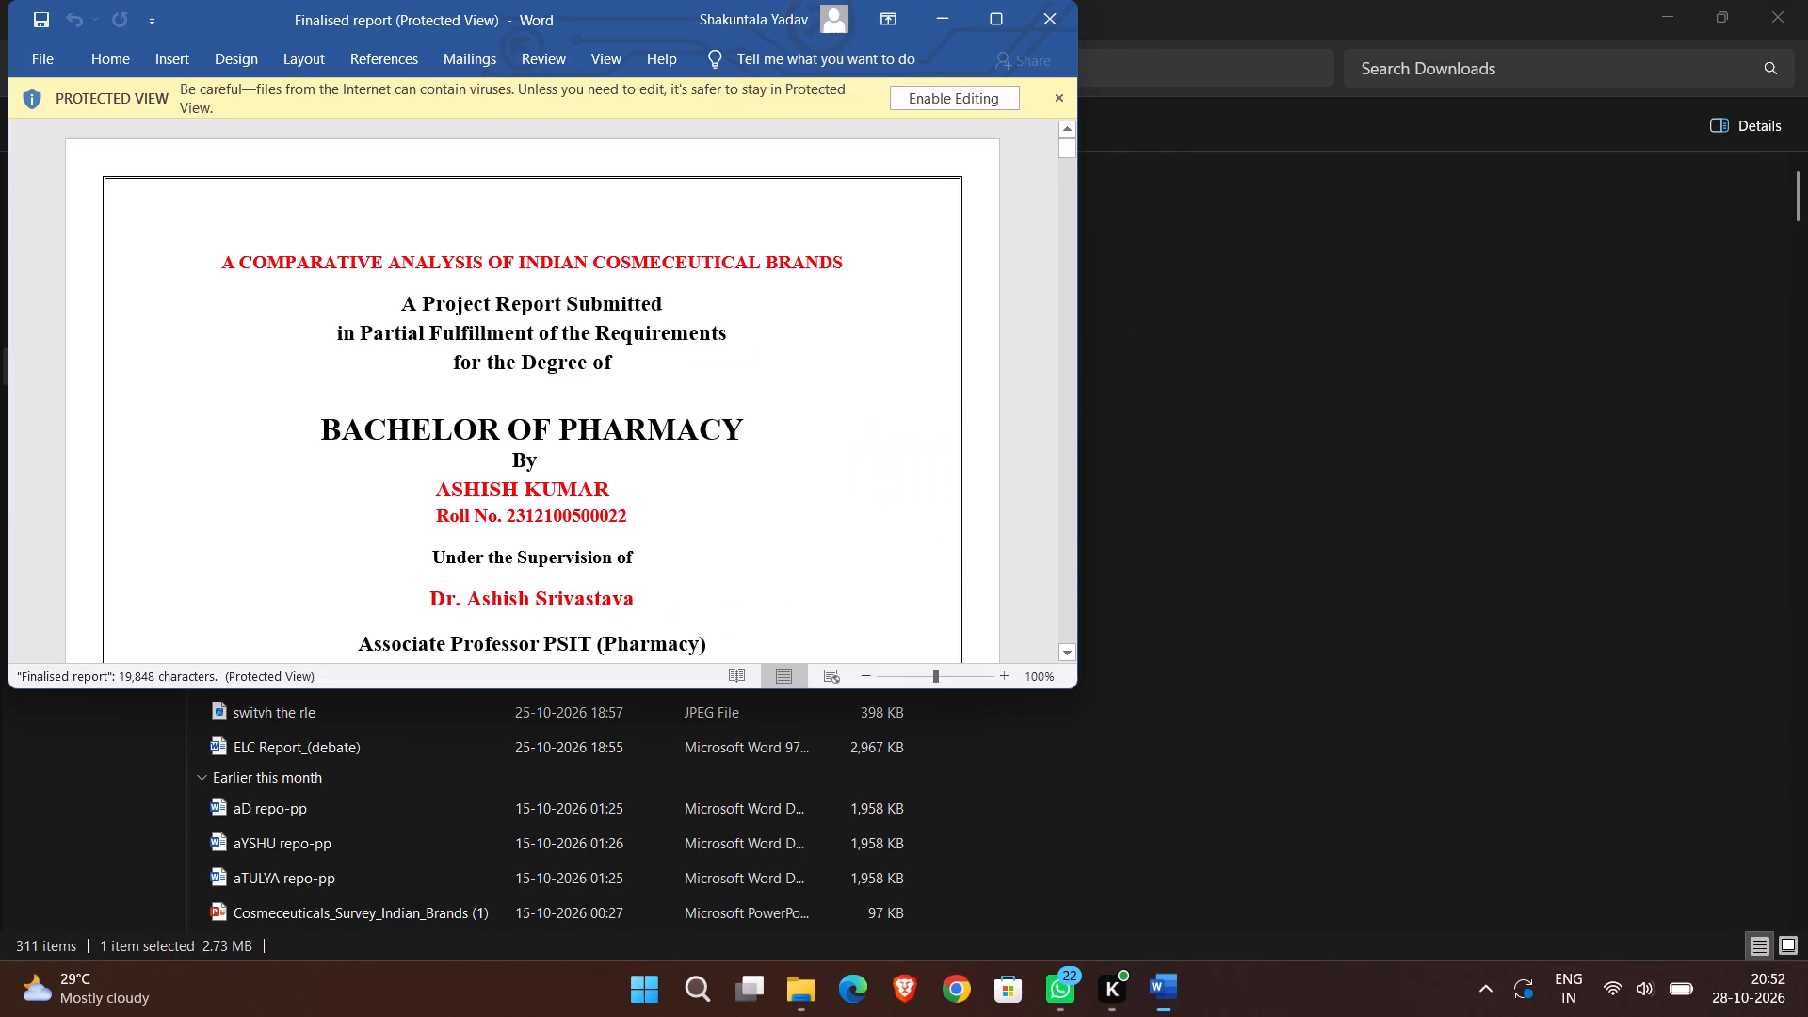
pyautogui.click(996, 0)
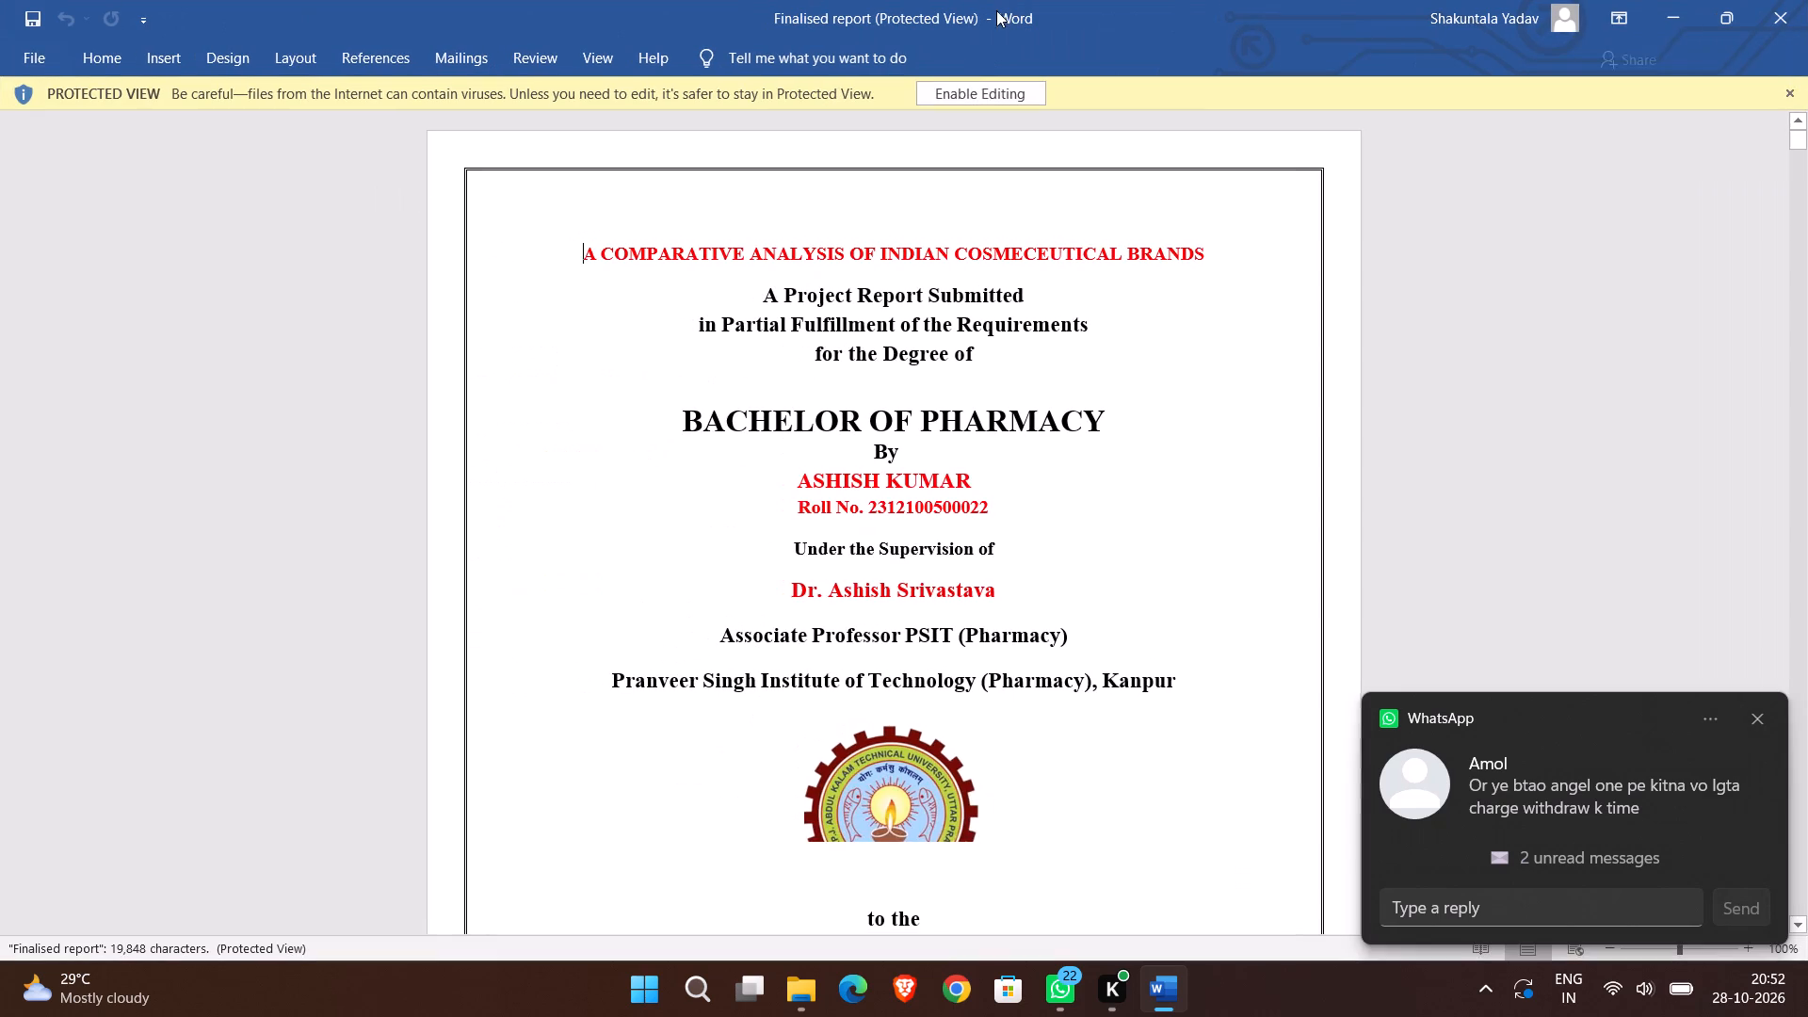
pyautogui.click(990, 98)
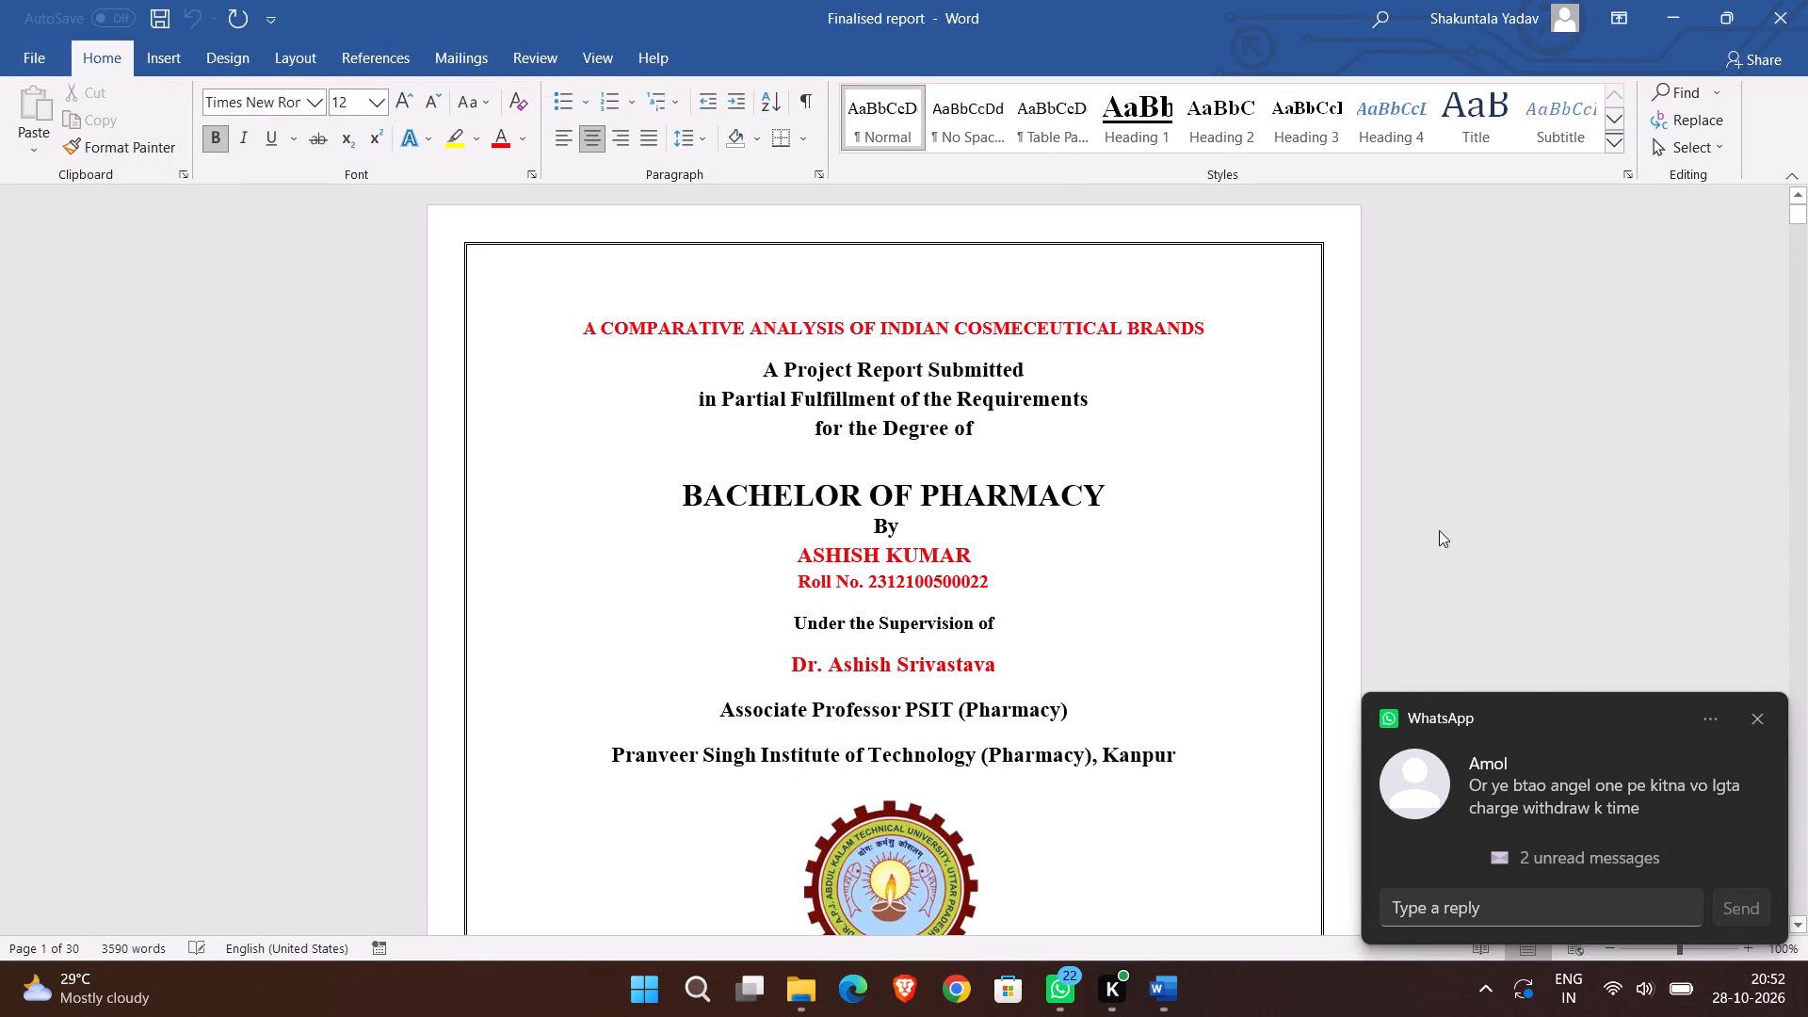
# Look through the report's front matter, from the title page, declaration and certificates to the contents table and introduction.
pyautogui.scroll(-5, 1108, 660)
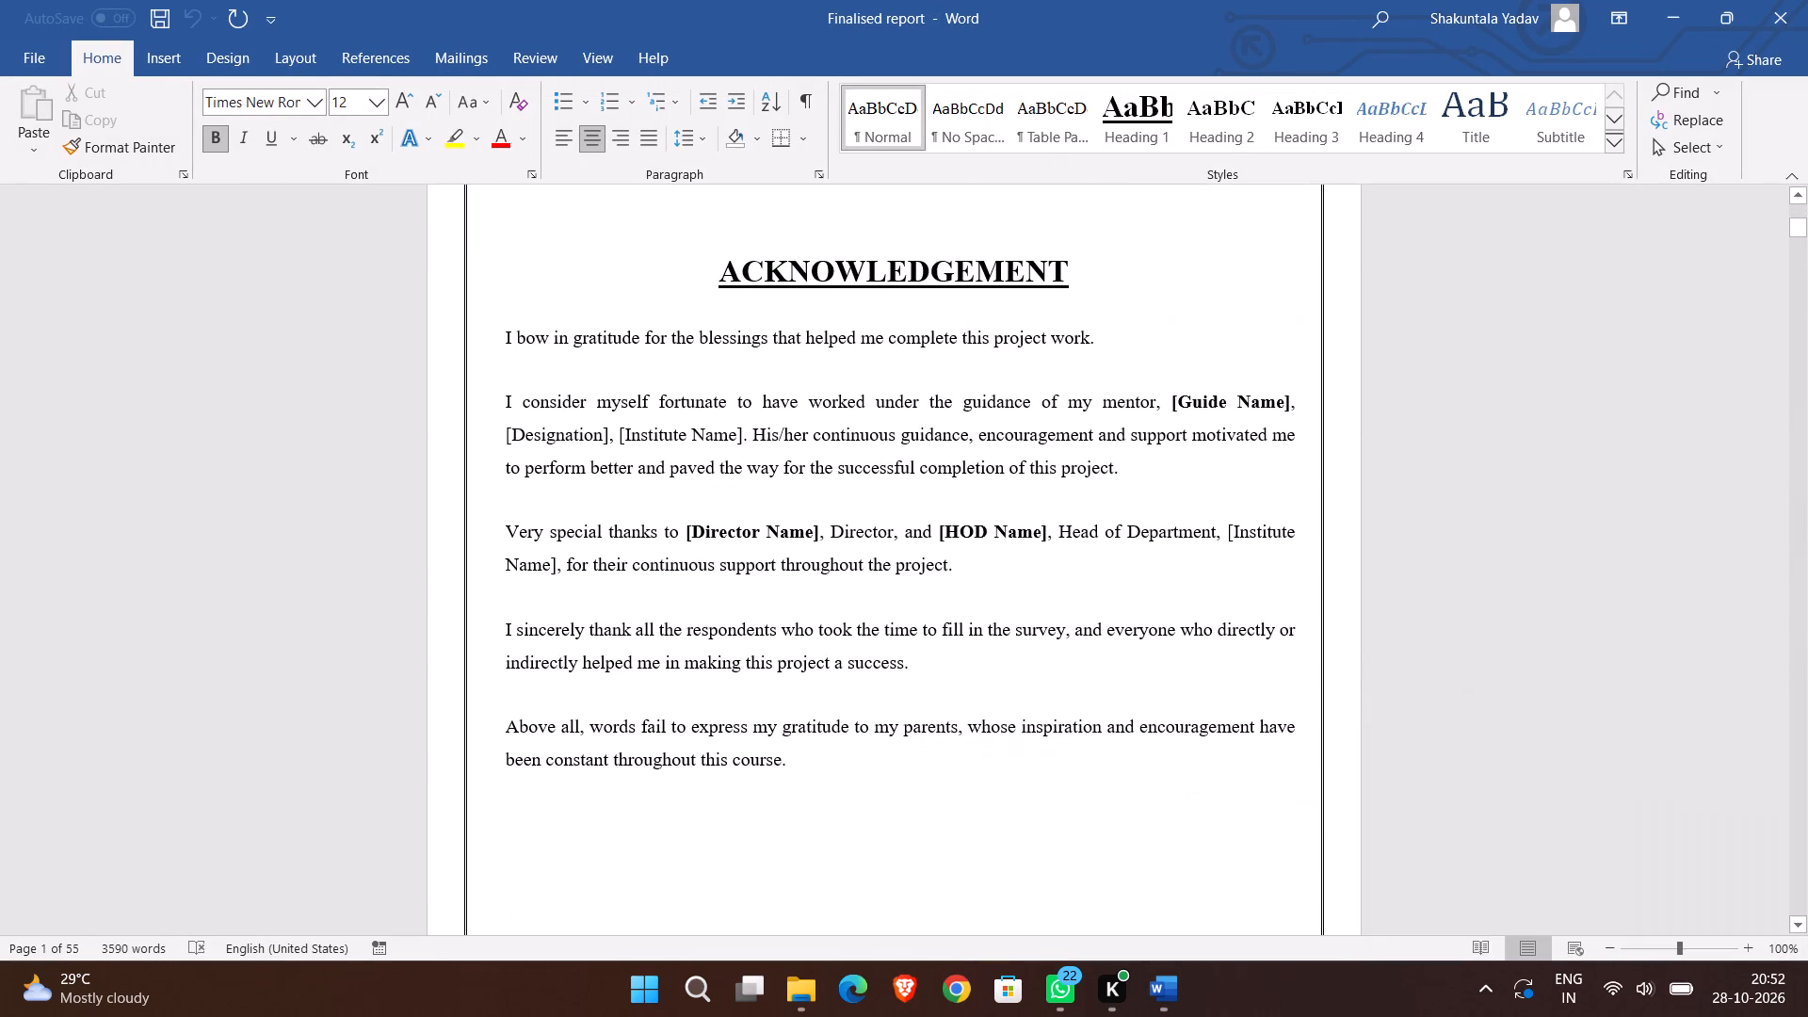
pyautogui.scroll(-1, 1108, 660)
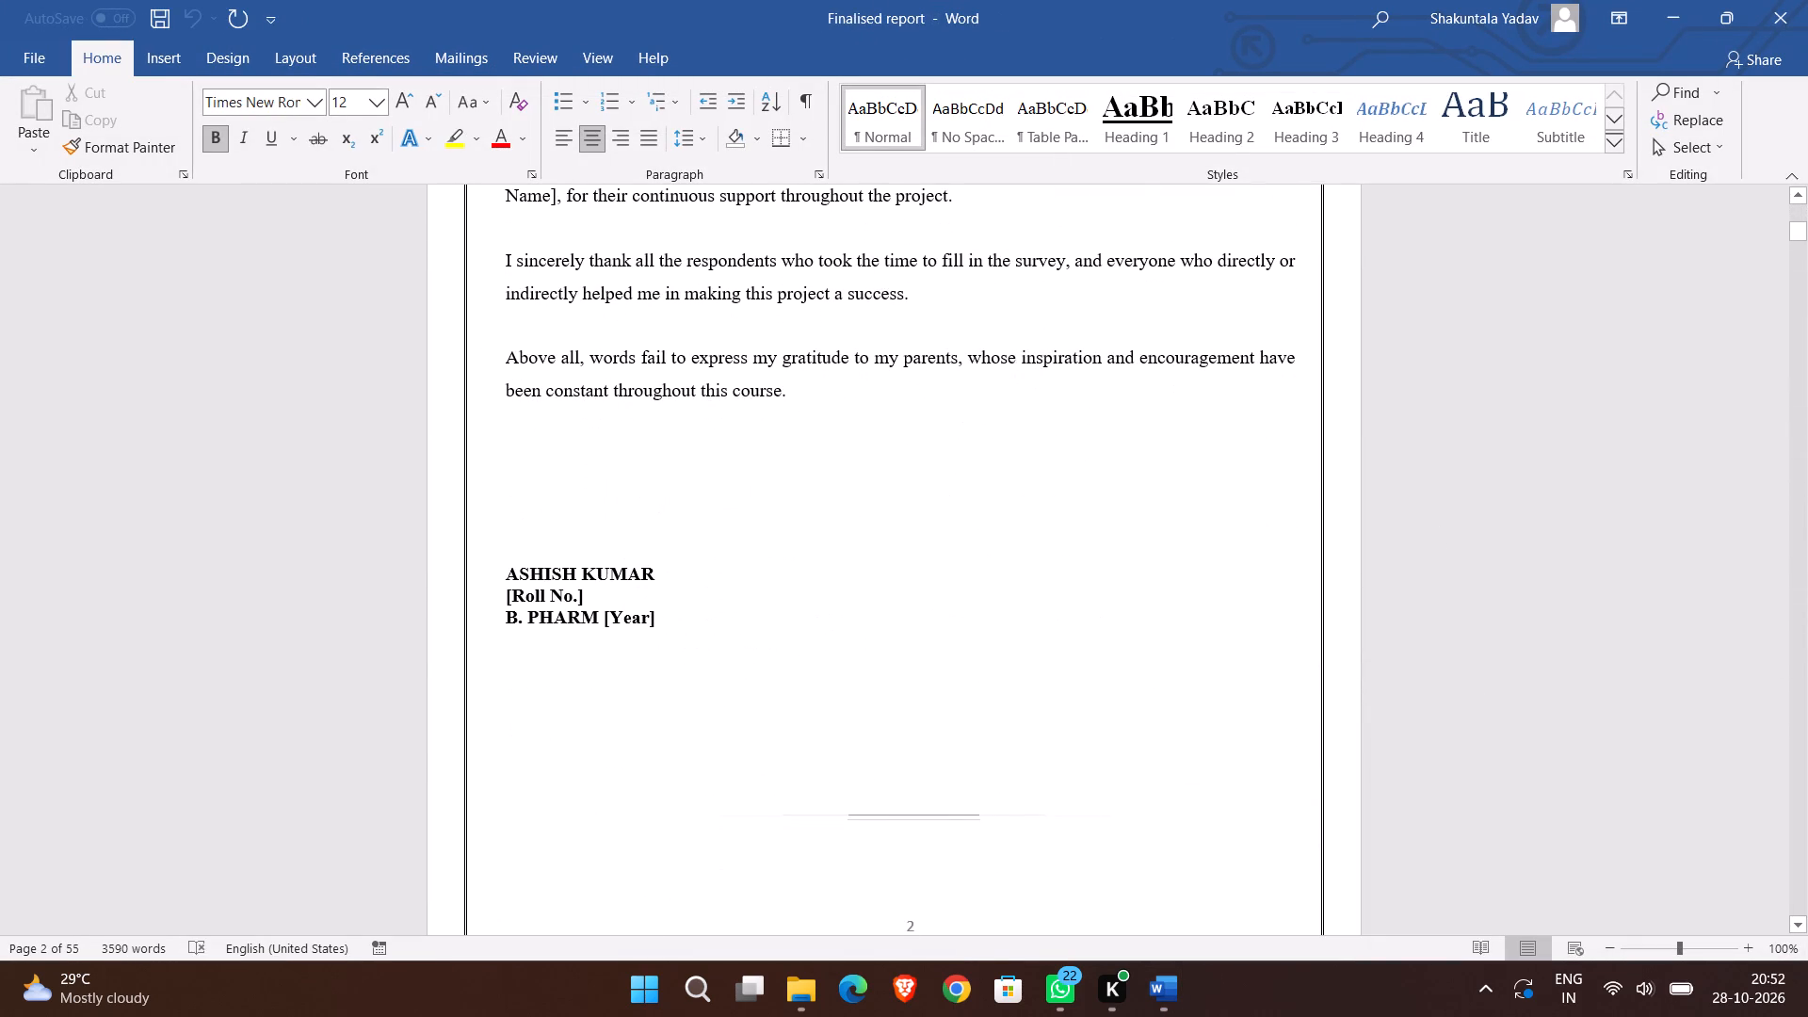
pyautogui.scroll(-3, 1108, 660)
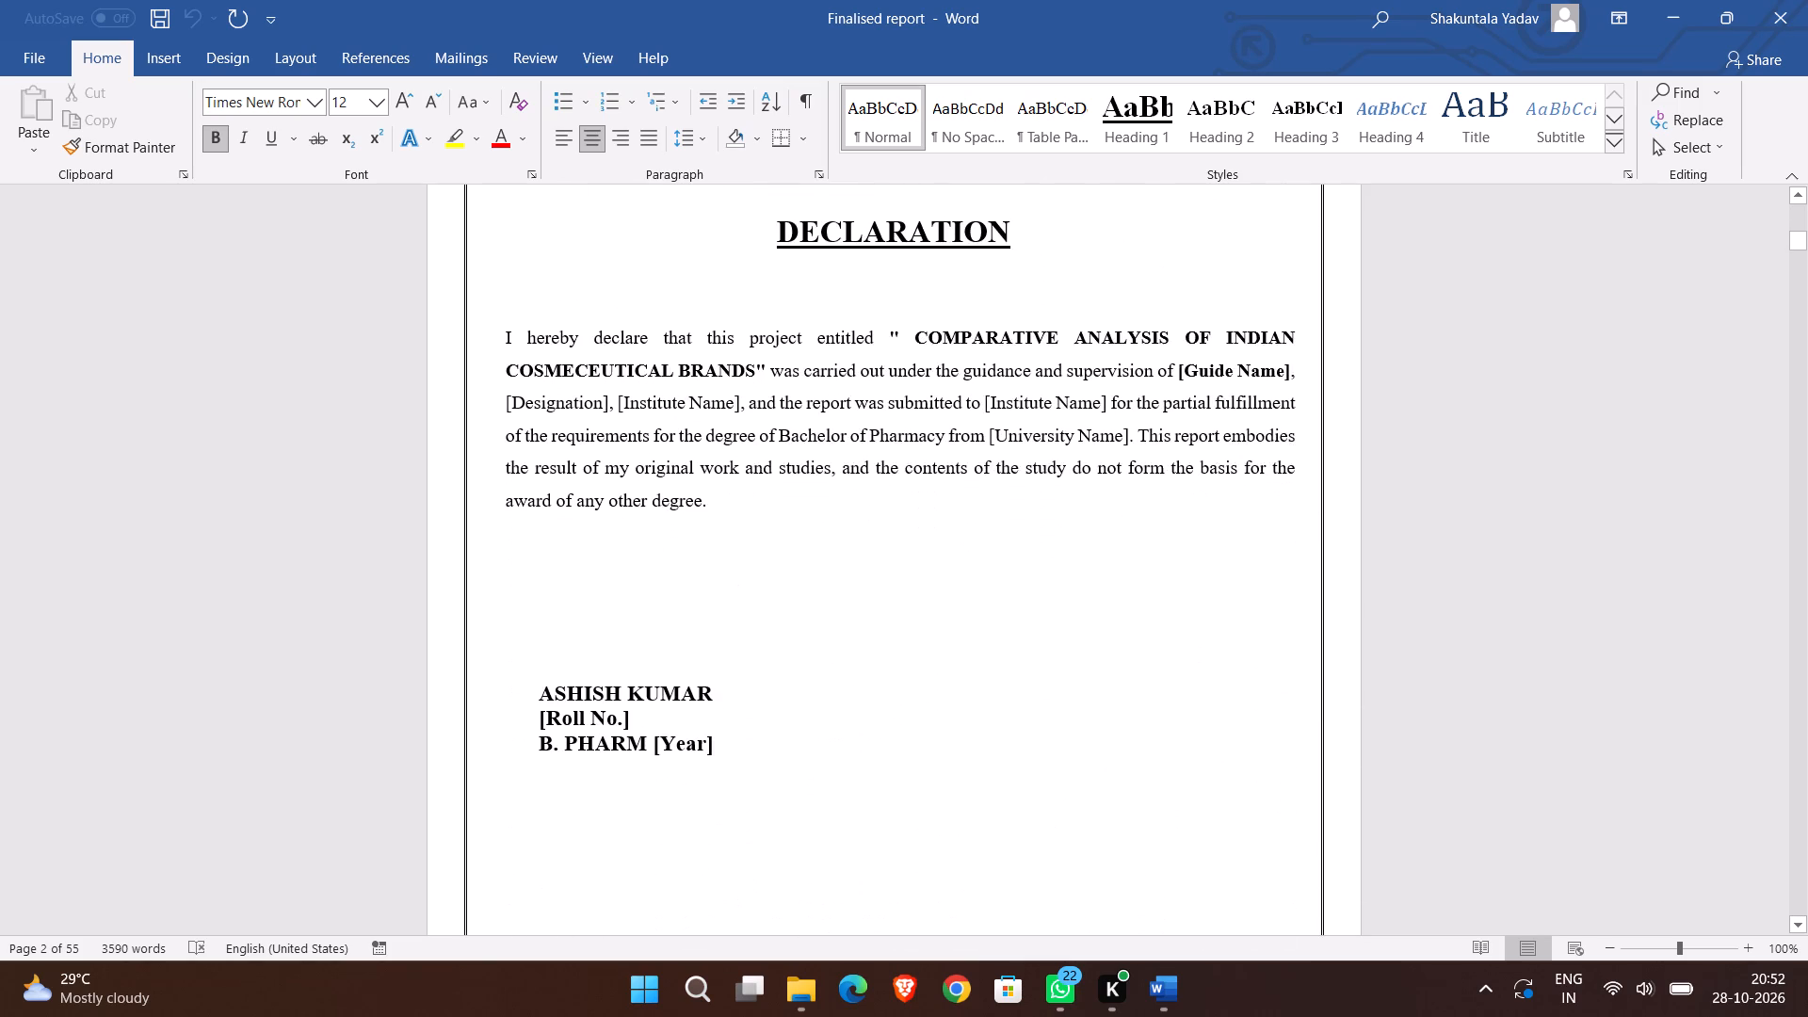
pyautogui.scroll(-5, 1108, 660)
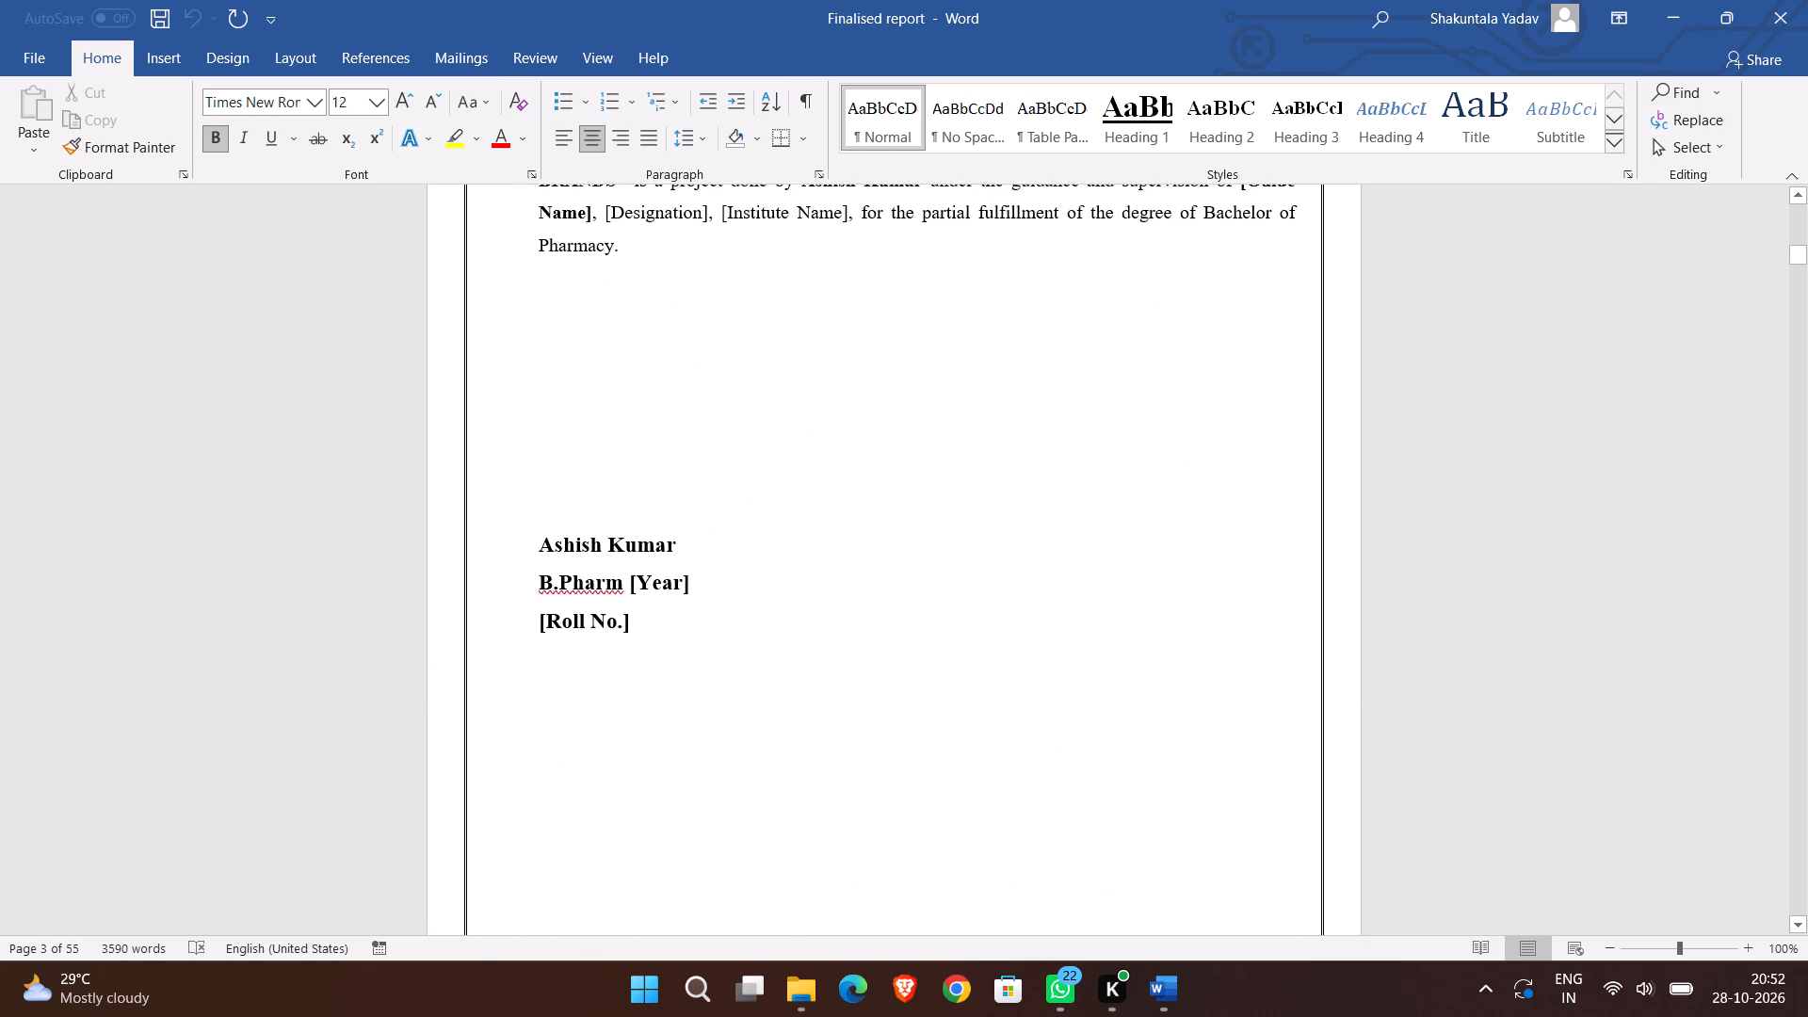
pyautogui.scroll(2, 1108, 660)
pyautogui.scroll(-3, 1108, 660)
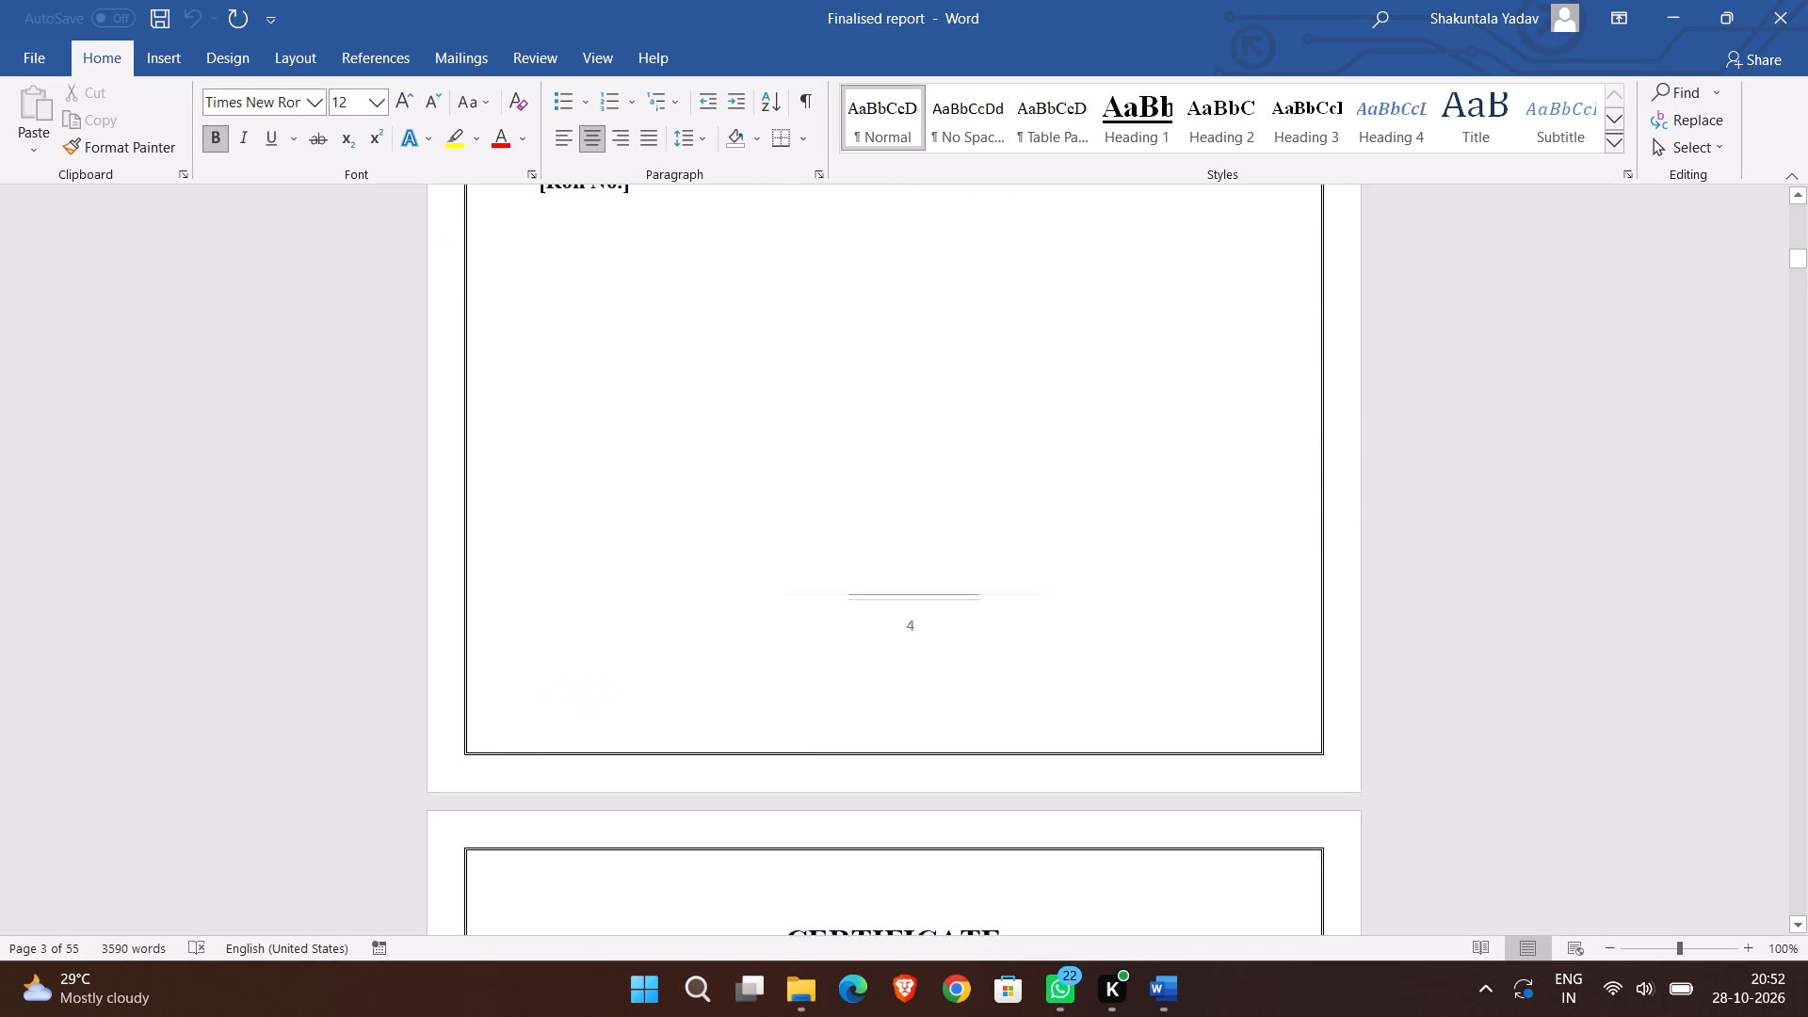
pyautogui.scroll(-8, 1108, 660)
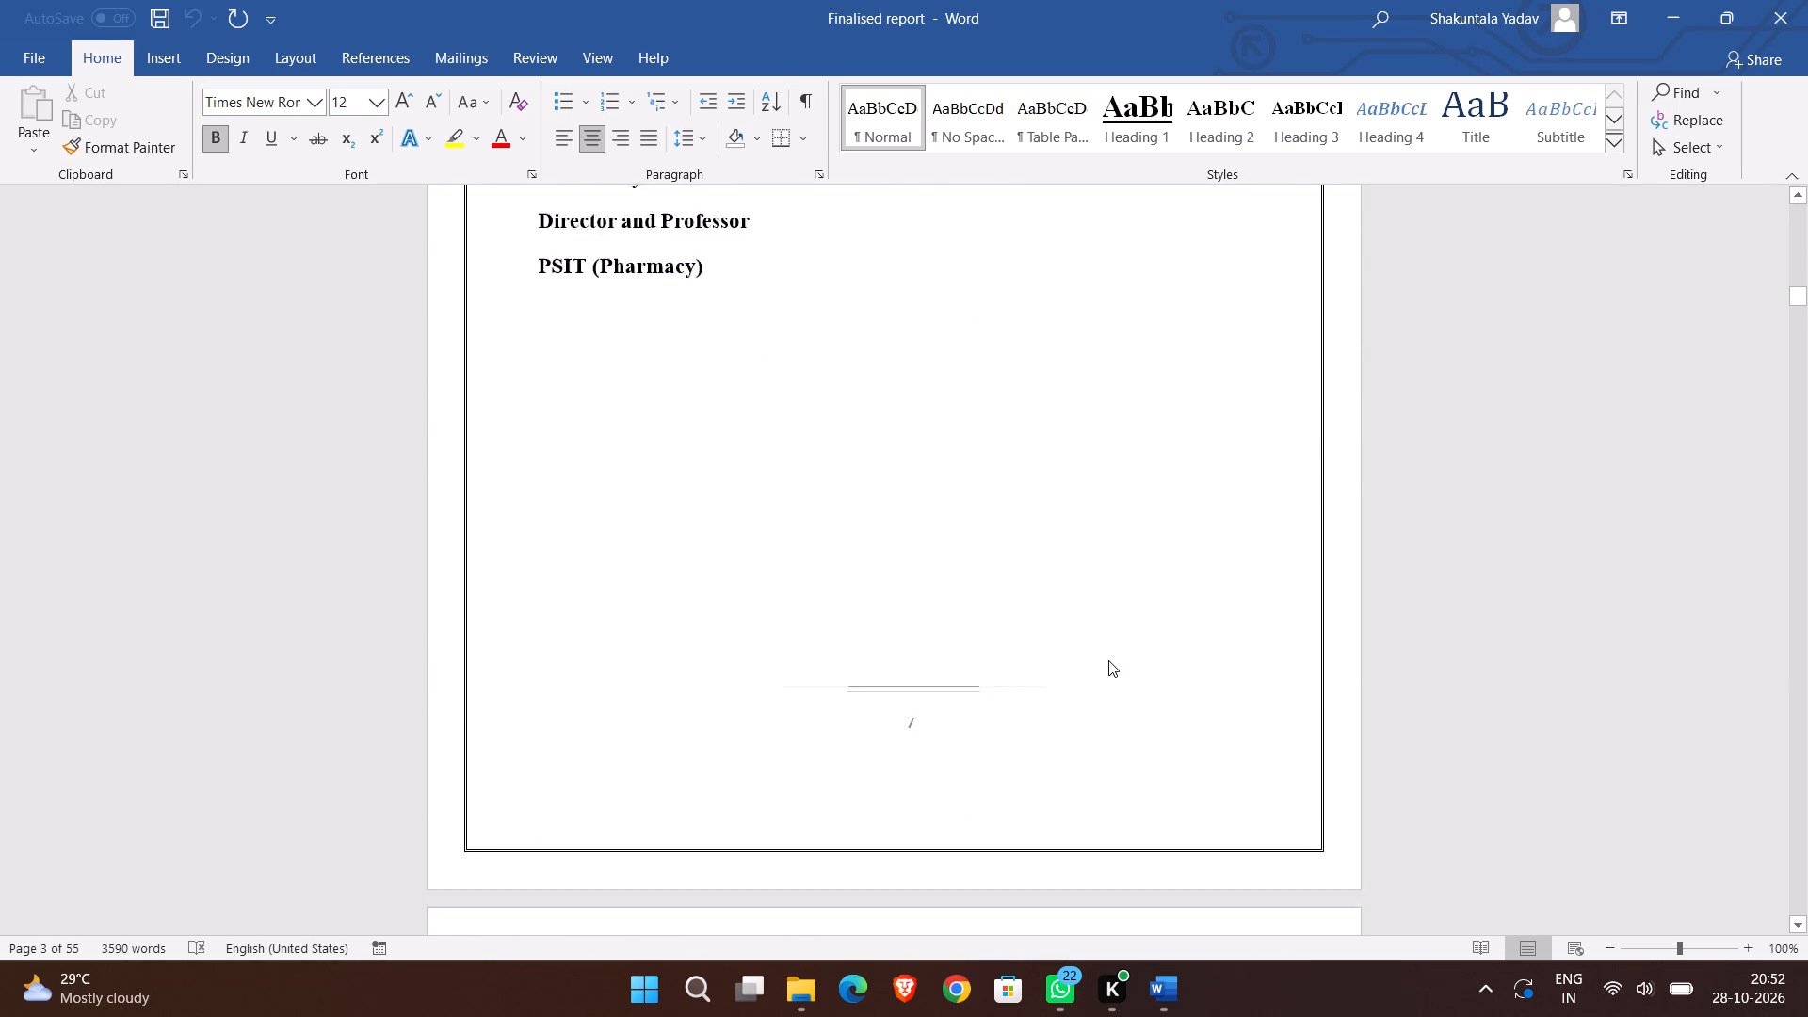
pyautogui.scroll(-4, 1108, 660)
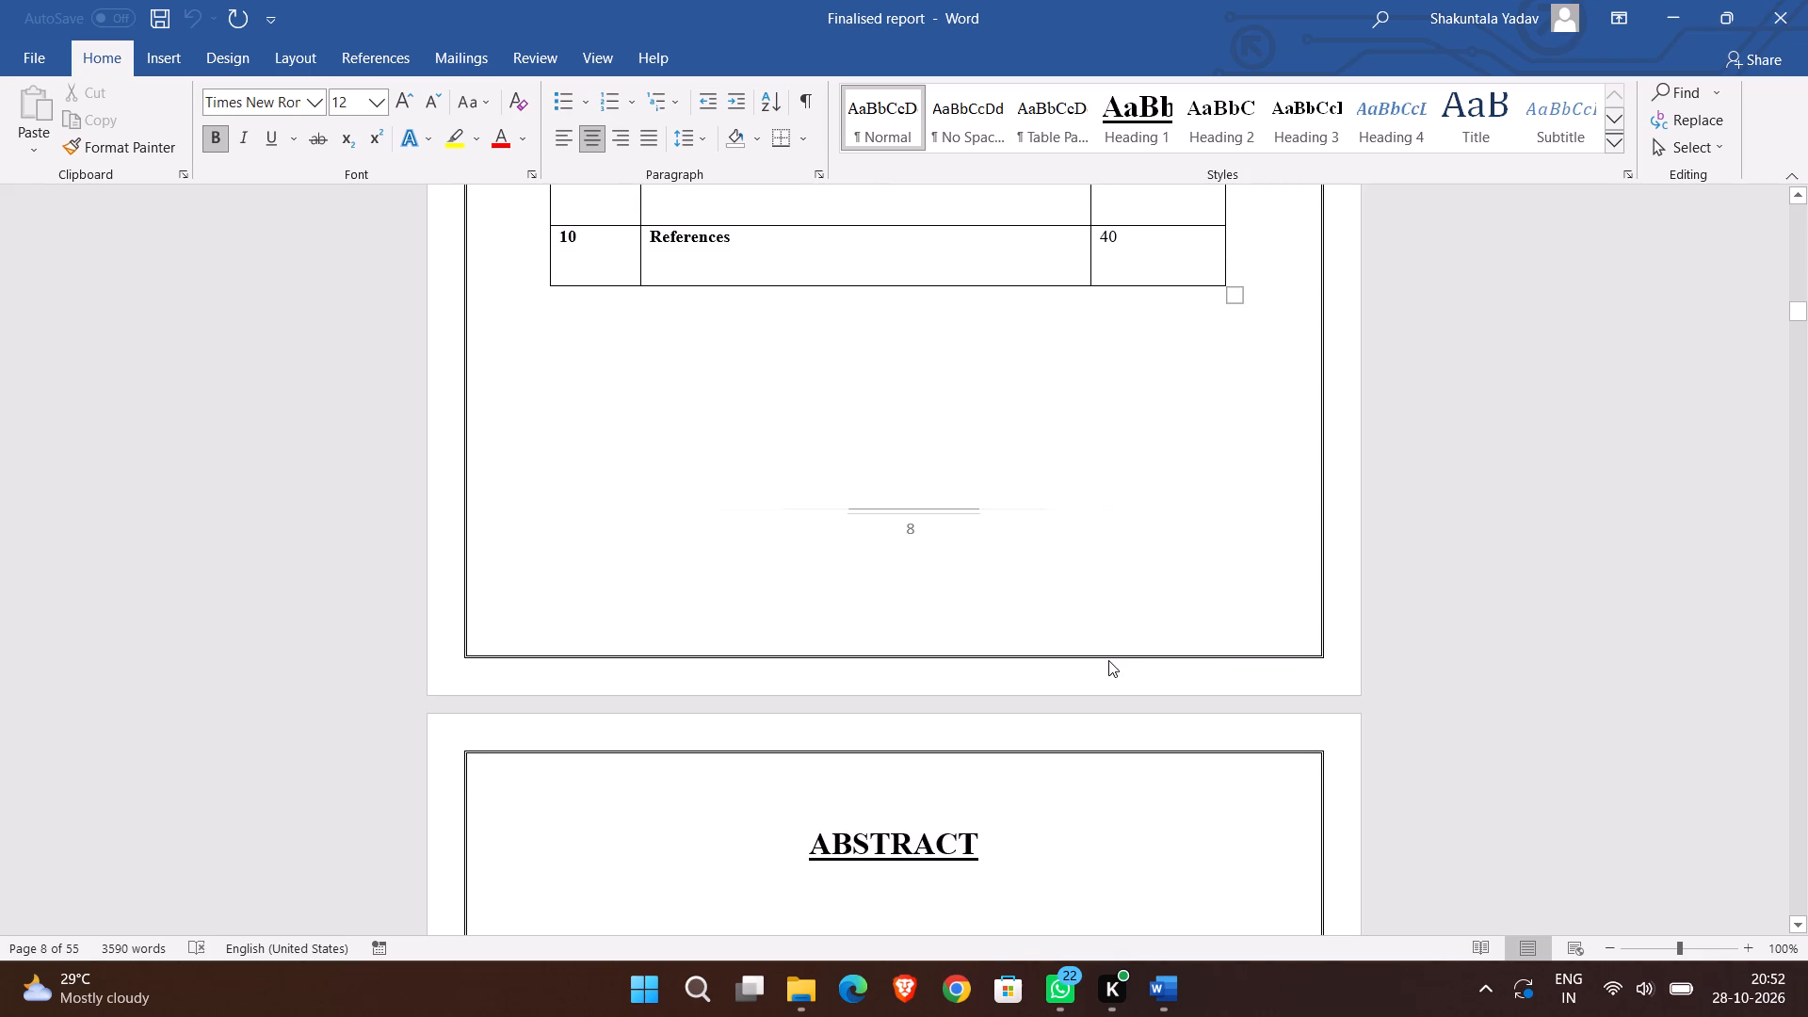
pyautogui.scroll(-5, 1108, 660)
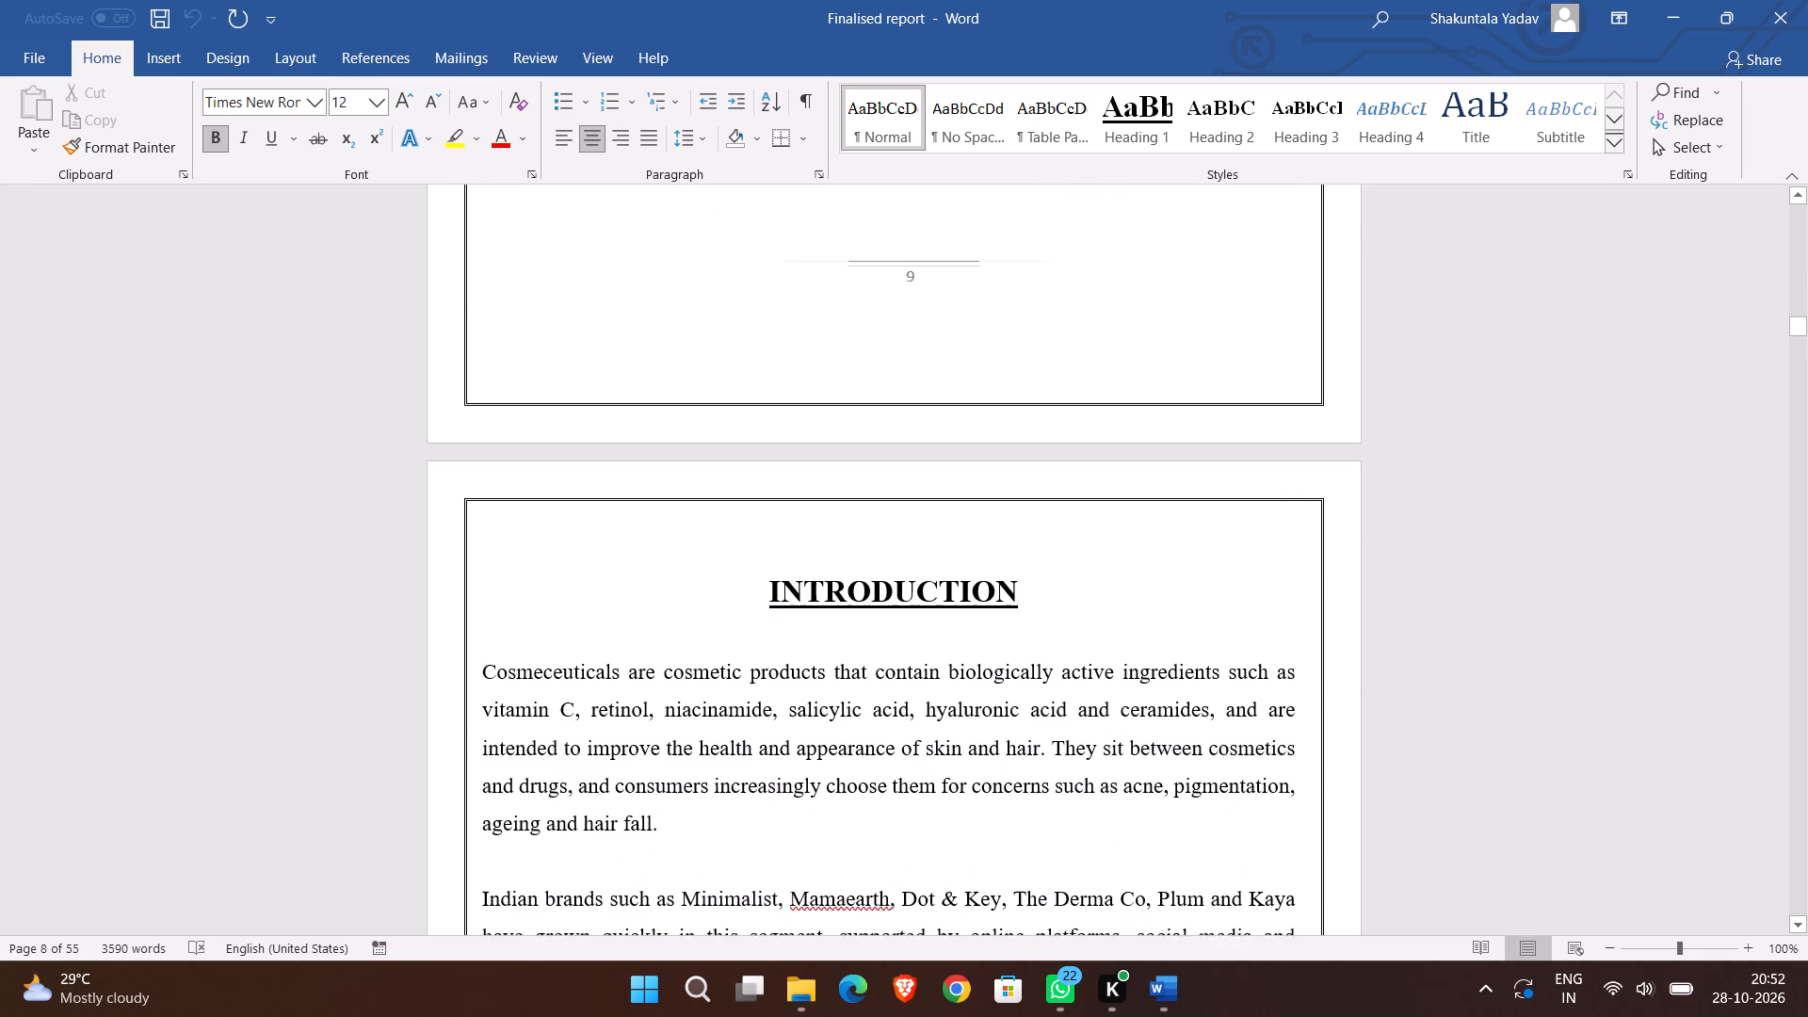
pyautogui.scroll(7, 1108, 660)
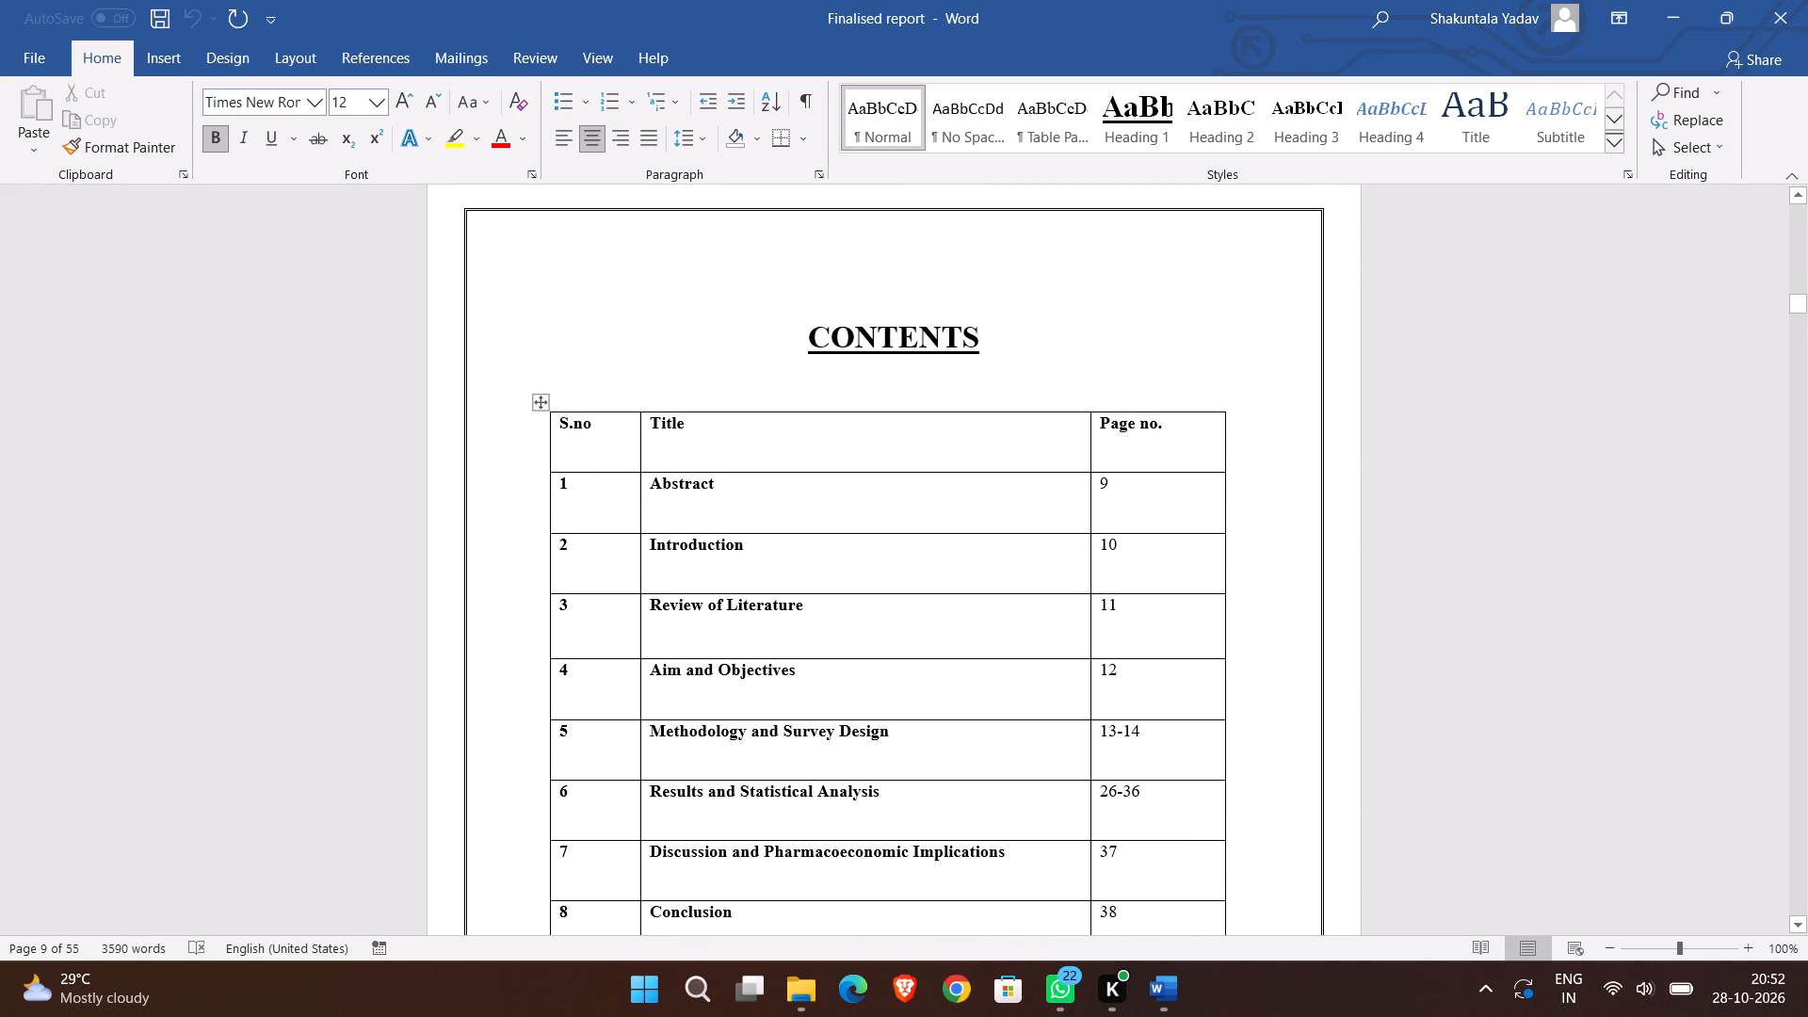
pyautogui.scroll(3, 1108, 660)
pyautogui.keyDown('ctrl'); pyautogui.scroll(-2, 1108, 660); pyautogui.keyUp('ctrl')
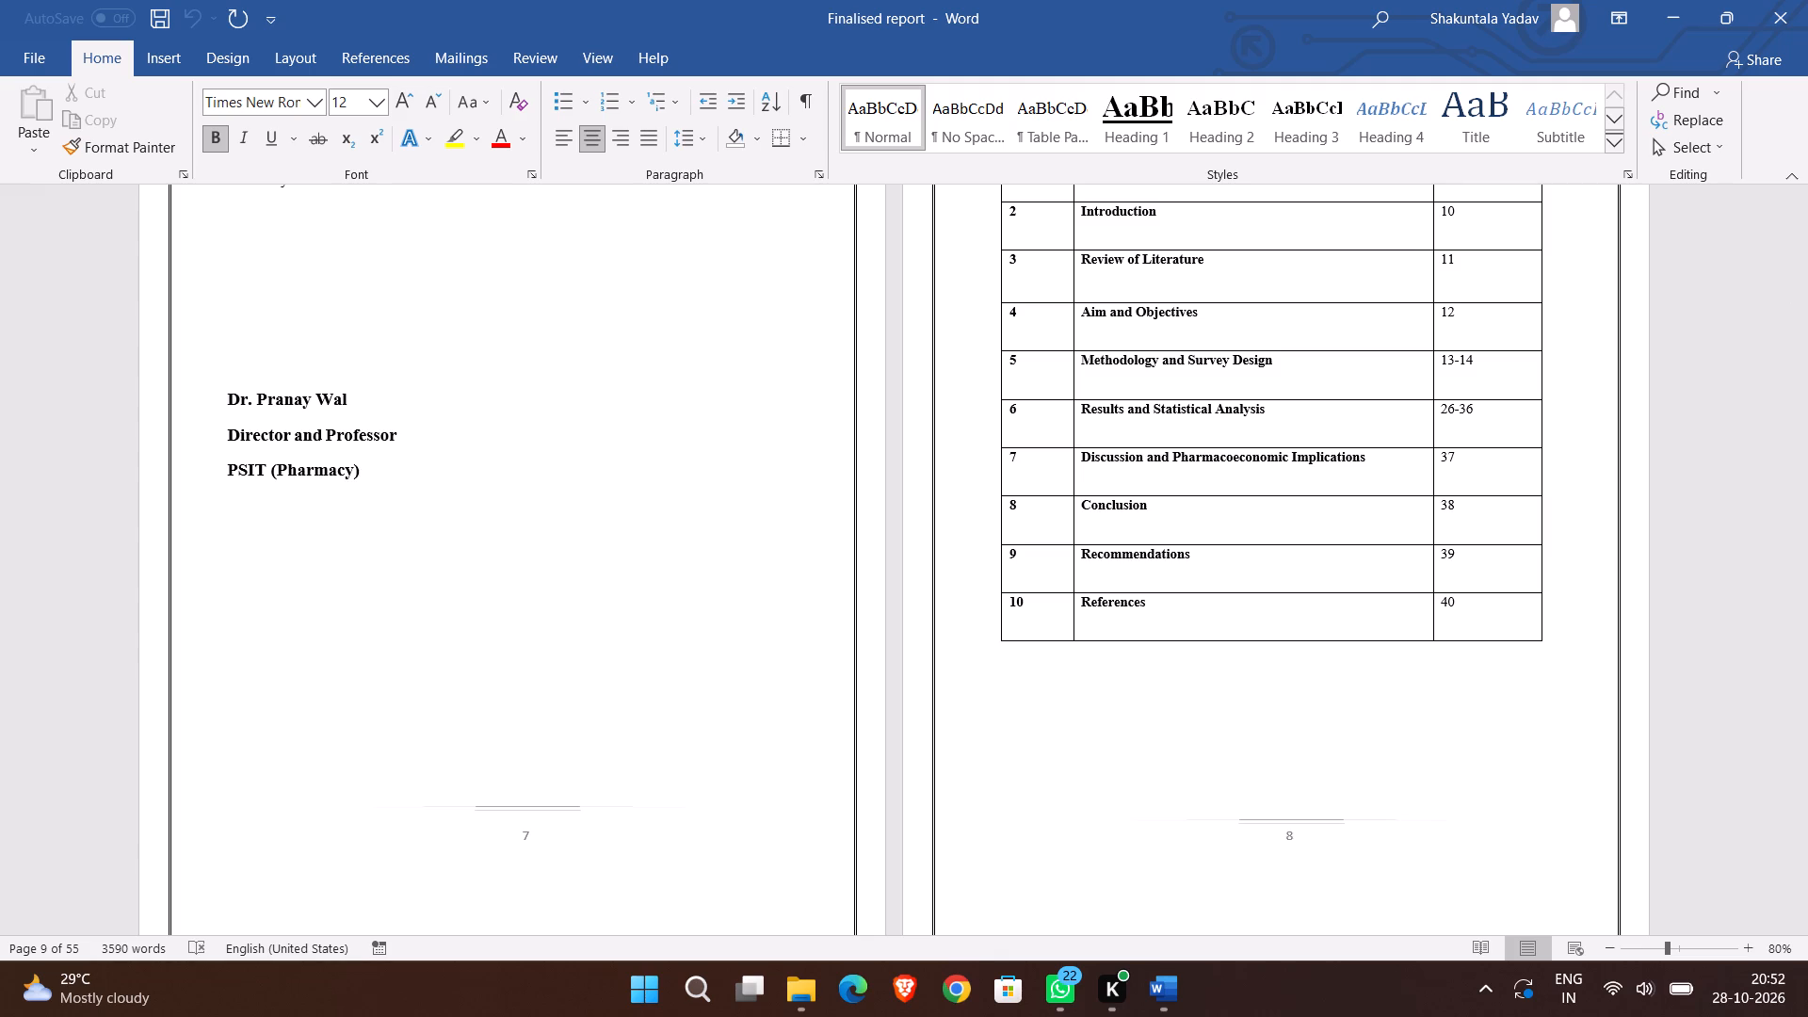
# Review the certificate and contents pages, and read the title page and acknowledgement page closely.
pyautogui.scroll(3, 1471, 701)
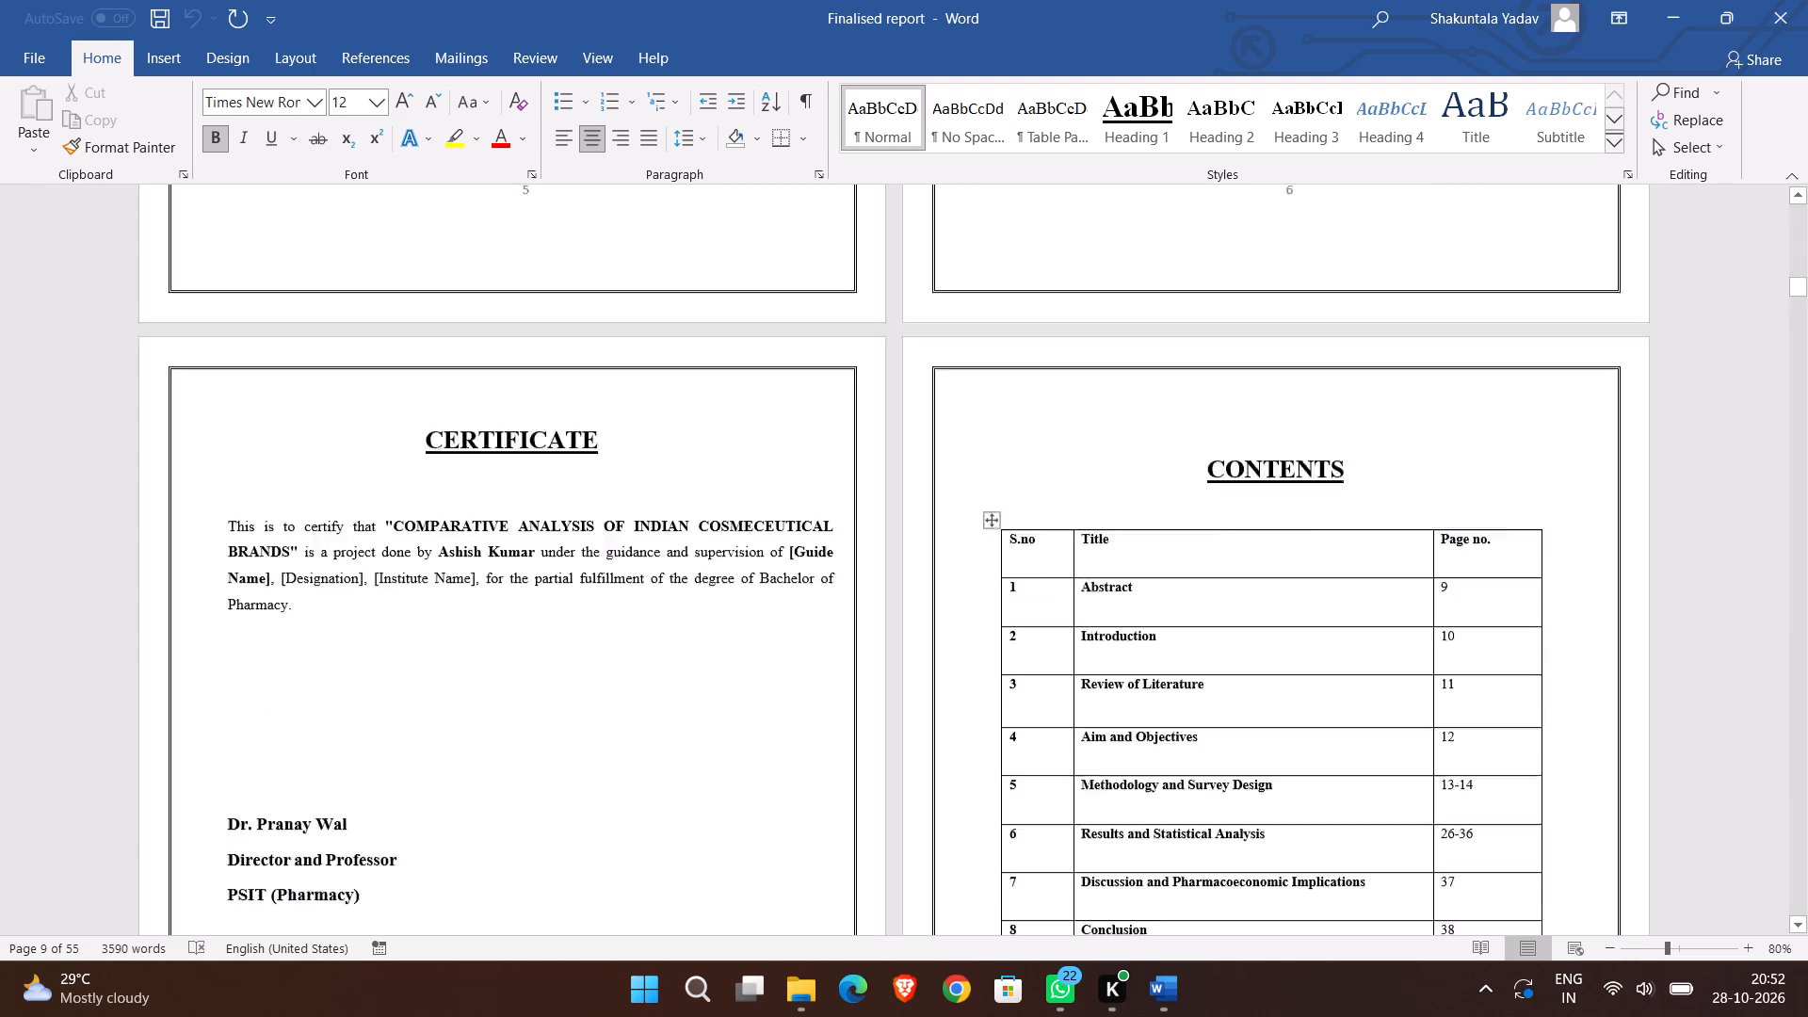
pyautogui.scroll(12, 1471, 701)
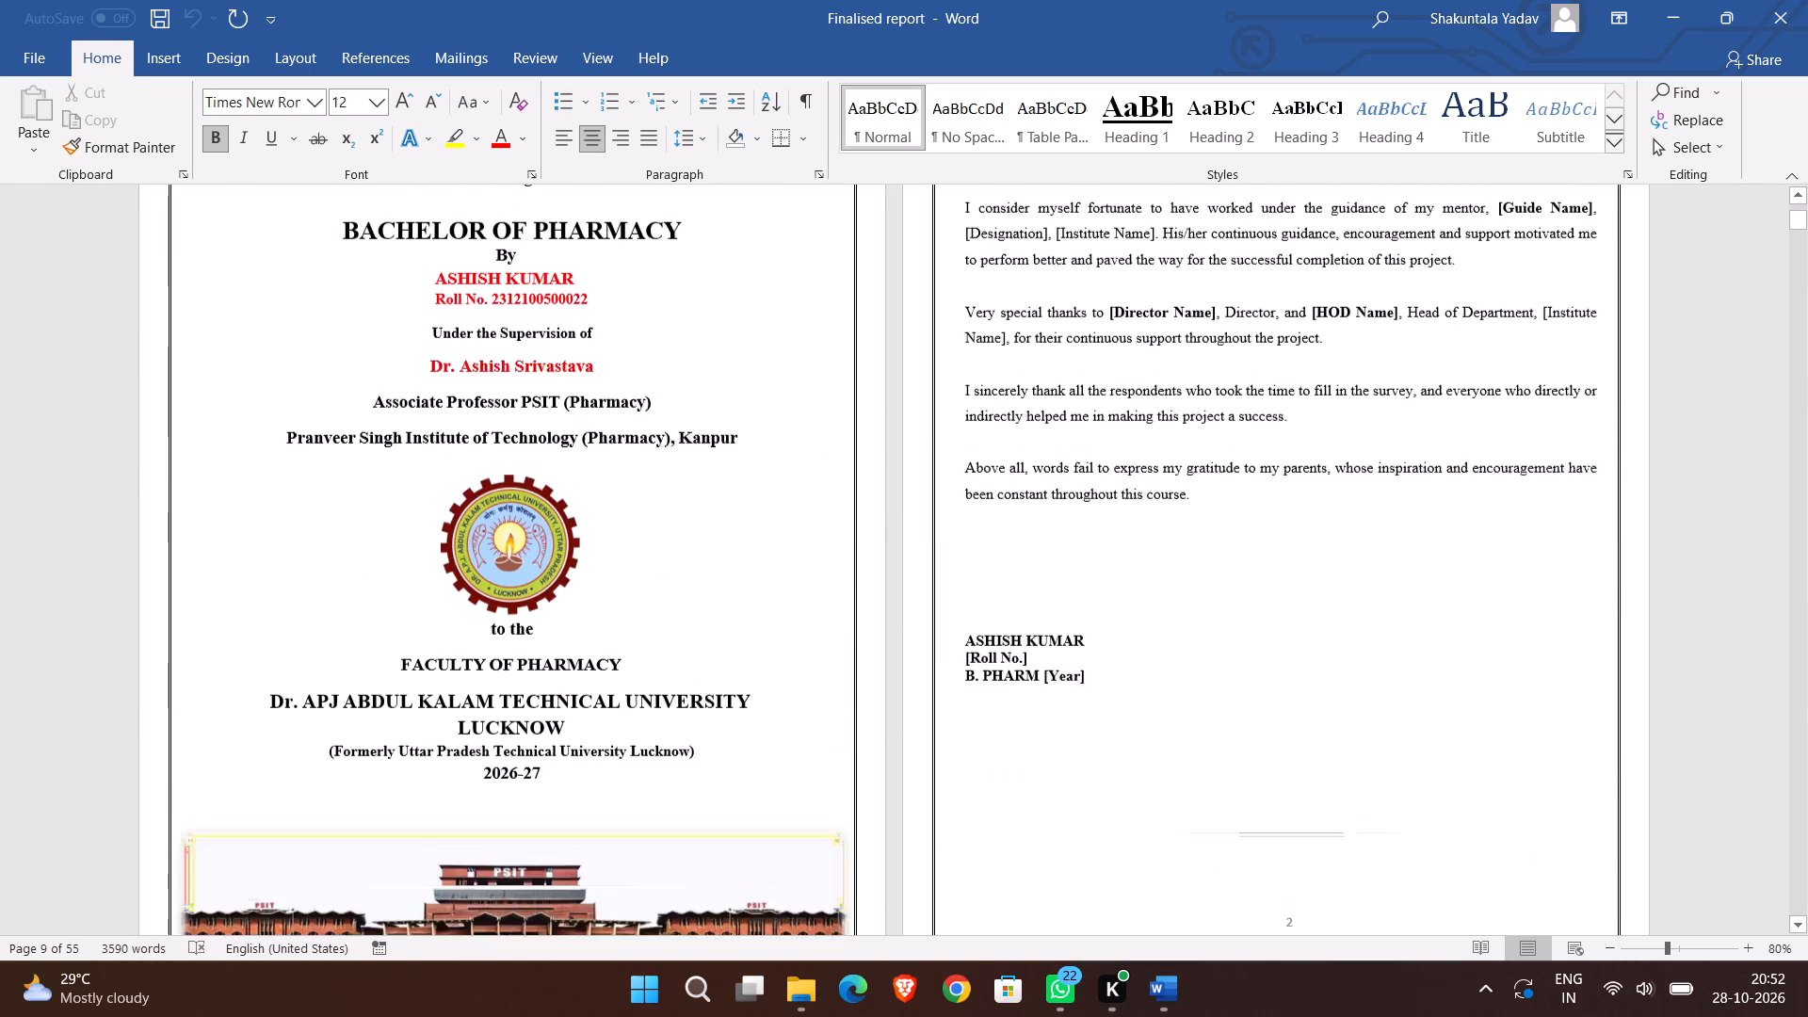
pyautogui.scroll(2, 1471, 701)
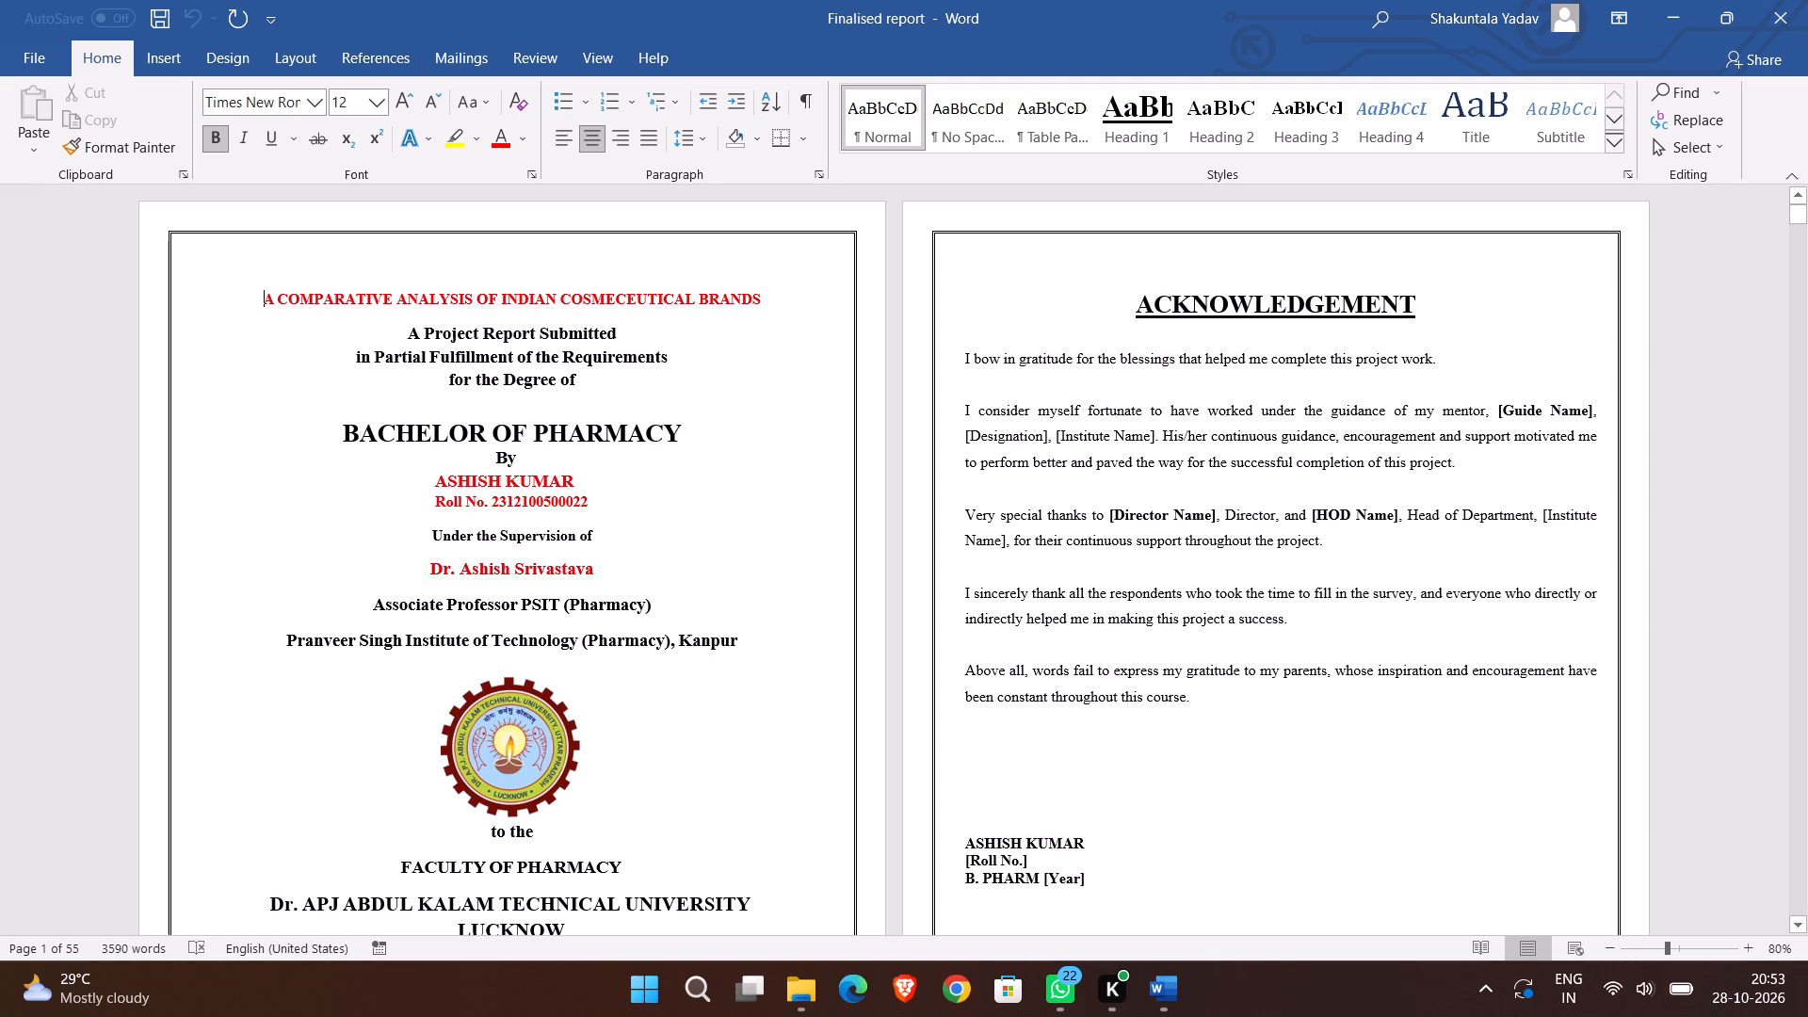
pyautogui.scroll(-2, 645, 298)
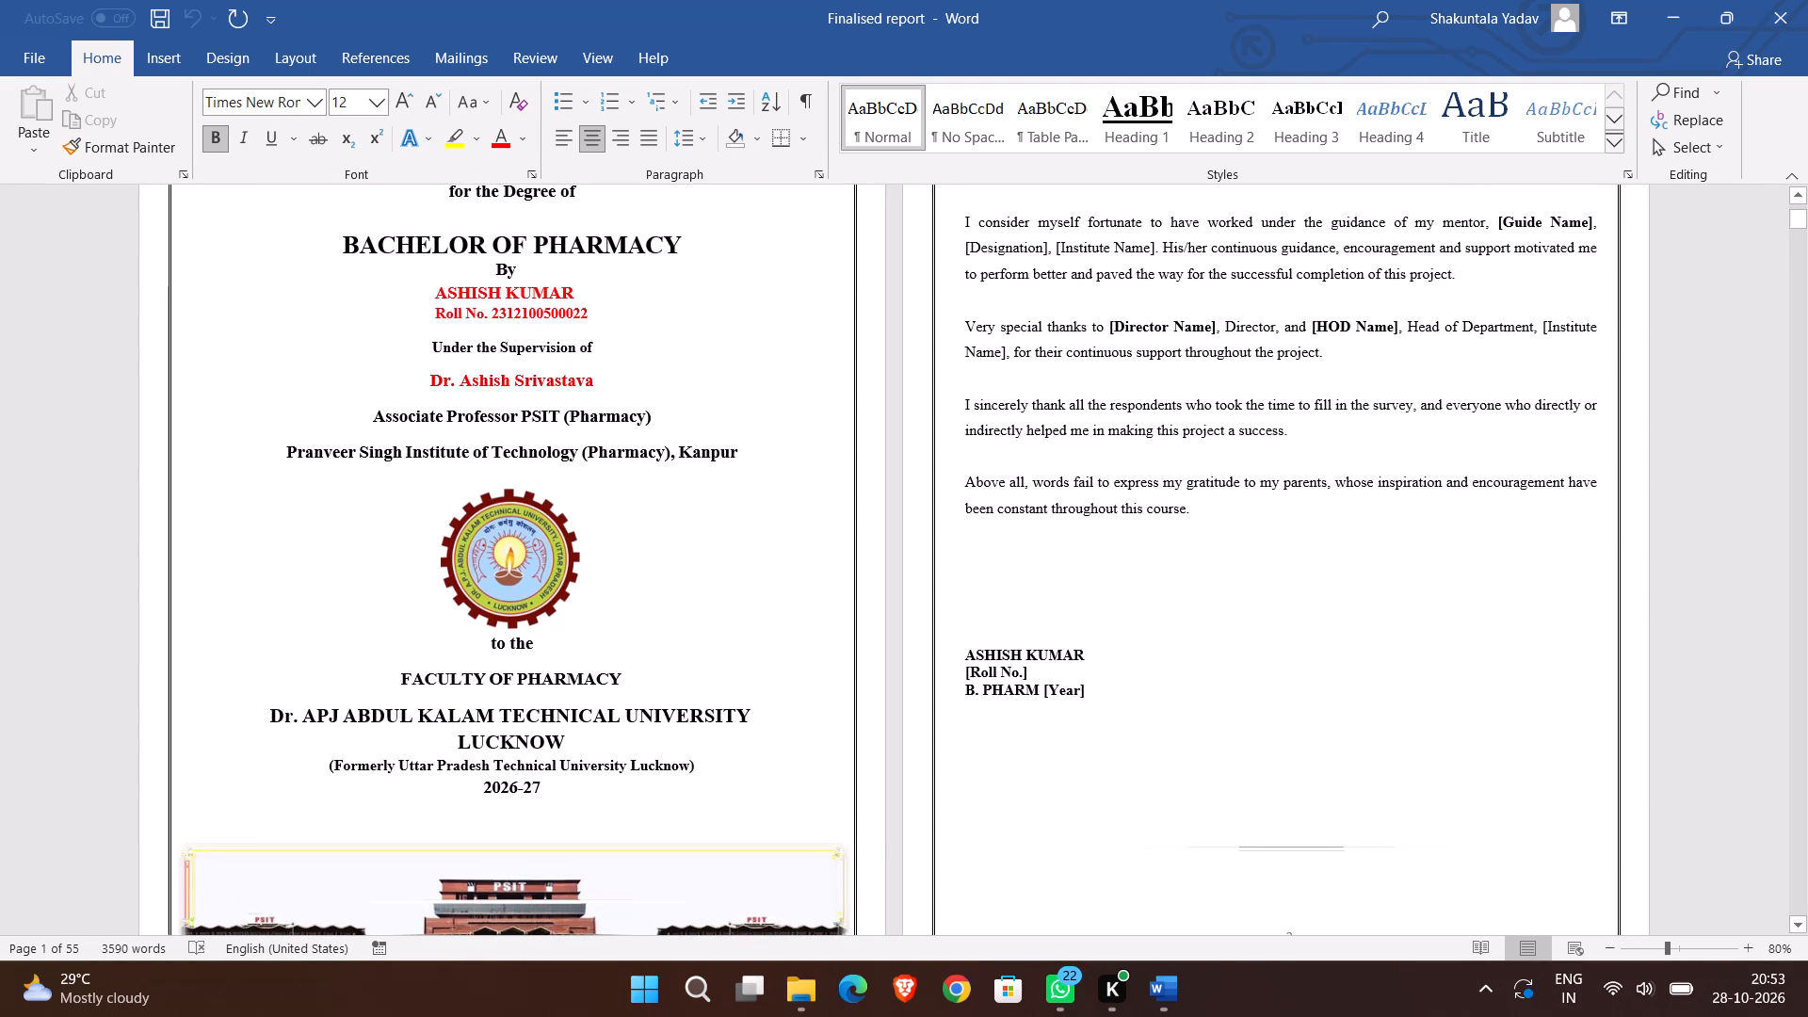
pyautogui.scroll(-1, 1186, 467)
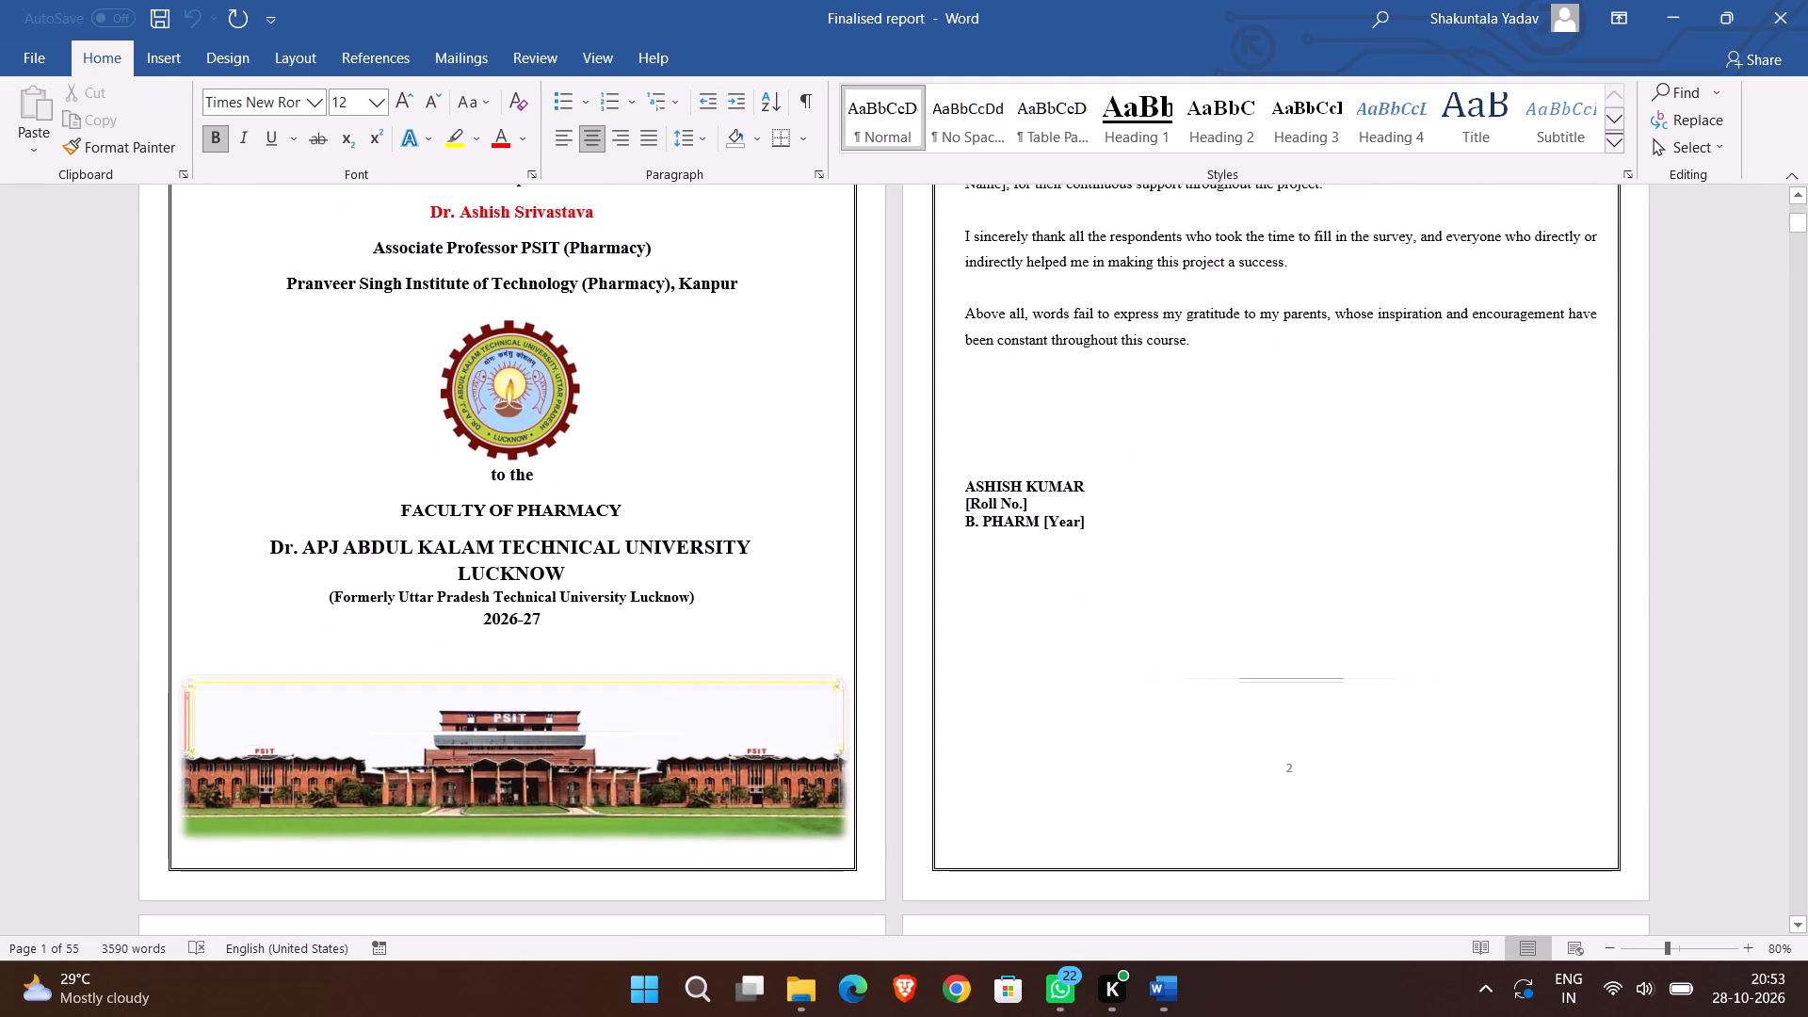
pyautogui.scroll(3, 1322, 511)
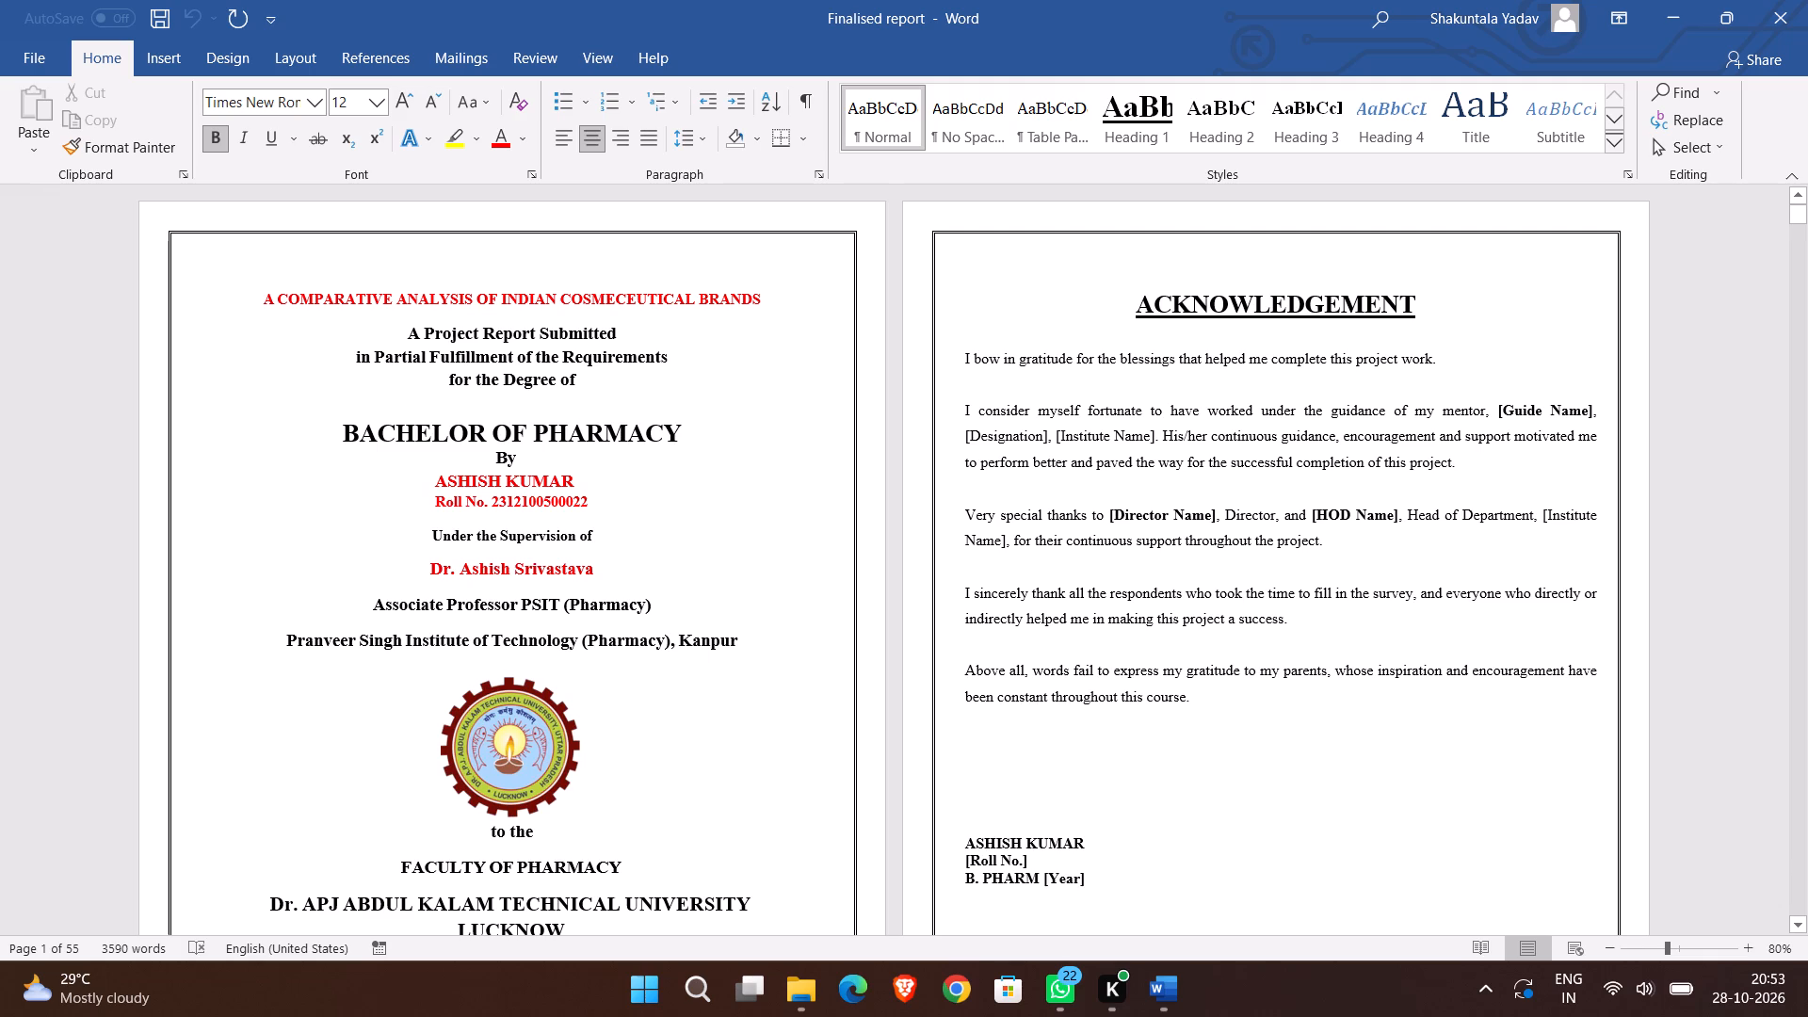
pyautogui.scroll(-1, 623, 660)
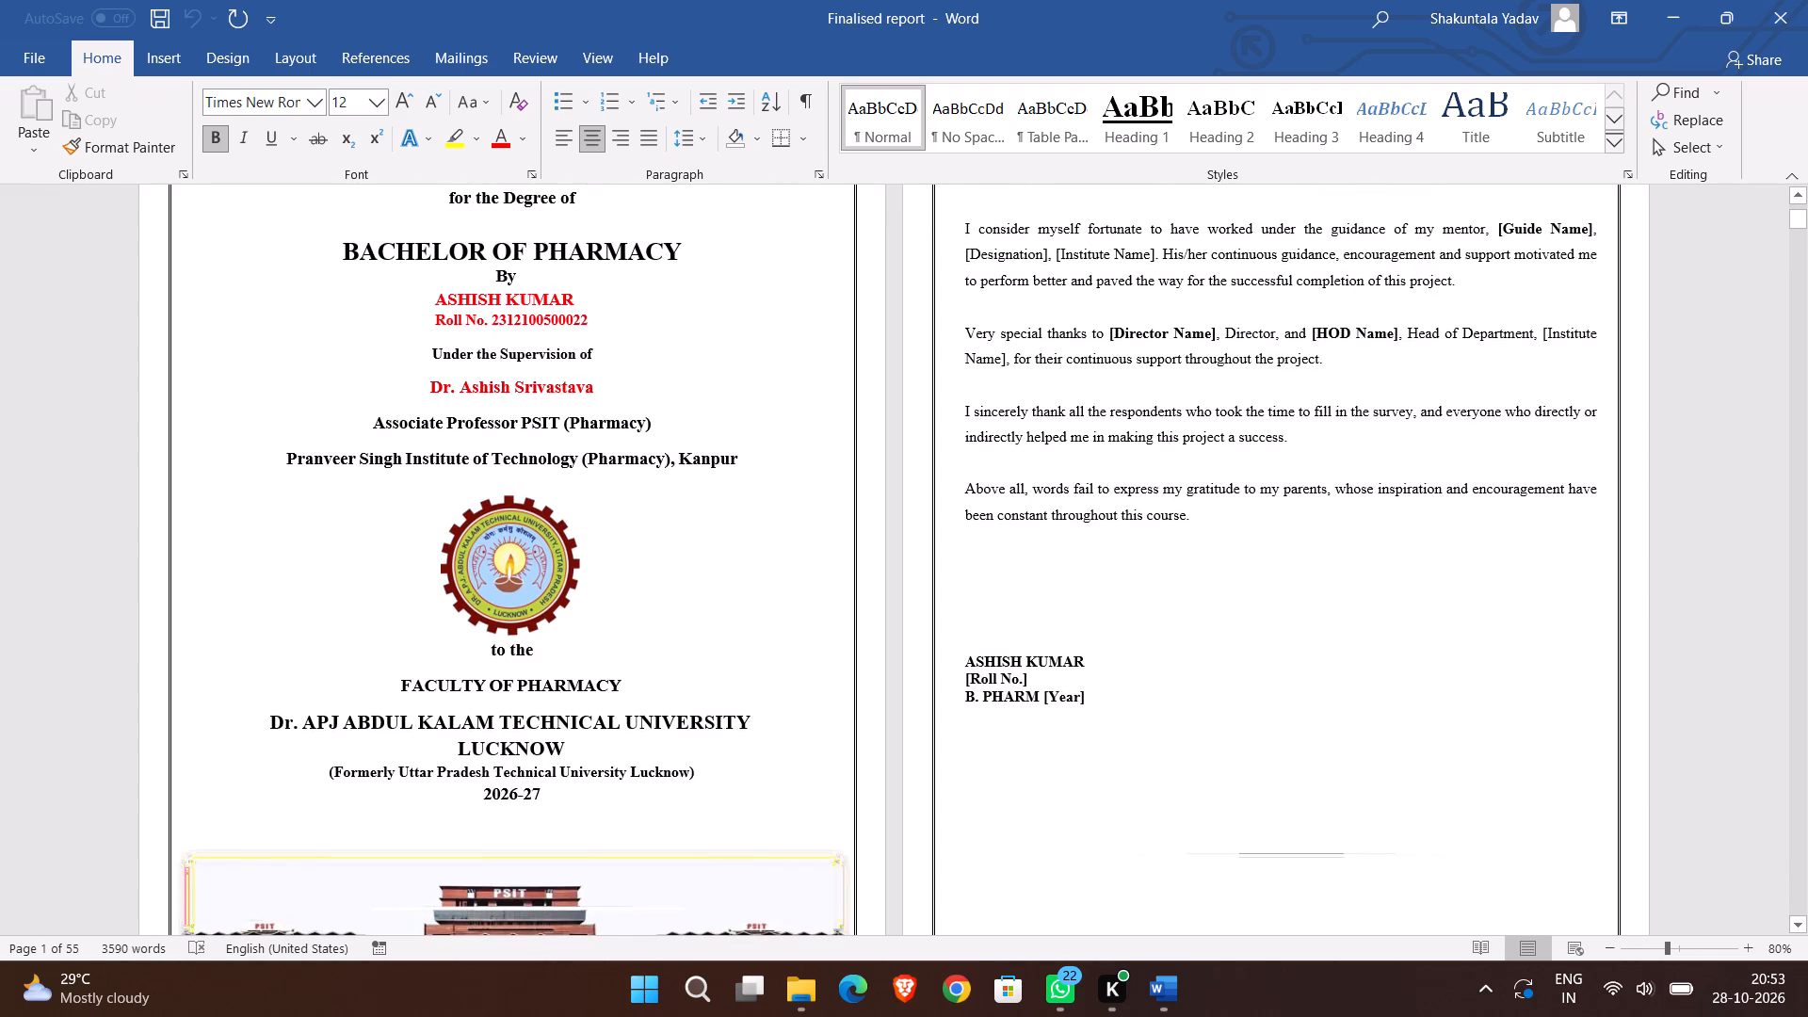
pyautogui.scroll(1, 623, 660)
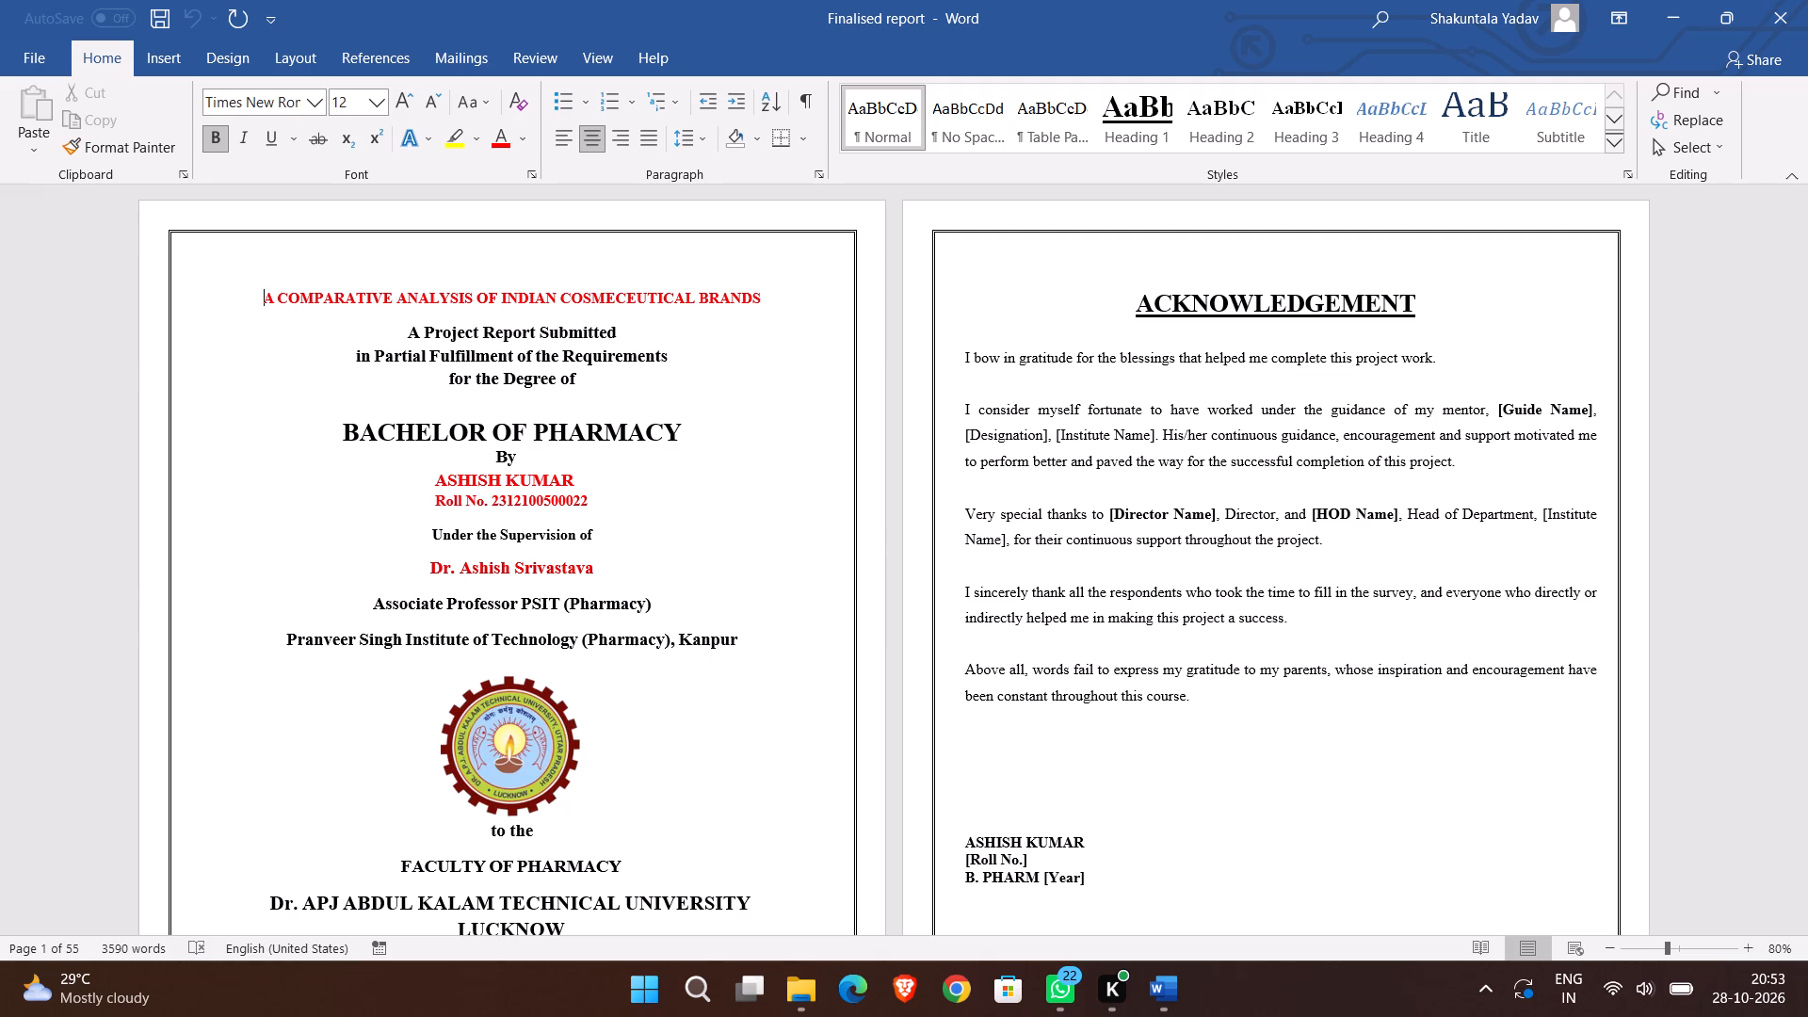
# Examine the methodology and survey design section and the survey question charts.
pyautogui.scroll(-18, 1154, 660)
pyautogui.scroll(-3, 1154, 660)
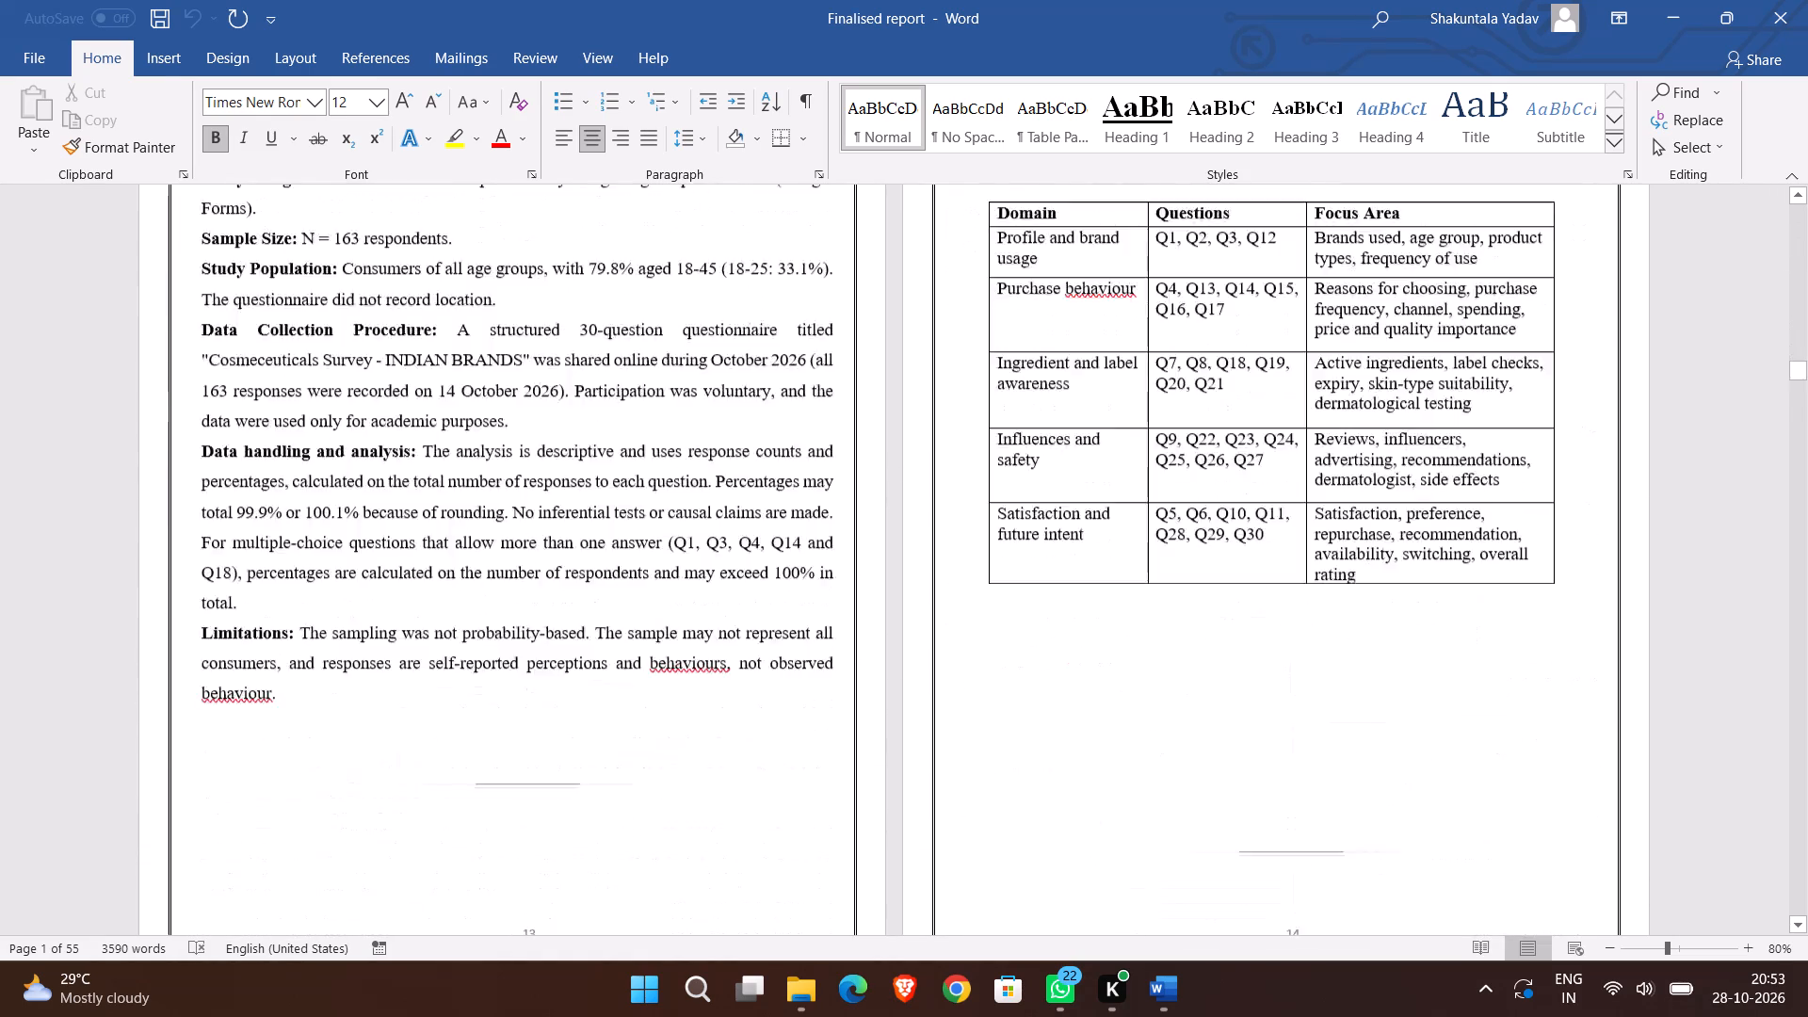
pyautogui.scroll(5, 1154, 660)
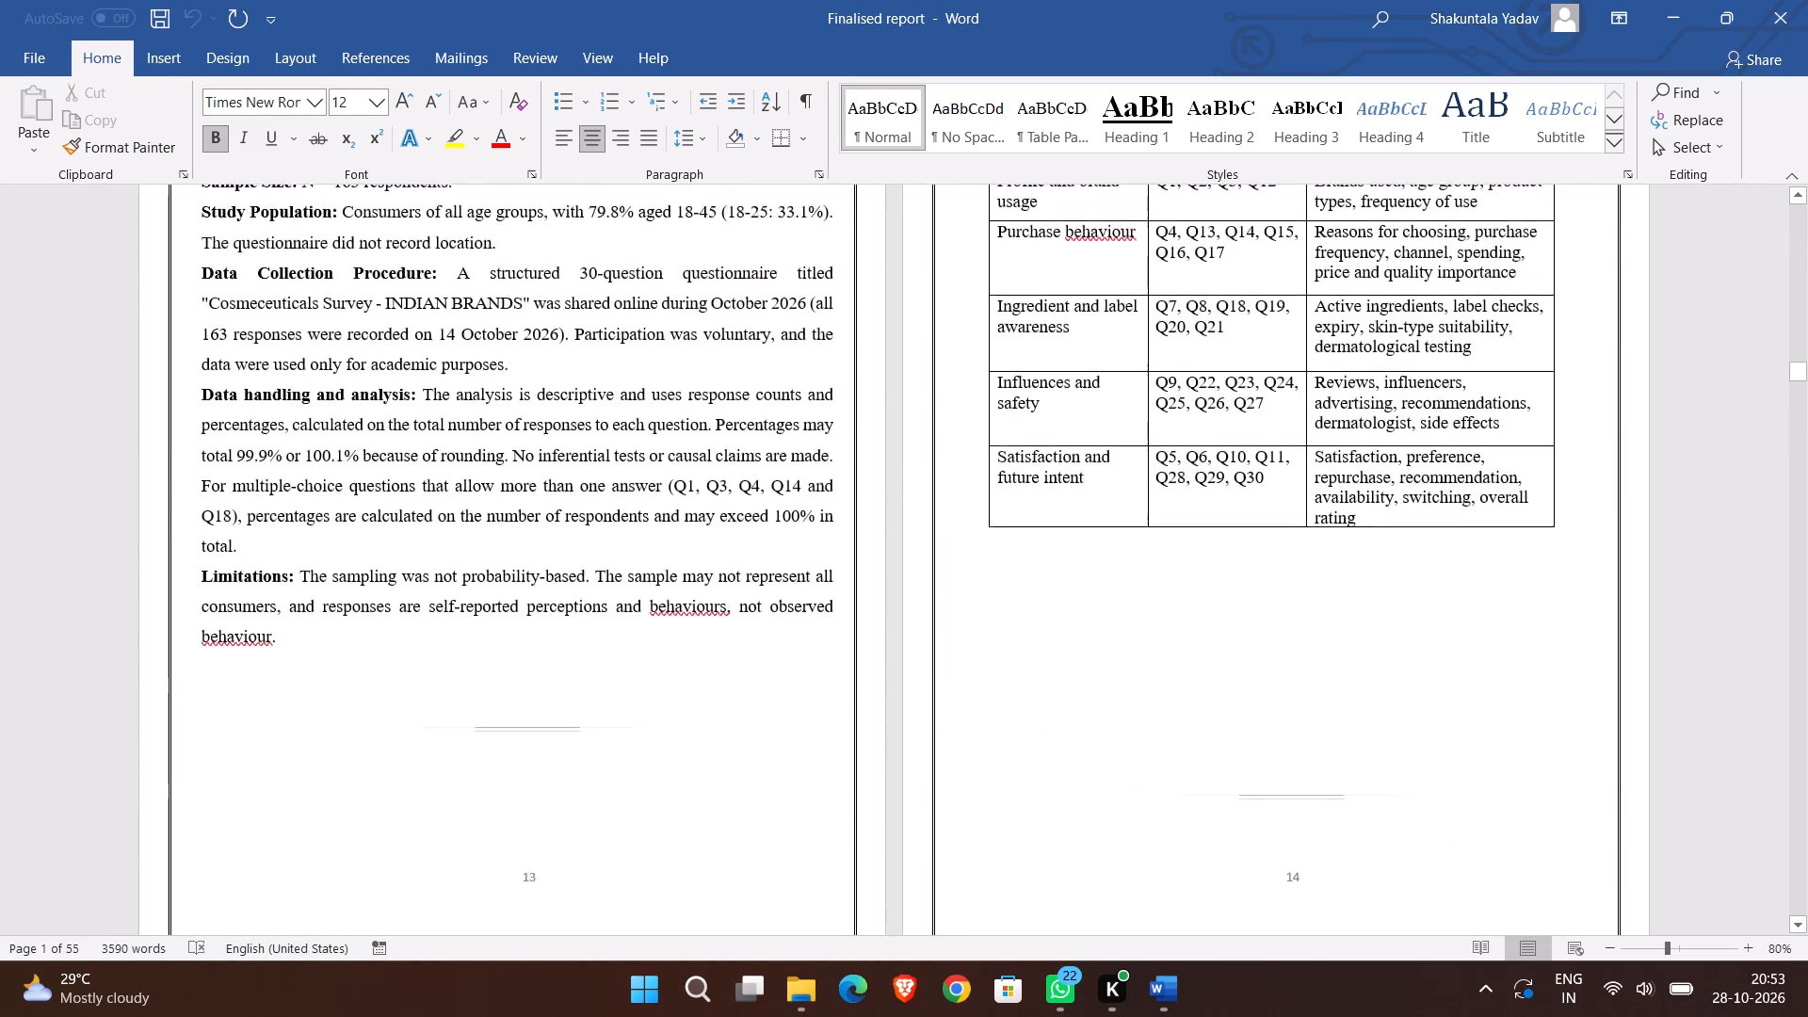
pyautogui.scroll(1, 1154, 660)
pyautogui.scroll(-11, 1154, 660)
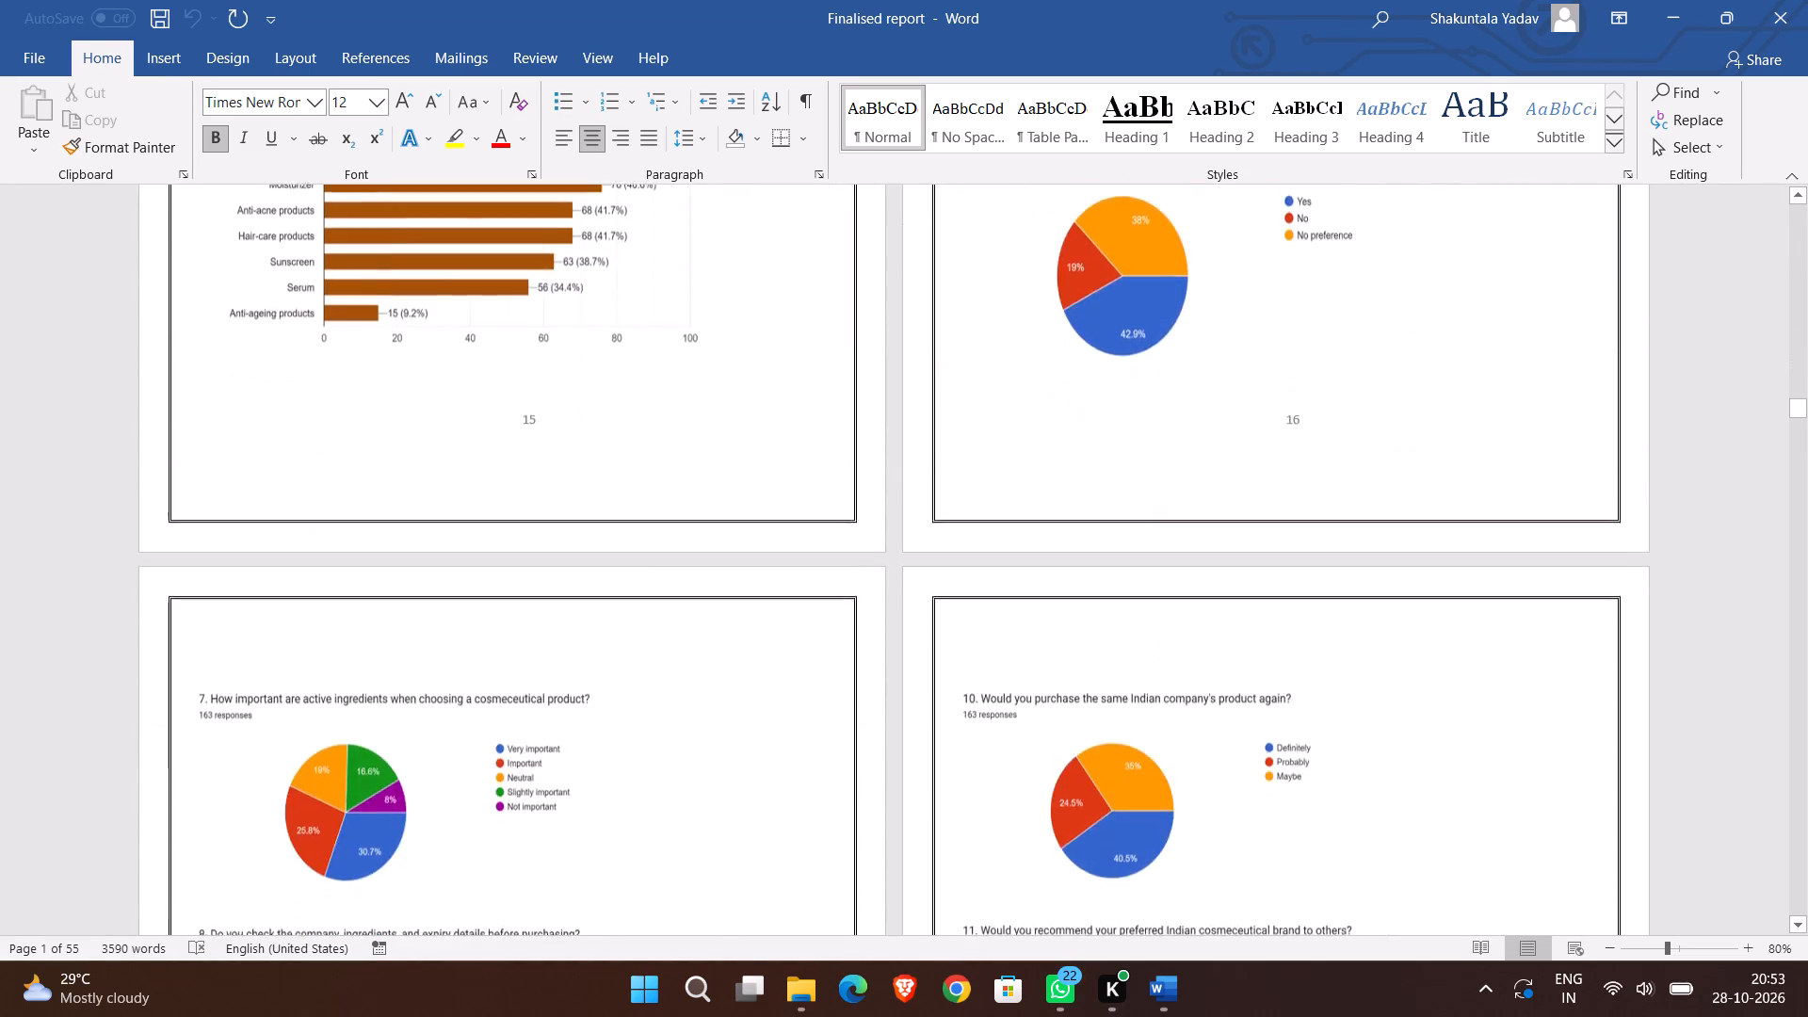
pyautogui.scroll(-7, 1154, 660)
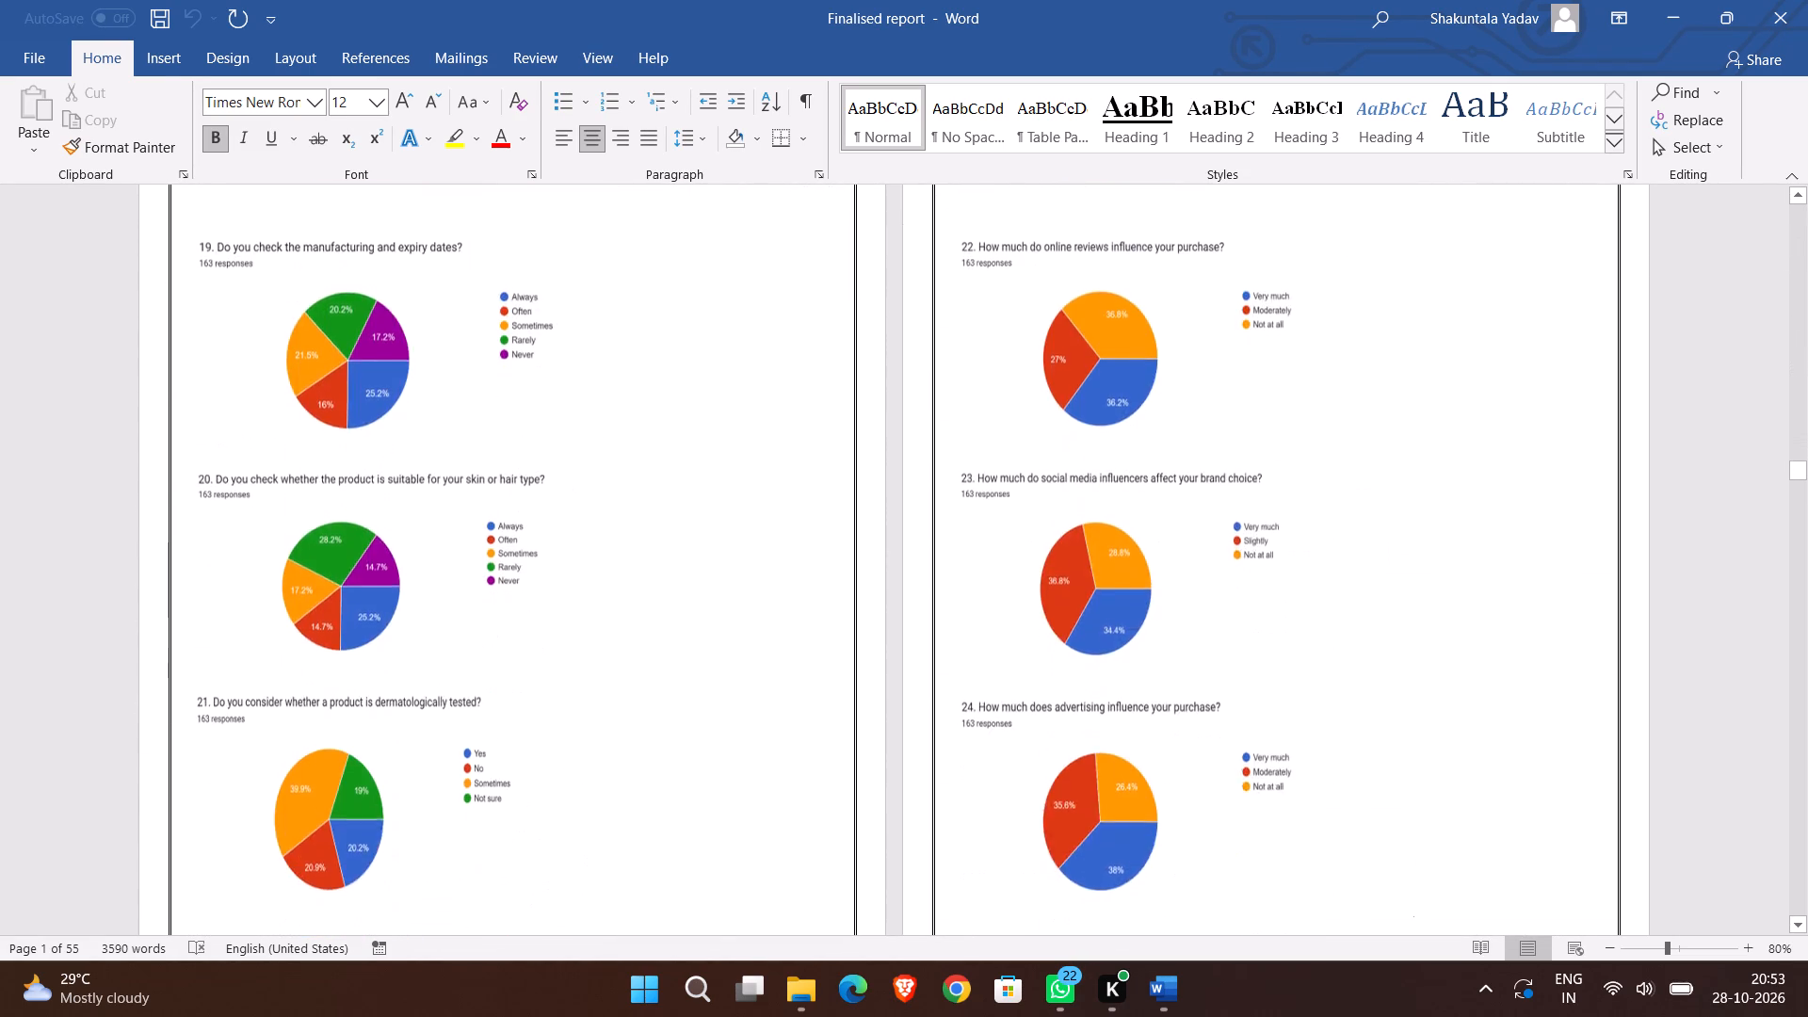
# Examine the response record and the question tables in the Results and Statistical Analysis section, continuing to the discussion.
pyautogui.scroll(-9, 1154, 660)
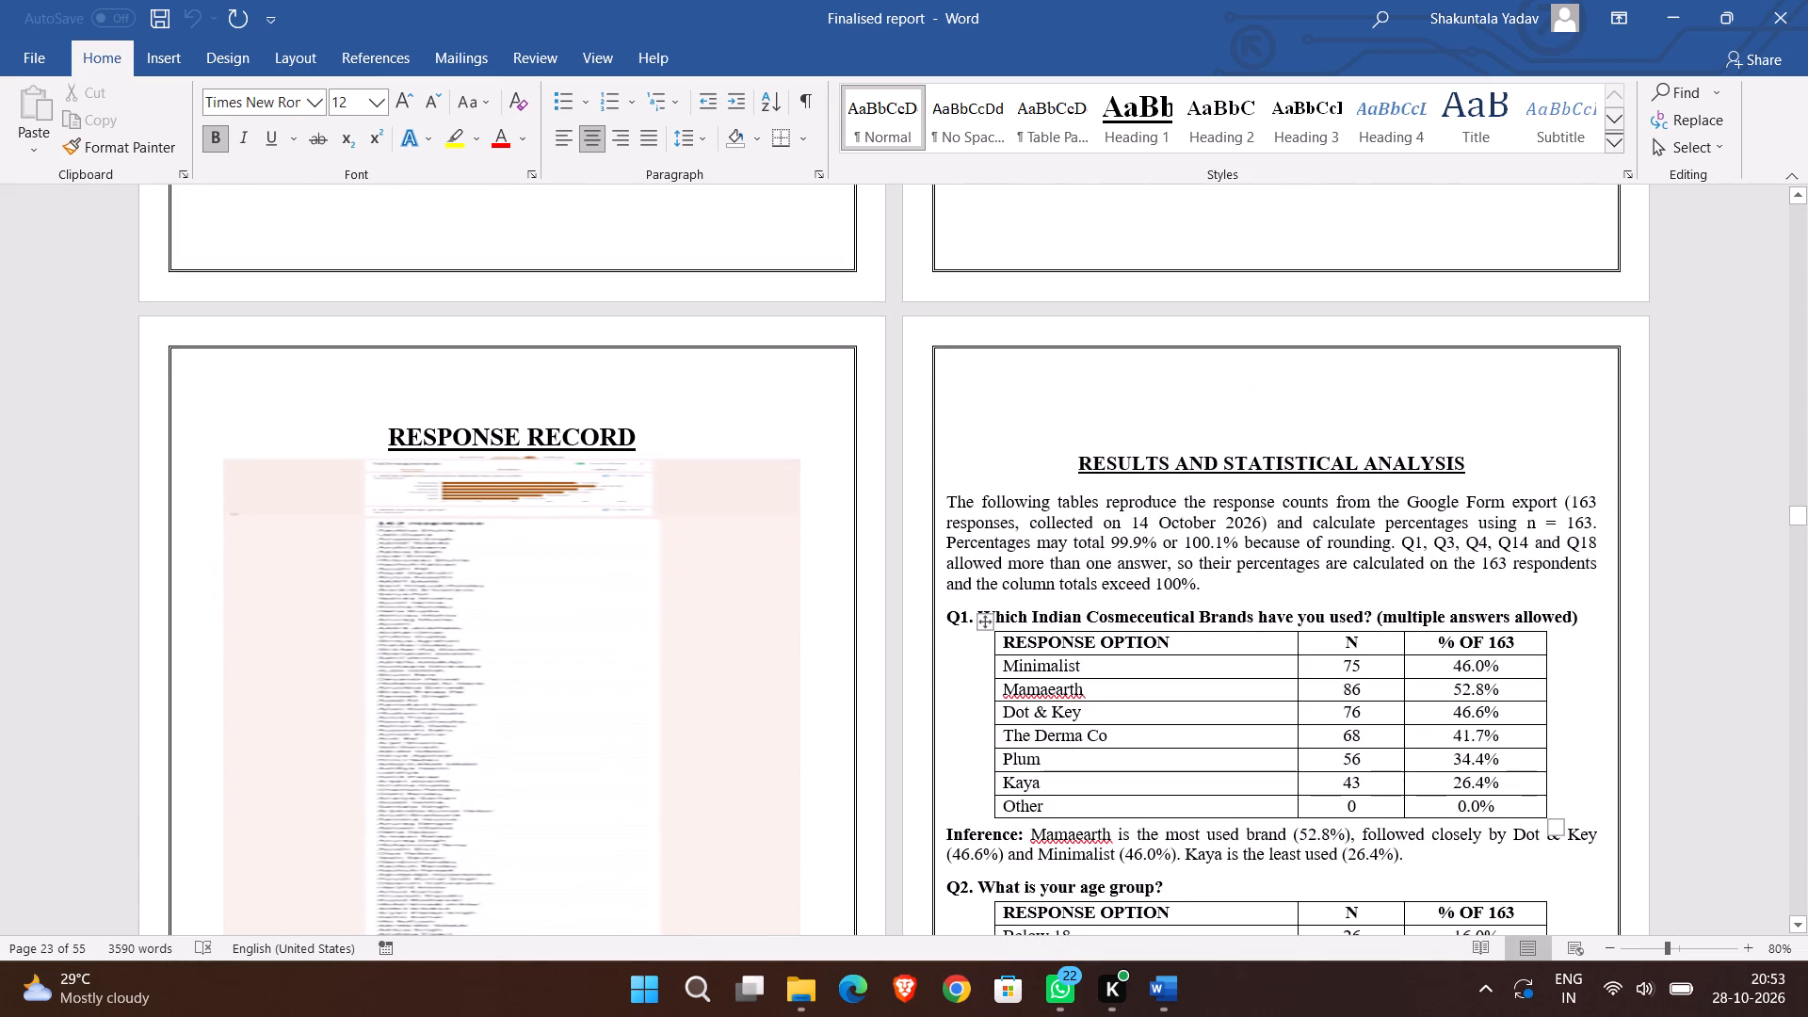
pyautogui.scroll(-5, 1154, 660)
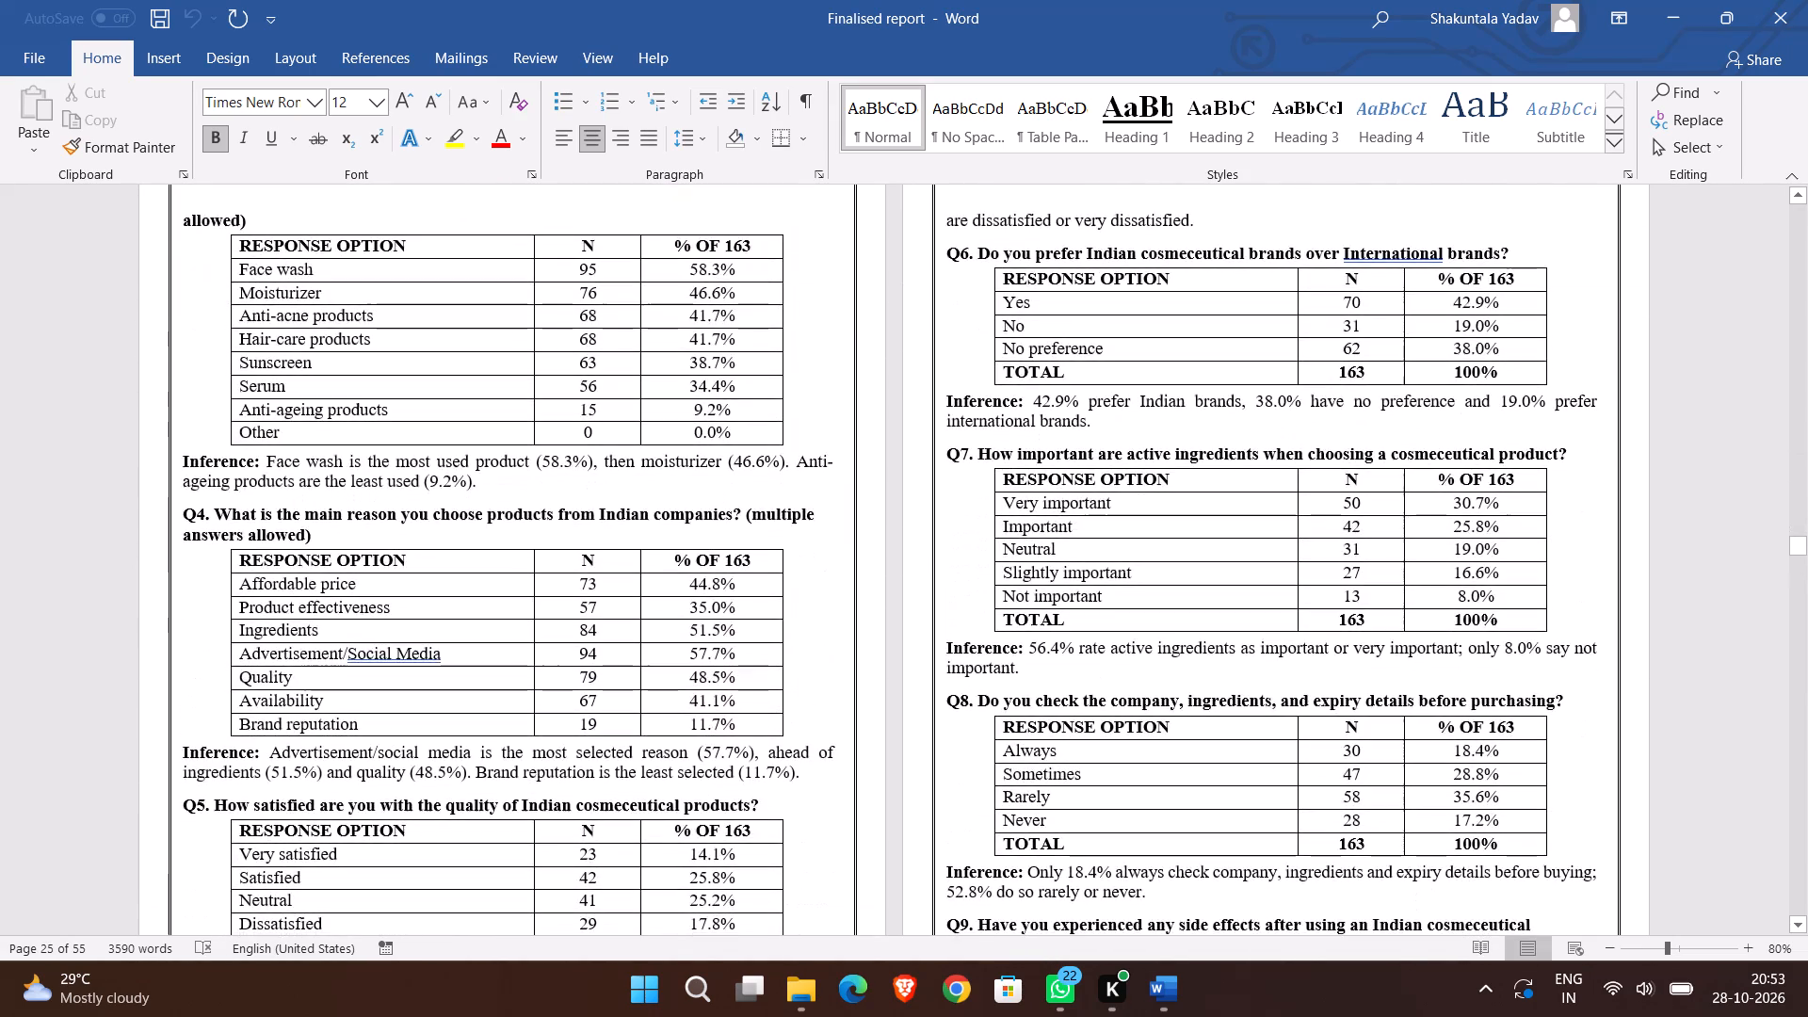
pyautogui.scroll(8, 1154, 660)
pyautogui.scroll(-2, 1154, 660)
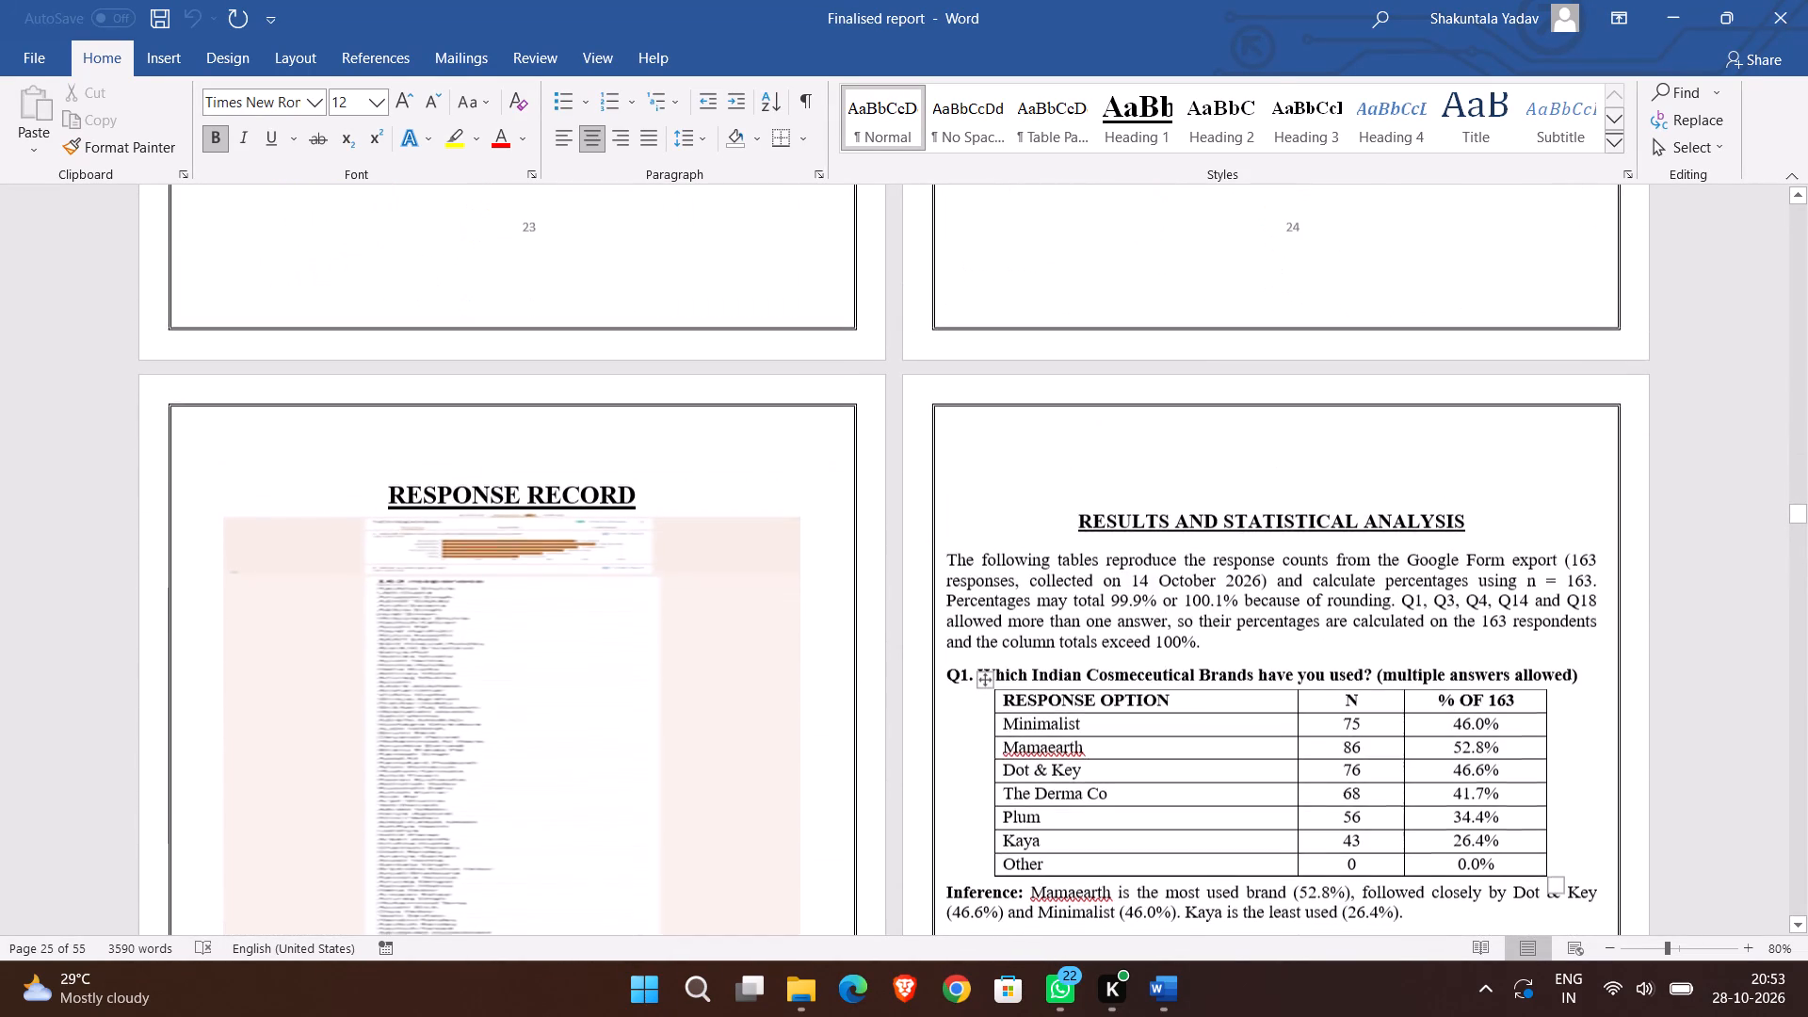
pyautogui.scroll(-6, 1154, 660)
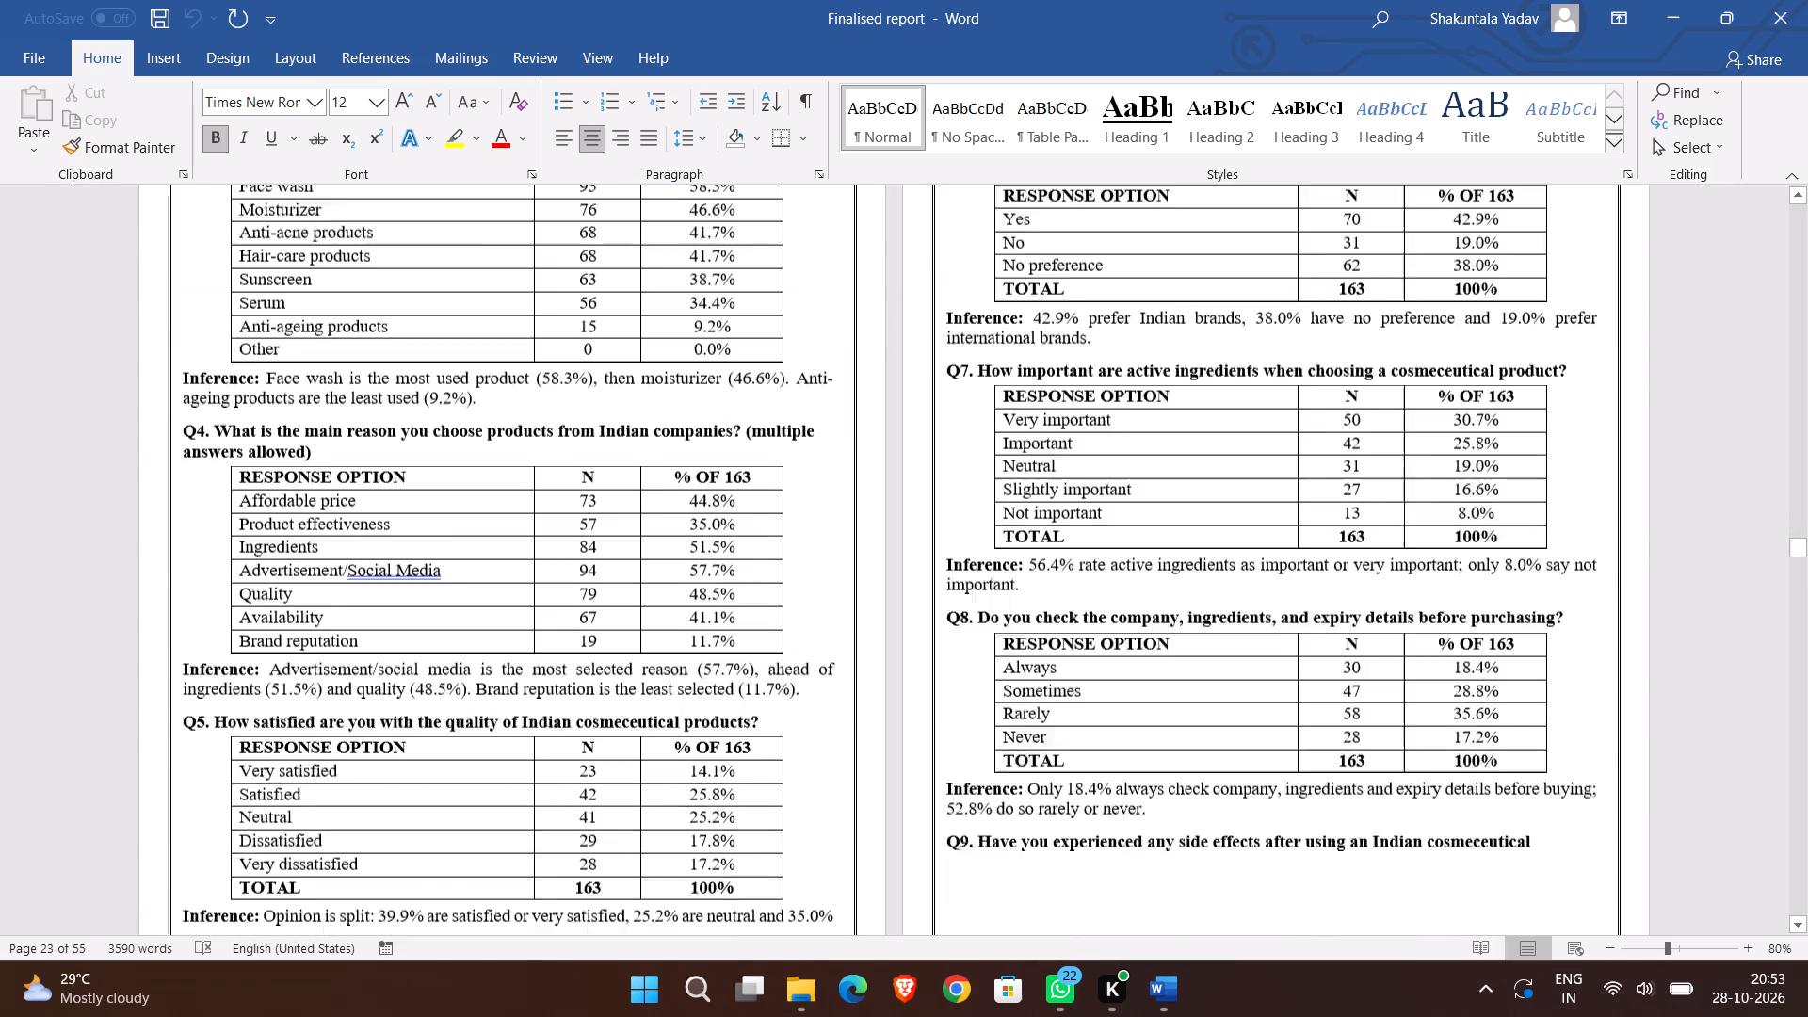
pyautogui.scroll(-10, 1154, 660)
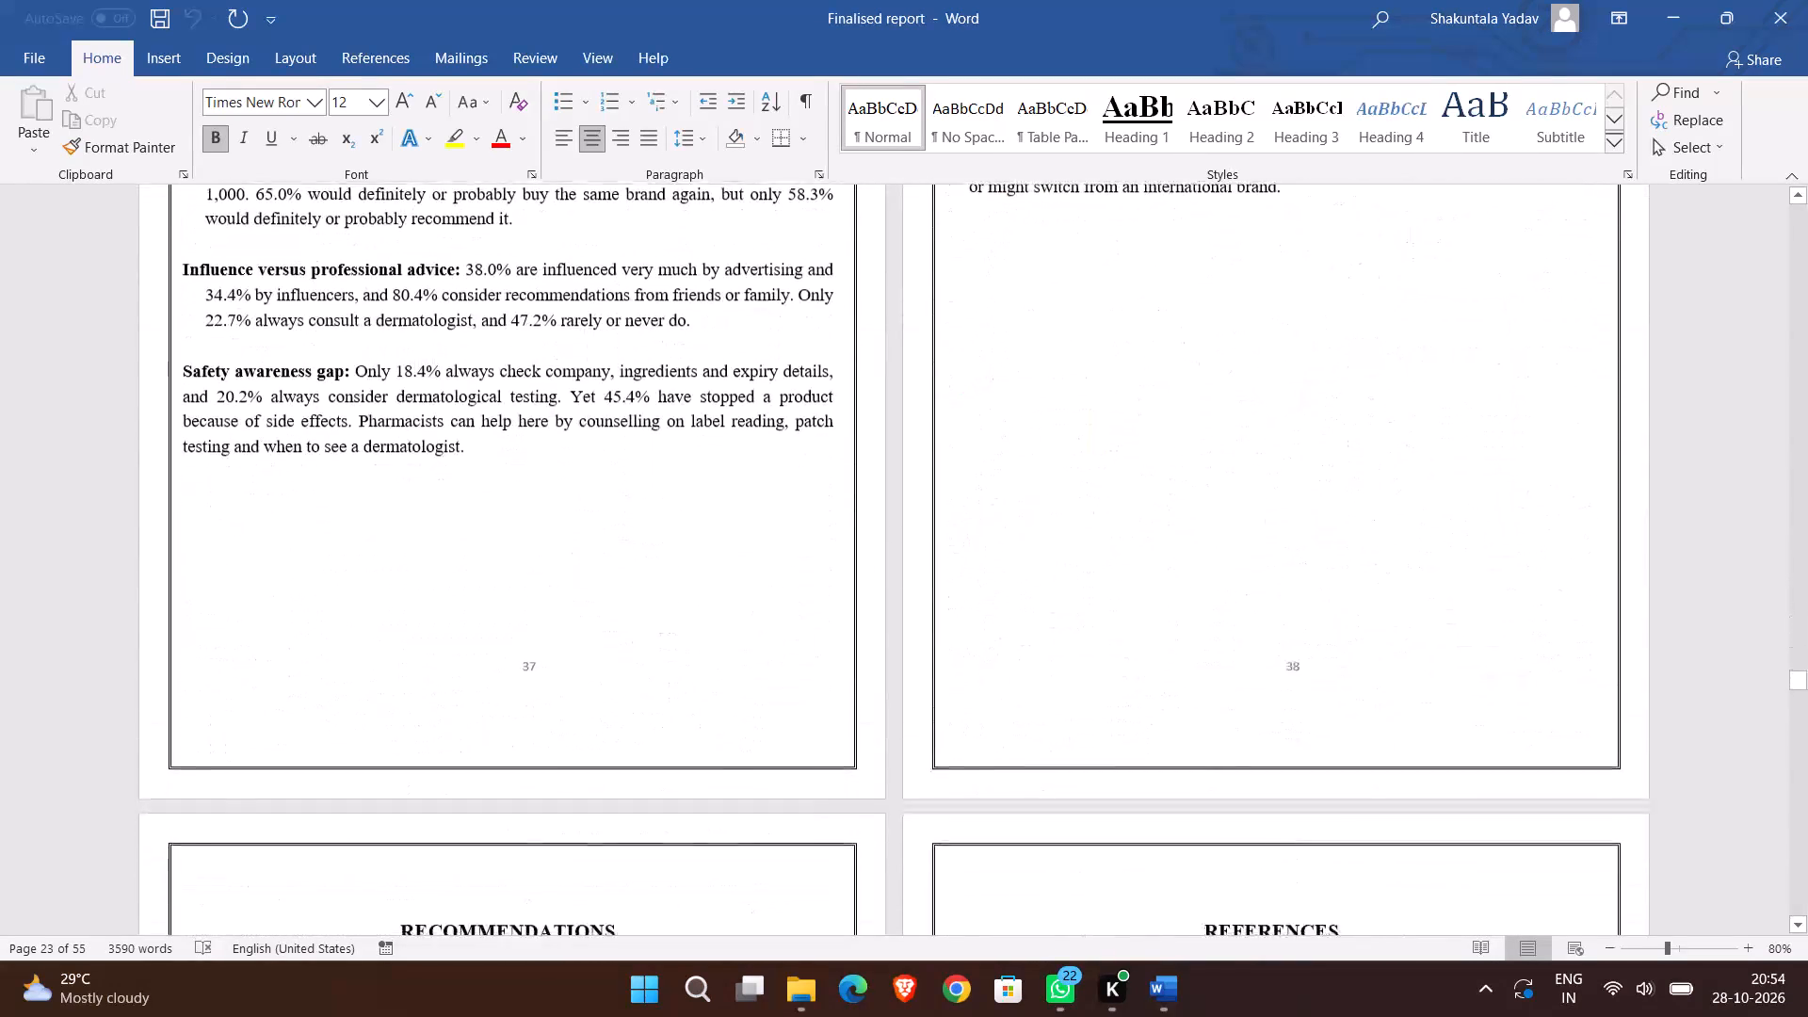
# Examine the report's closing pages, from the final survey tables and charts through Recommendations and References to the last page.
pyautogui.scroll(6, 1154, 660)
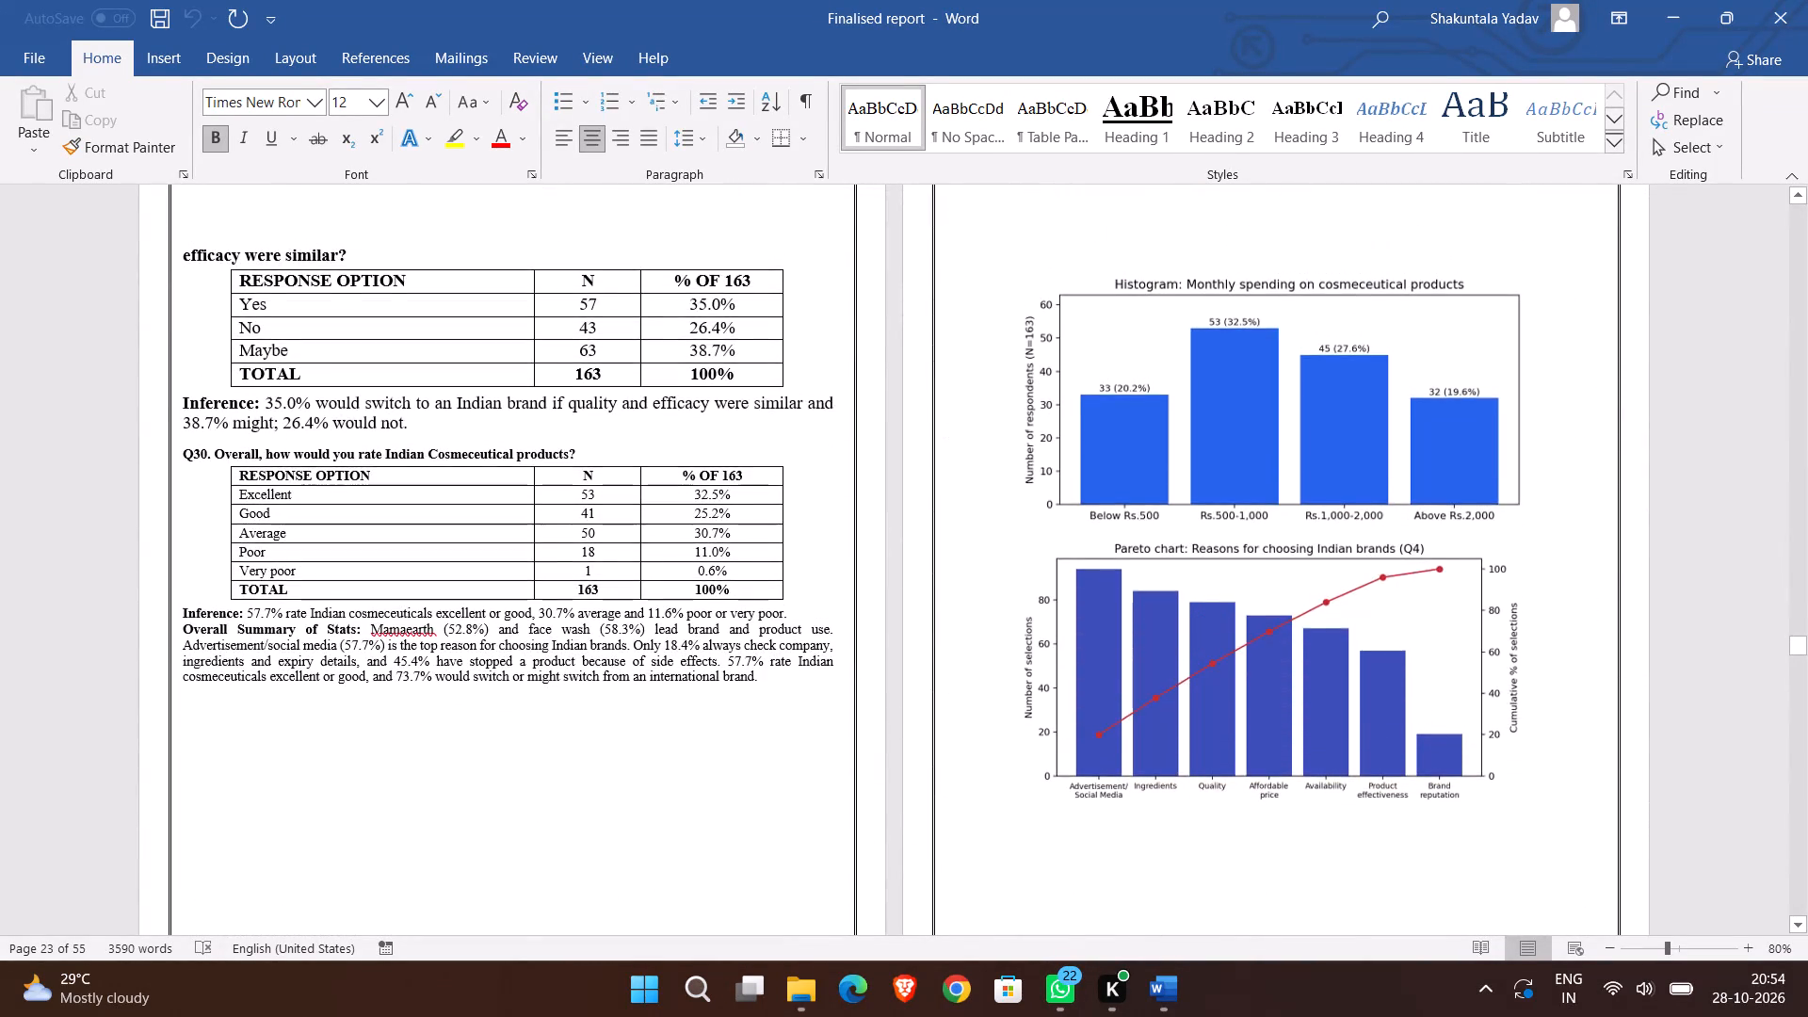
pyautogui.scroll(1, 1154, 660)
pyautogui.scroll(-8, 1154, 660)
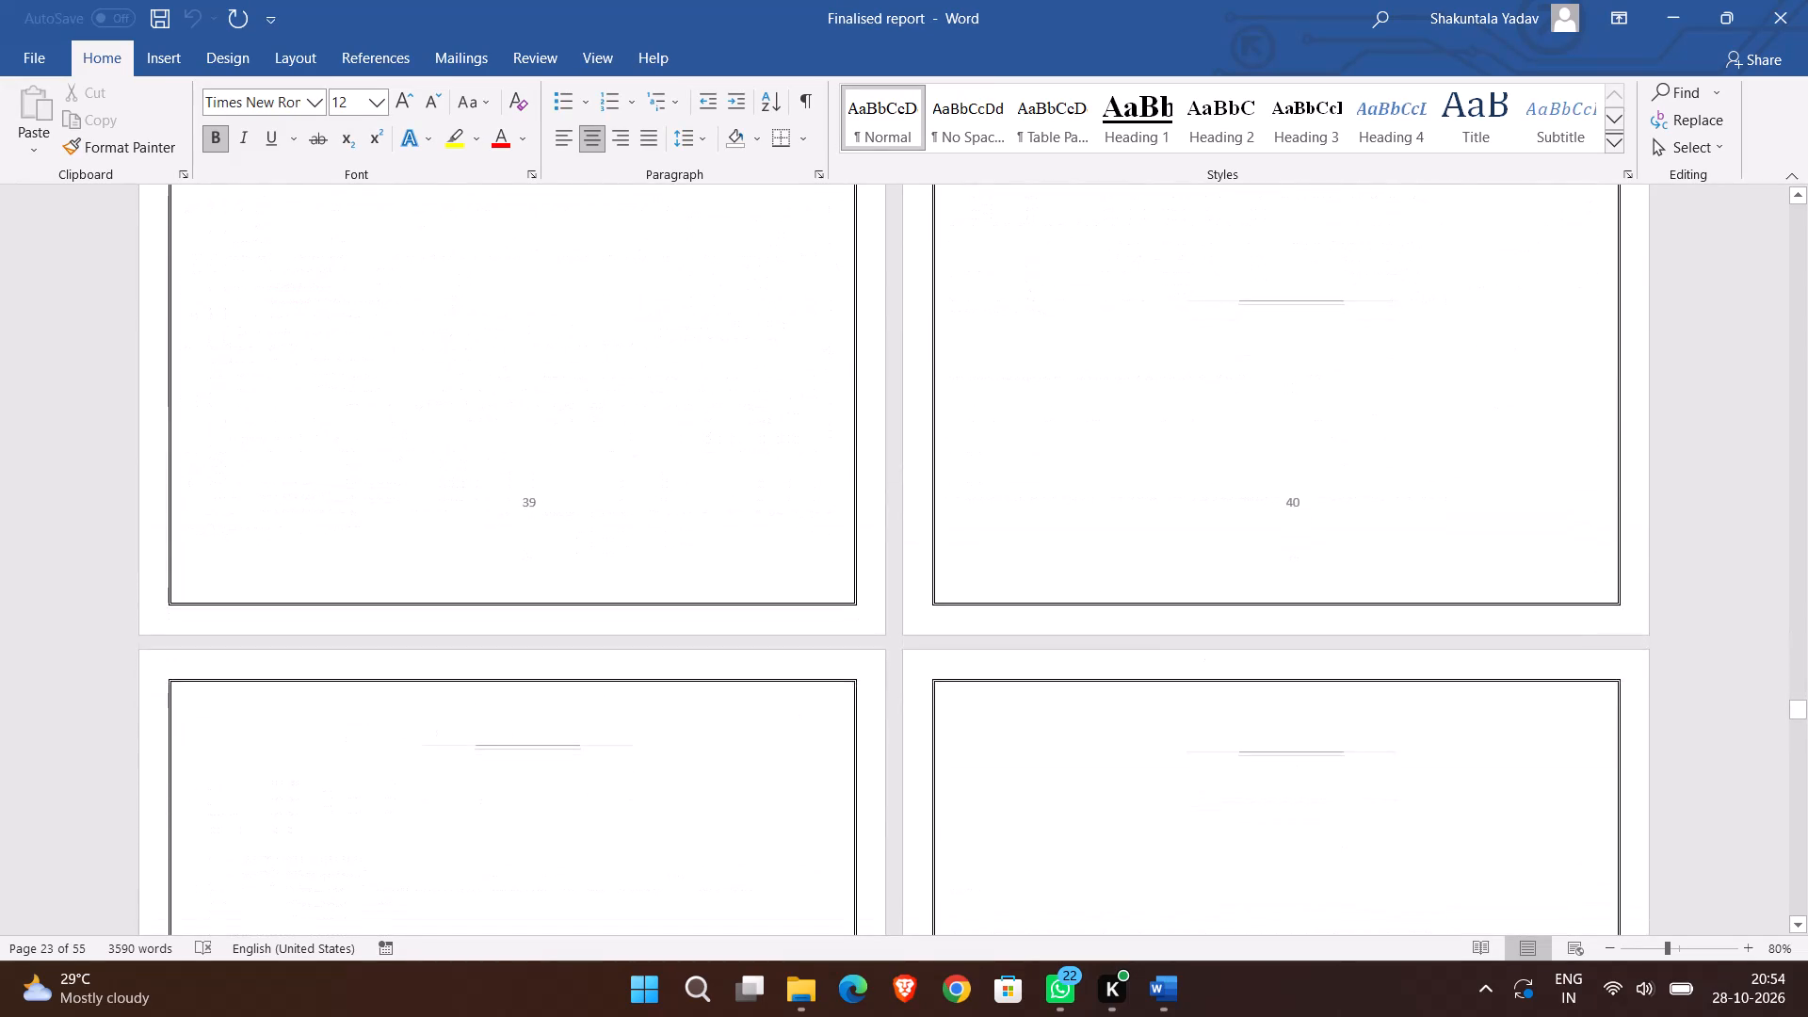
pyautogui.scroll(3, 1154, 660)
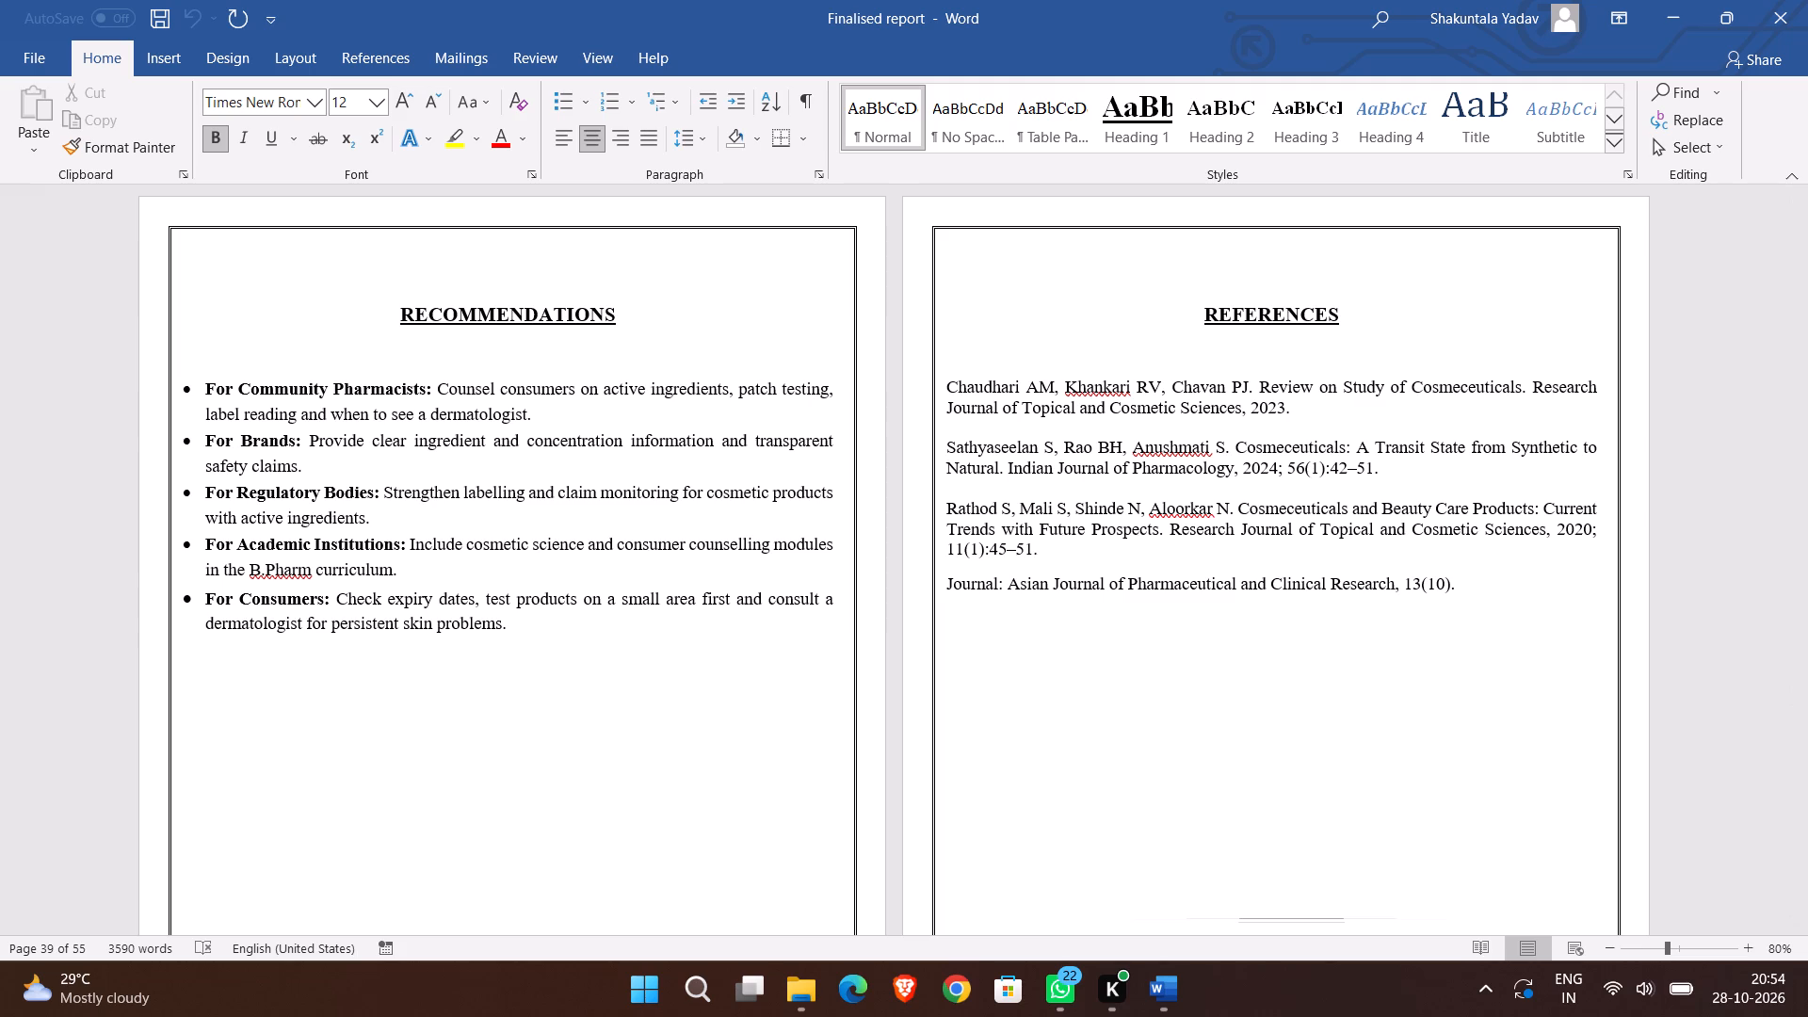
pyautogui.scroll(-8, 1154, 660)
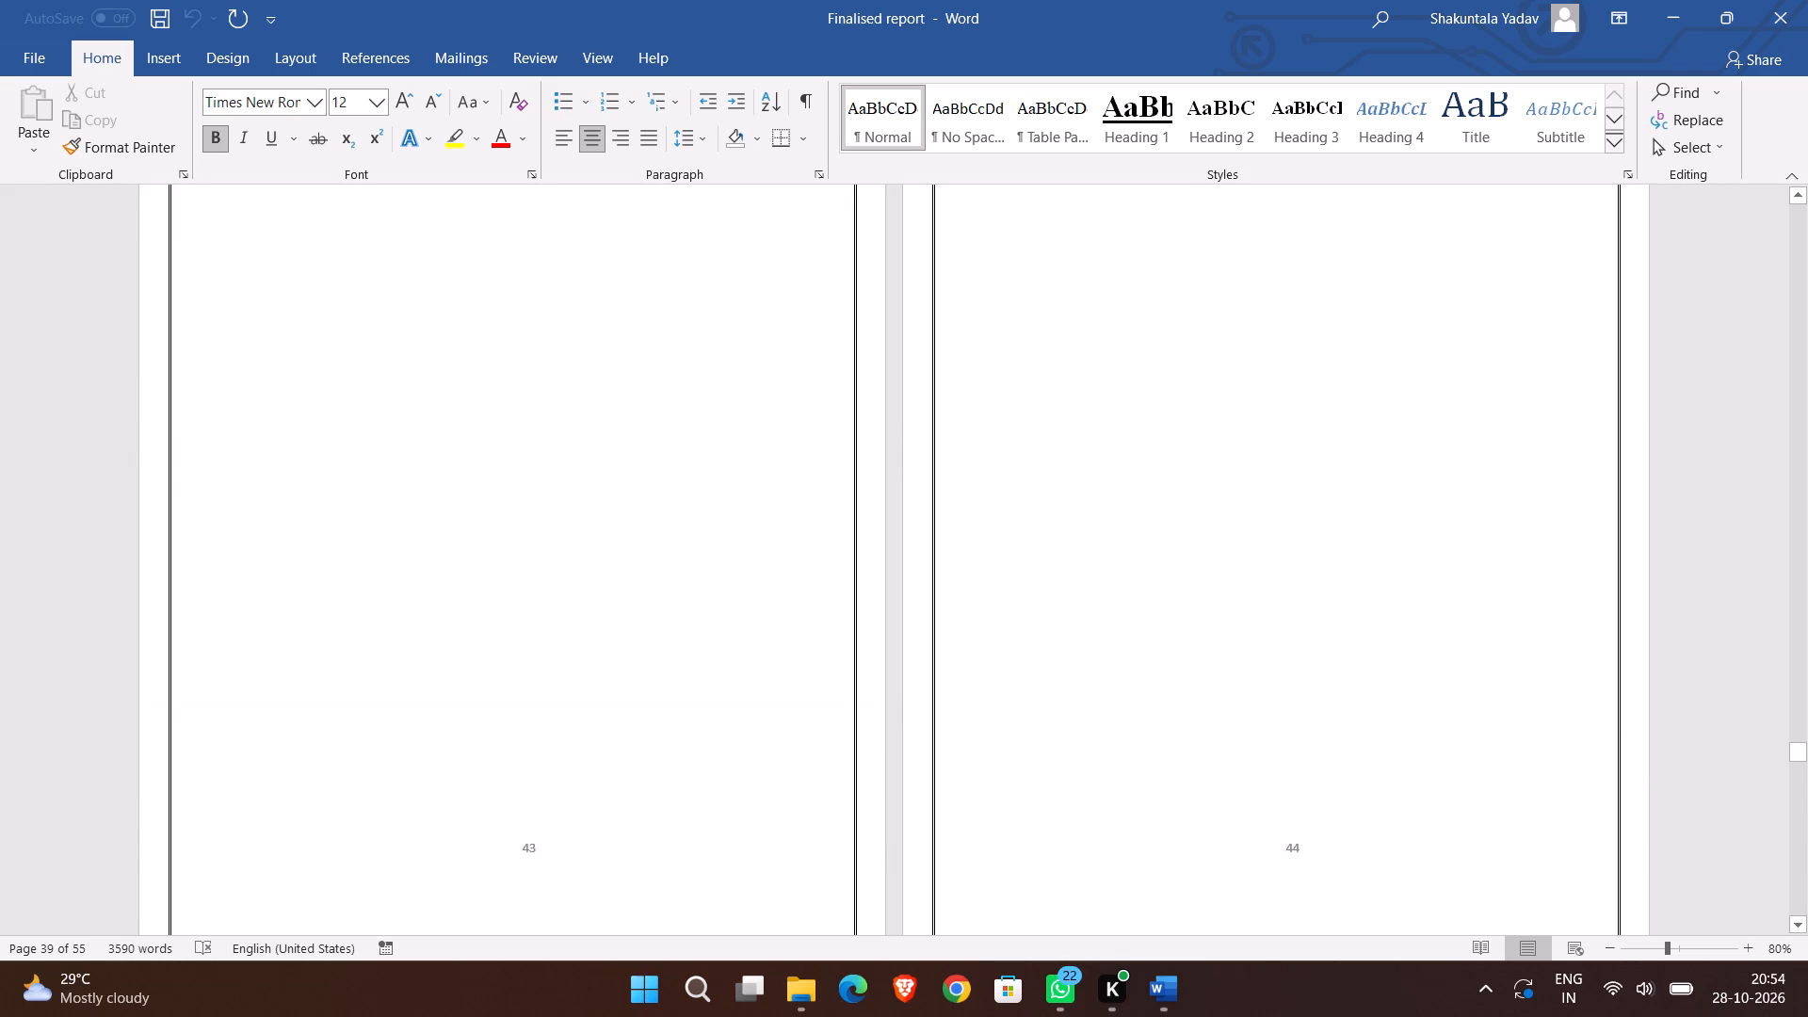
pyautogui.scroll(-5, 1154, 660)
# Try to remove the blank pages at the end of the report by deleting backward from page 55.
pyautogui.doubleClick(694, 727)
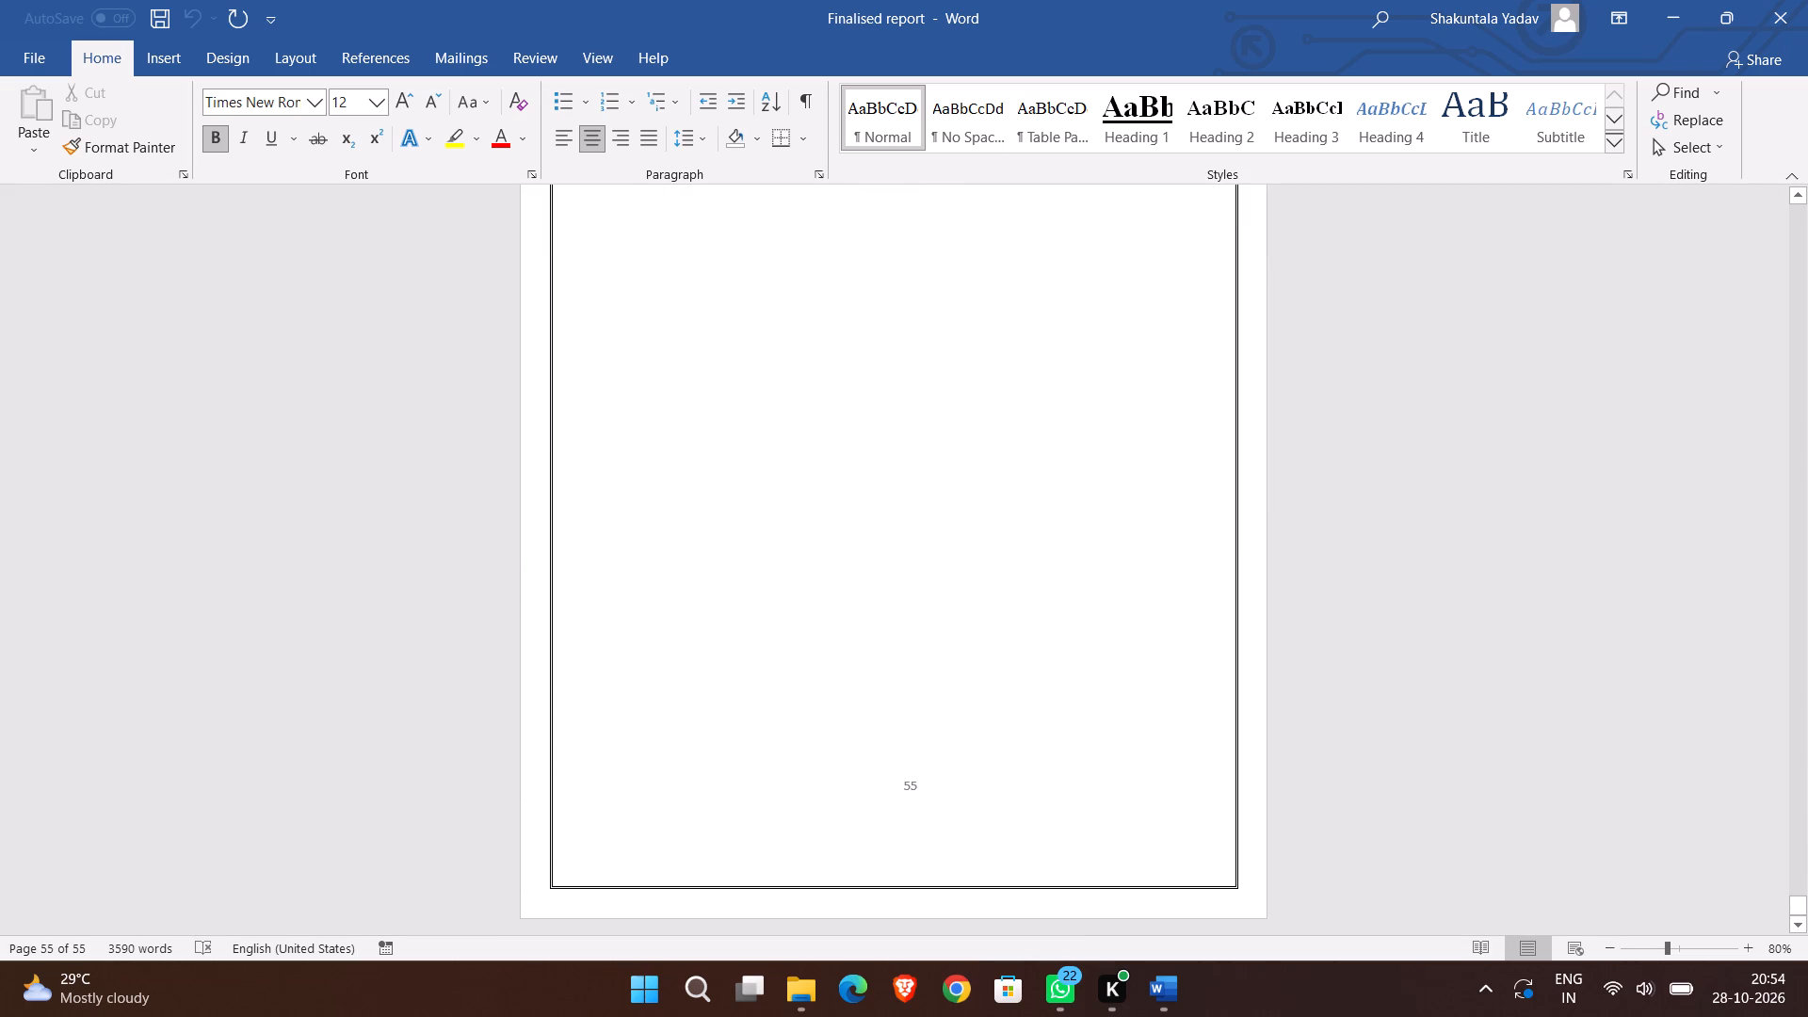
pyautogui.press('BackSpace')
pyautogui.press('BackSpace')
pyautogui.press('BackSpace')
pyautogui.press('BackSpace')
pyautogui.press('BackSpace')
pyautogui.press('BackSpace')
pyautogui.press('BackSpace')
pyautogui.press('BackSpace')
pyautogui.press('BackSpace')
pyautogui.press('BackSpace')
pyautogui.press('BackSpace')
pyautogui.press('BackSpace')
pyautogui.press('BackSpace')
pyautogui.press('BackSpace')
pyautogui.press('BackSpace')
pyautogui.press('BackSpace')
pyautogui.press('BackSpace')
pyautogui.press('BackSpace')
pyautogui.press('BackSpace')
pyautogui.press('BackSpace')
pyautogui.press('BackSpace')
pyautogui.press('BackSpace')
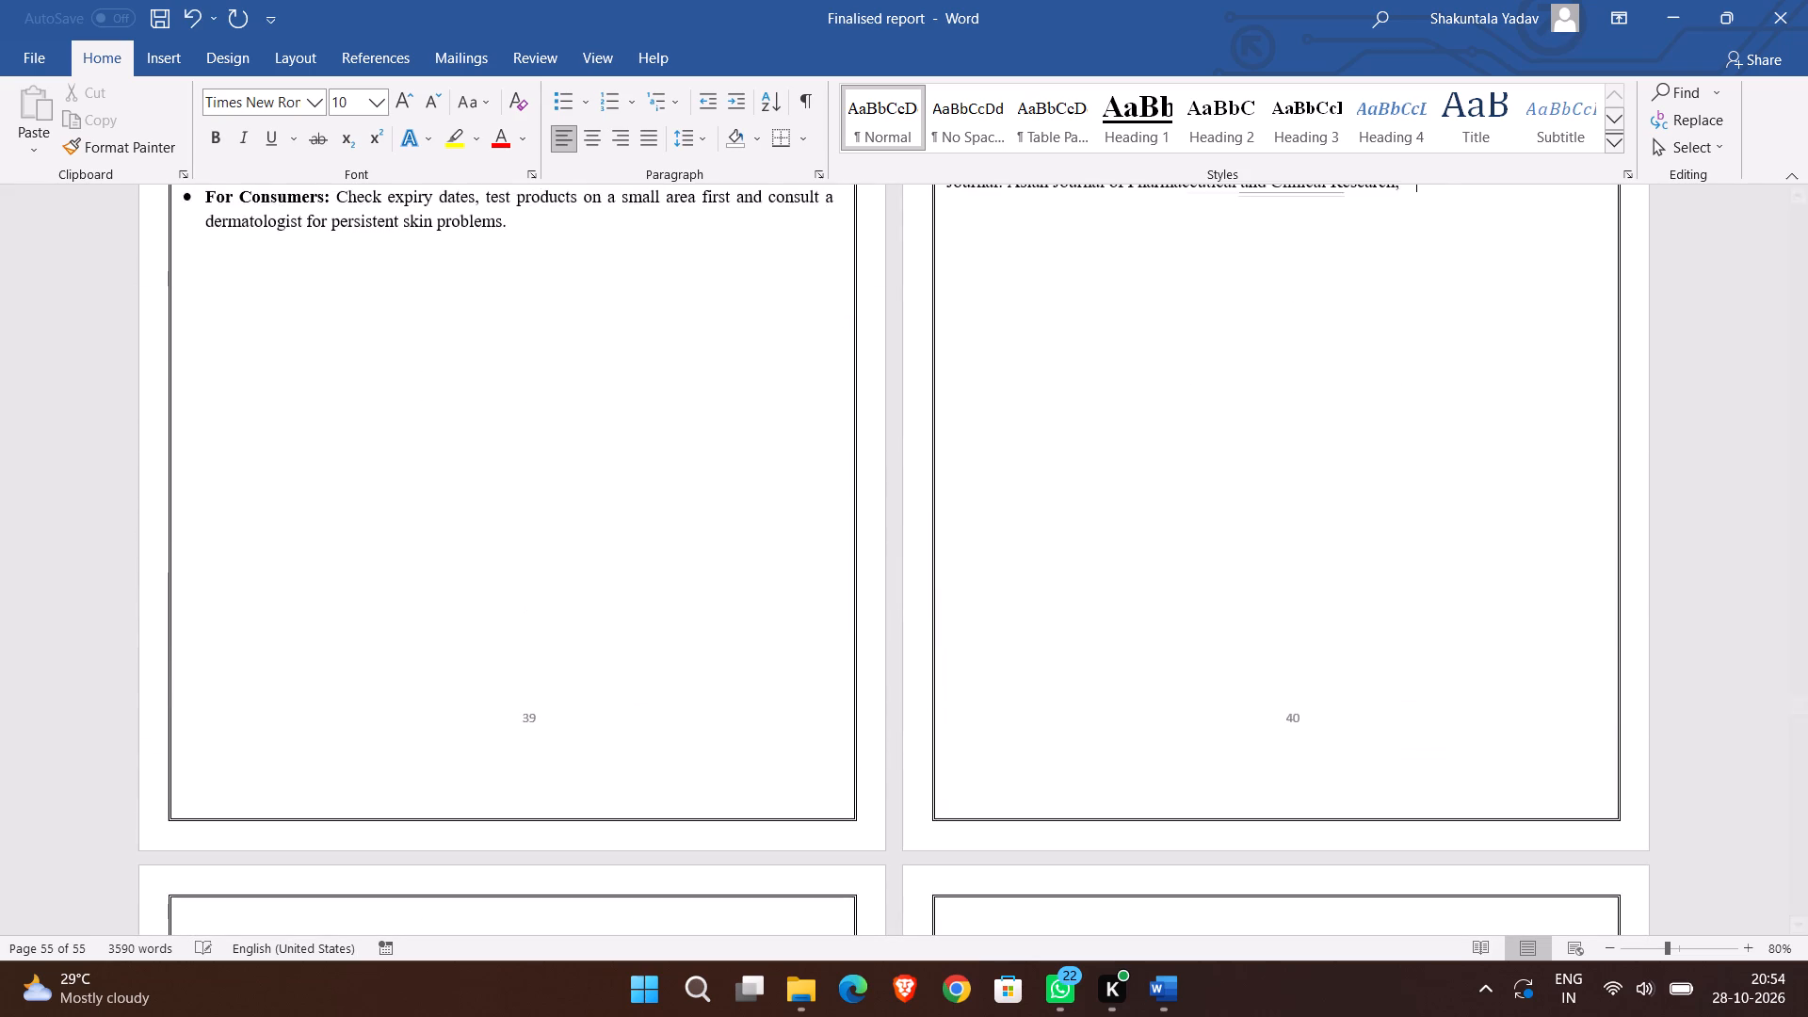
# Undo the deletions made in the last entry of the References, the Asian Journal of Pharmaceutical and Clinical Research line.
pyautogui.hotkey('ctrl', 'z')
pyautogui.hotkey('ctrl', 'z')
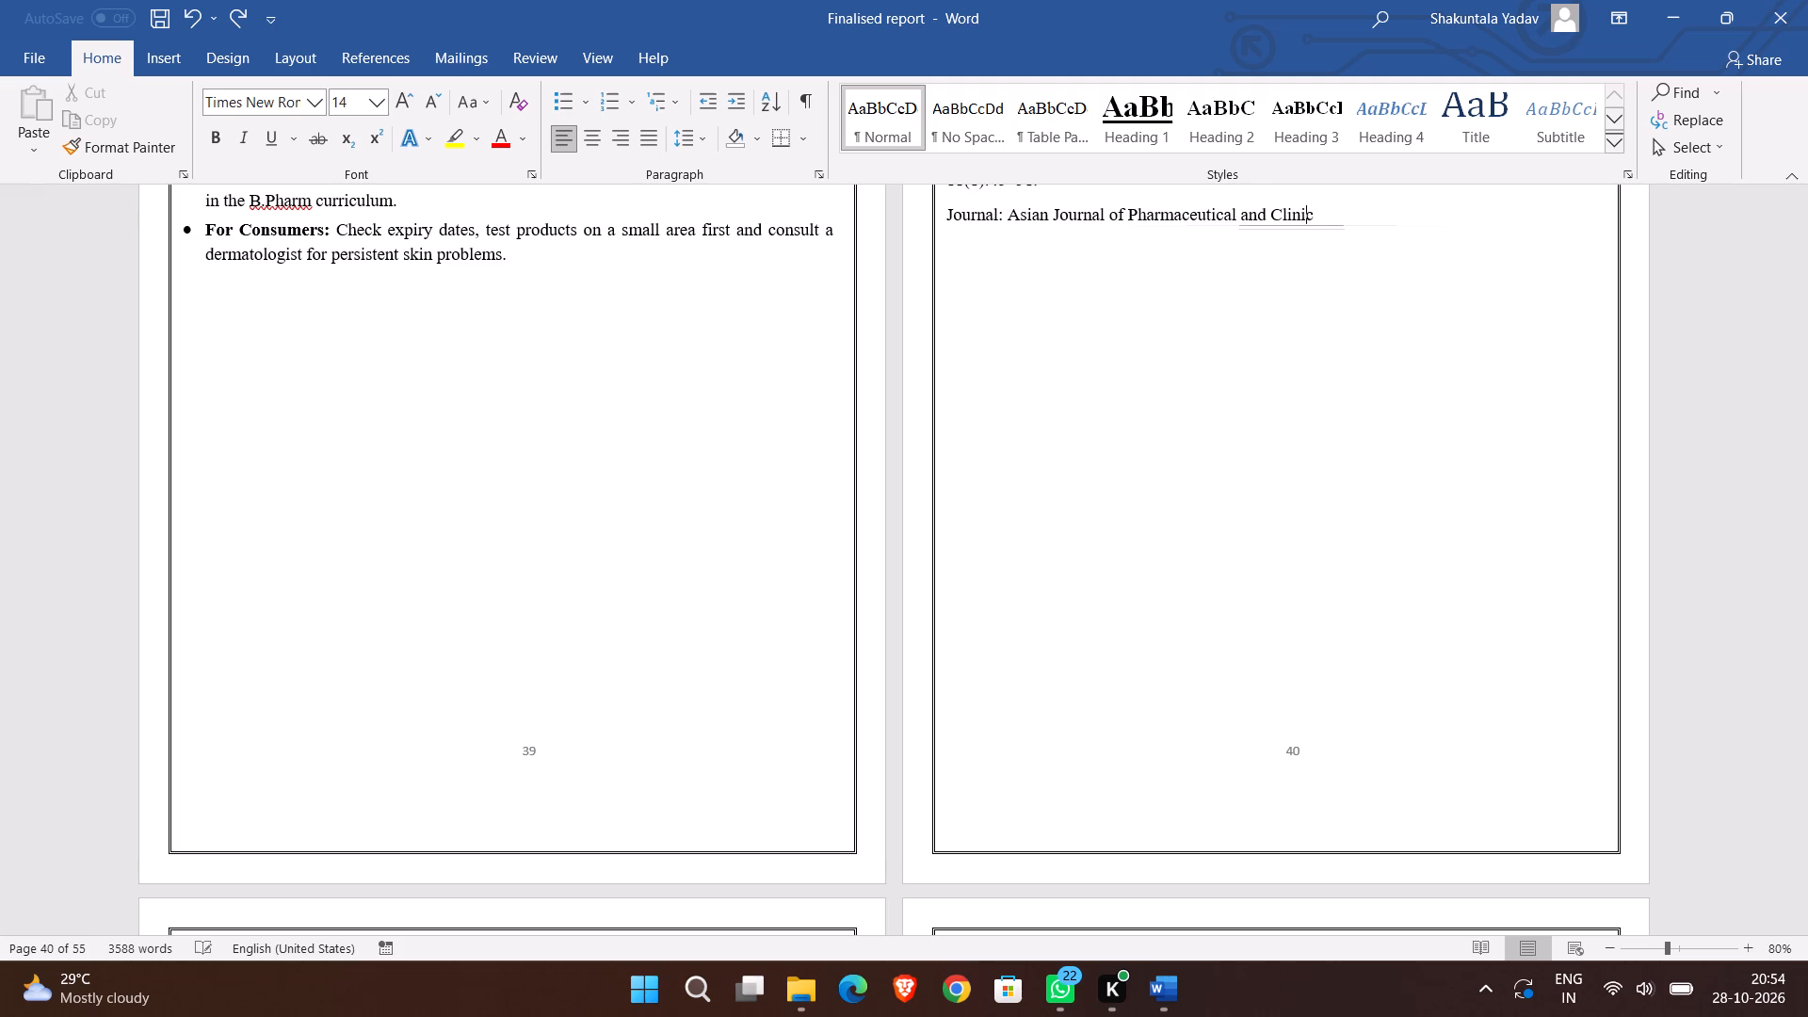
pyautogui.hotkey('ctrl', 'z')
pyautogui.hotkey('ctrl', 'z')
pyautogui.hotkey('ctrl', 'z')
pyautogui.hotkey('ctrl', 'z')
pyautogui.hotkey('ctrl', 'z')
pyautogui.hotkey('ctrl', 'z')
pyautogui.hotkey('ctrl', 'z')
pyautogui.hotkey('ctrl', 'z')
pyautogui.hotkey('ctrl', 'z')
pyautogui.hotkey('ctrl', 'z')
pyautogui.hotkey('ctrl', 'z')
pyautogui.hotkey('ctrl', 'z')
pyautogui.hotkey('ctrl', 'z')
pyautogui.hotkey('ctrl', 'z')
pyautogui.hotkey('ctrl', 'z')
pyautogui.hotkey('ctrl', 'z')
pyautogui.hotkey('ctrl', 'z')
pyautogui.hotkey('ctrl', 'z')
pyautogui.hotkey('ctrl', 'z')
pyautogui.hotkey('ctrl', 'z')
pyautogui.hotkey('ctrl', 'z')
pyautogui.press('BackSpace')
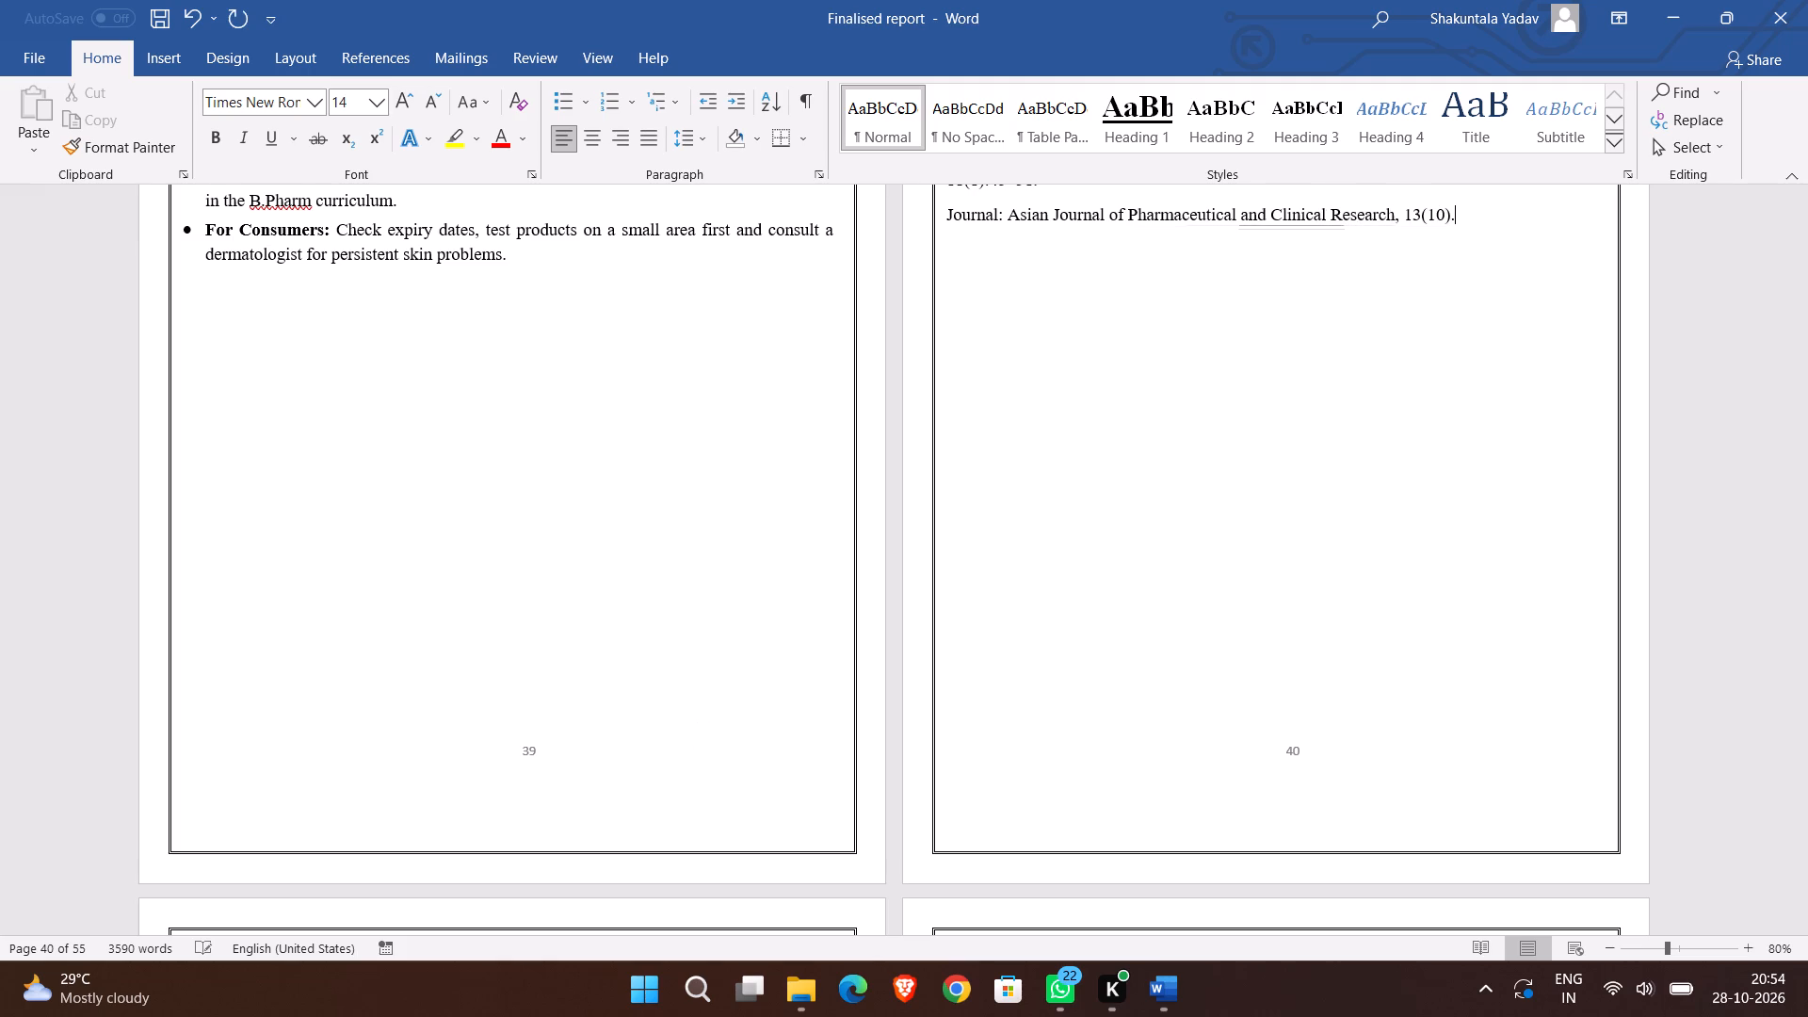
# Look through the blank pages that follow the References page.
pyautogui.scroll(-2, 675, 1016)
pyautogui.scroll(-4, 1397, 774)
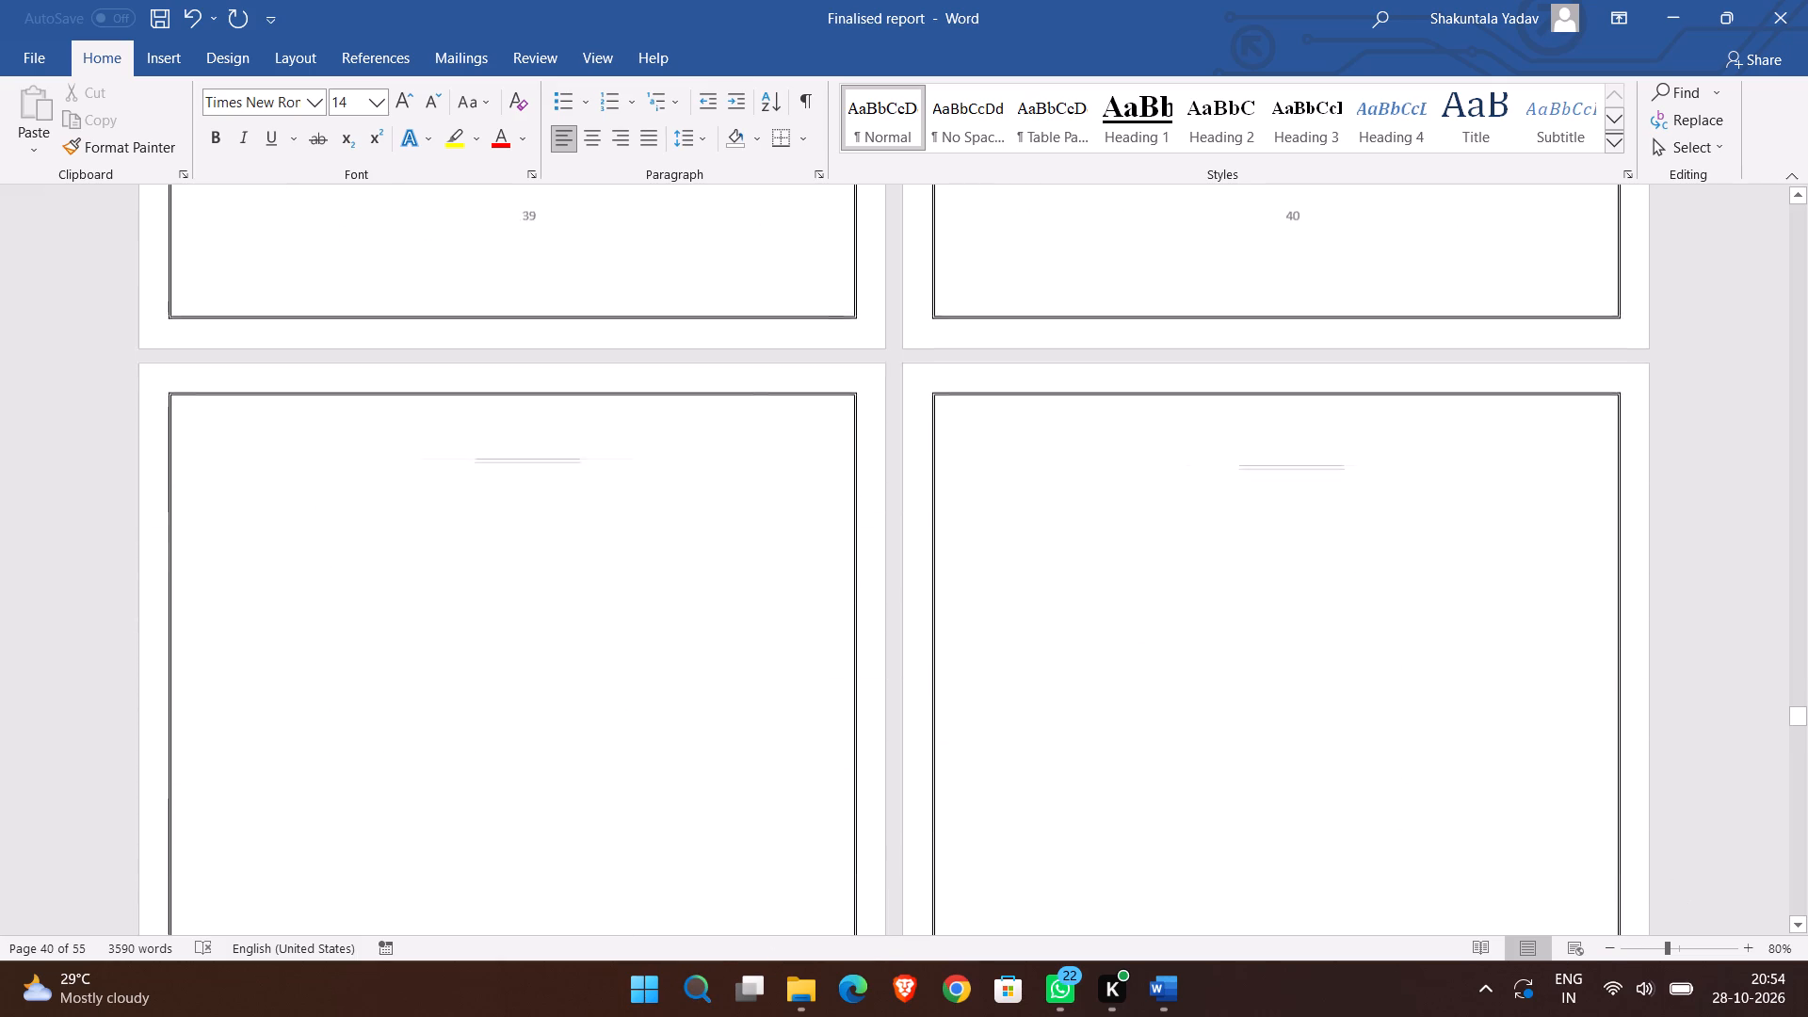
pyautogui.scroll(-8, 1397, 774)
pyautogui.scroll(8, 1397, 774)
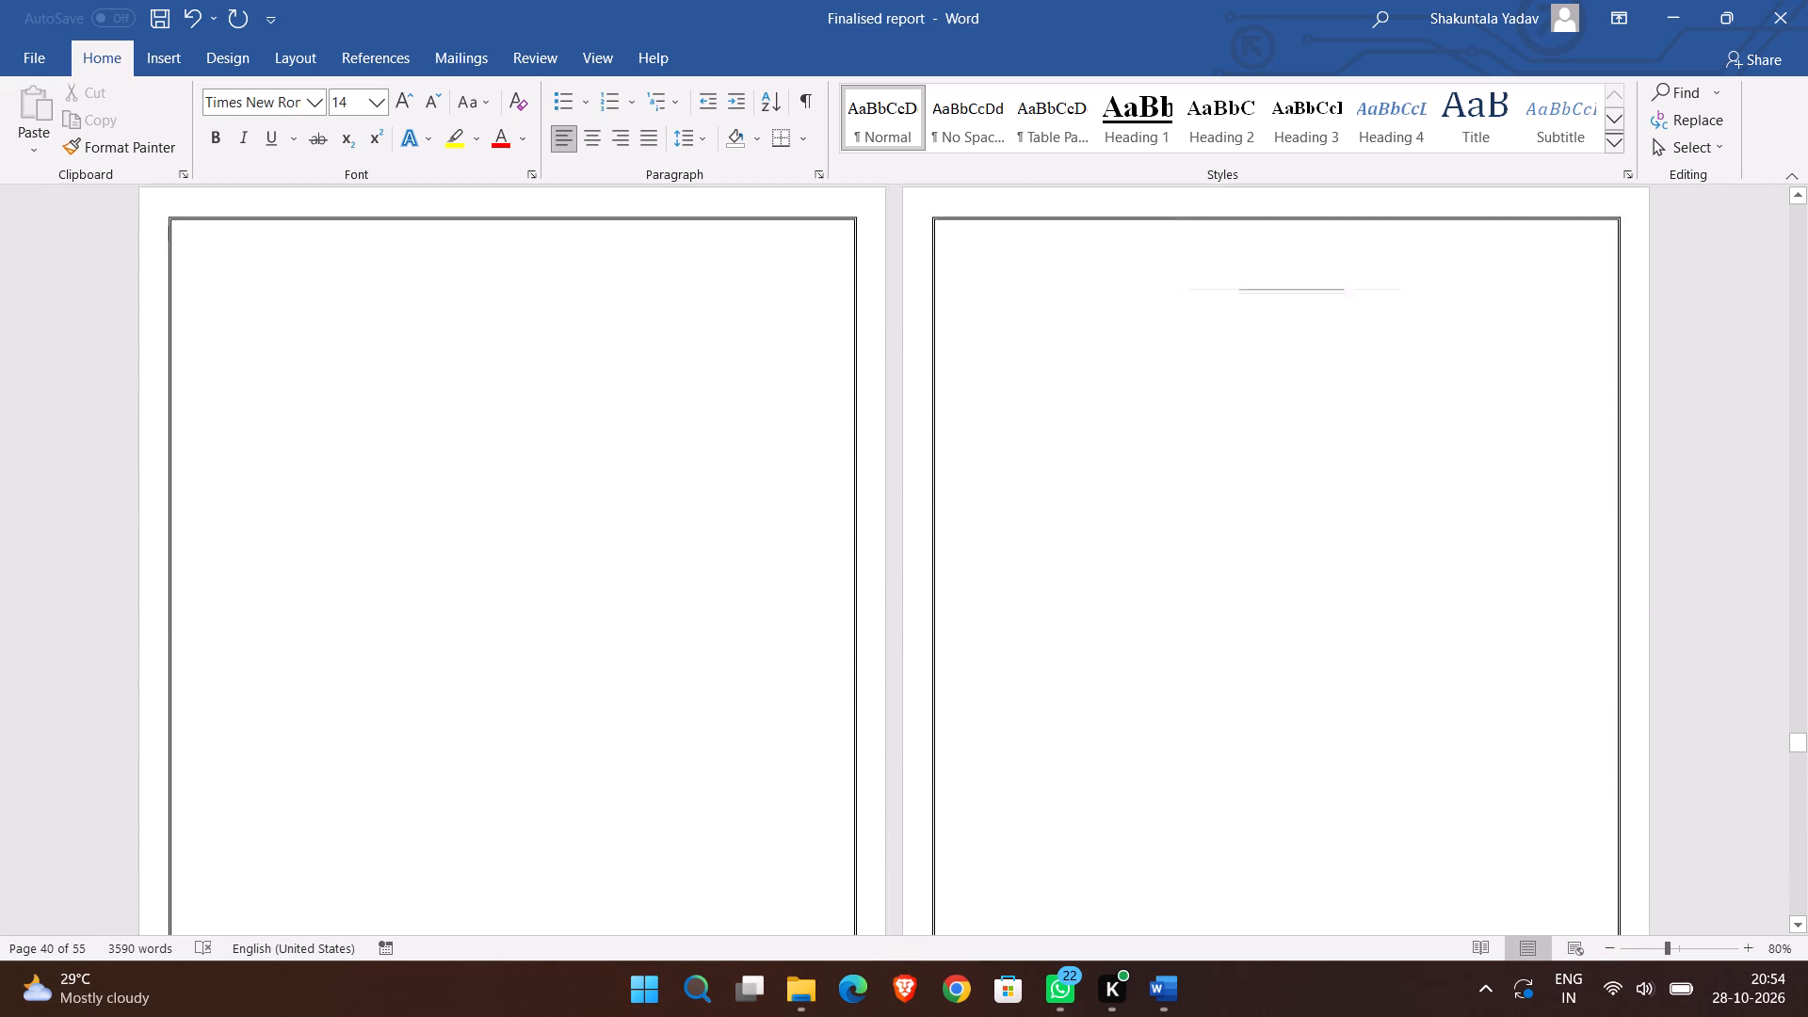
pyautogui.scroll(15, 1397, 774)
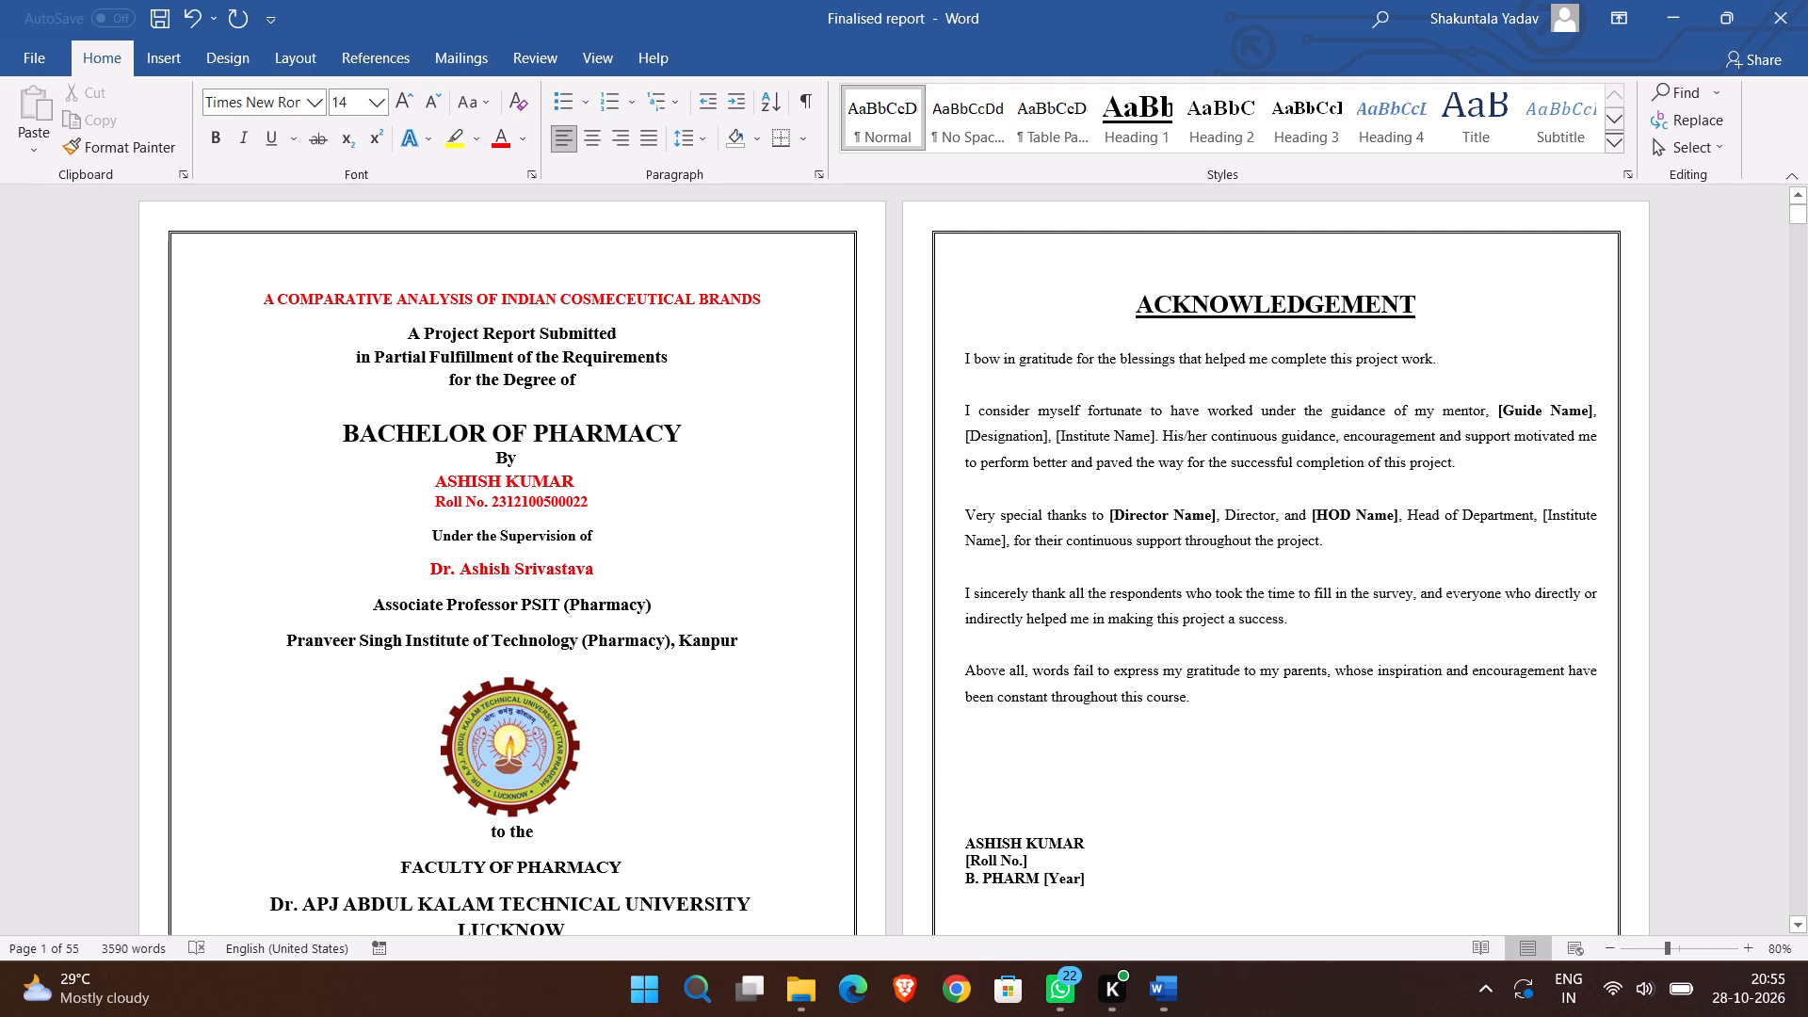
# Insert "4th" before "Year" in the B. PHARM line of the Acknowledgement signature block.
pyautogui.scroll(-1, 738, 590)
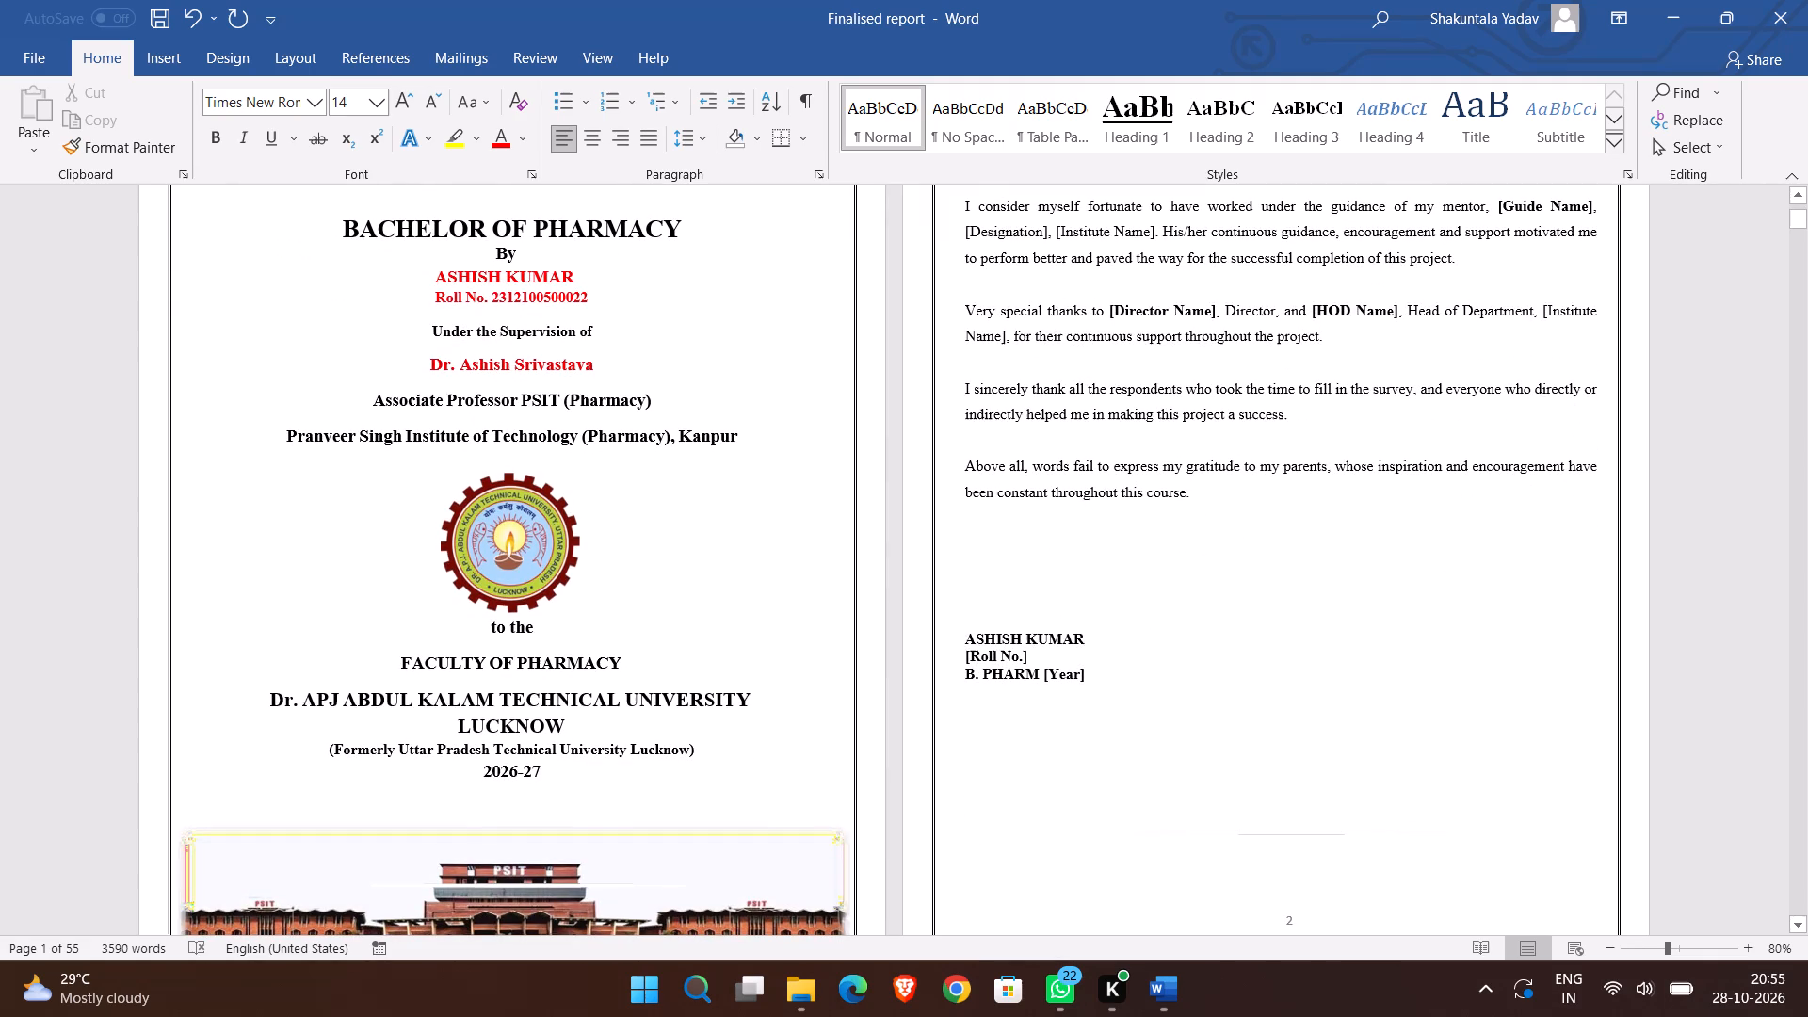
pyautogui.scroll(-1, 738, 590)
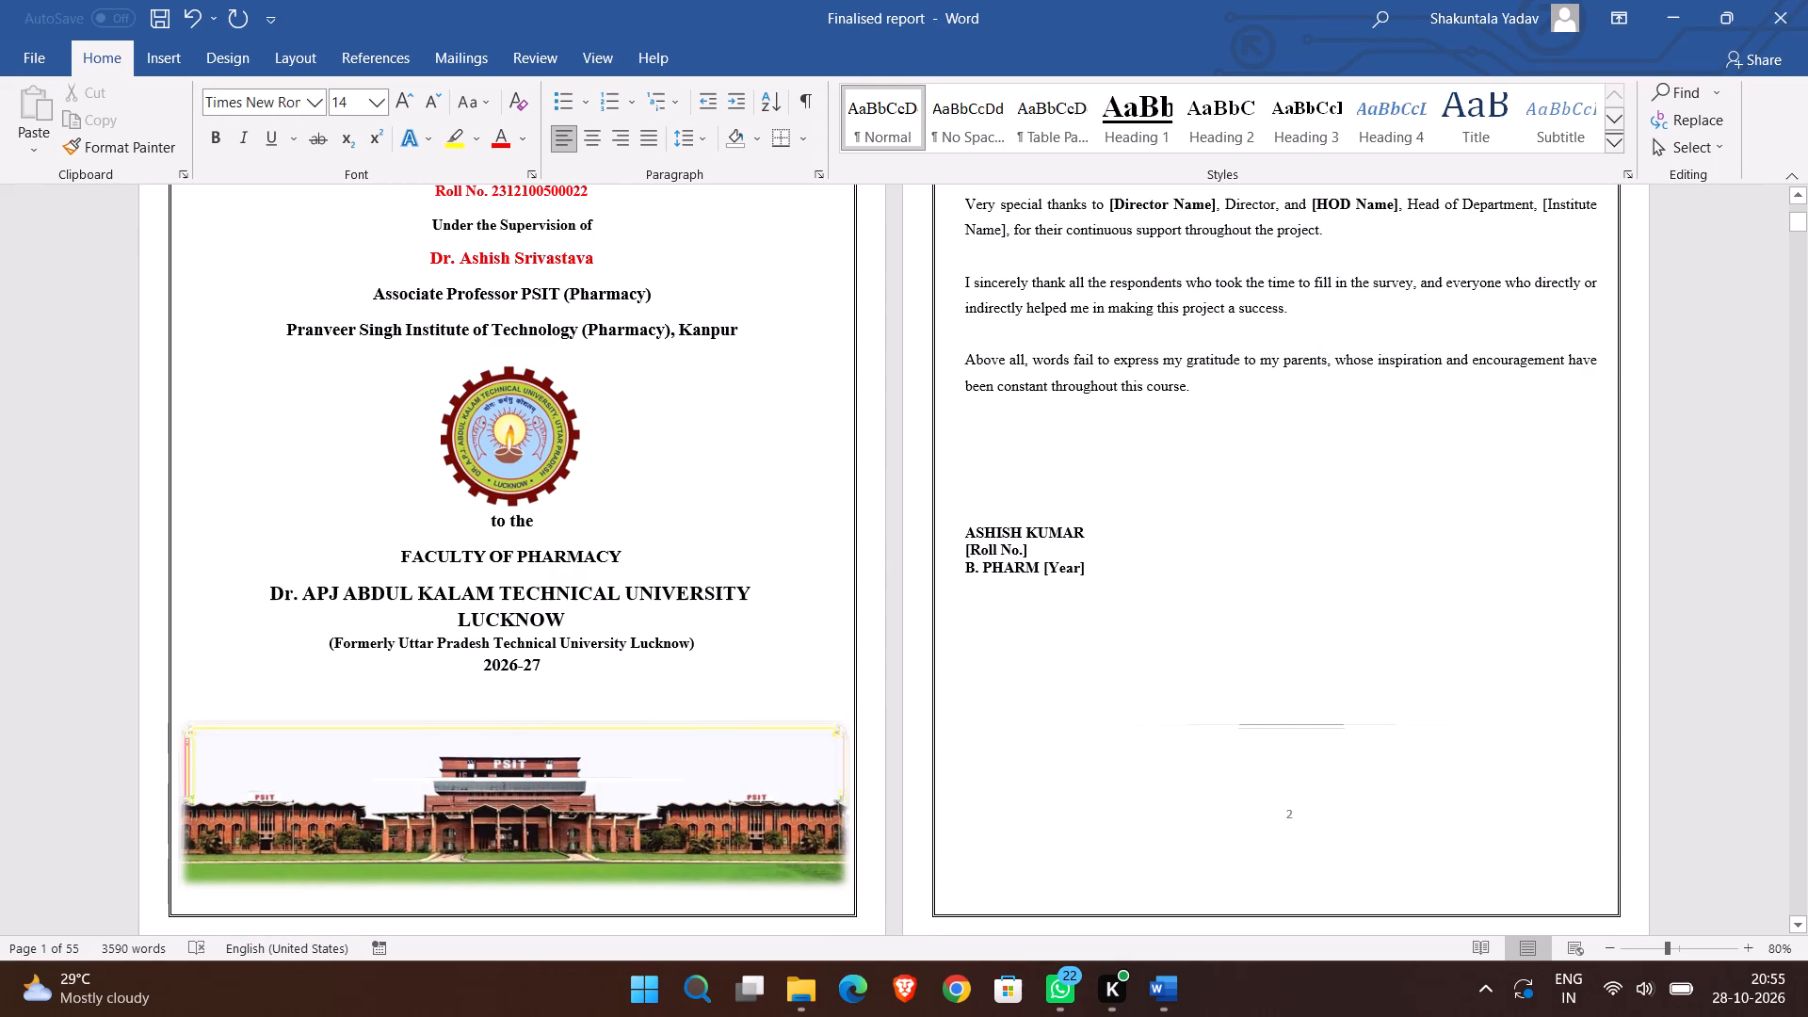
pyautogui.scroll(-1, 901, 589)
pyautogui.scroll(1, 901, 589)
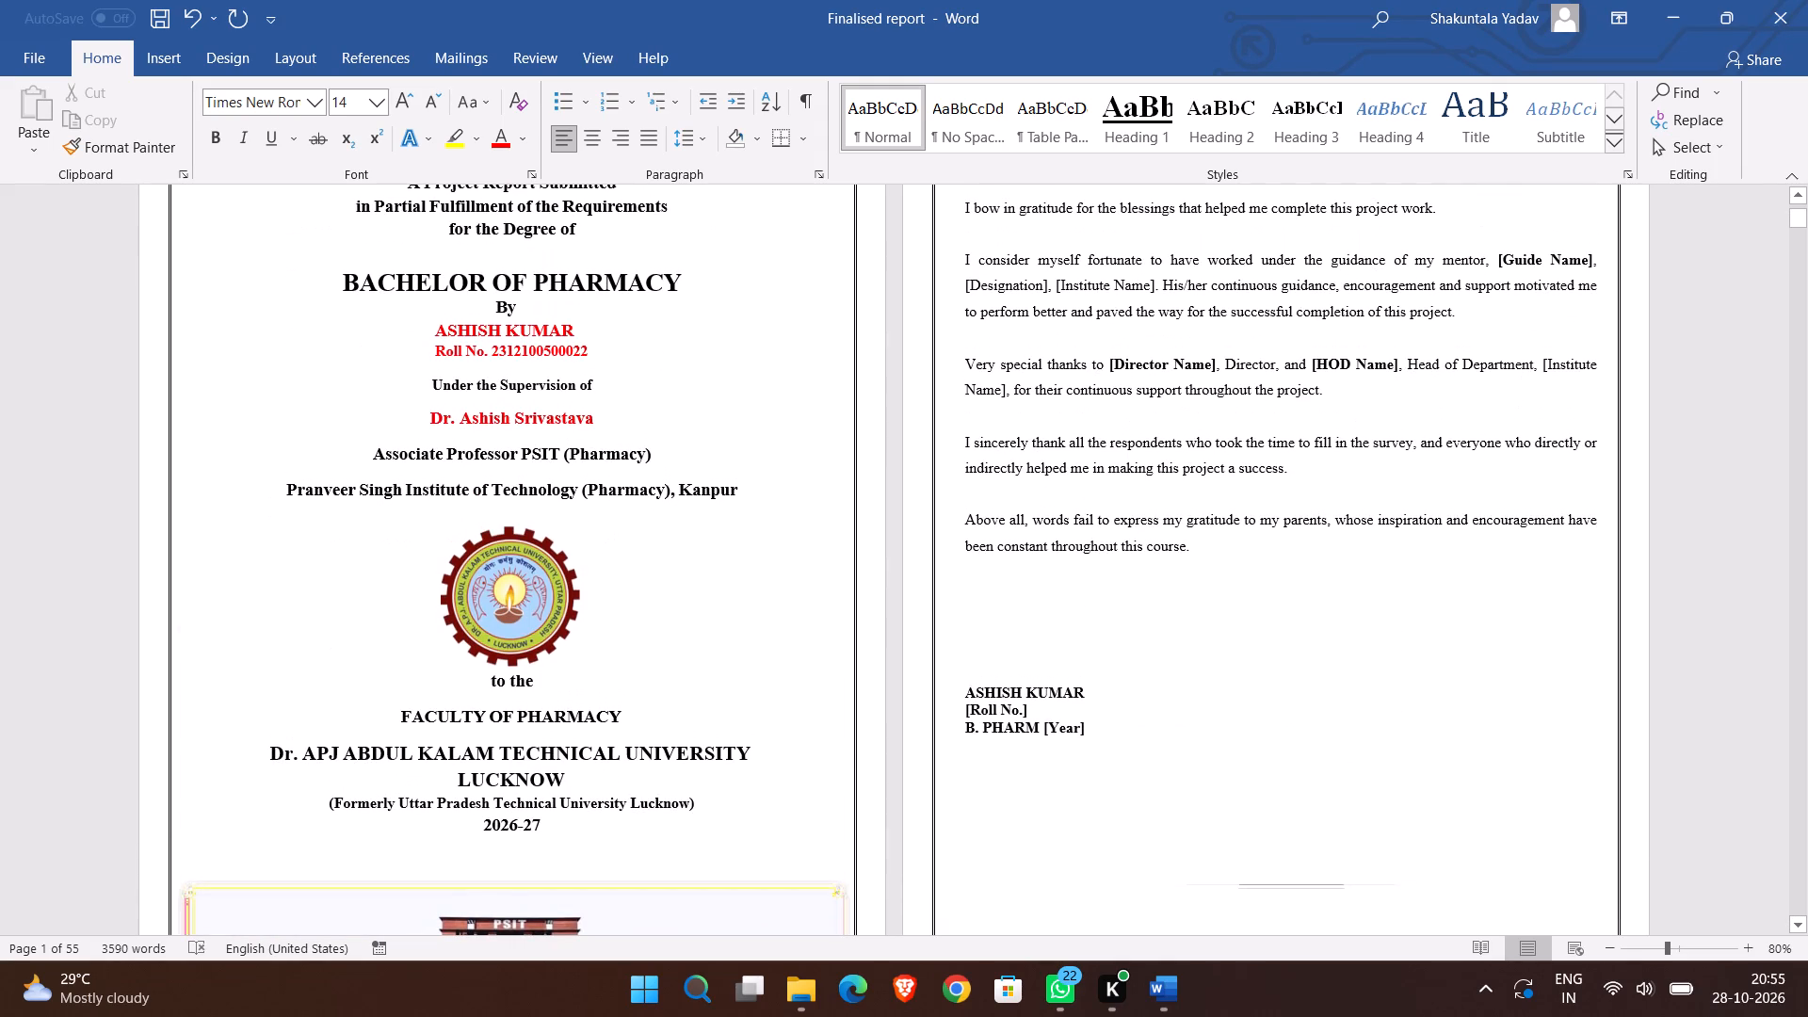
pyautogui.click(1052, 722)
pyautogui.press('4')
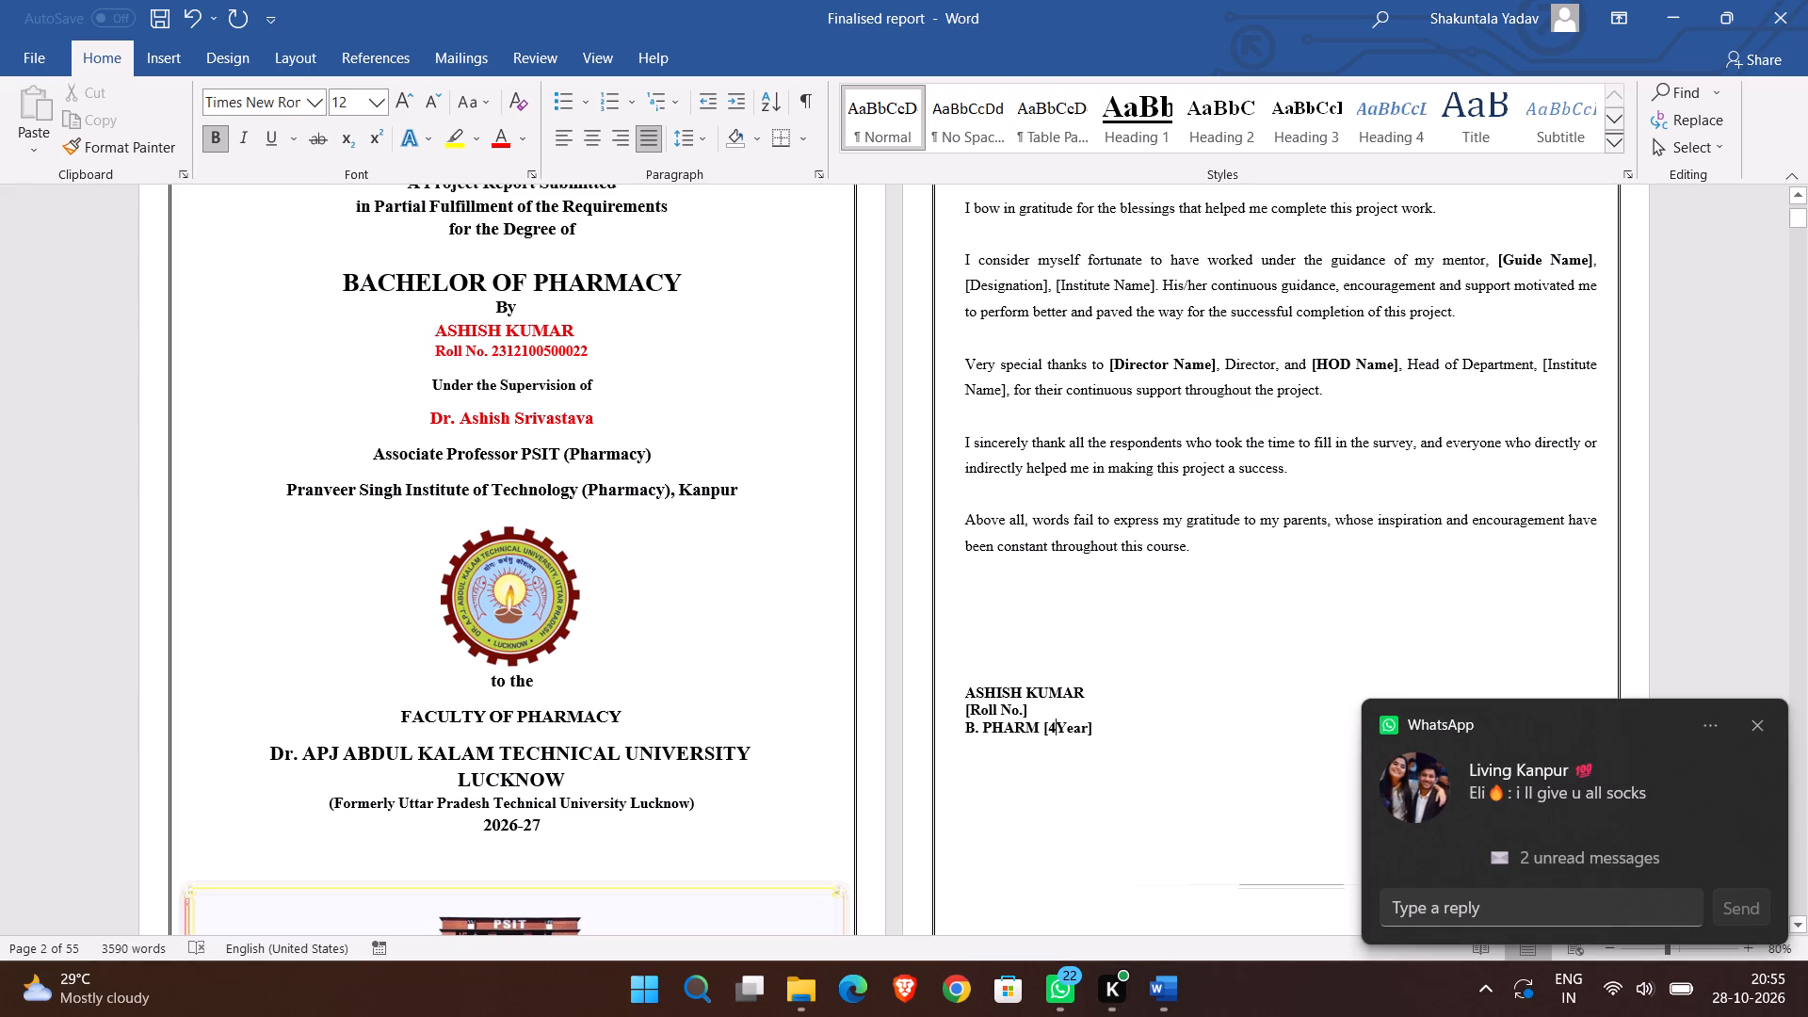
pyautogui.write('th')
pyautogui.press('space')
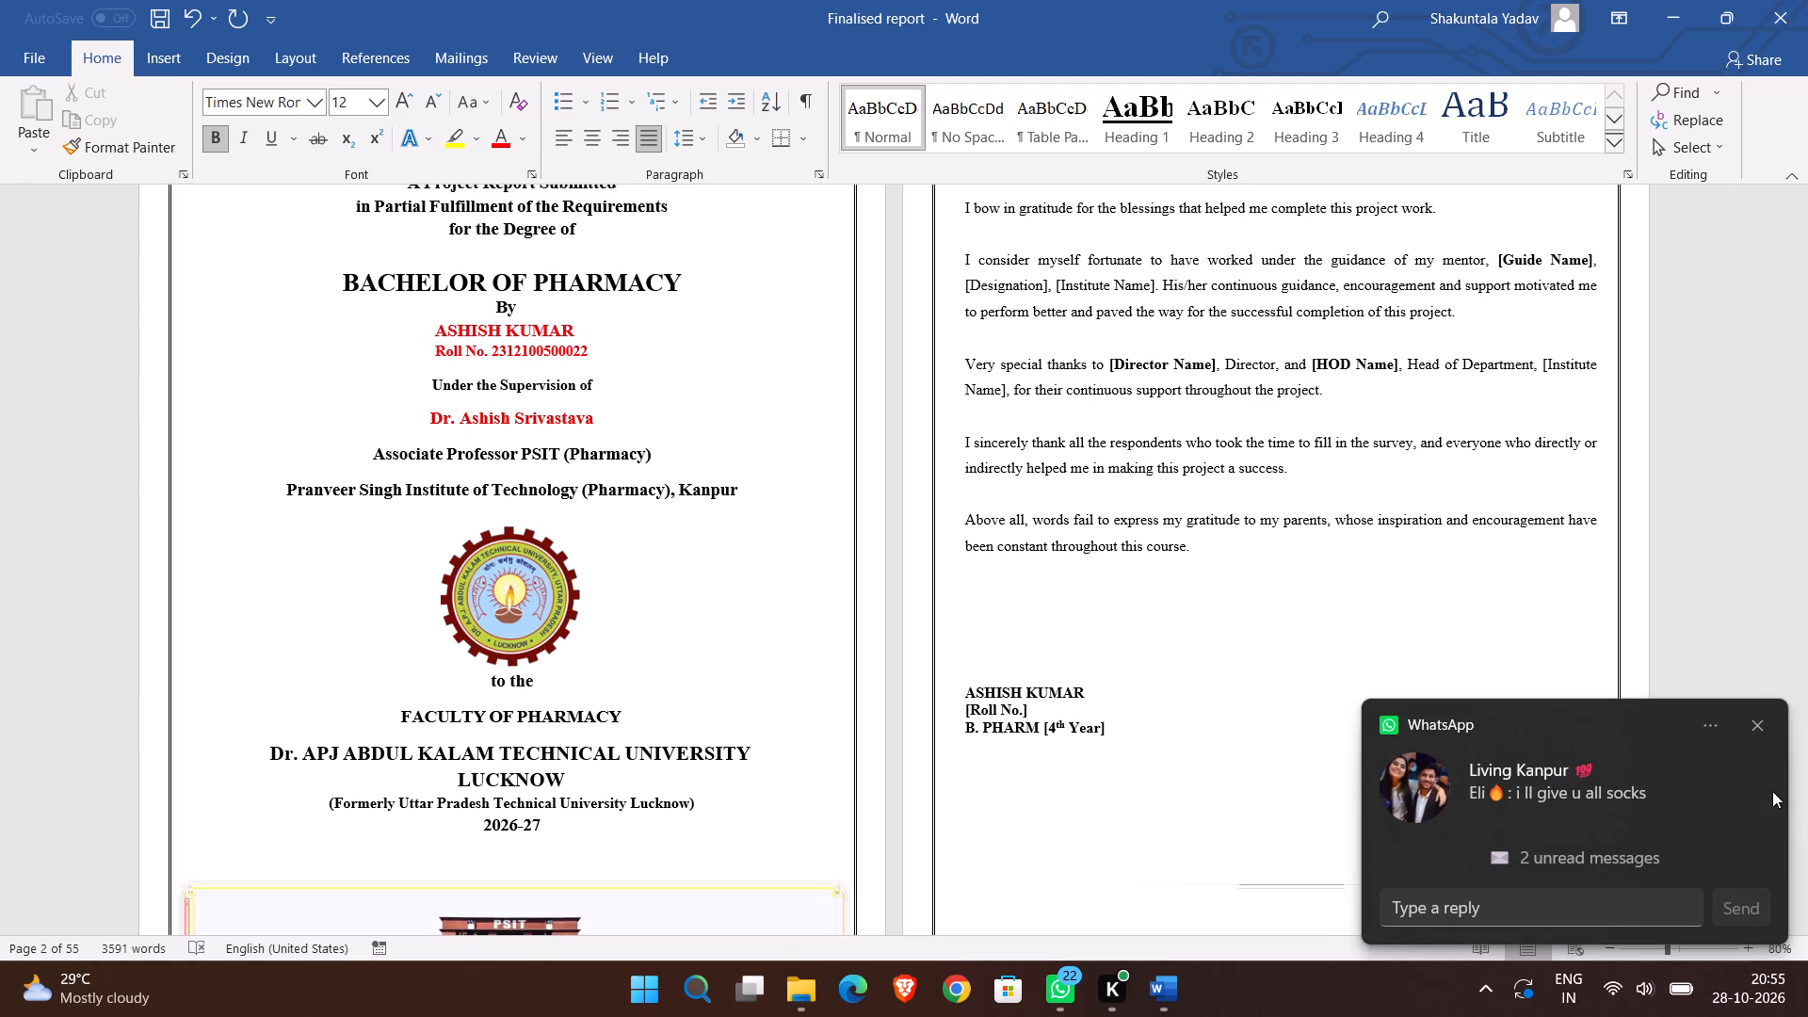
pyautogui.click(1762, 727)
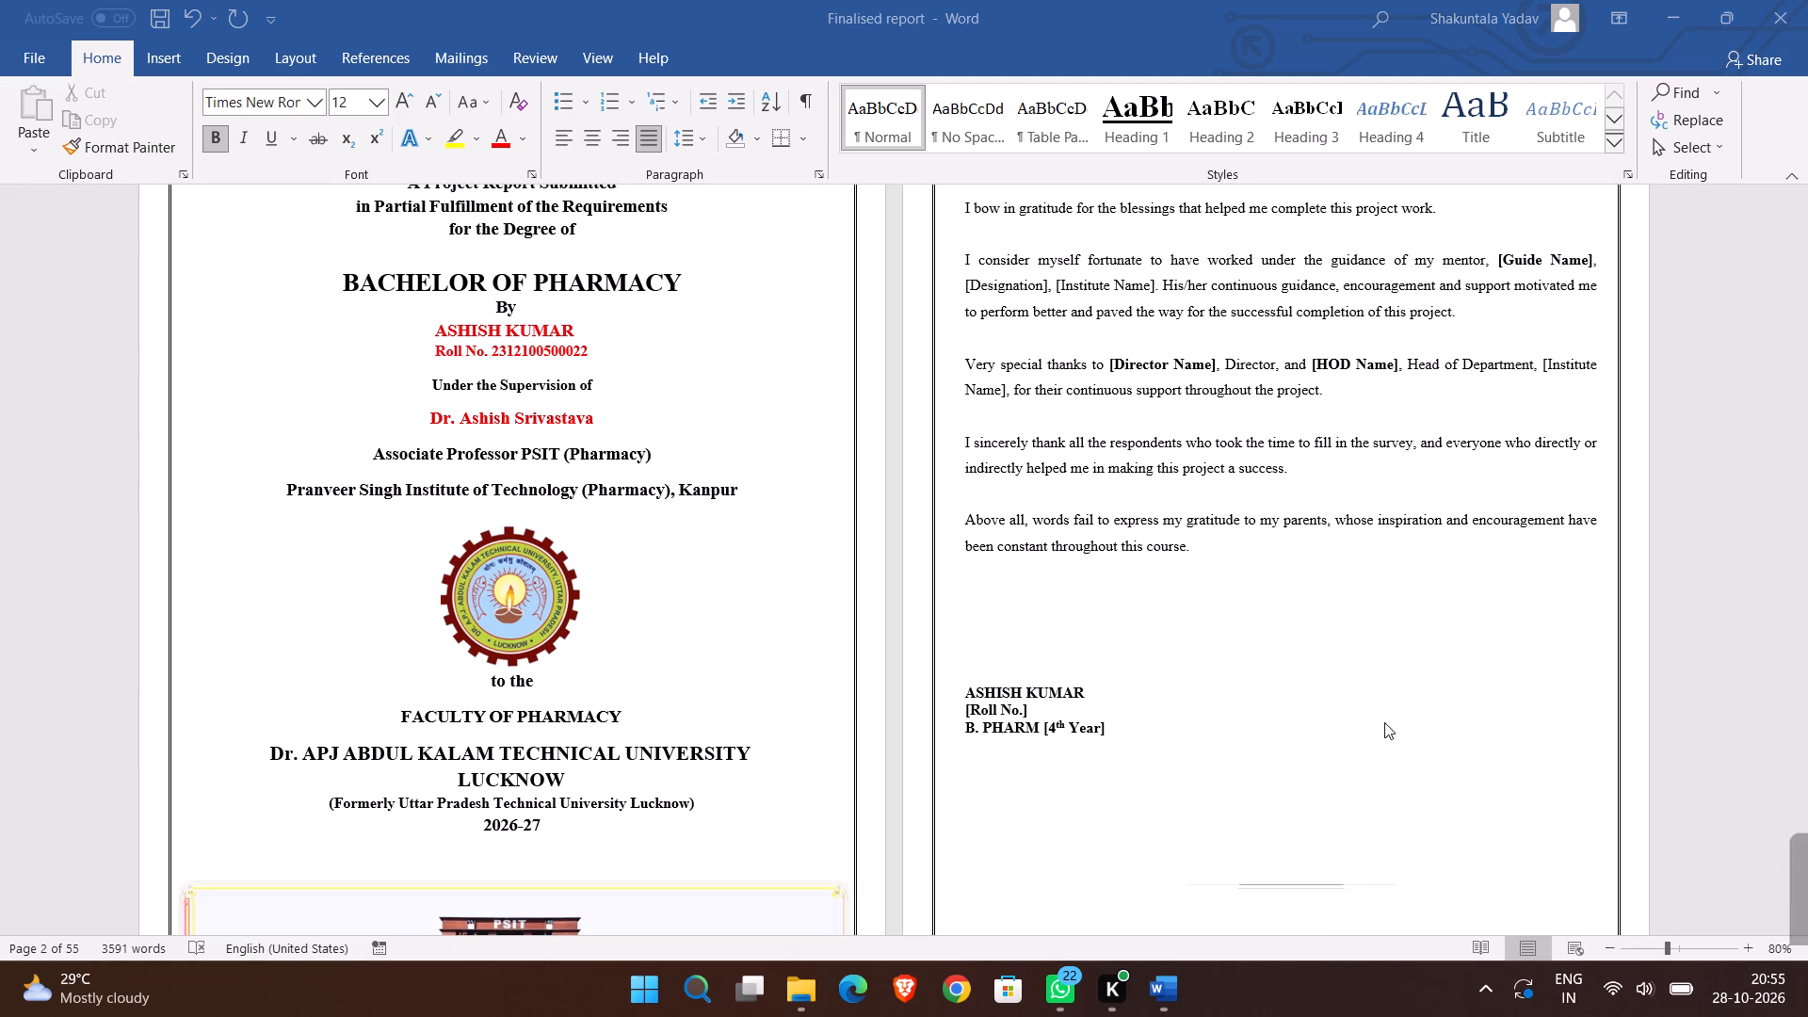
# Complete the Roll No. line under the Acknowledgement with a dash and the student's roll number from the cover page, removing its square brackets.
pyautogui.click(1025, 706)
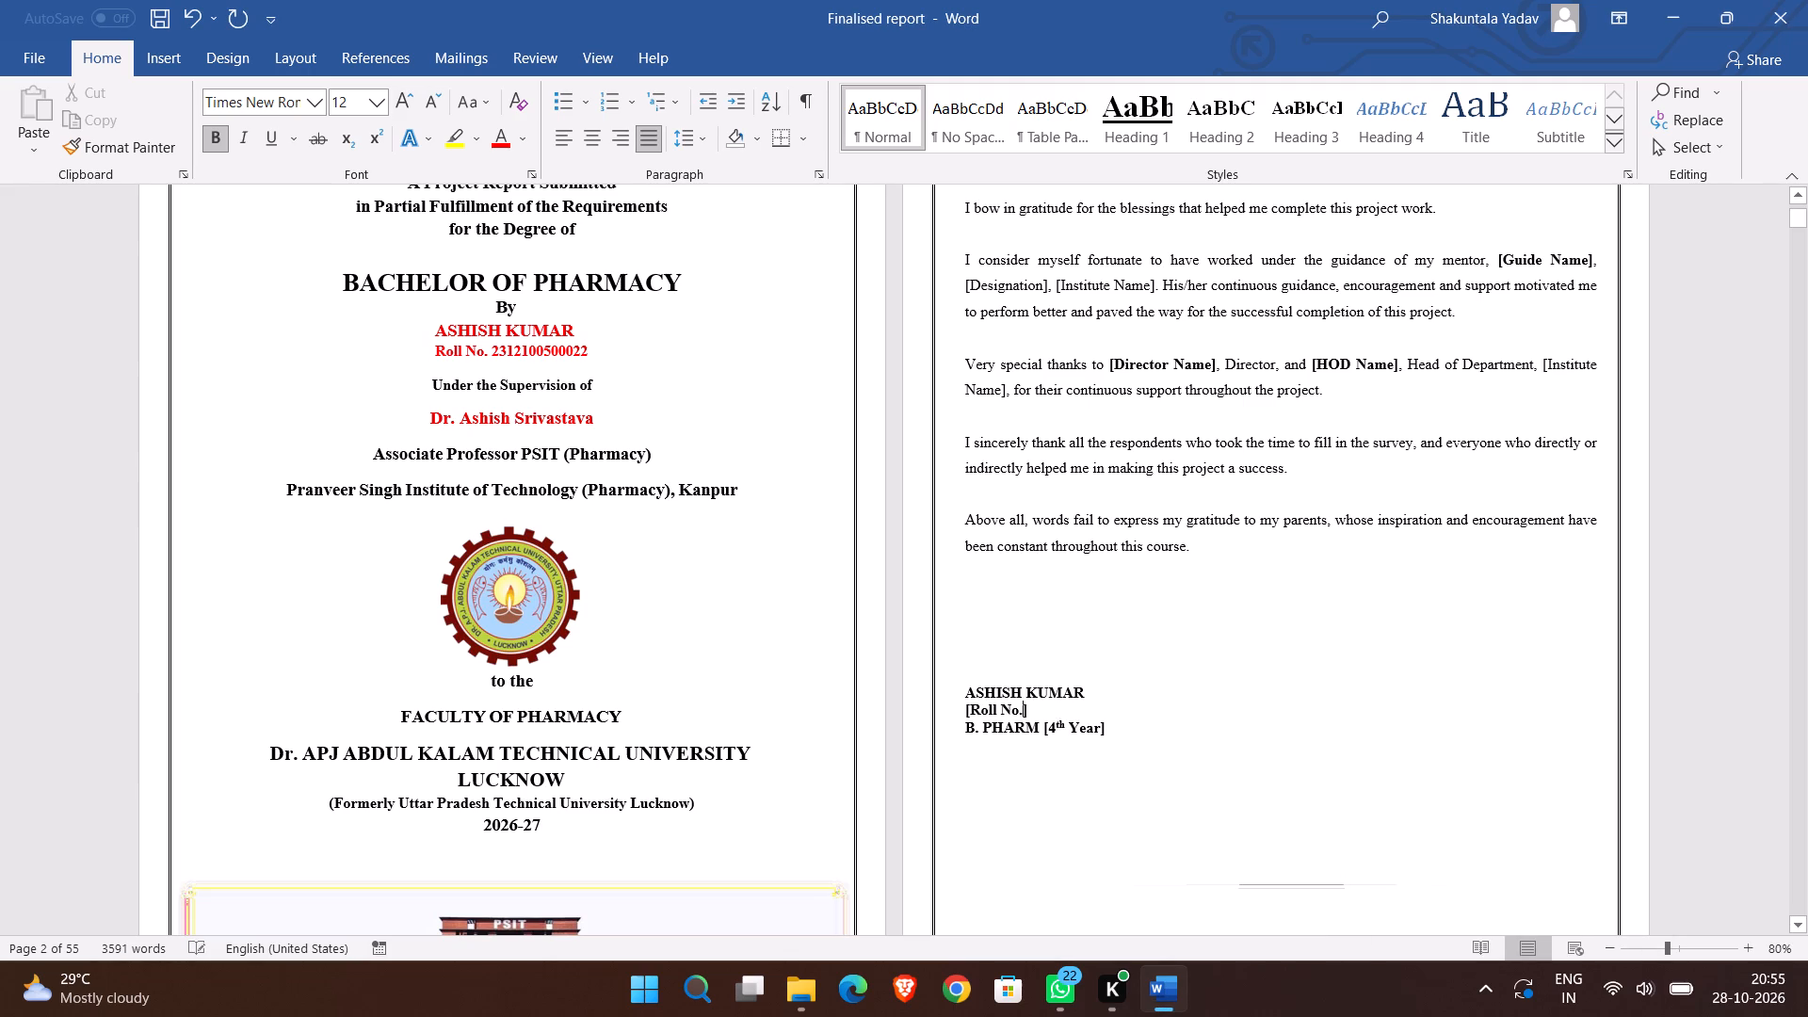
pyautogui.press('Right')
pyautogui.press('BackSpace')
pyautogui.press('Left')
pyautogui.press('Right')
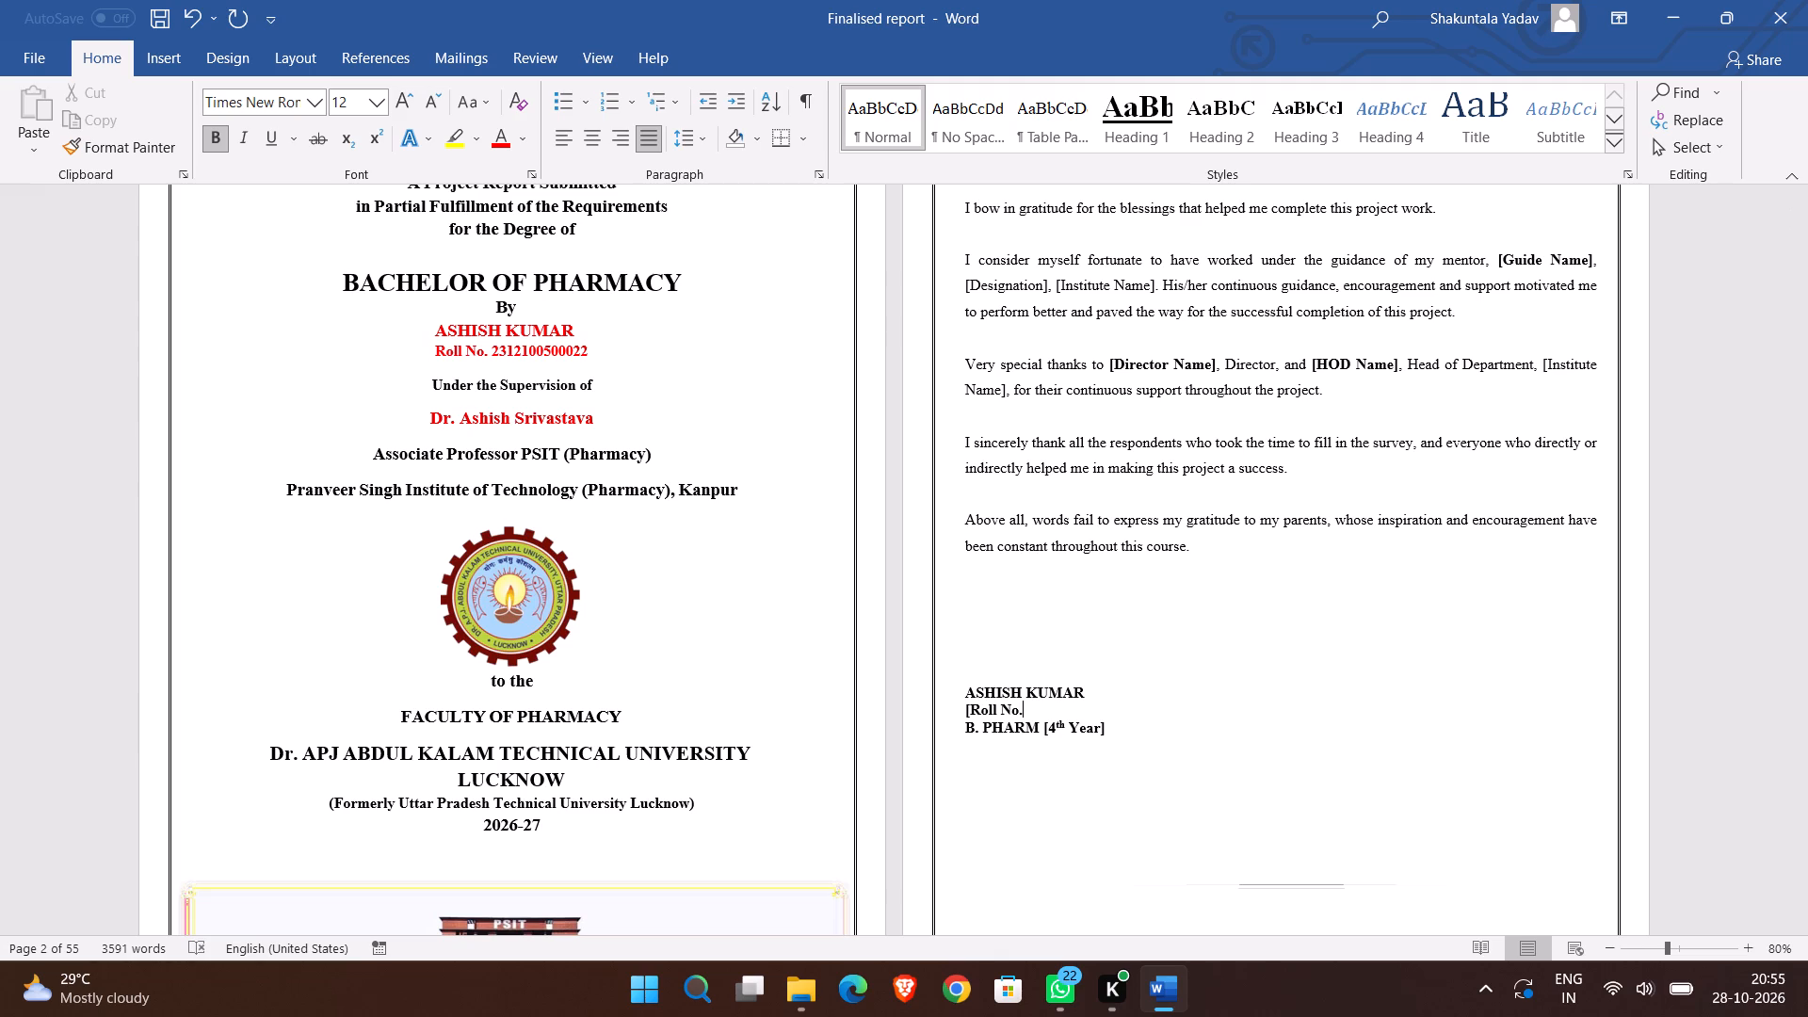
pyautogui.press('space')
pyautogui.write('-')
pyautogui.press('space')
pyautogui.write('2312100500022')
pyautogui.click(968, 707)
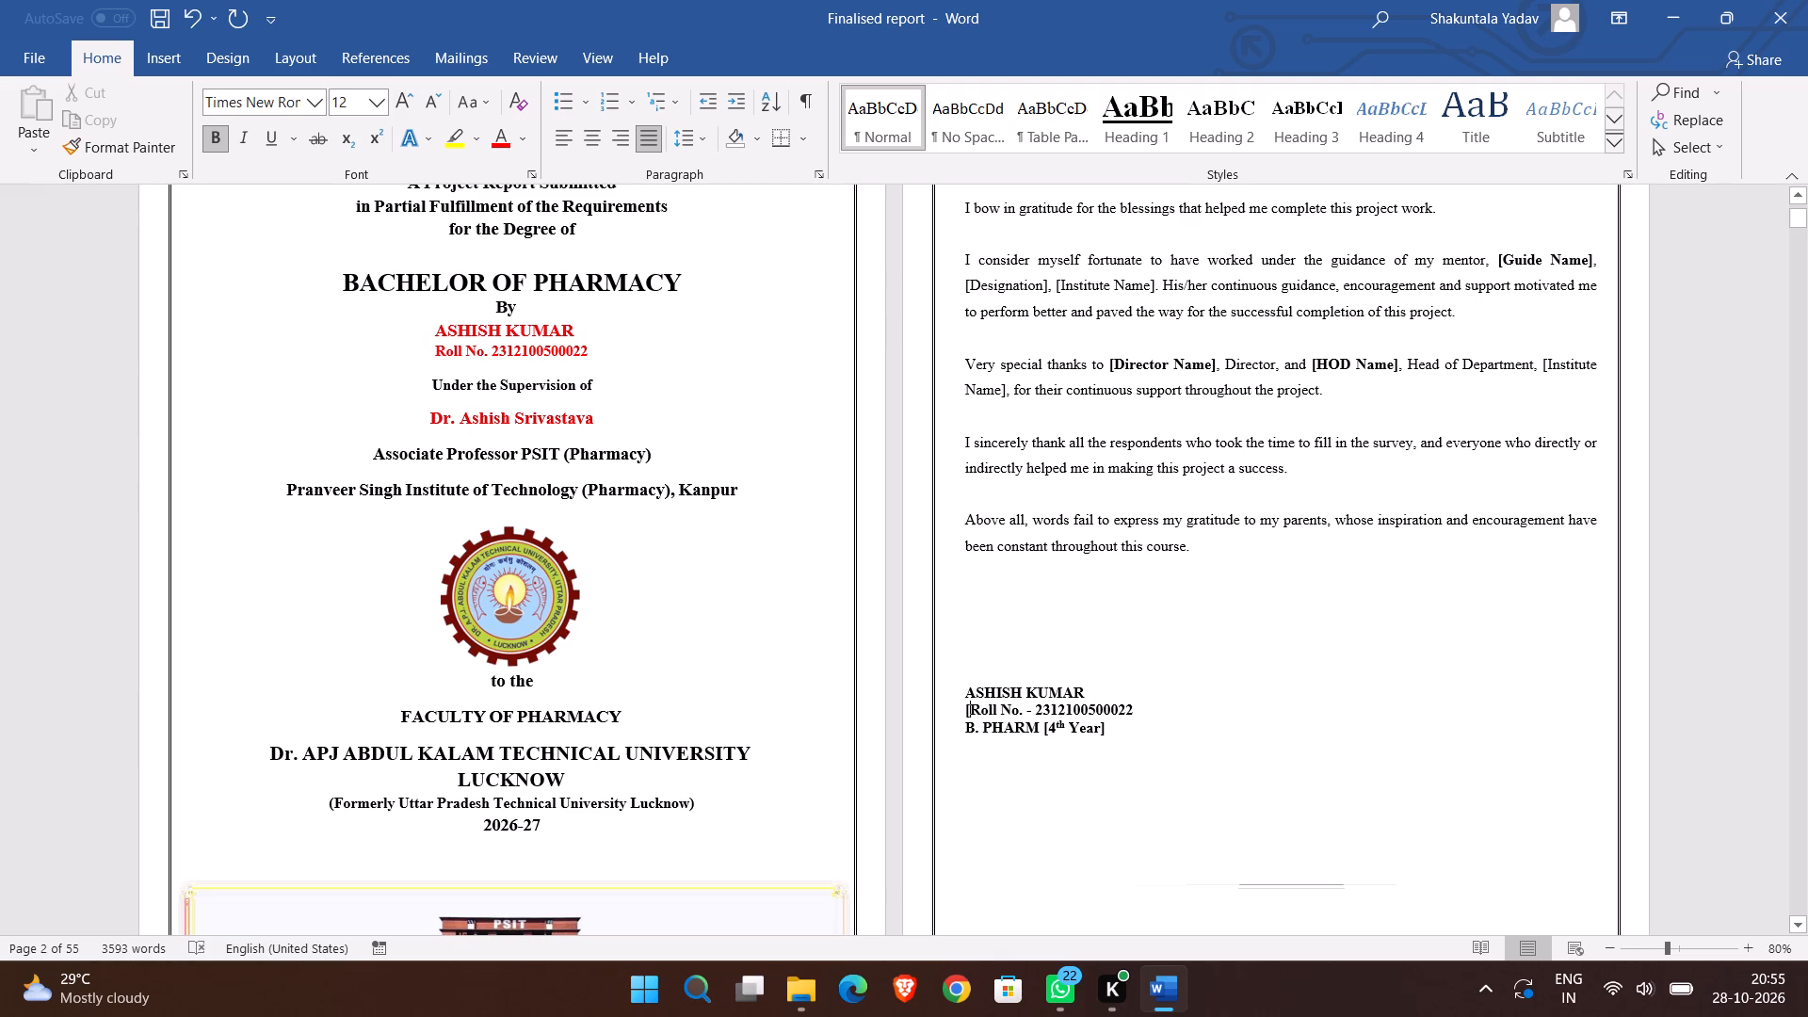
pyautogui.press('BackSpace')
pyautogui.scroll(1, 1168, 757)
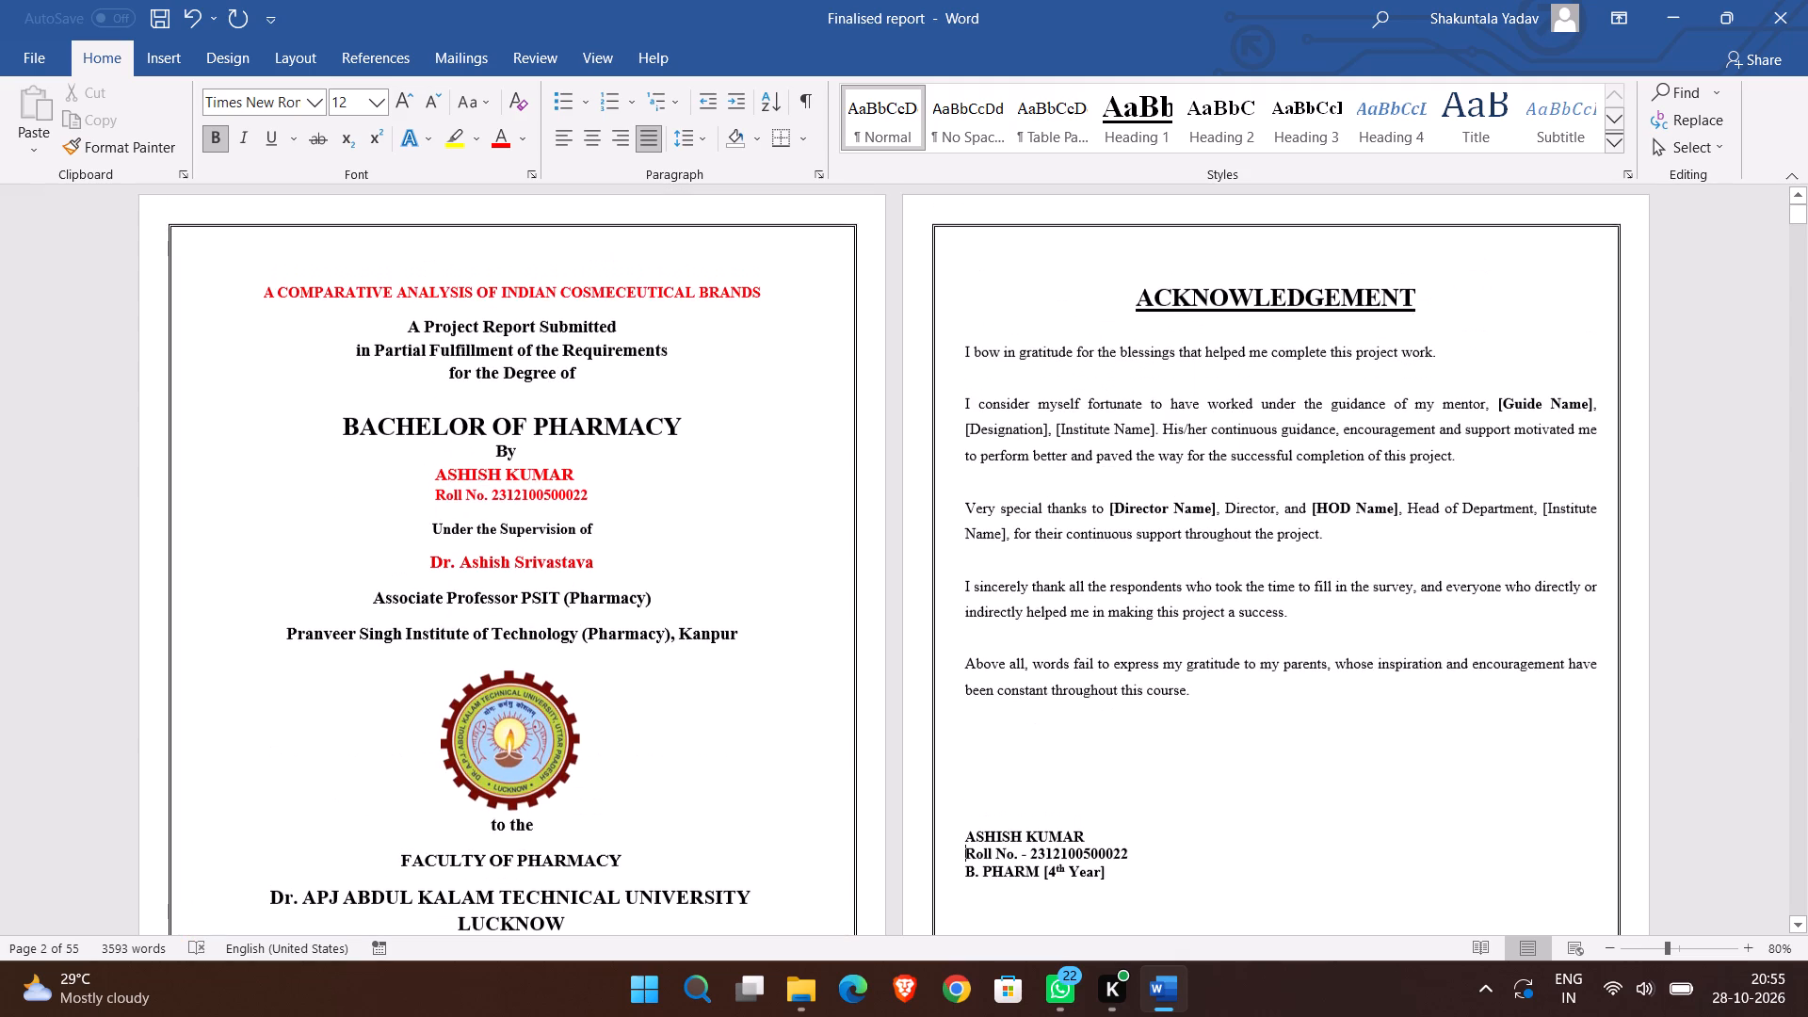
# Review the report's front matter from the title page and declaration through the contents table to the abstract and introduction.
pyautogui.scroll(1, 1168, 757)
pyautogui.scroll(-4, 1168, 757)
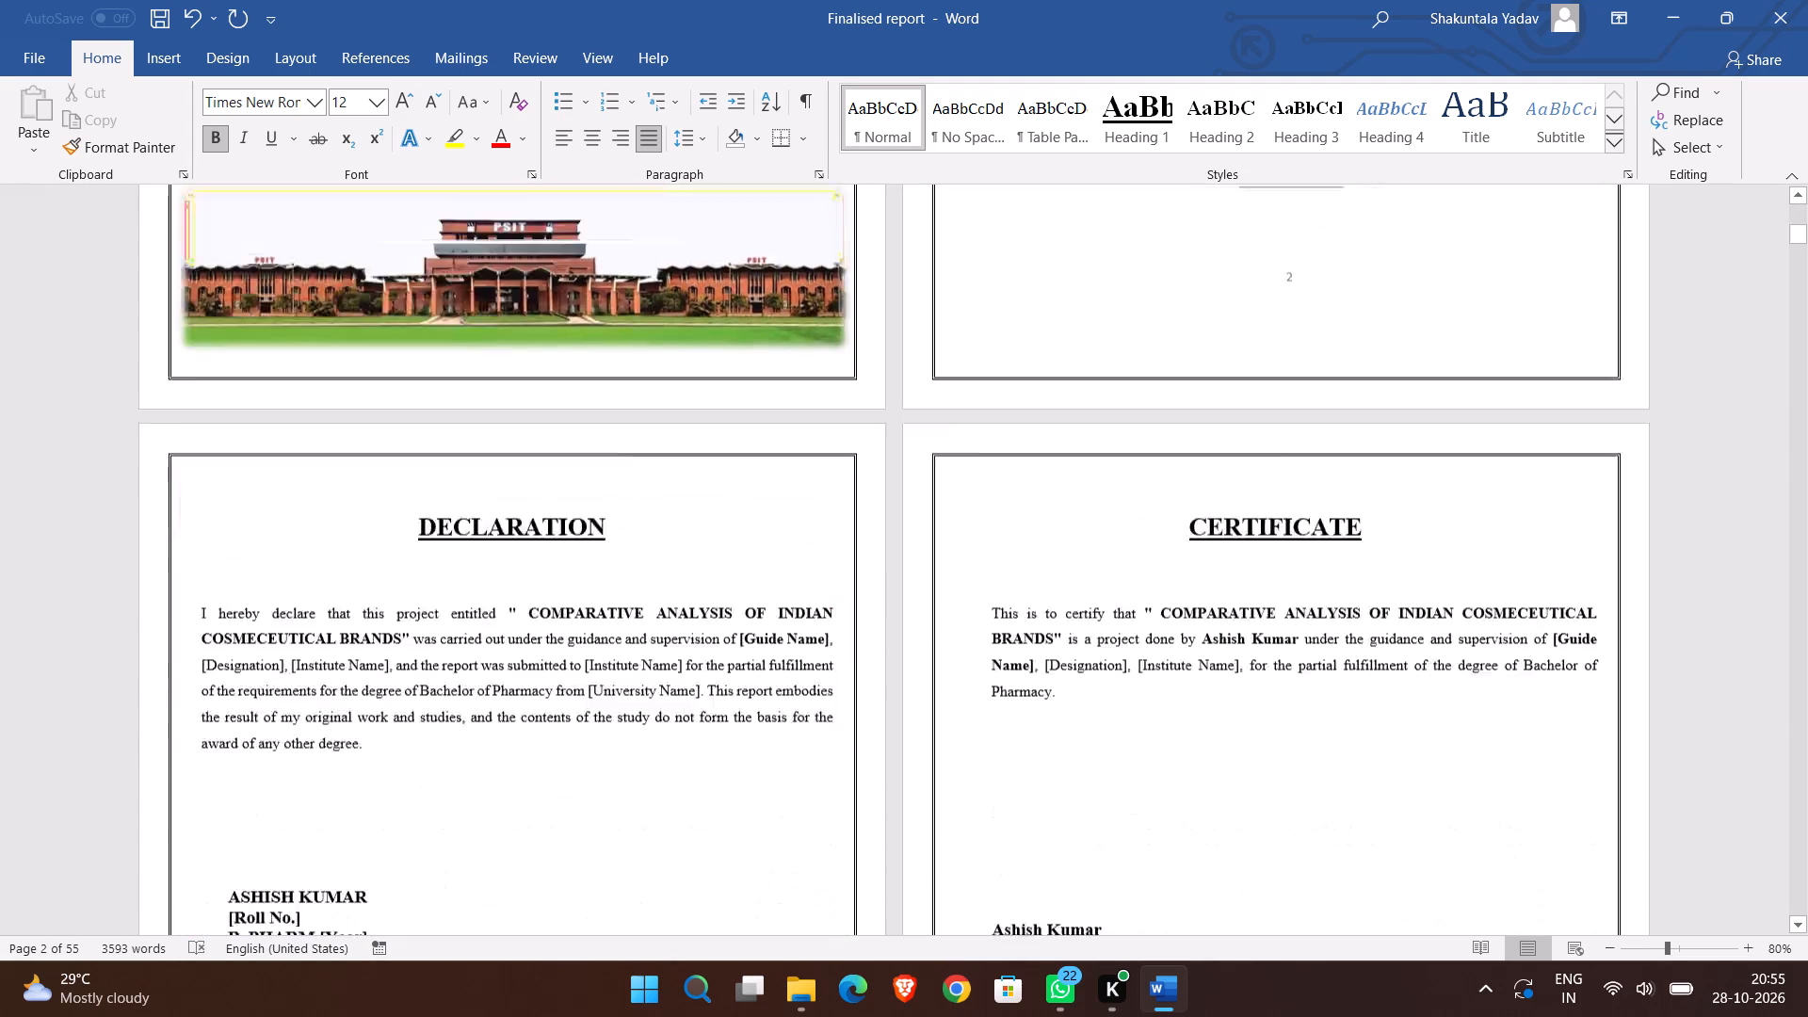
pyautogui.scroll(-5, 1168, 757)
pyautogui.scroll(2, 1168, 757)
pyautogui.scroll(-2, 1168, 757)
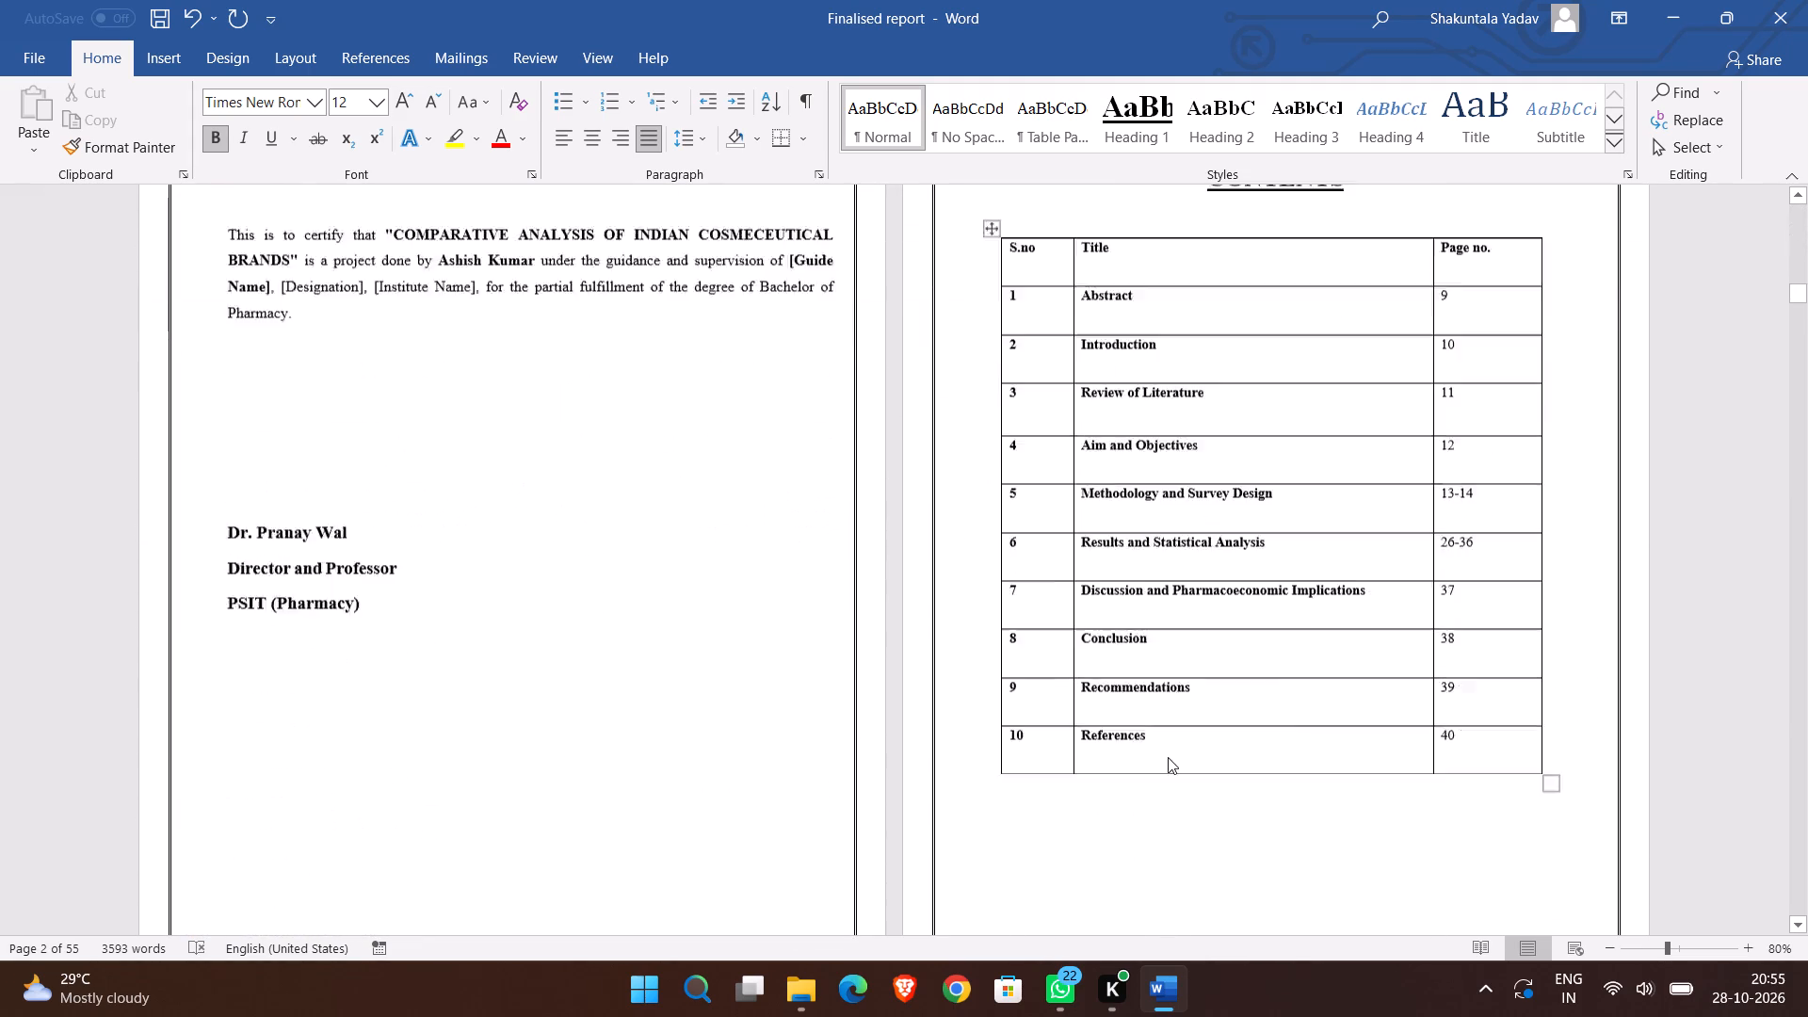
pyautogui.scroll(-2, 1168, 757)
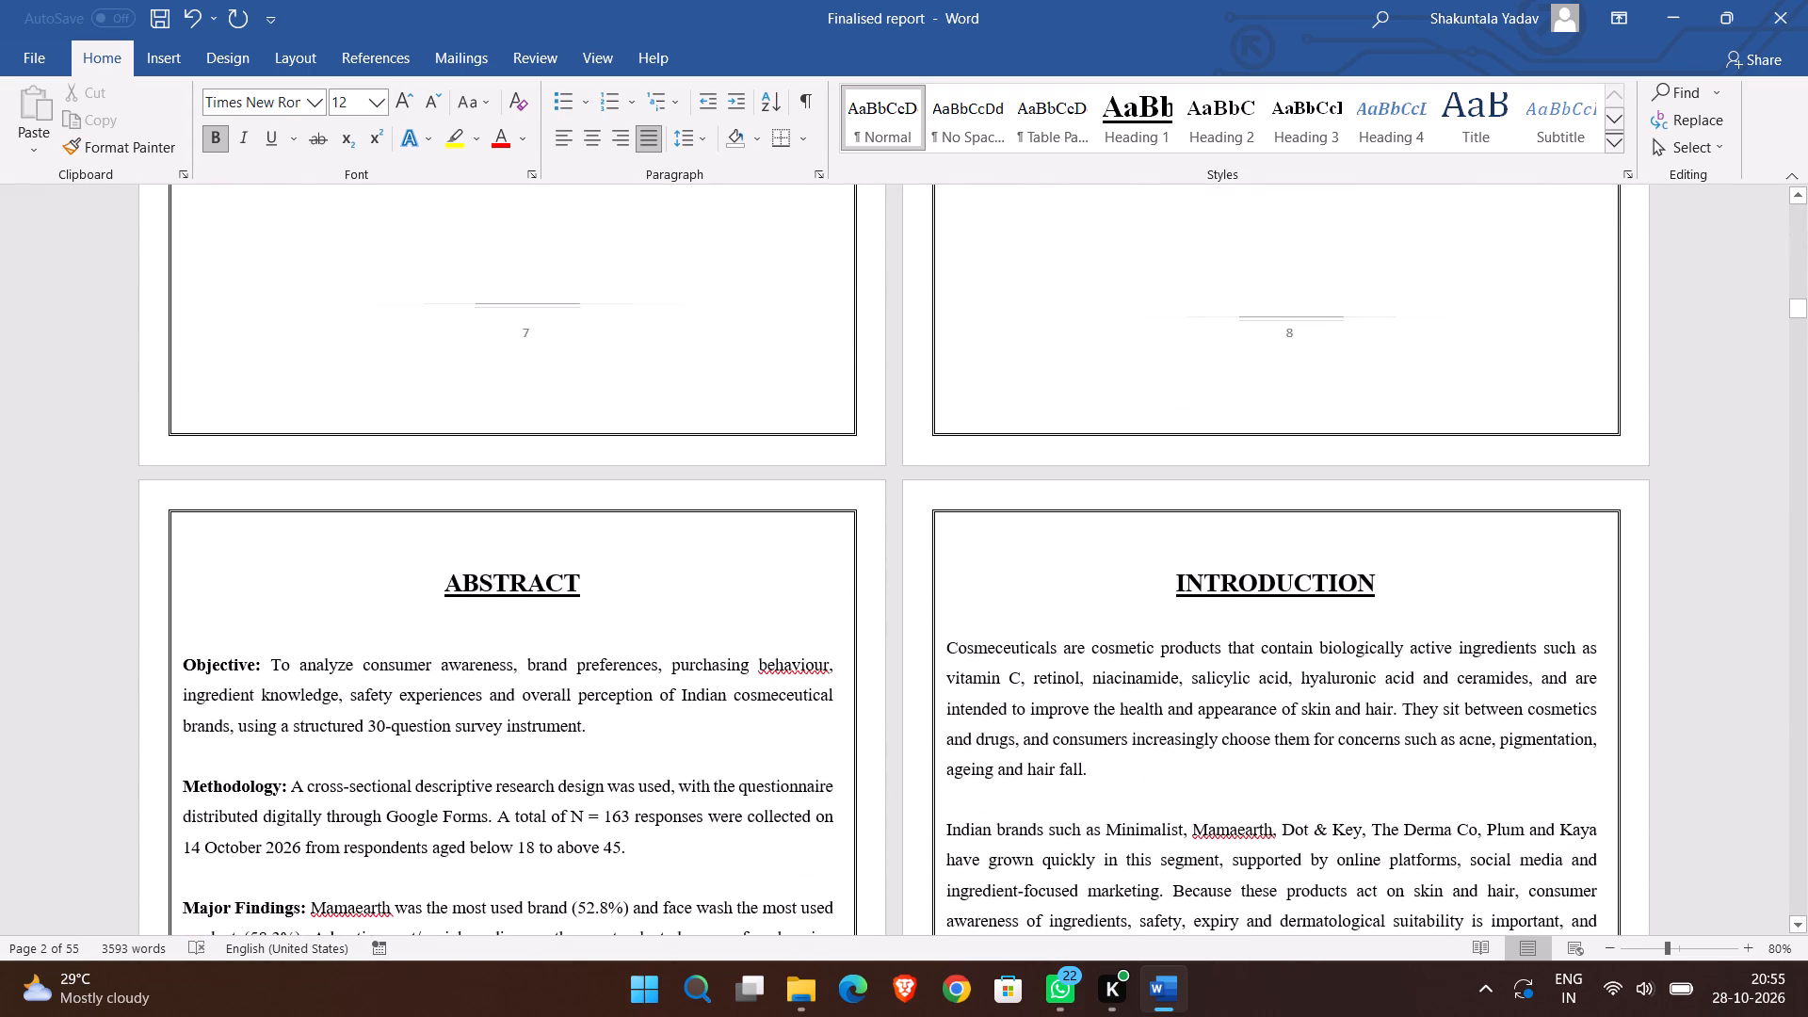
pyautogui.scroll(-3, 1168, 757)
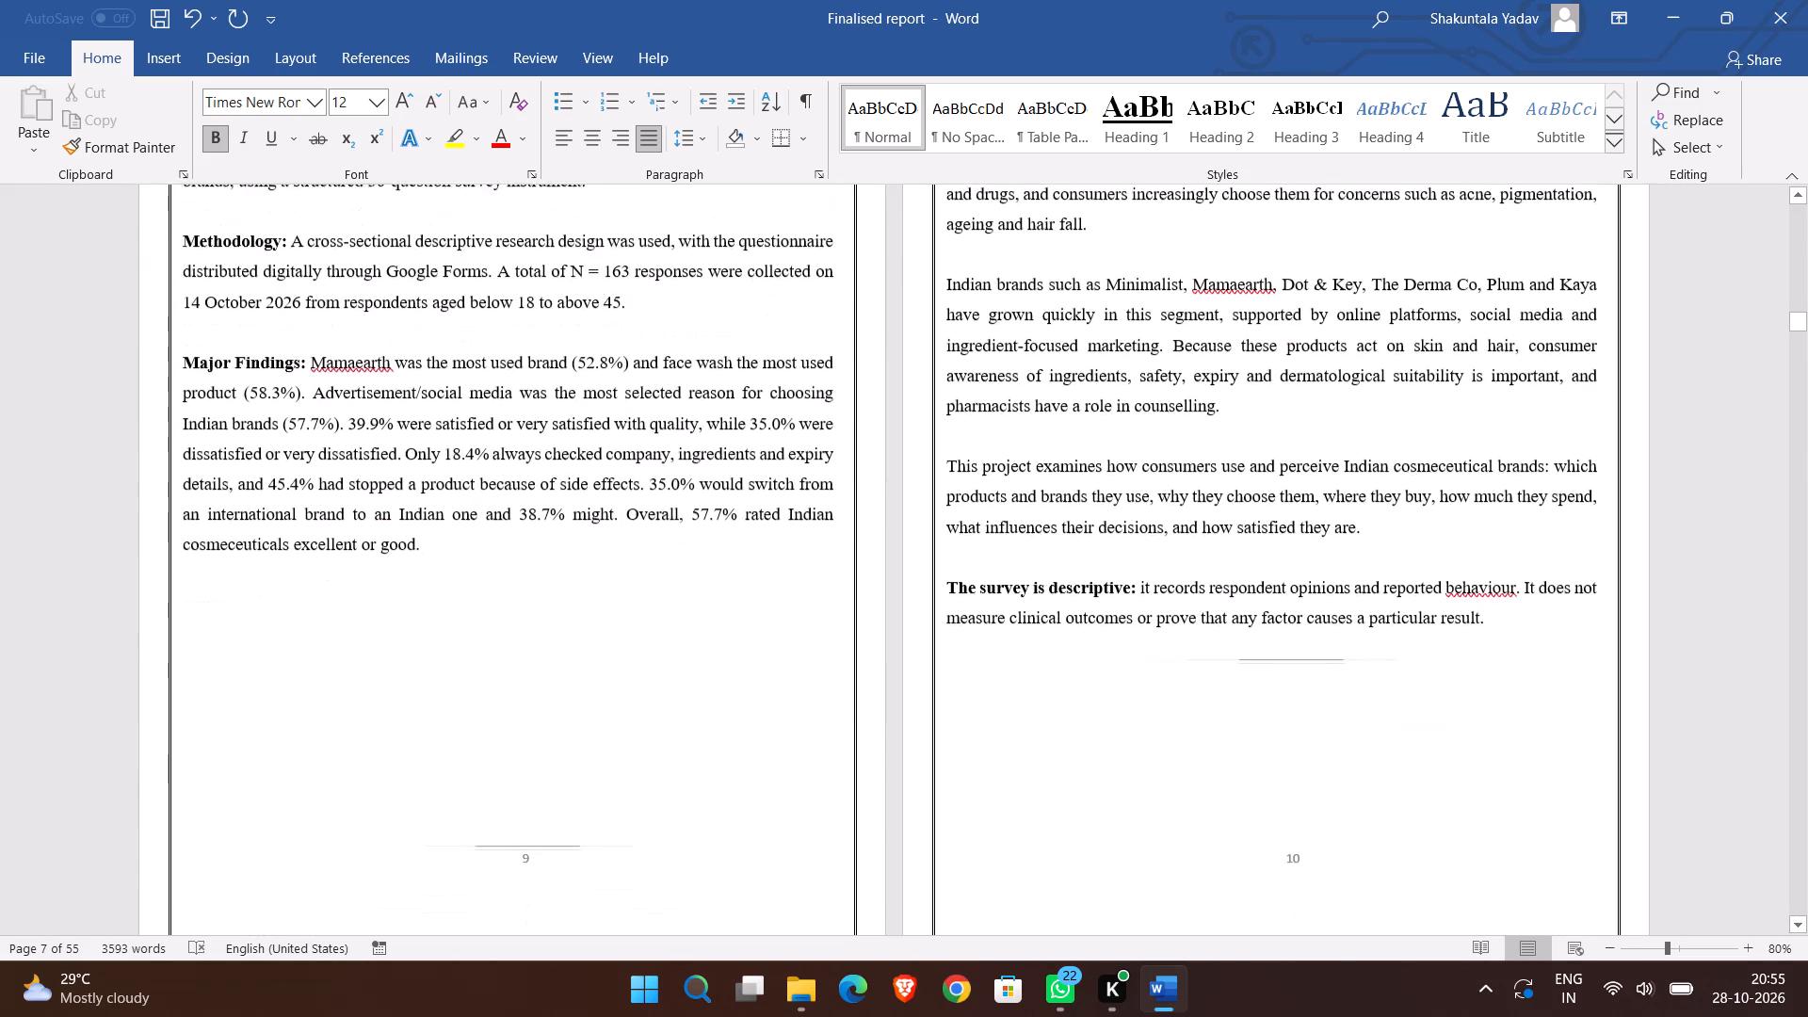
pyautogui.scroll(-2, 1168, 757)
pyautogui.scroll(11, 1168, 757)
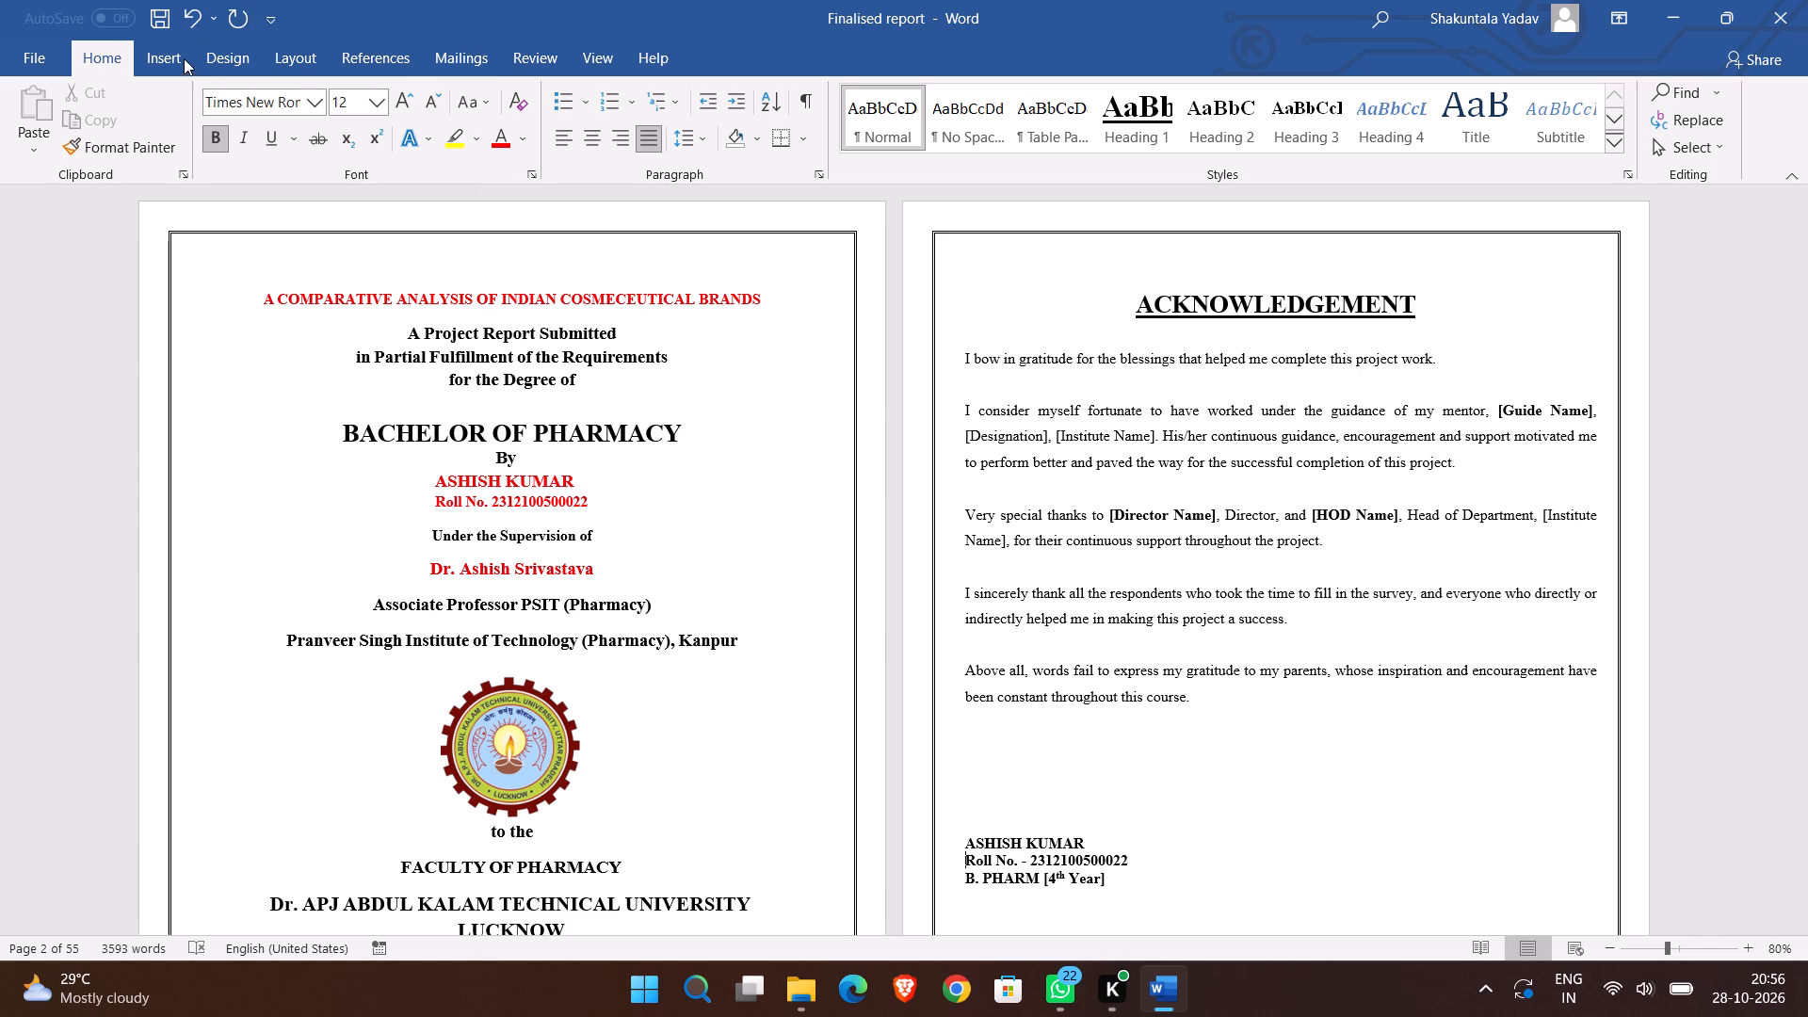
# Delete the existing page number from the acknowledgement page's footer and check the linked footers through the abstract and introduction pages.
pyautogui.click(289, 56)
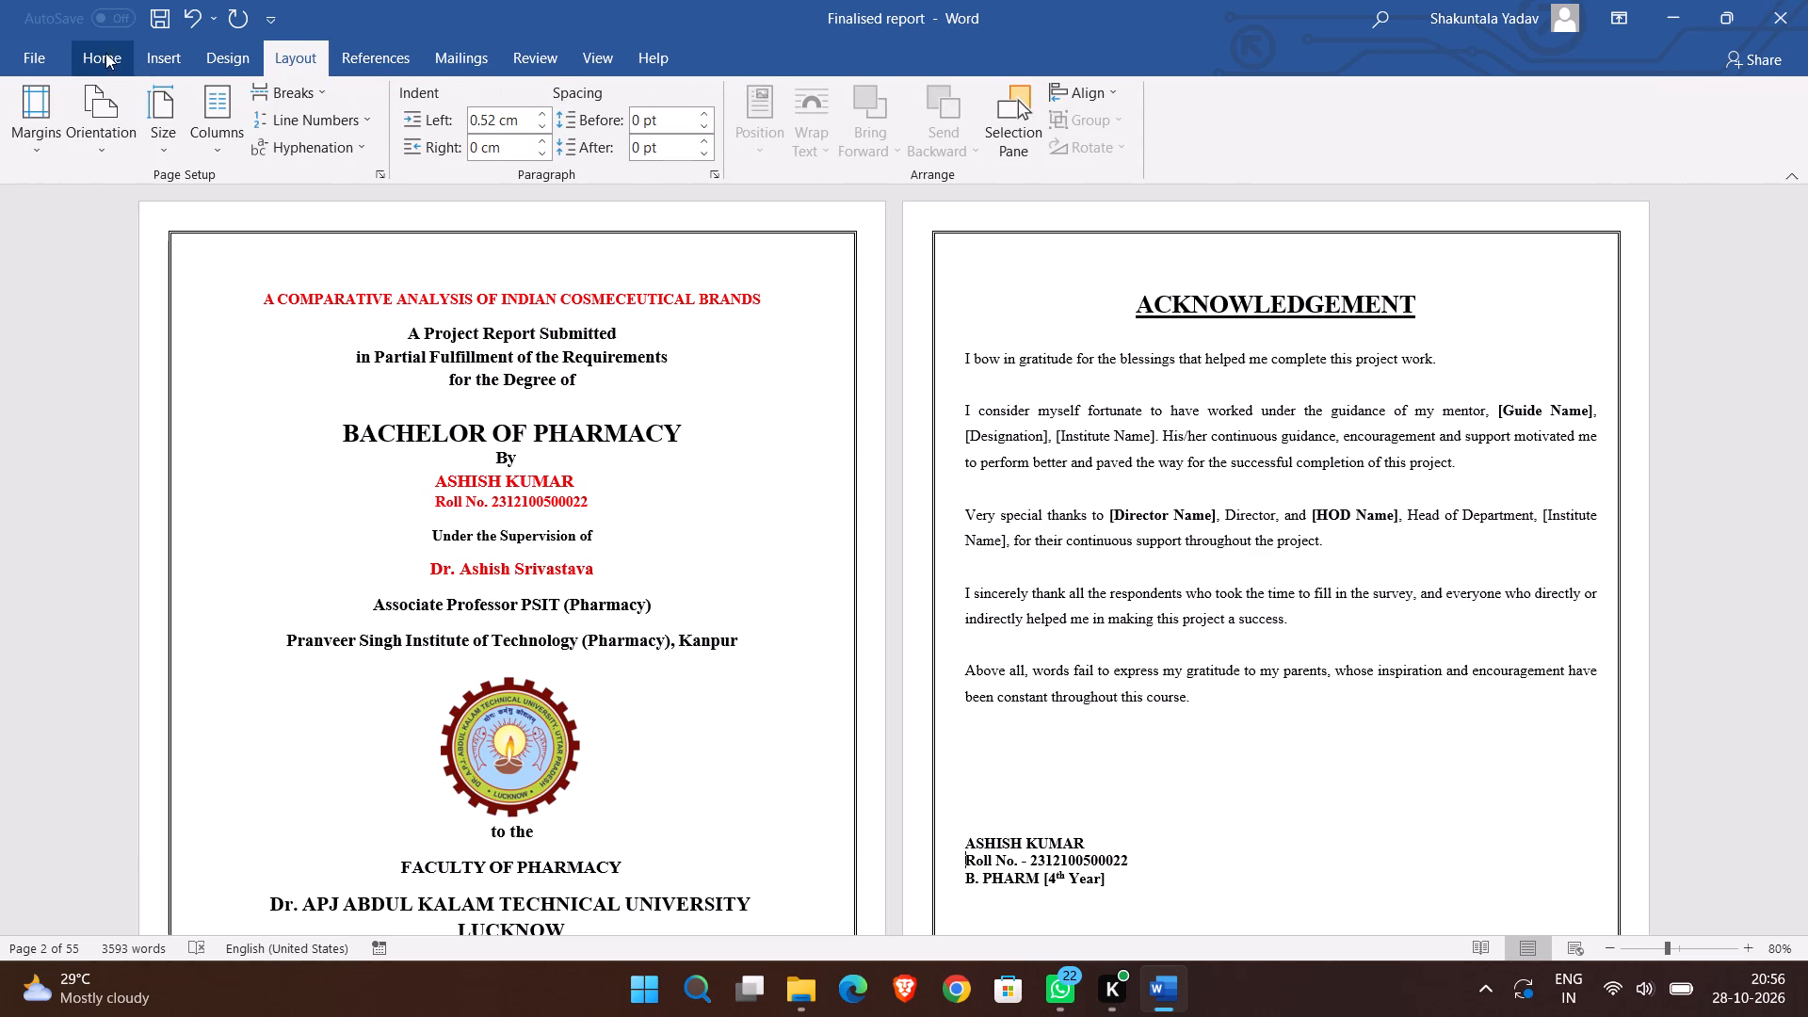
pyautogui.doubleClick(766, 241)
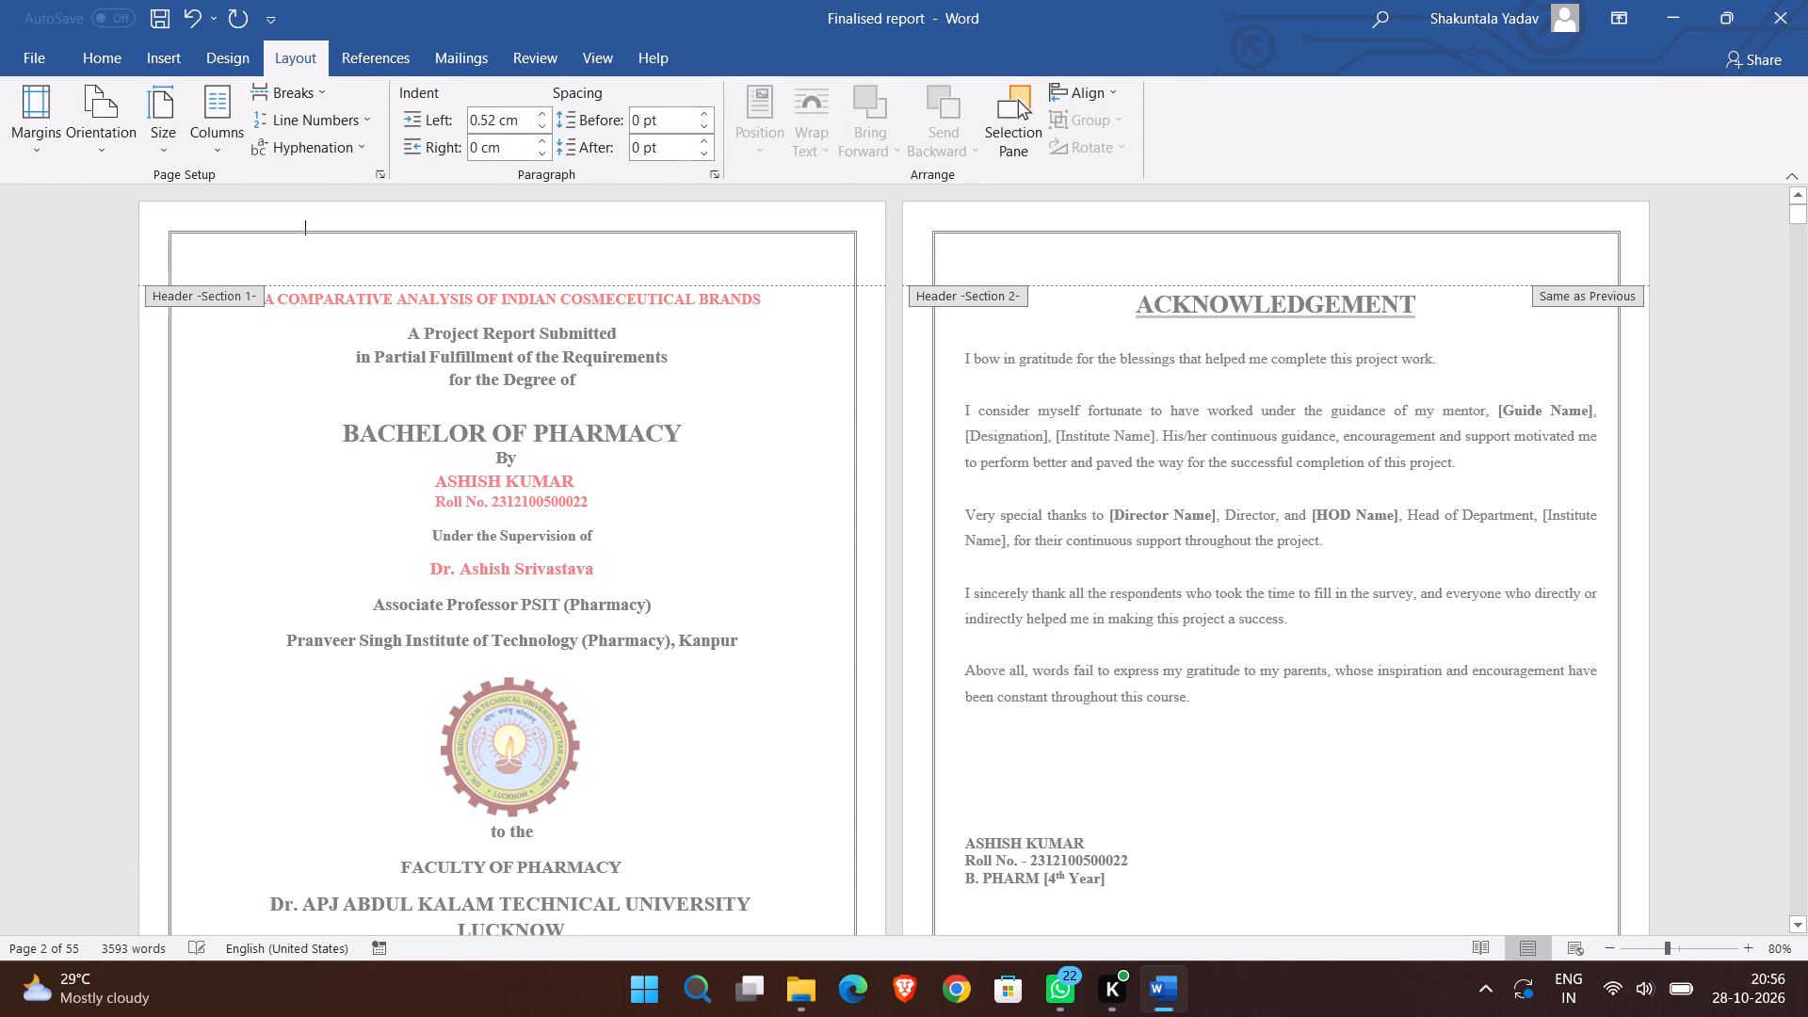
pyautogui.scroll(-3, 917, 321)
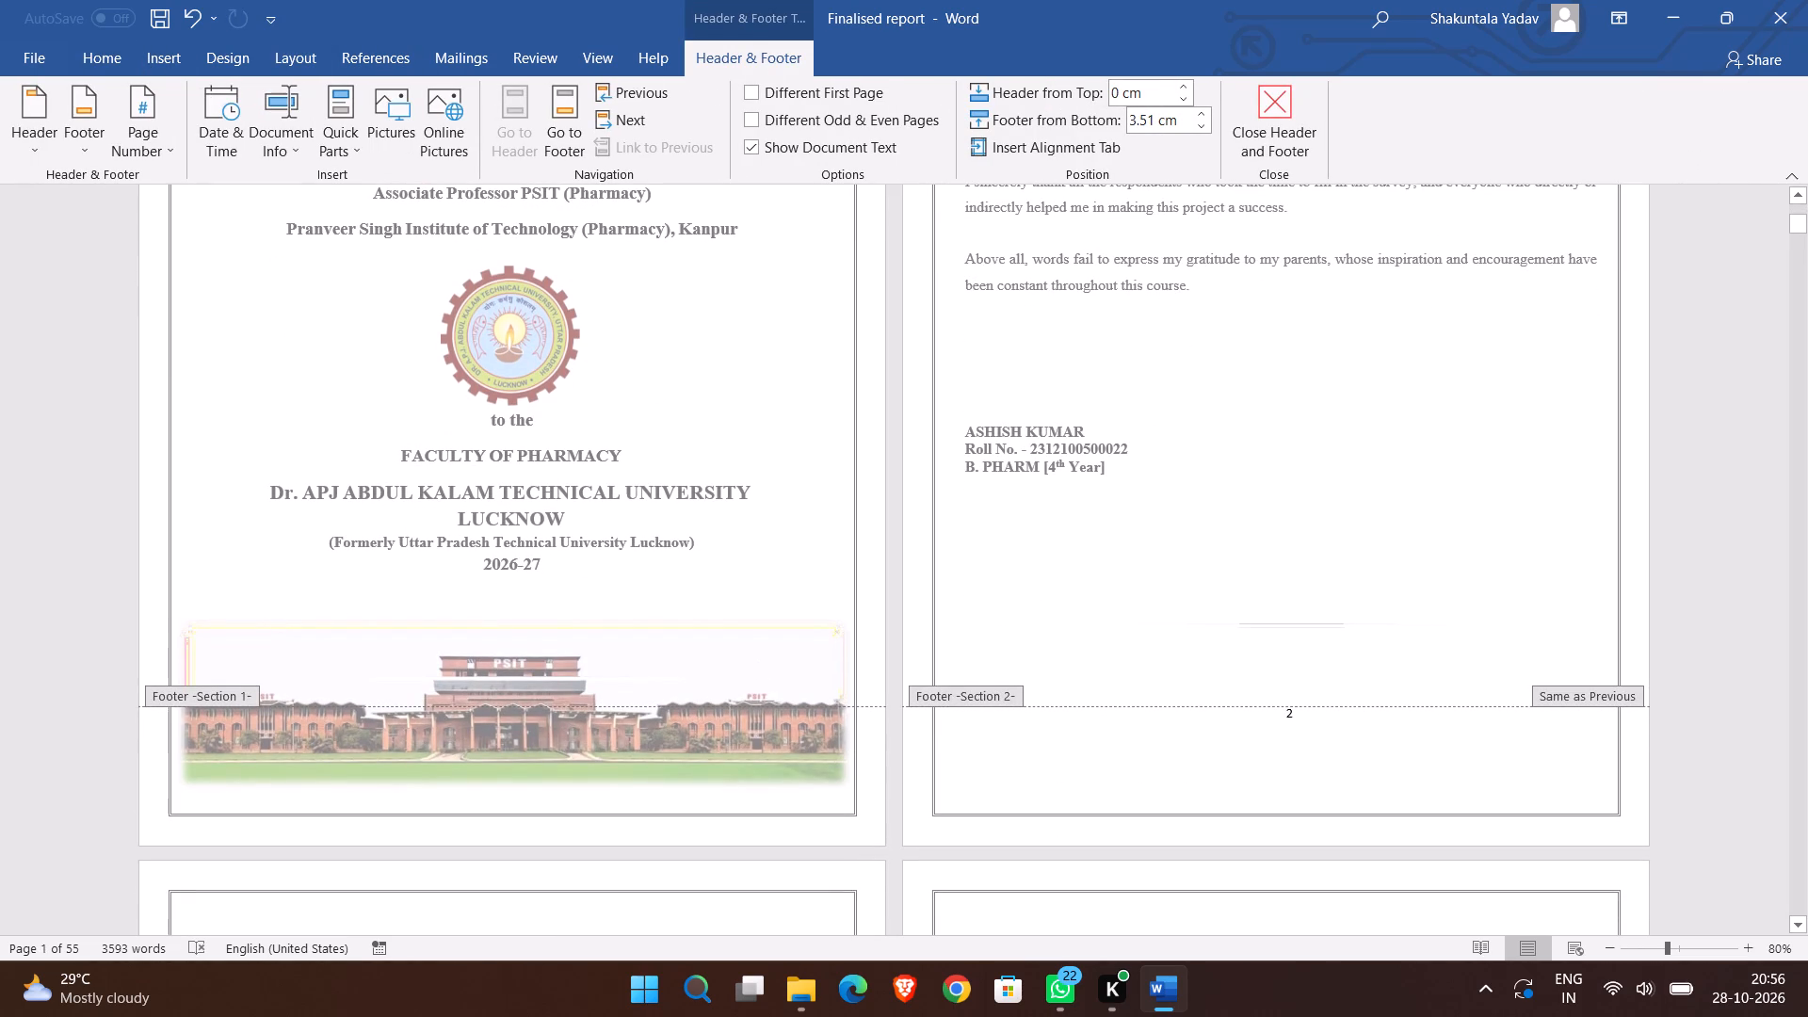
pyautogui.click(1293, 716)
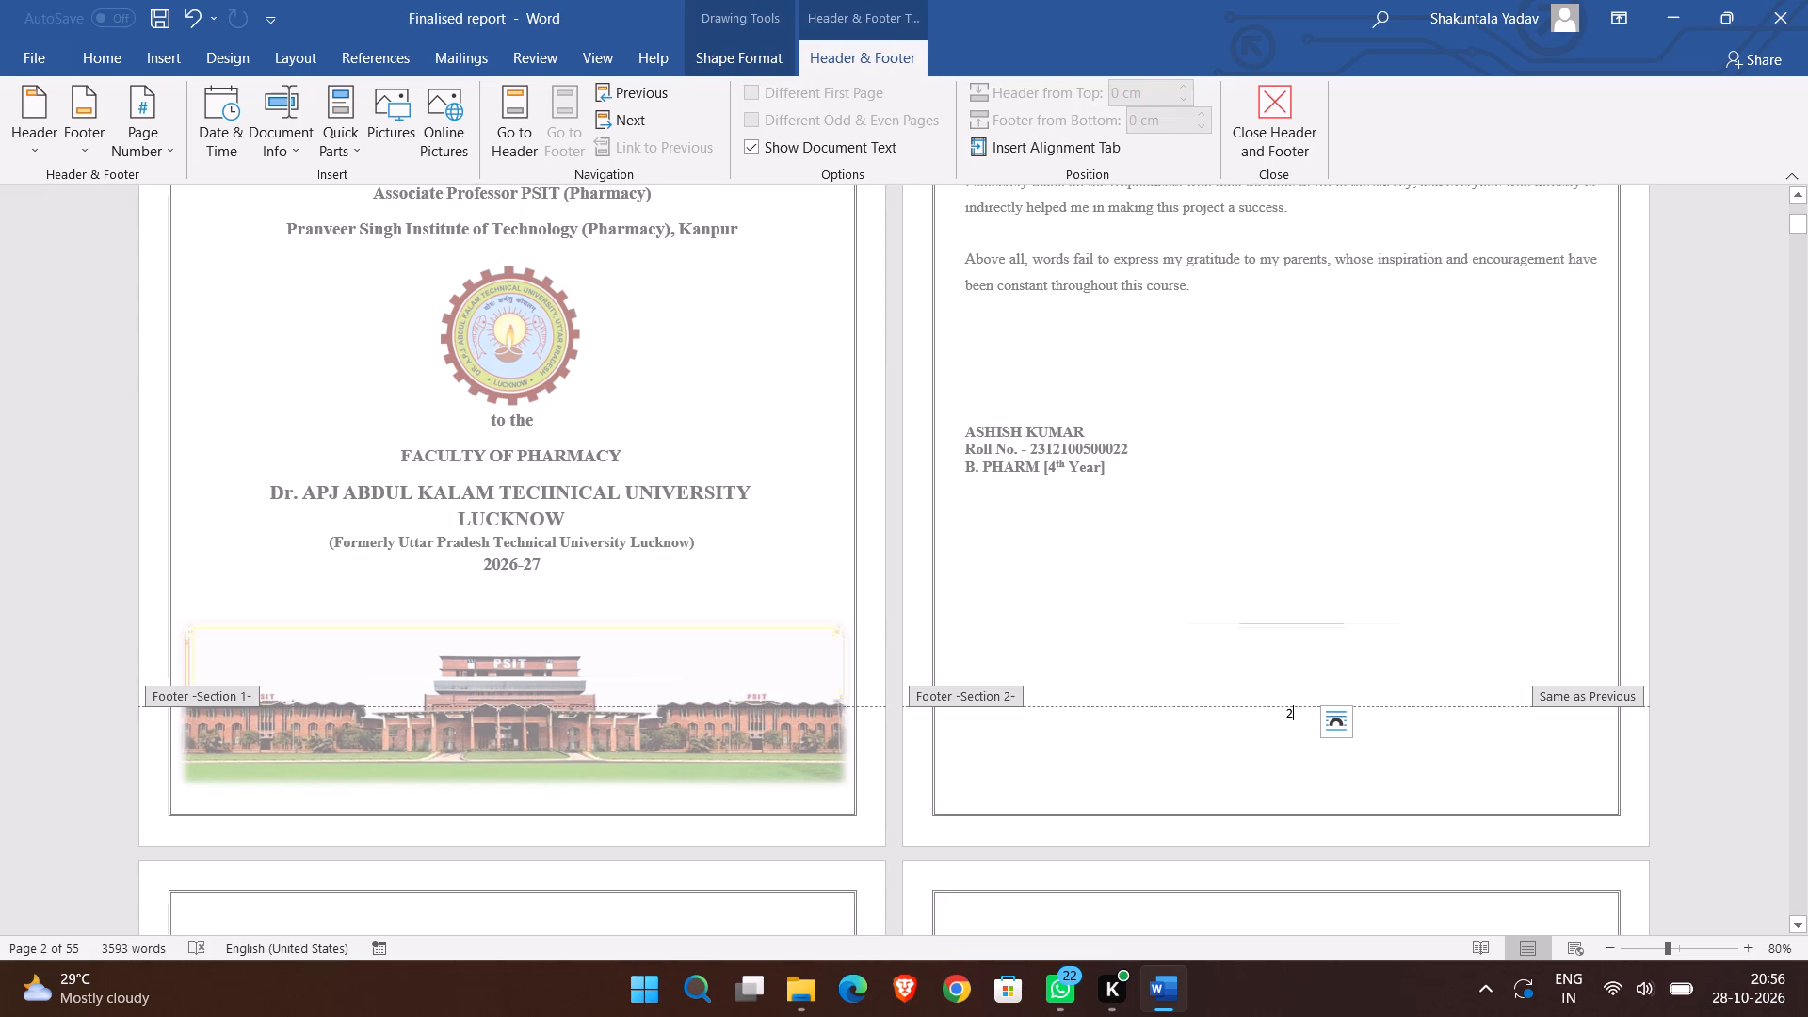
pyautogui.press('BackSpace')
pyautogui.scroll(-3, 1439, 726)
pyautogui.press('BackSpace')
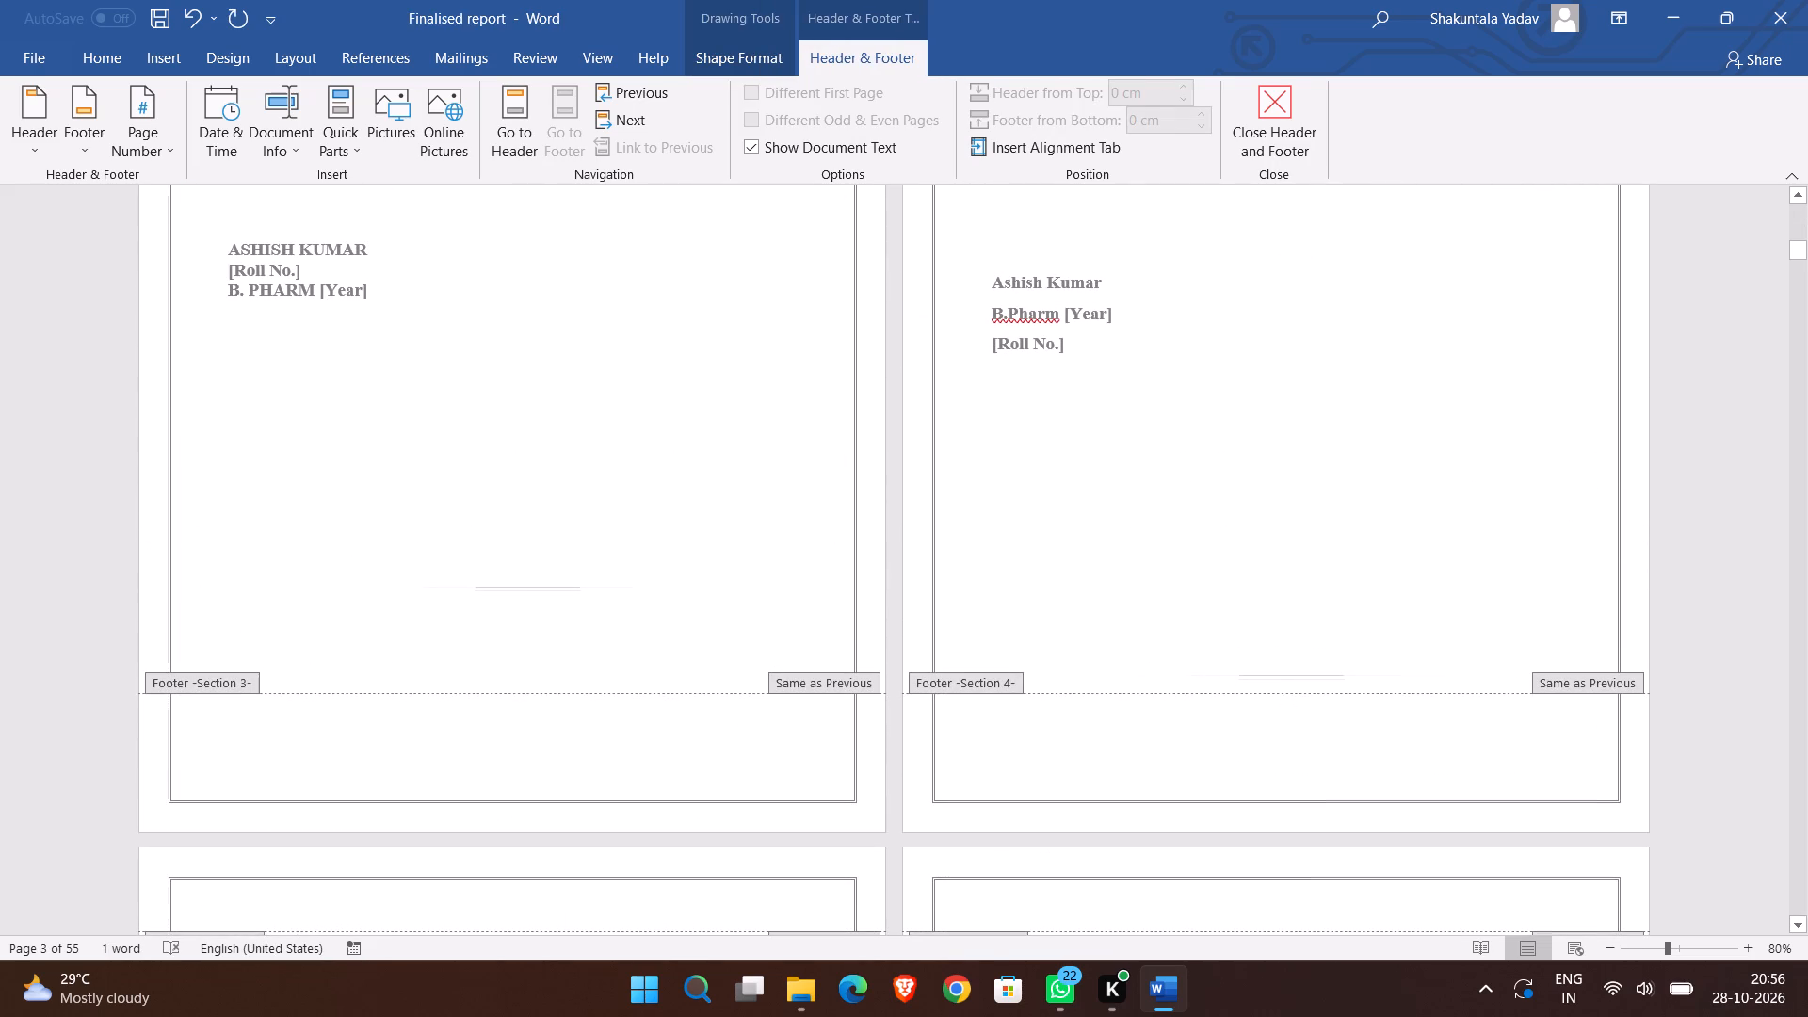
pyautogui.scroll(-5, 1431, 805)
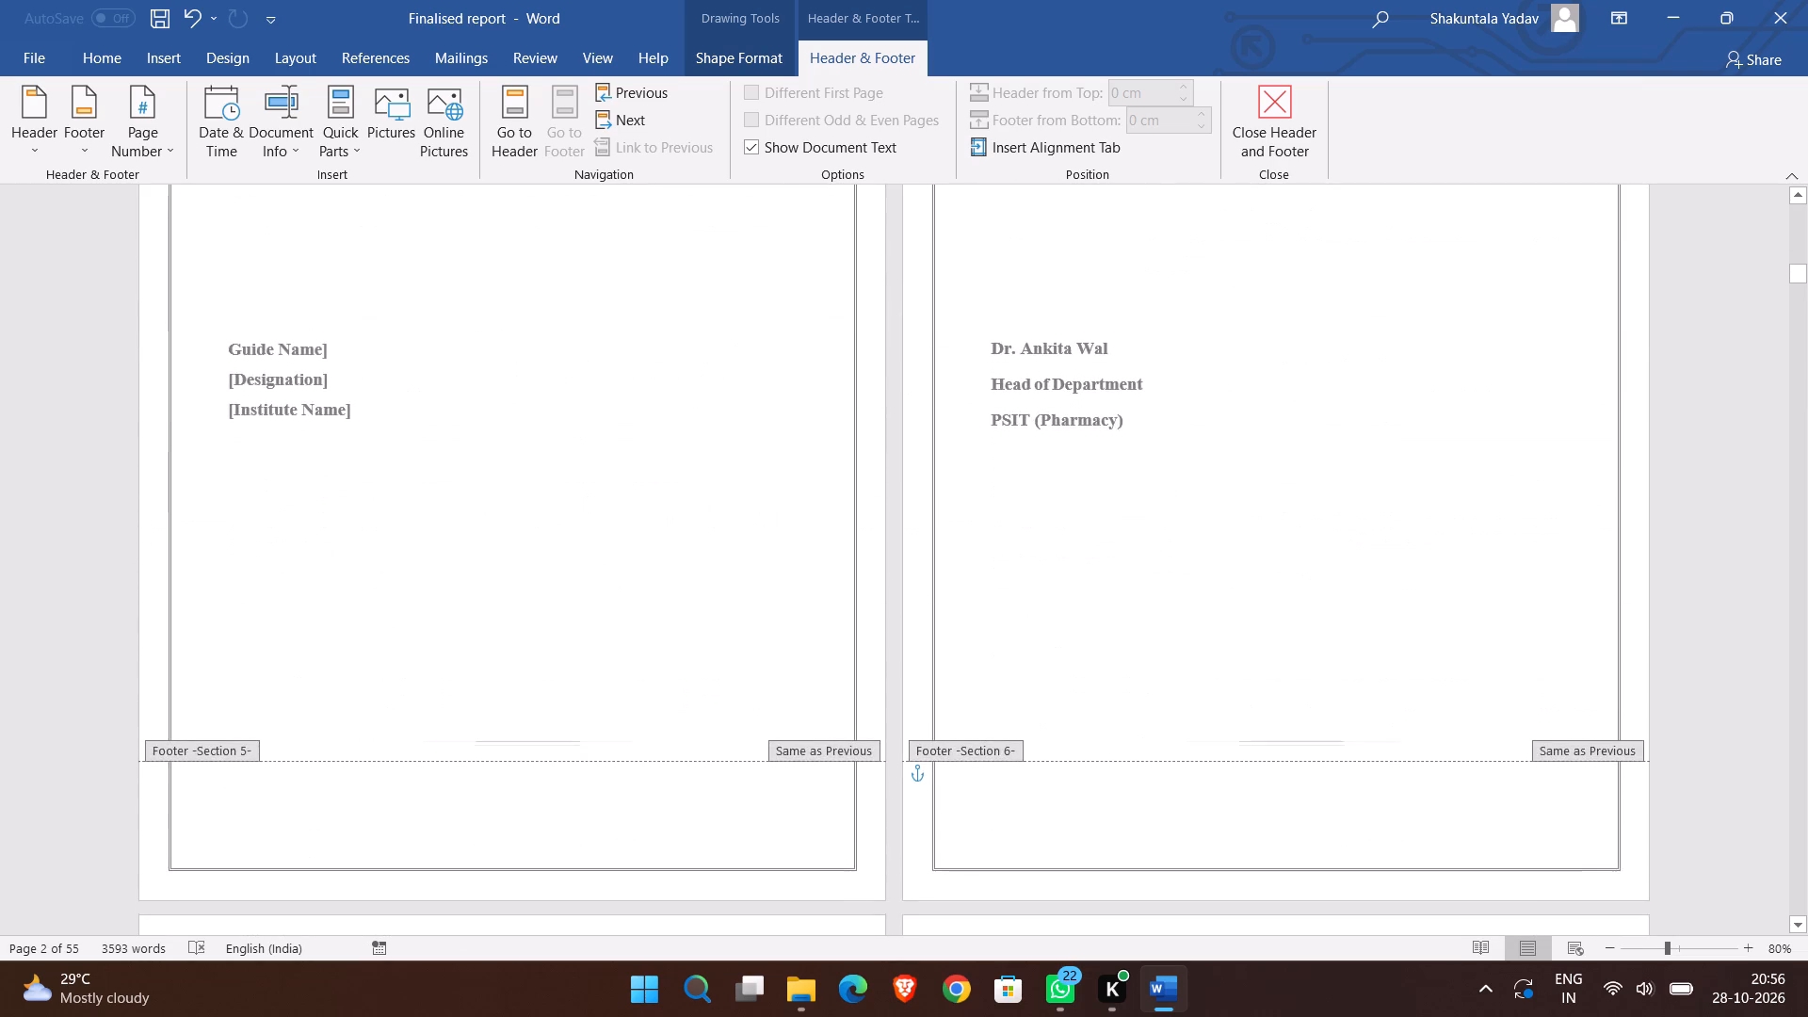
pyautogui.scroll(-6, 1431, 805)
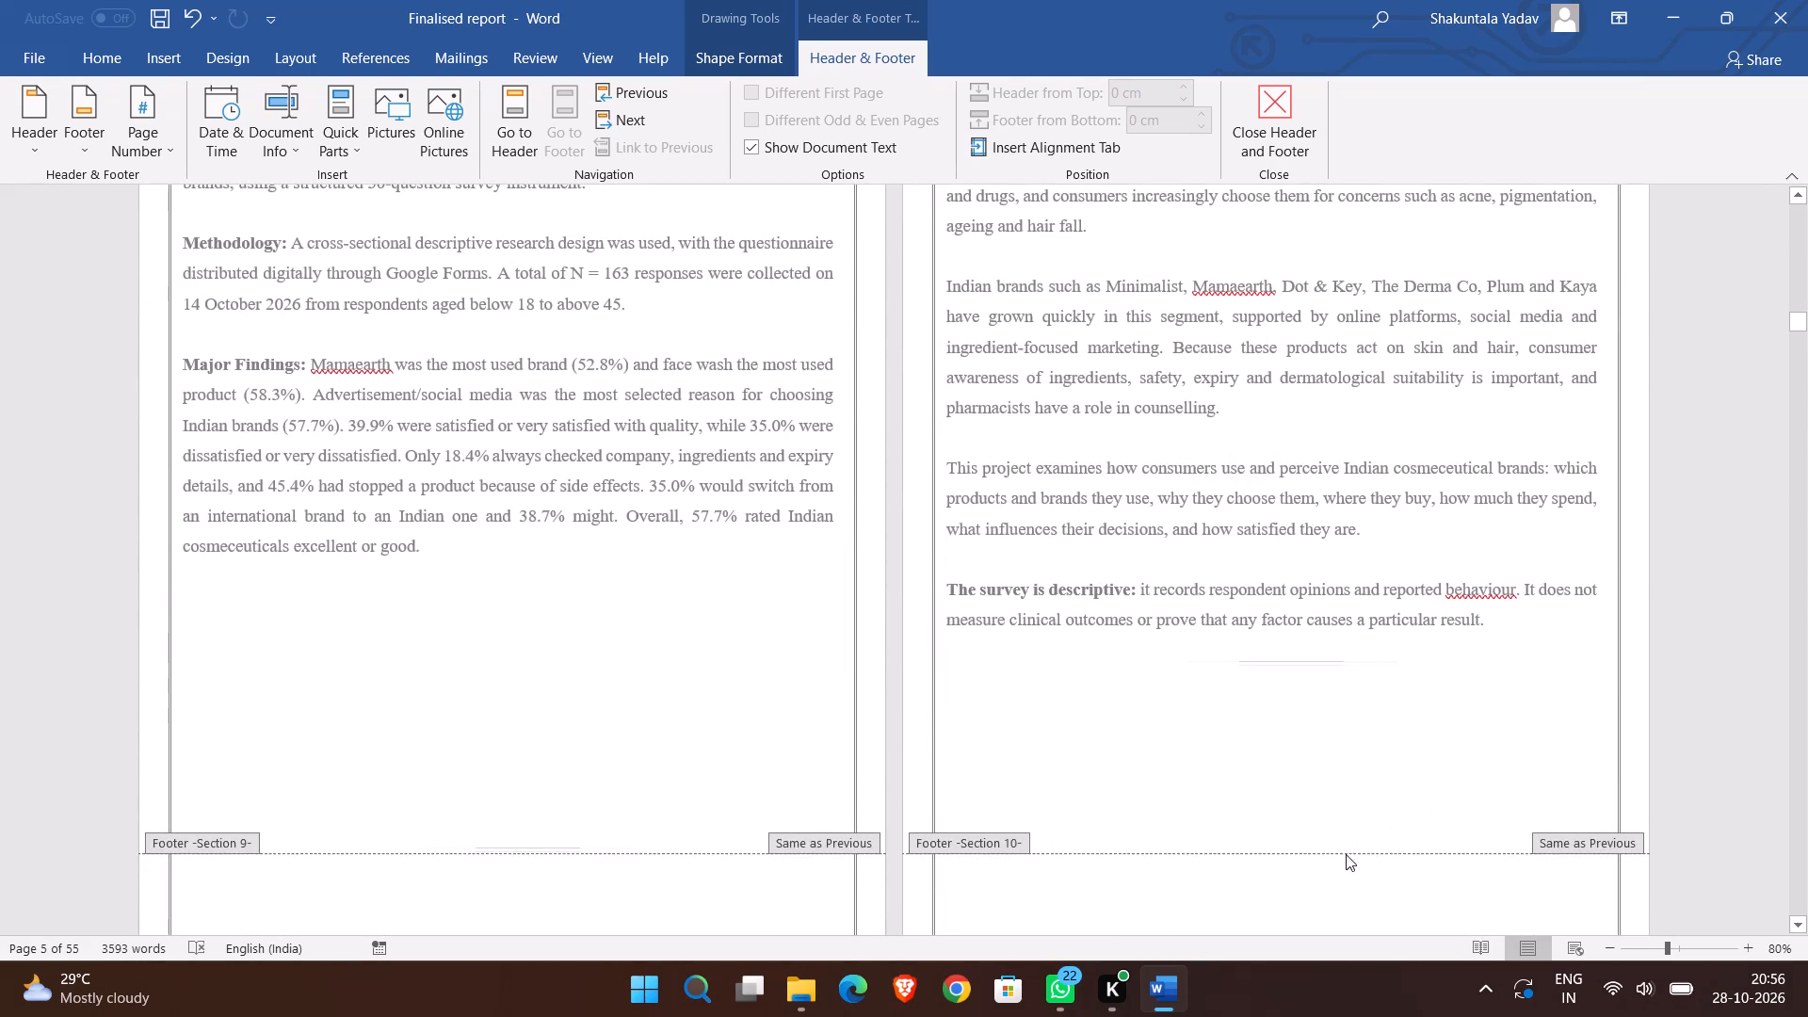
# Insert a Plain Number 3 page number at the bottom of the page in the Introduction page's footer.
pyautogui.click(1316, 881)
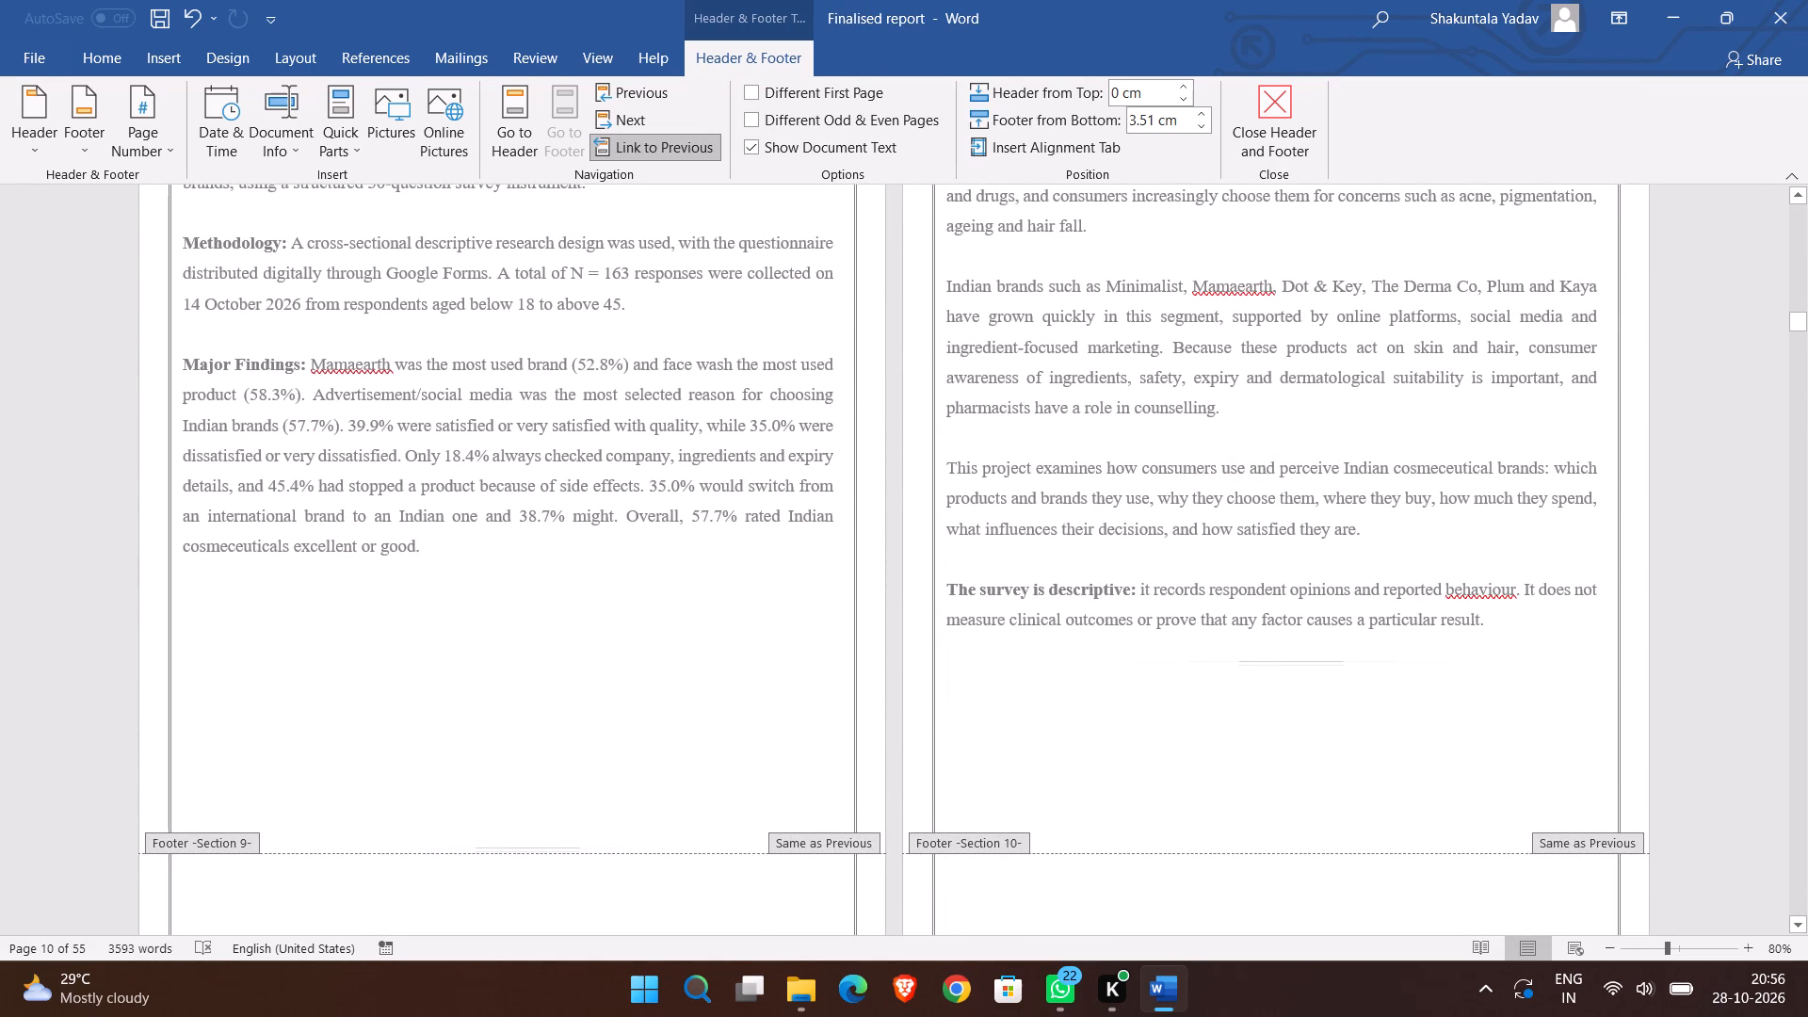
pyautogui.click(154, 56)
pyautogui.click(108, 56)
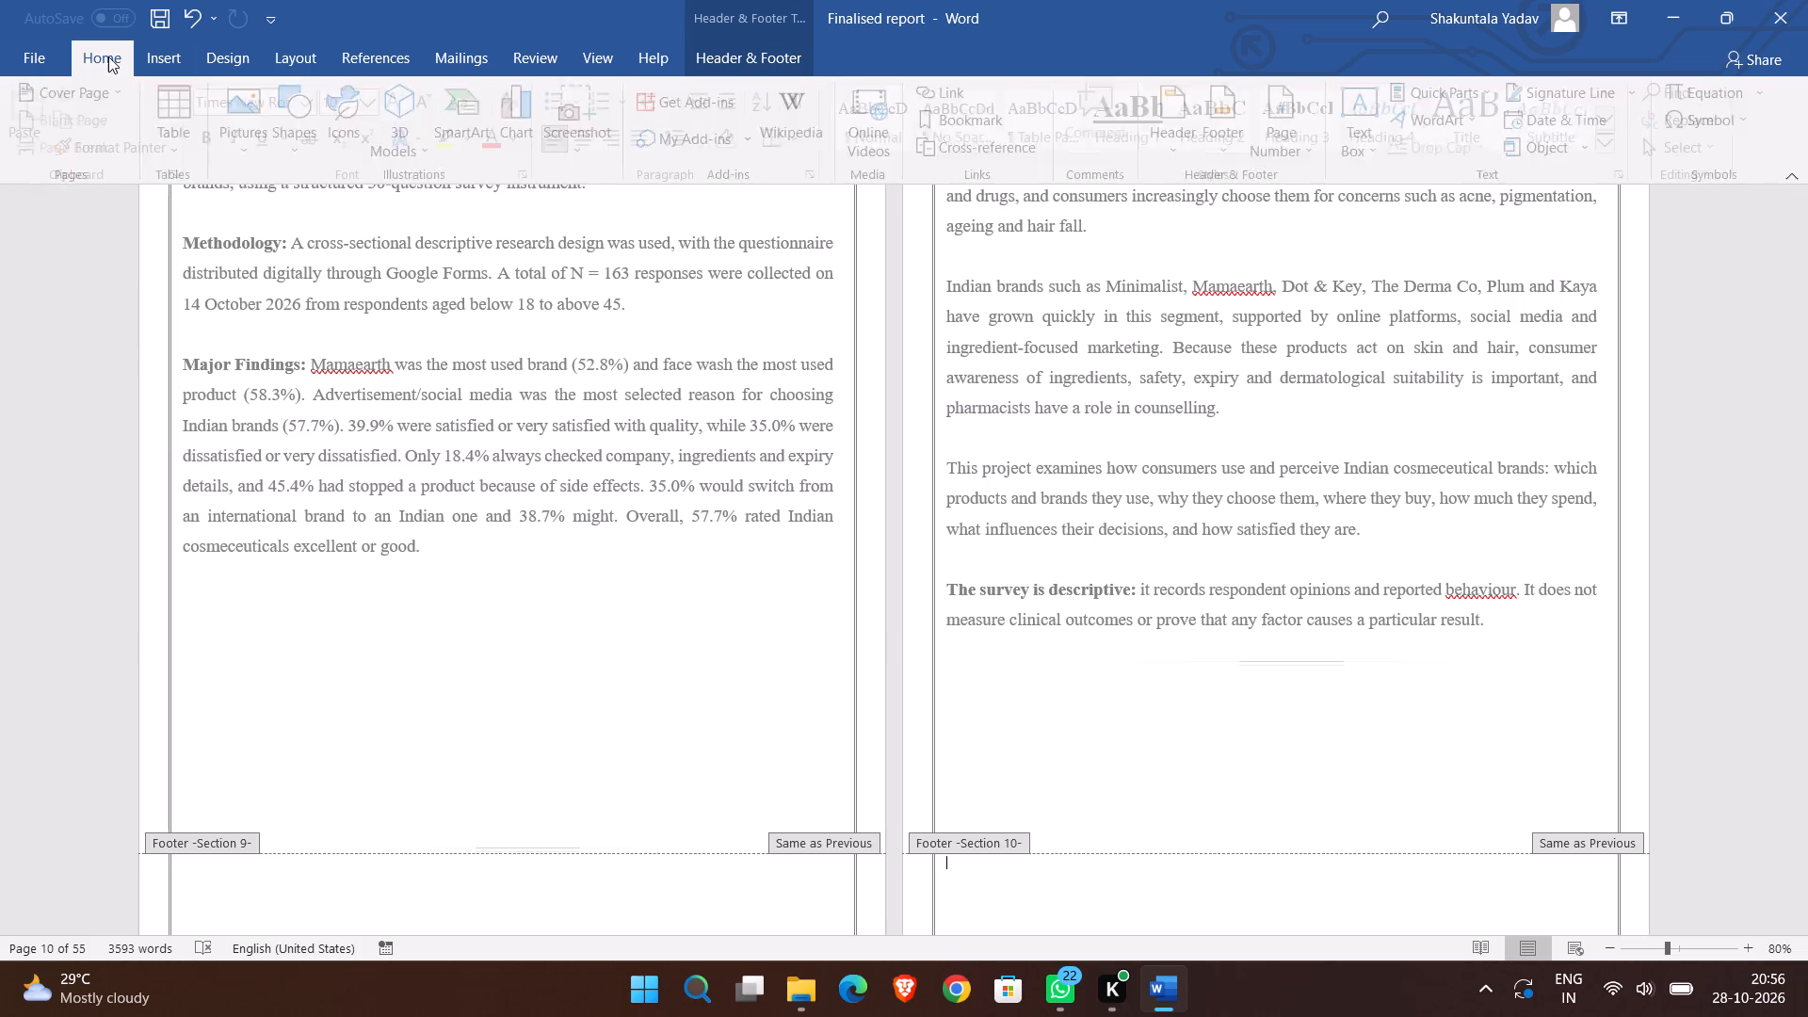
pyautogui.click(234, 65)
pyautogui.click(282, 60)
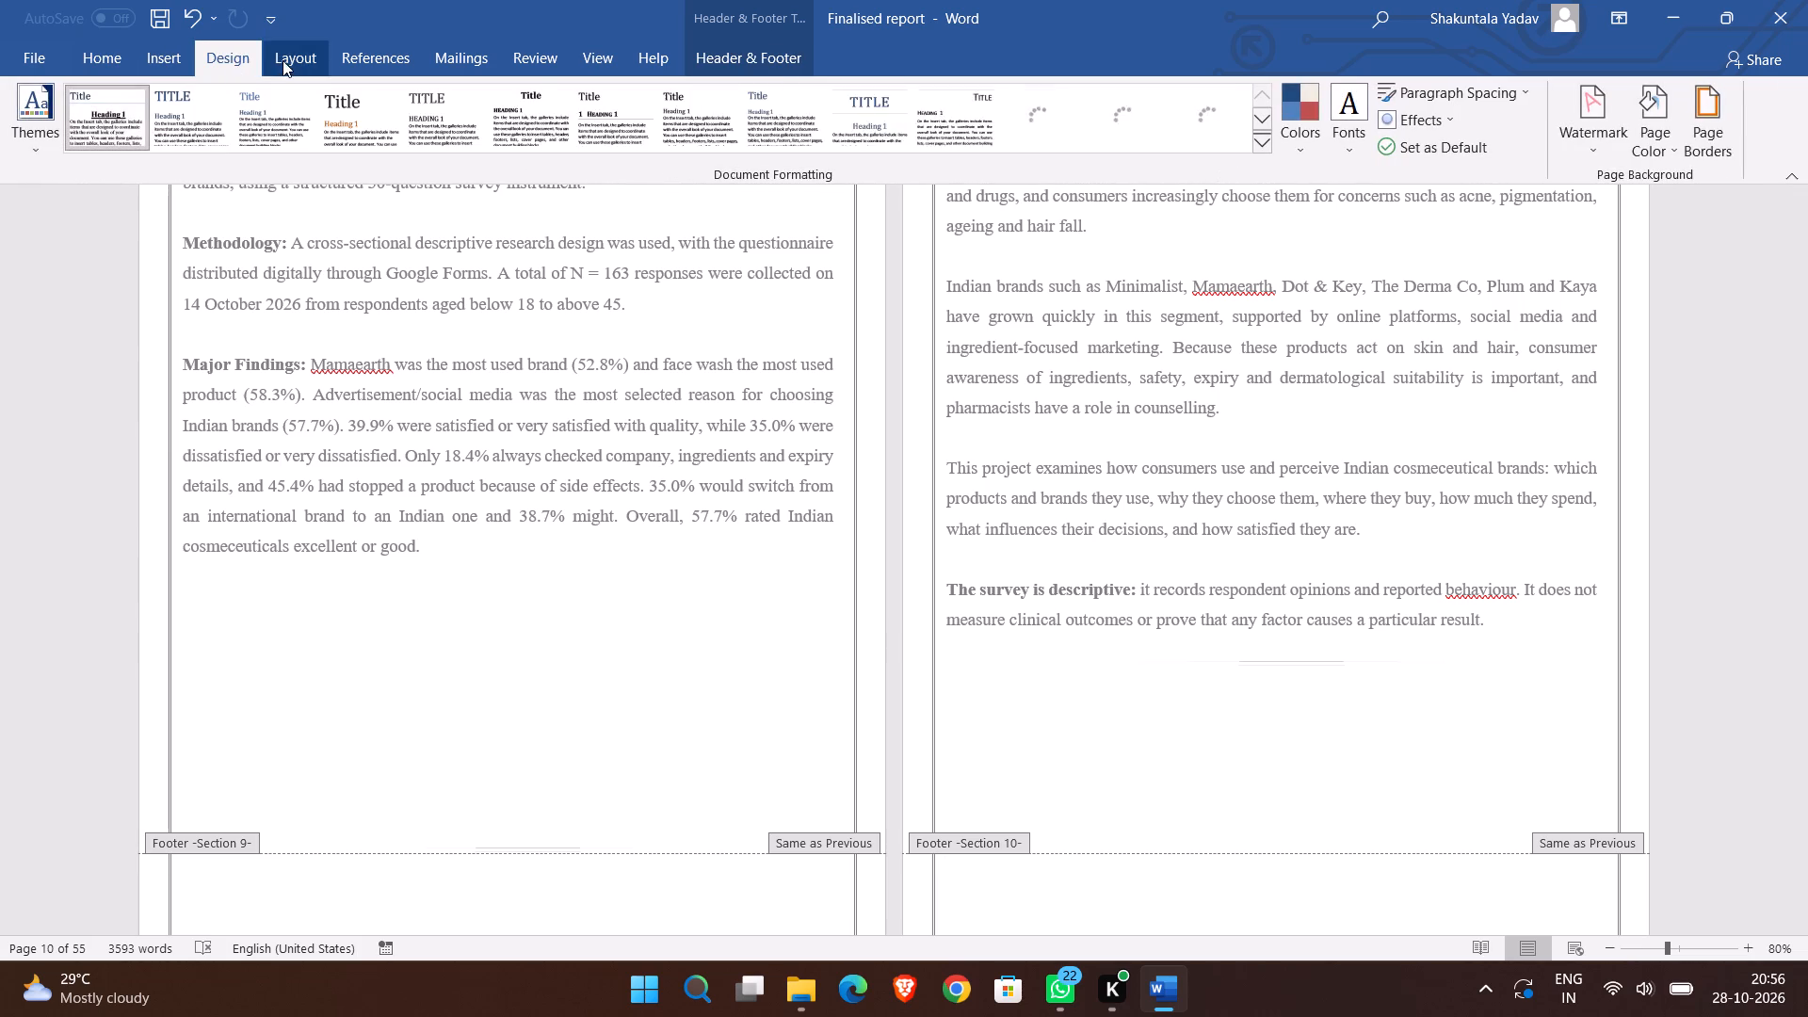
pyautogui.click(367, 64)
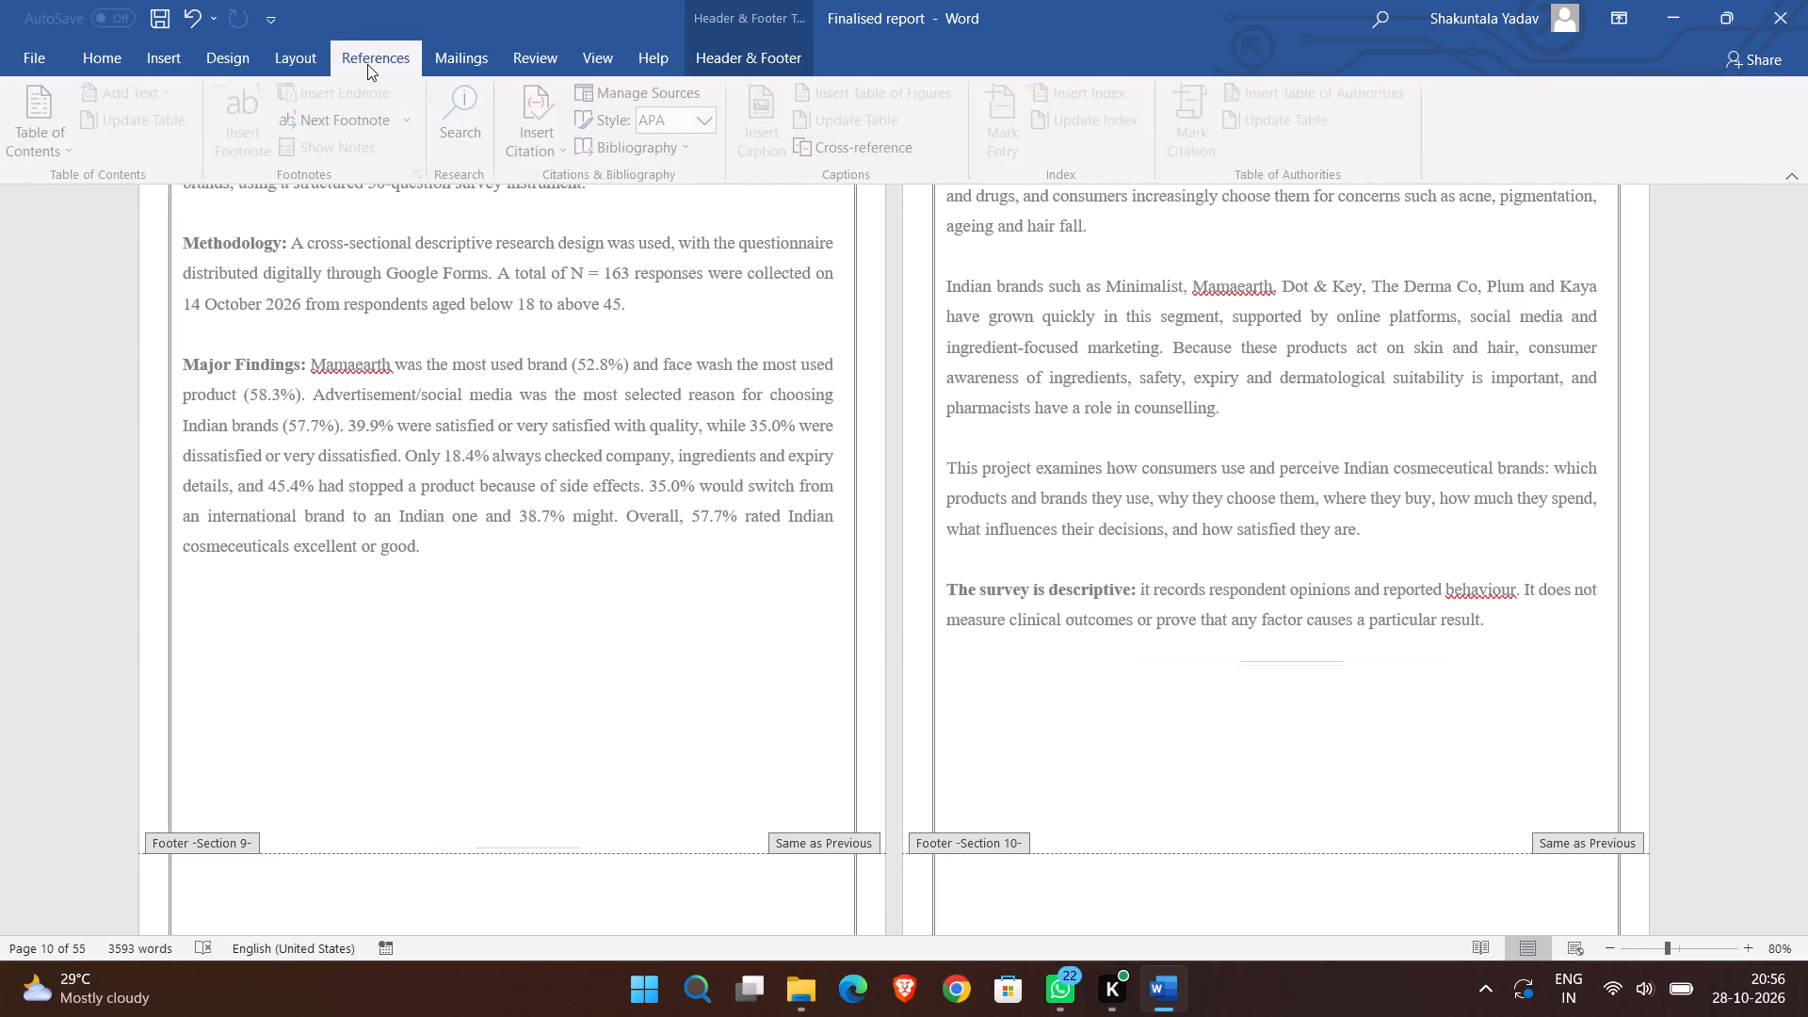
pyautogui.click(468, 49)
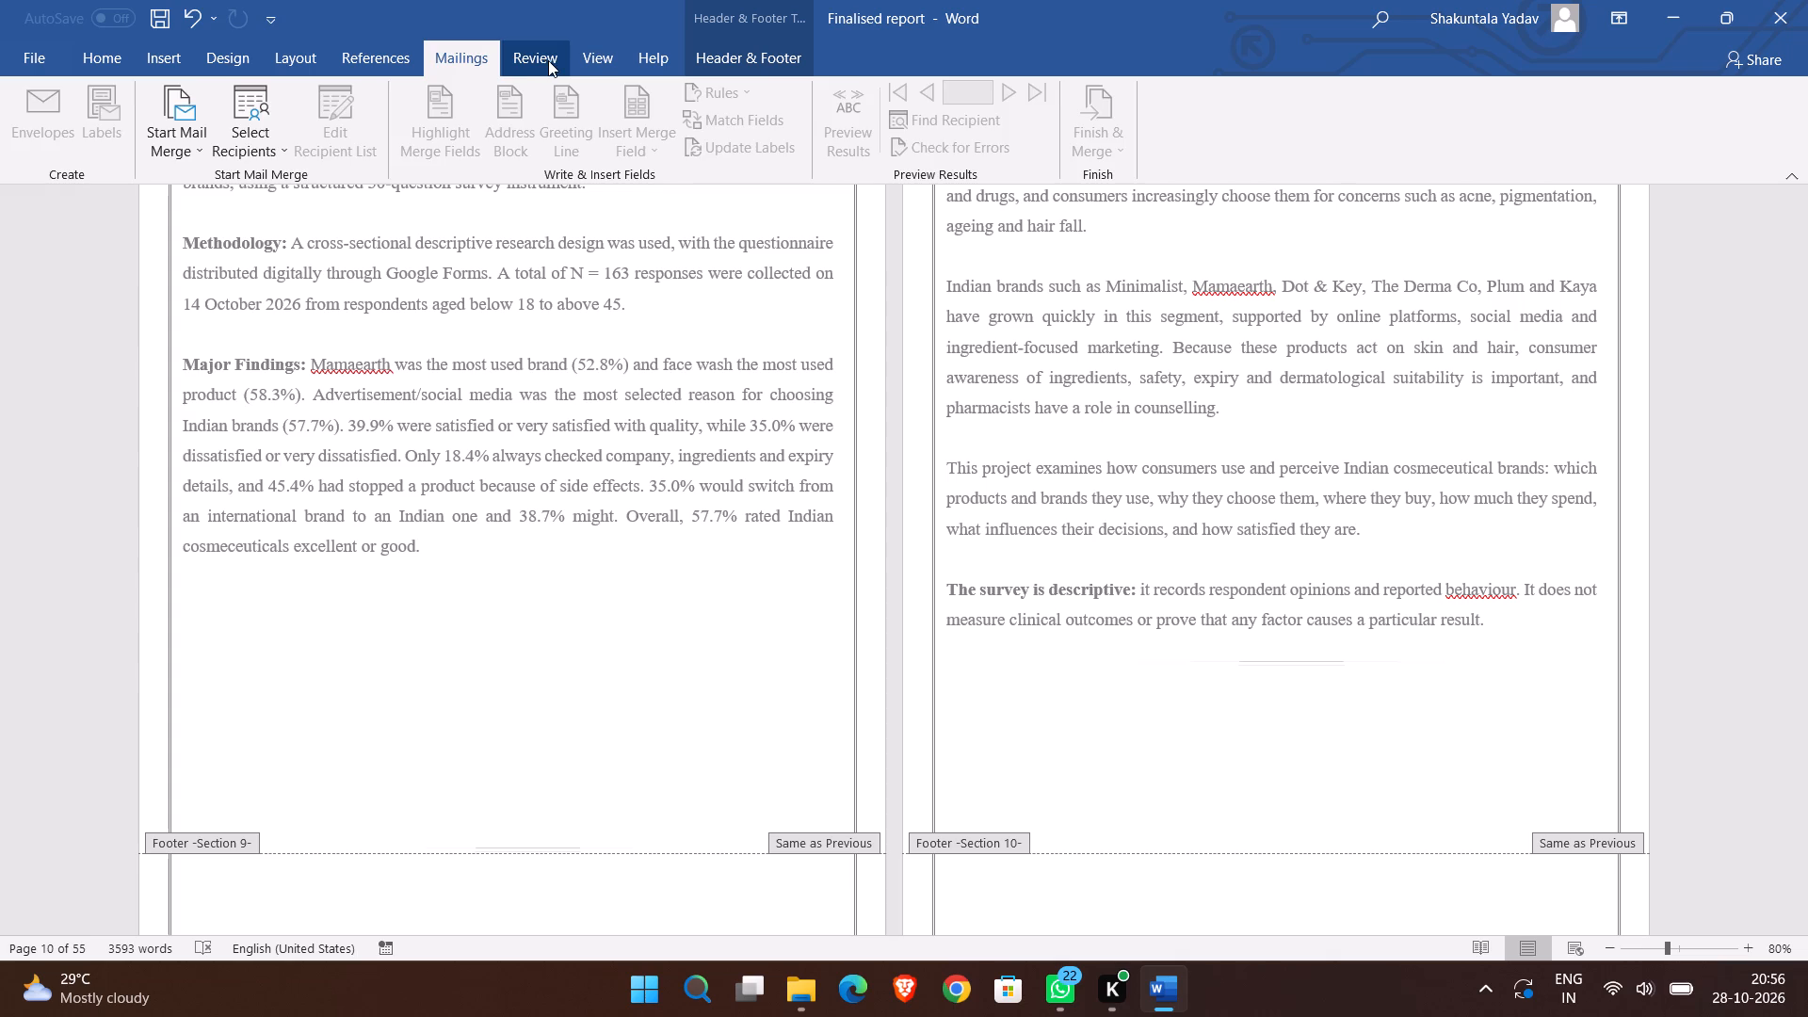
pyautogui.click(548, 60)
pyautogui.click(603, 60)
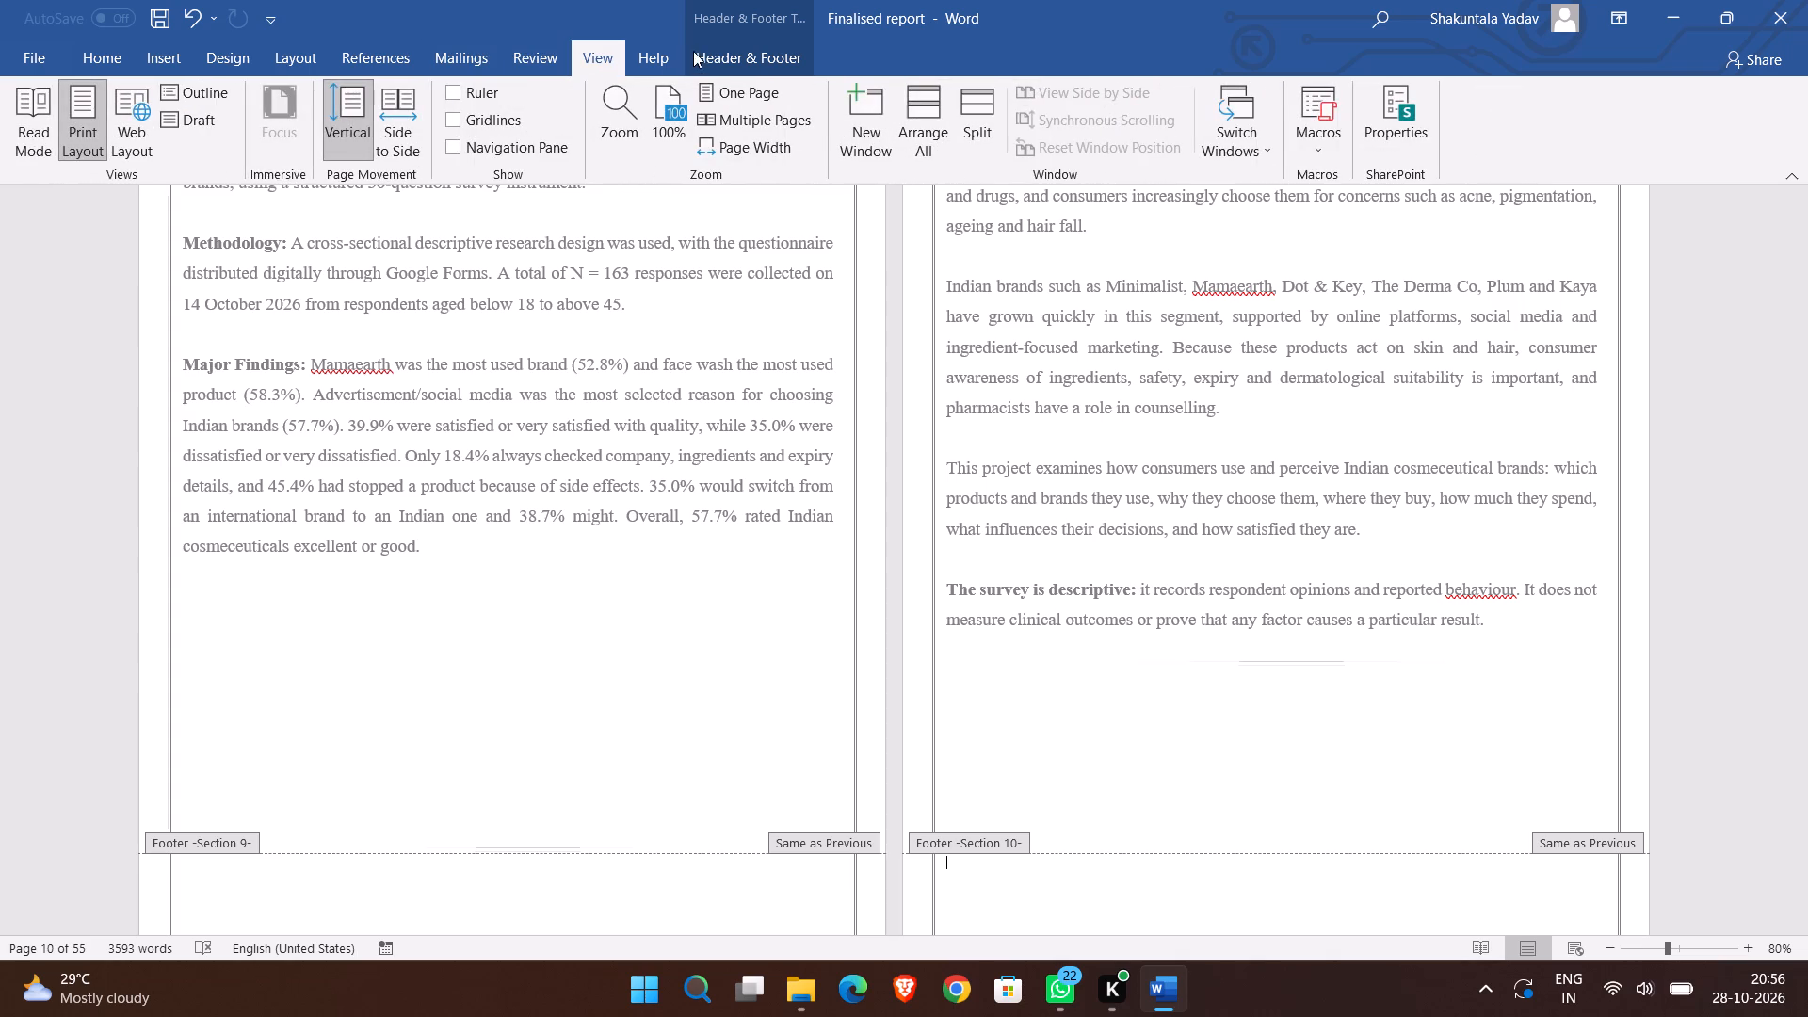
pyautogui.click(693, 51)
pyautogui.click(145, 103)
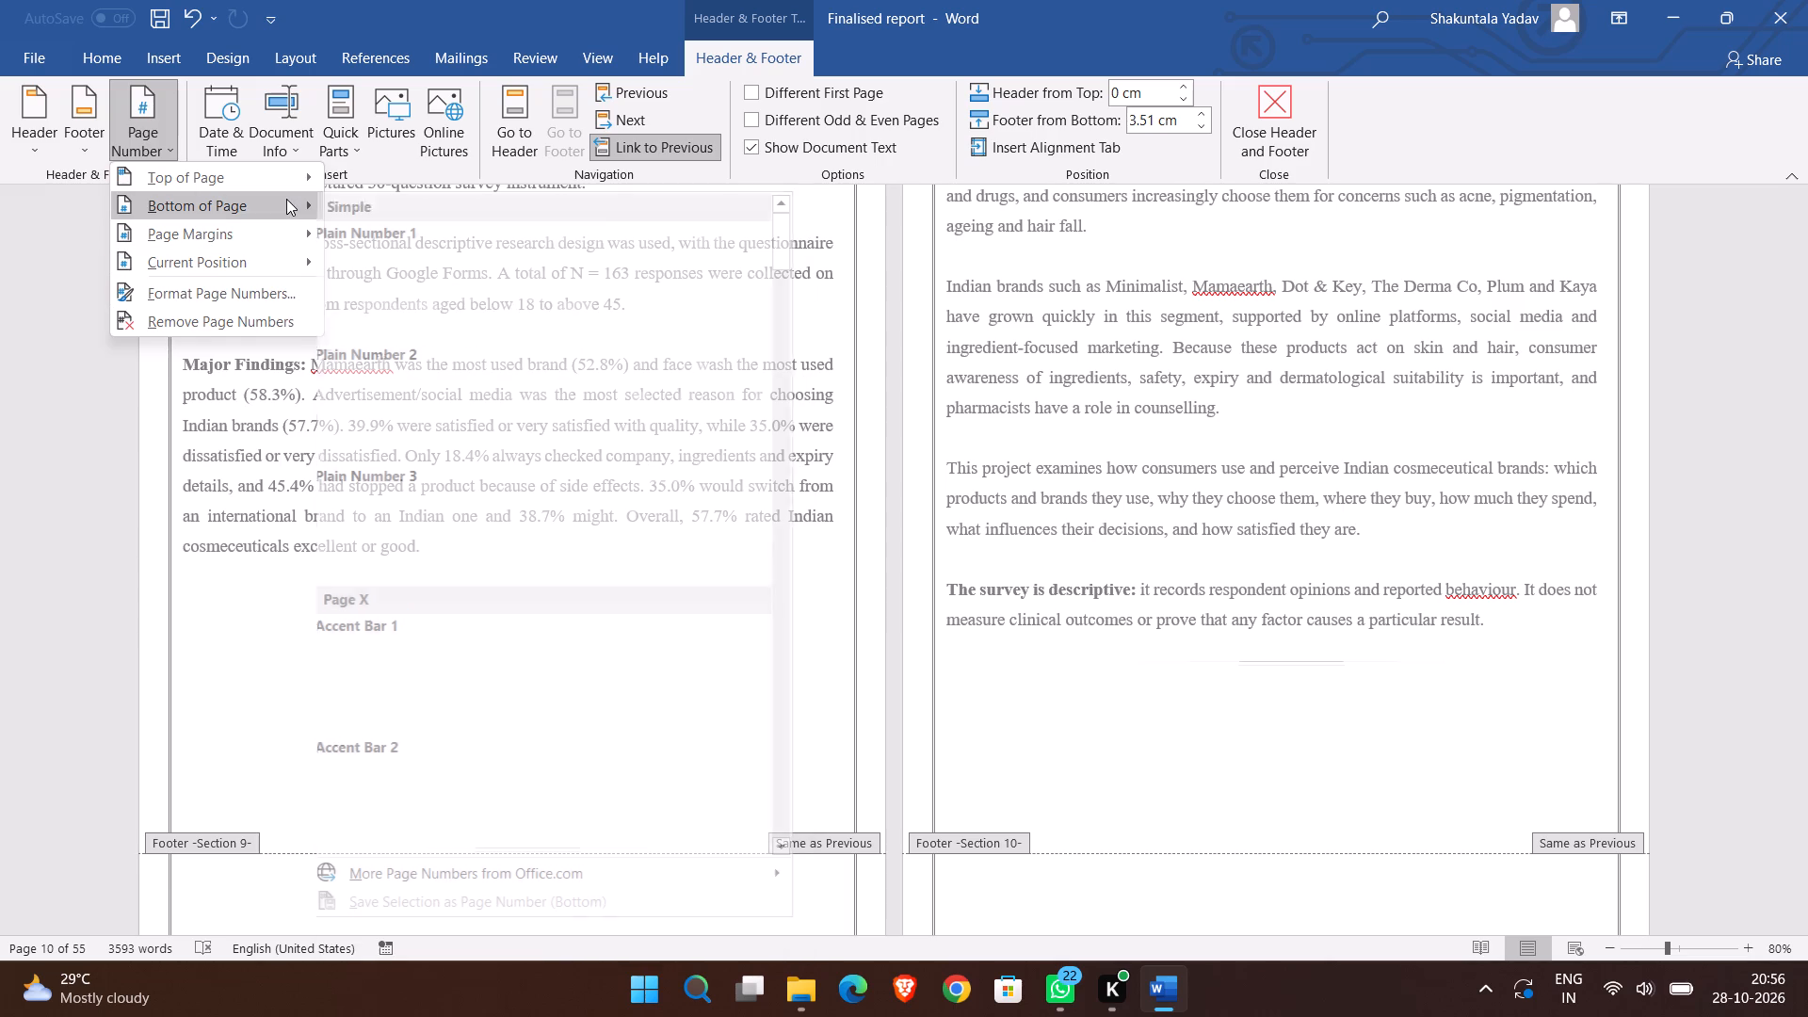
pyautogui.click(687, 515)
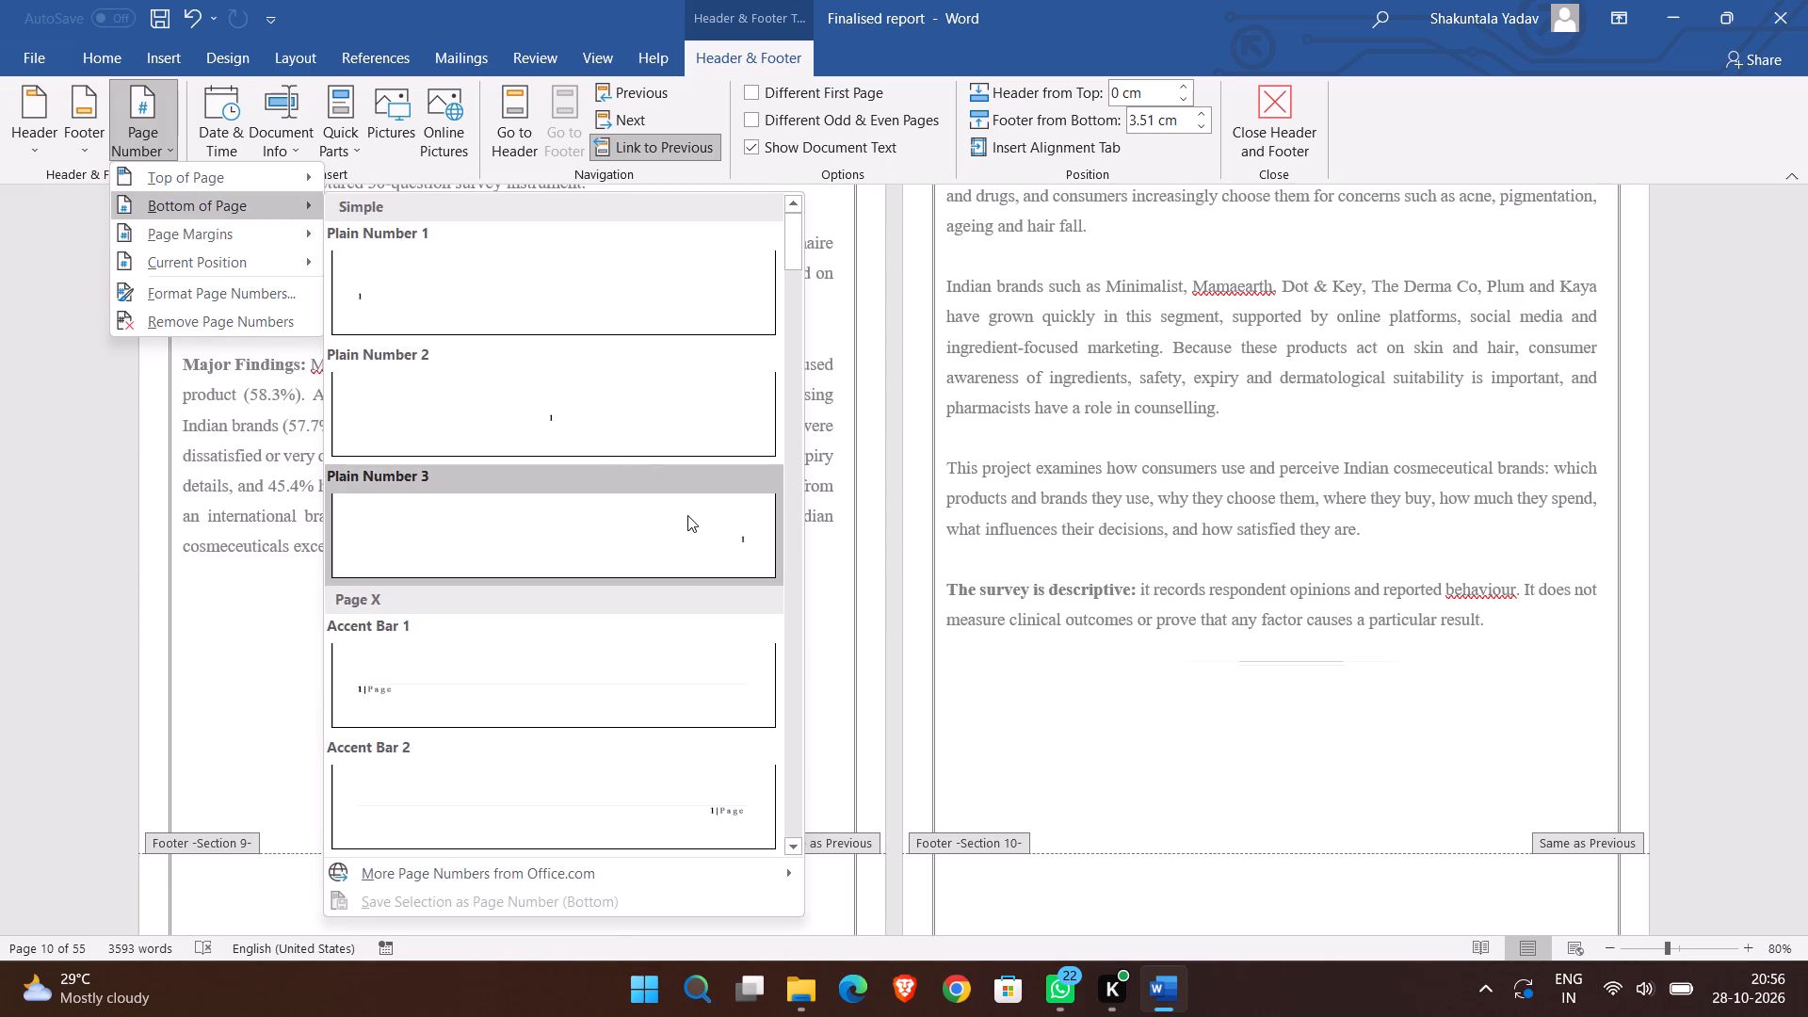
# Check the new footer page numbers around the abstract and contents pages, and undo the page number insertion.
pyautogui.scroll(2, 1043, 816)
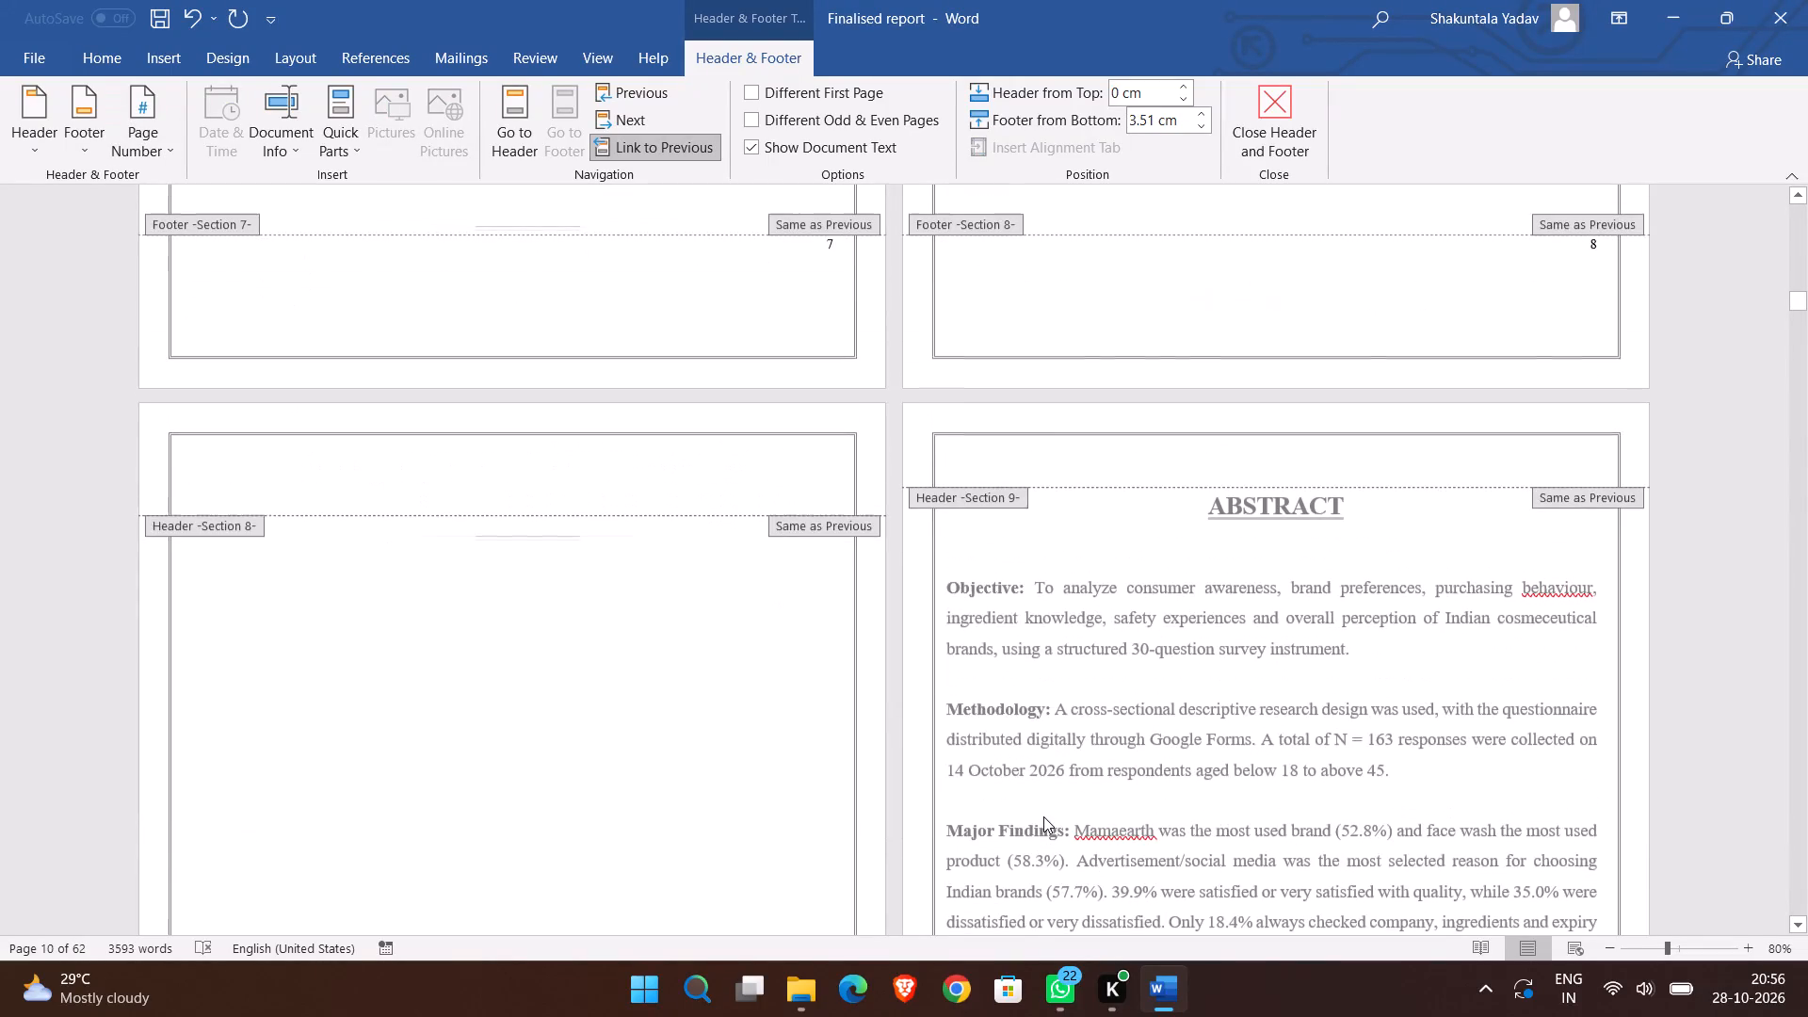
pyautogui.scroll(2, 1043, 816)
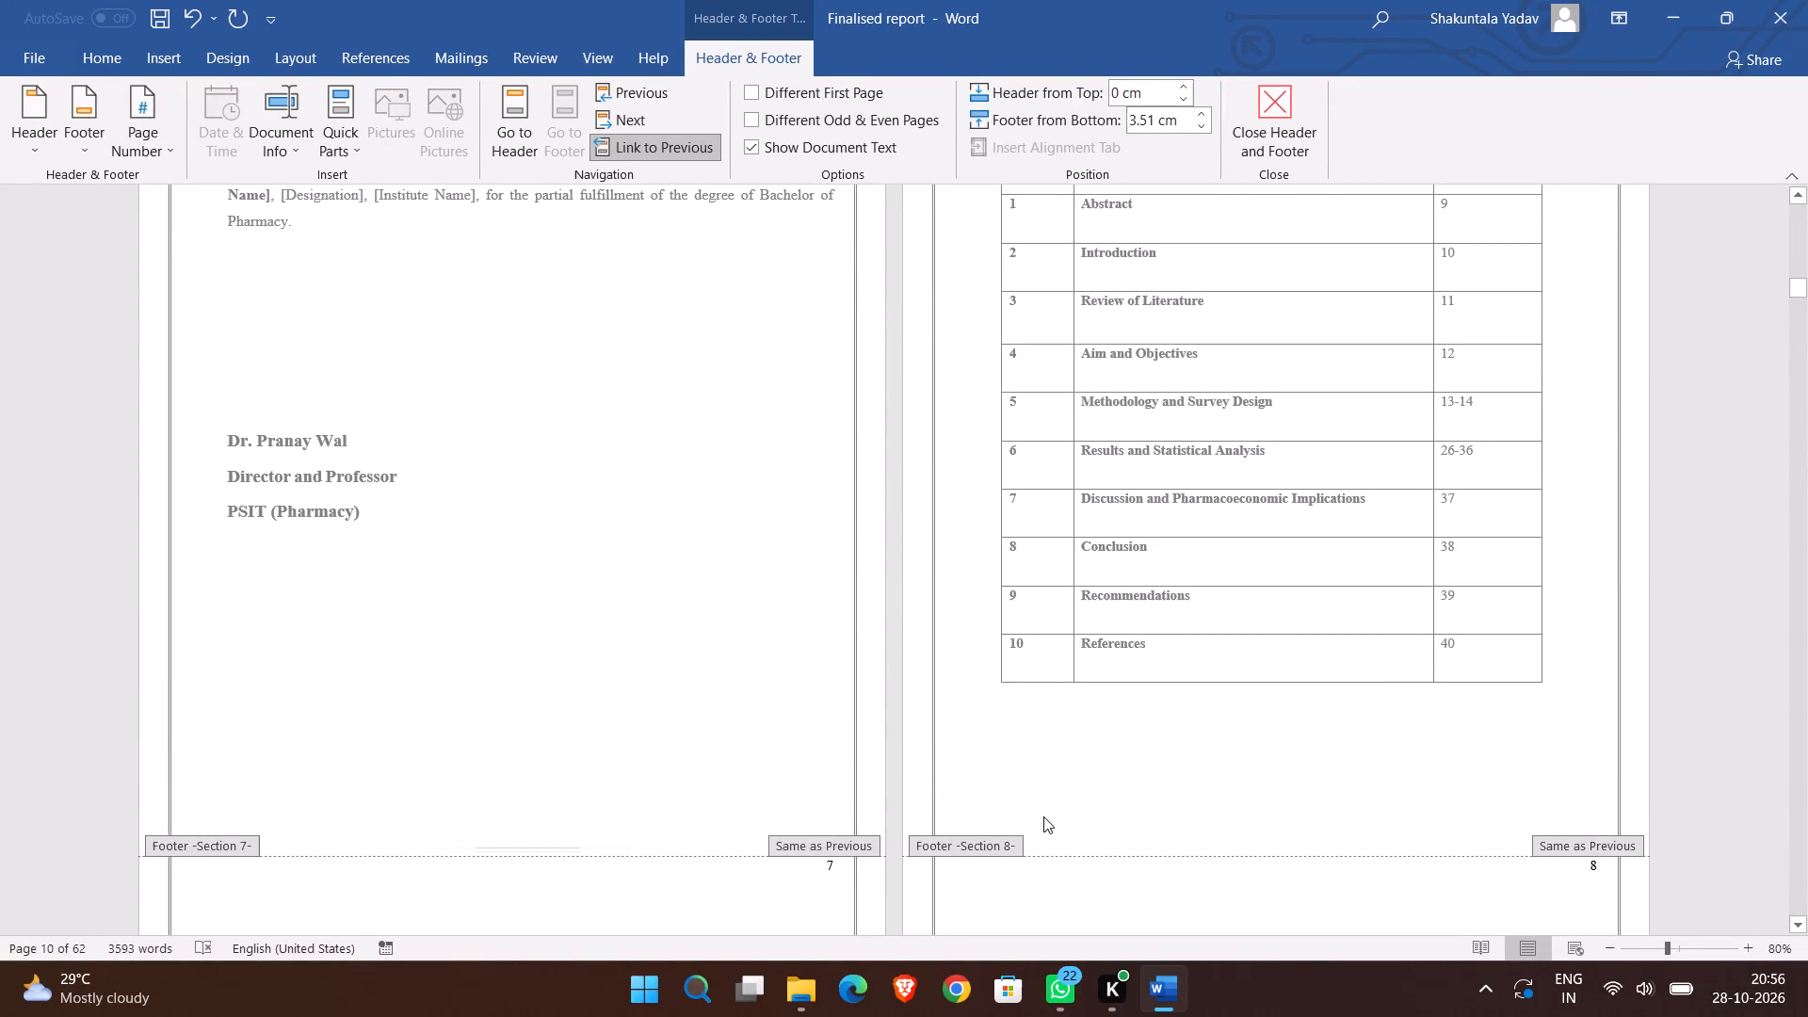
pyautogui.hotkey('ctrl', 'z')
# Check the footers from the methodology pages back to the title page, and close header and footer editing.
pyautogui.scroll(2, 1405, 702)
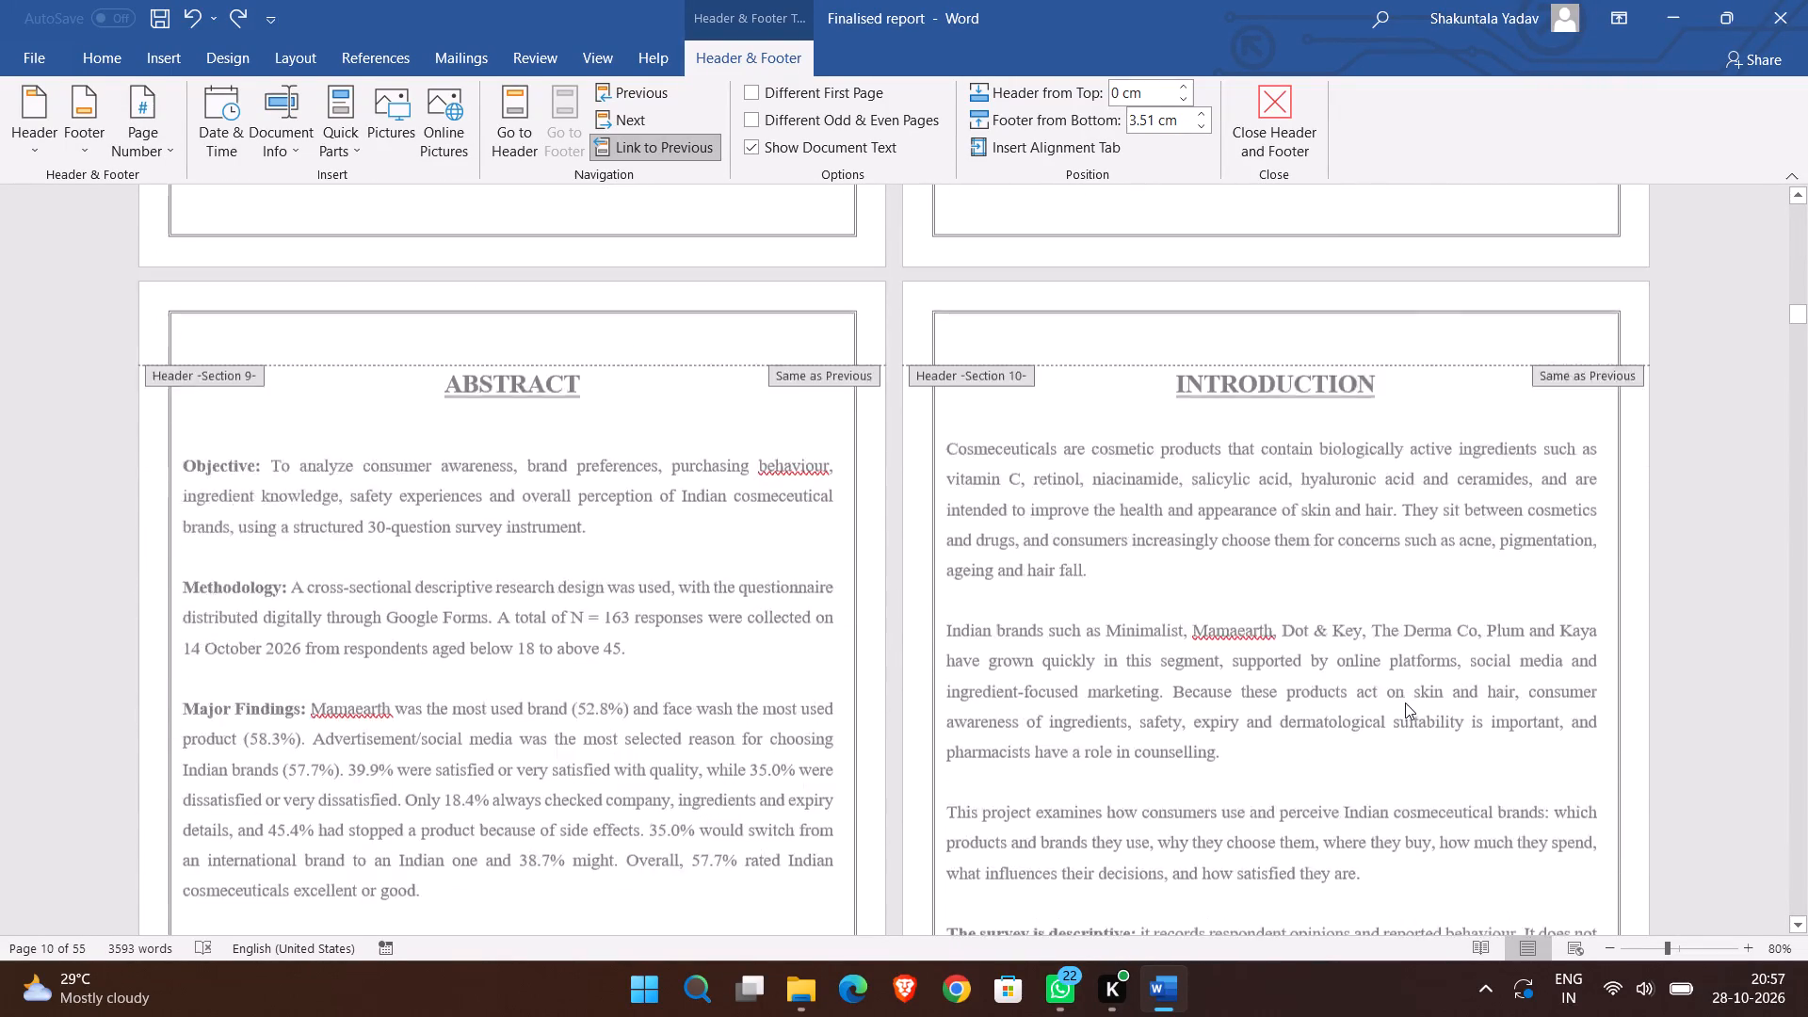
pyautogui.scroll(2, 1405, 702)
pyautogui.scroll(-3, 1405, 702)
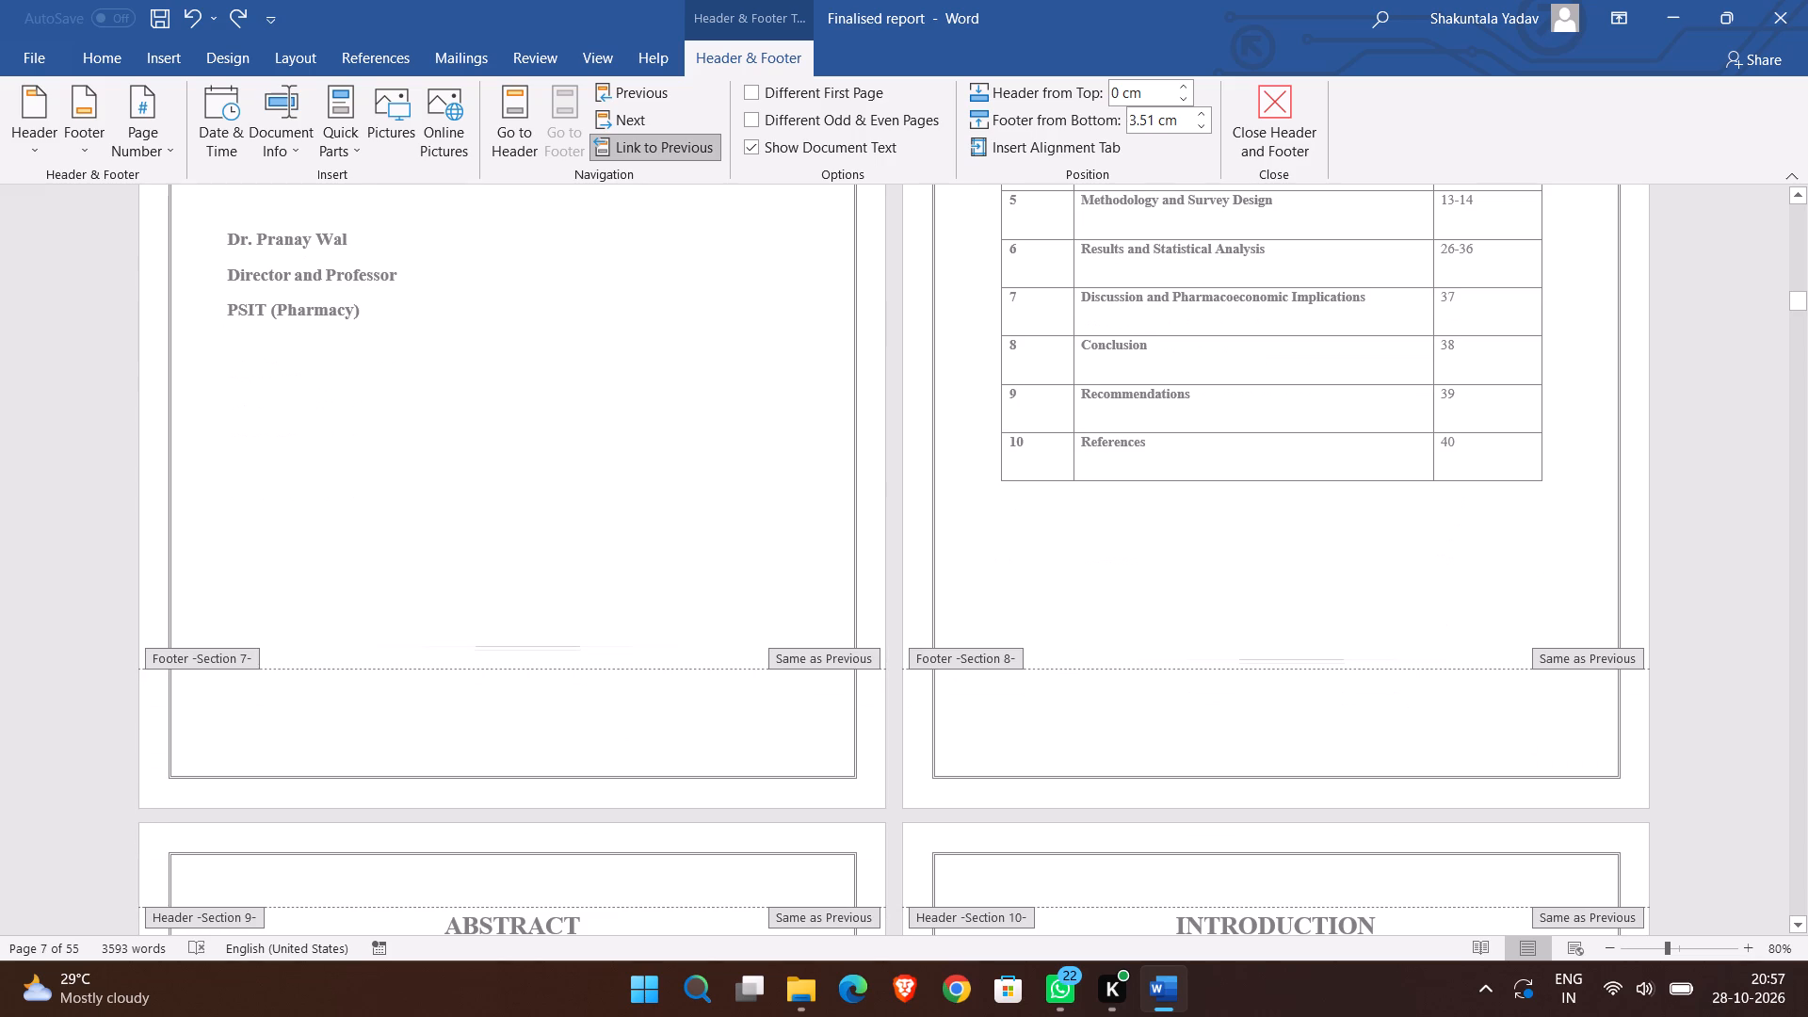
pyautogui.scroll(-5, 1405, 702)
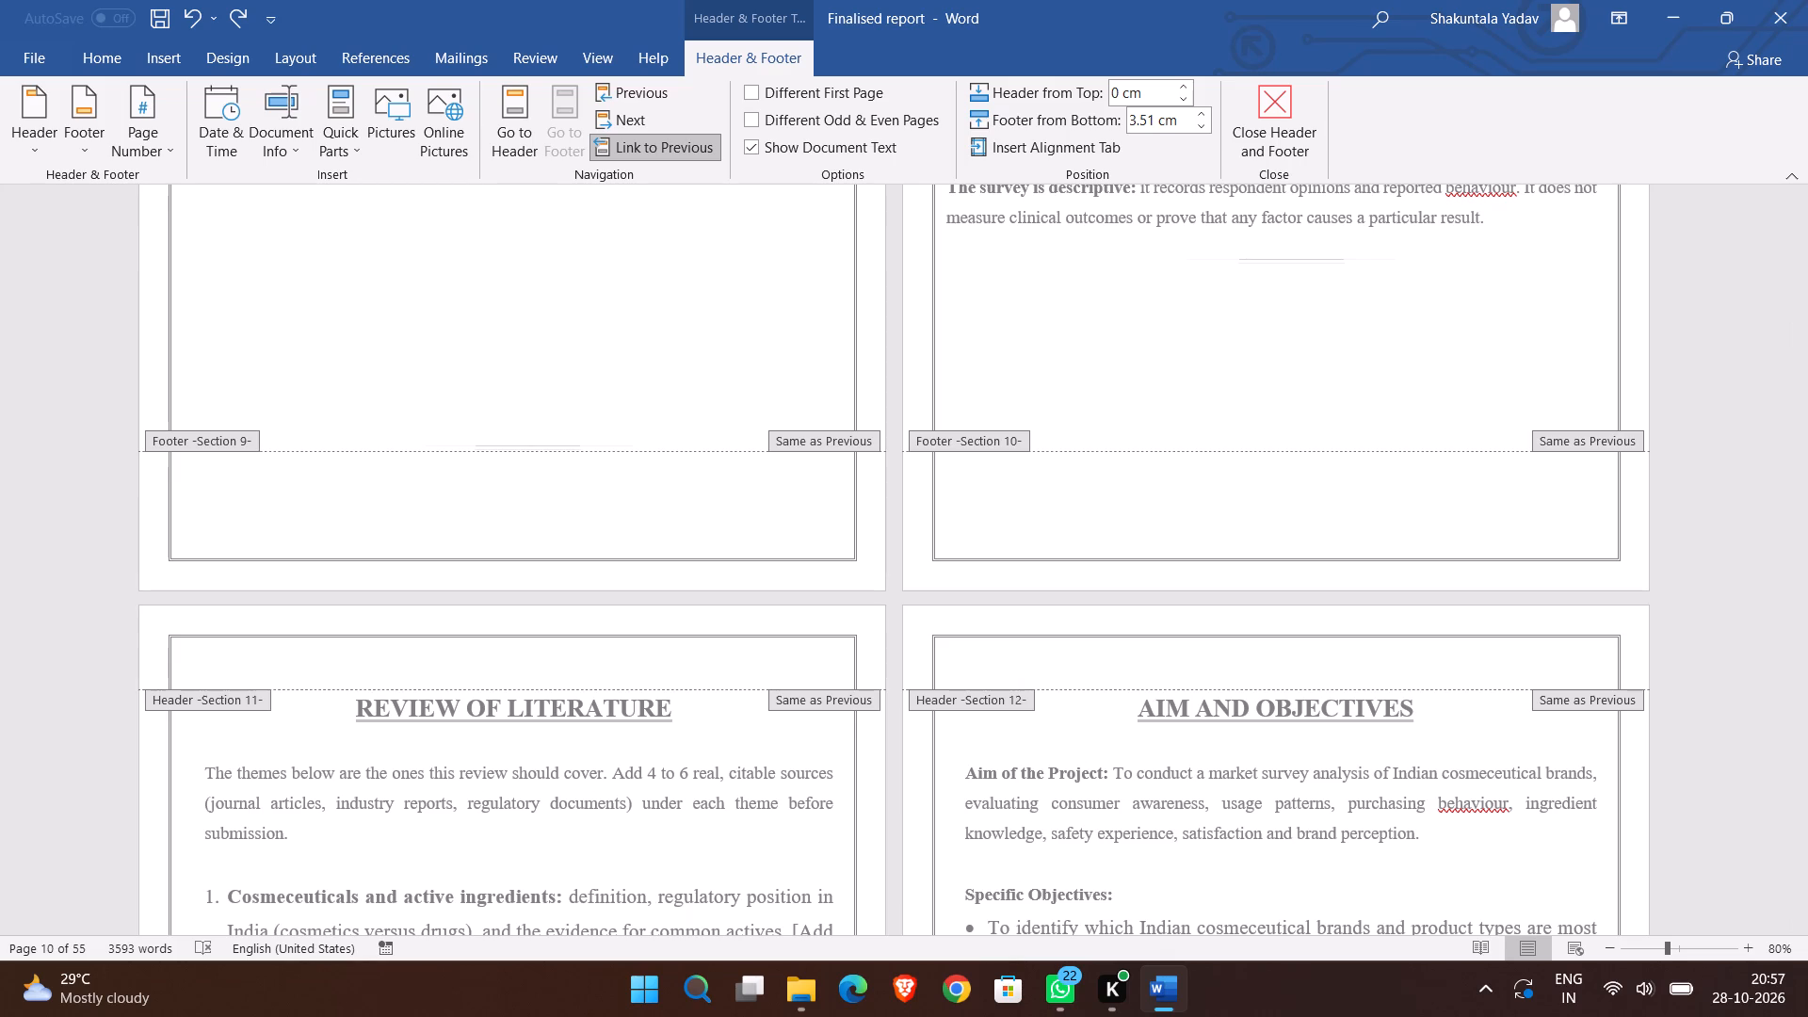
pyautogui.scroll(-5, 1649, 623)
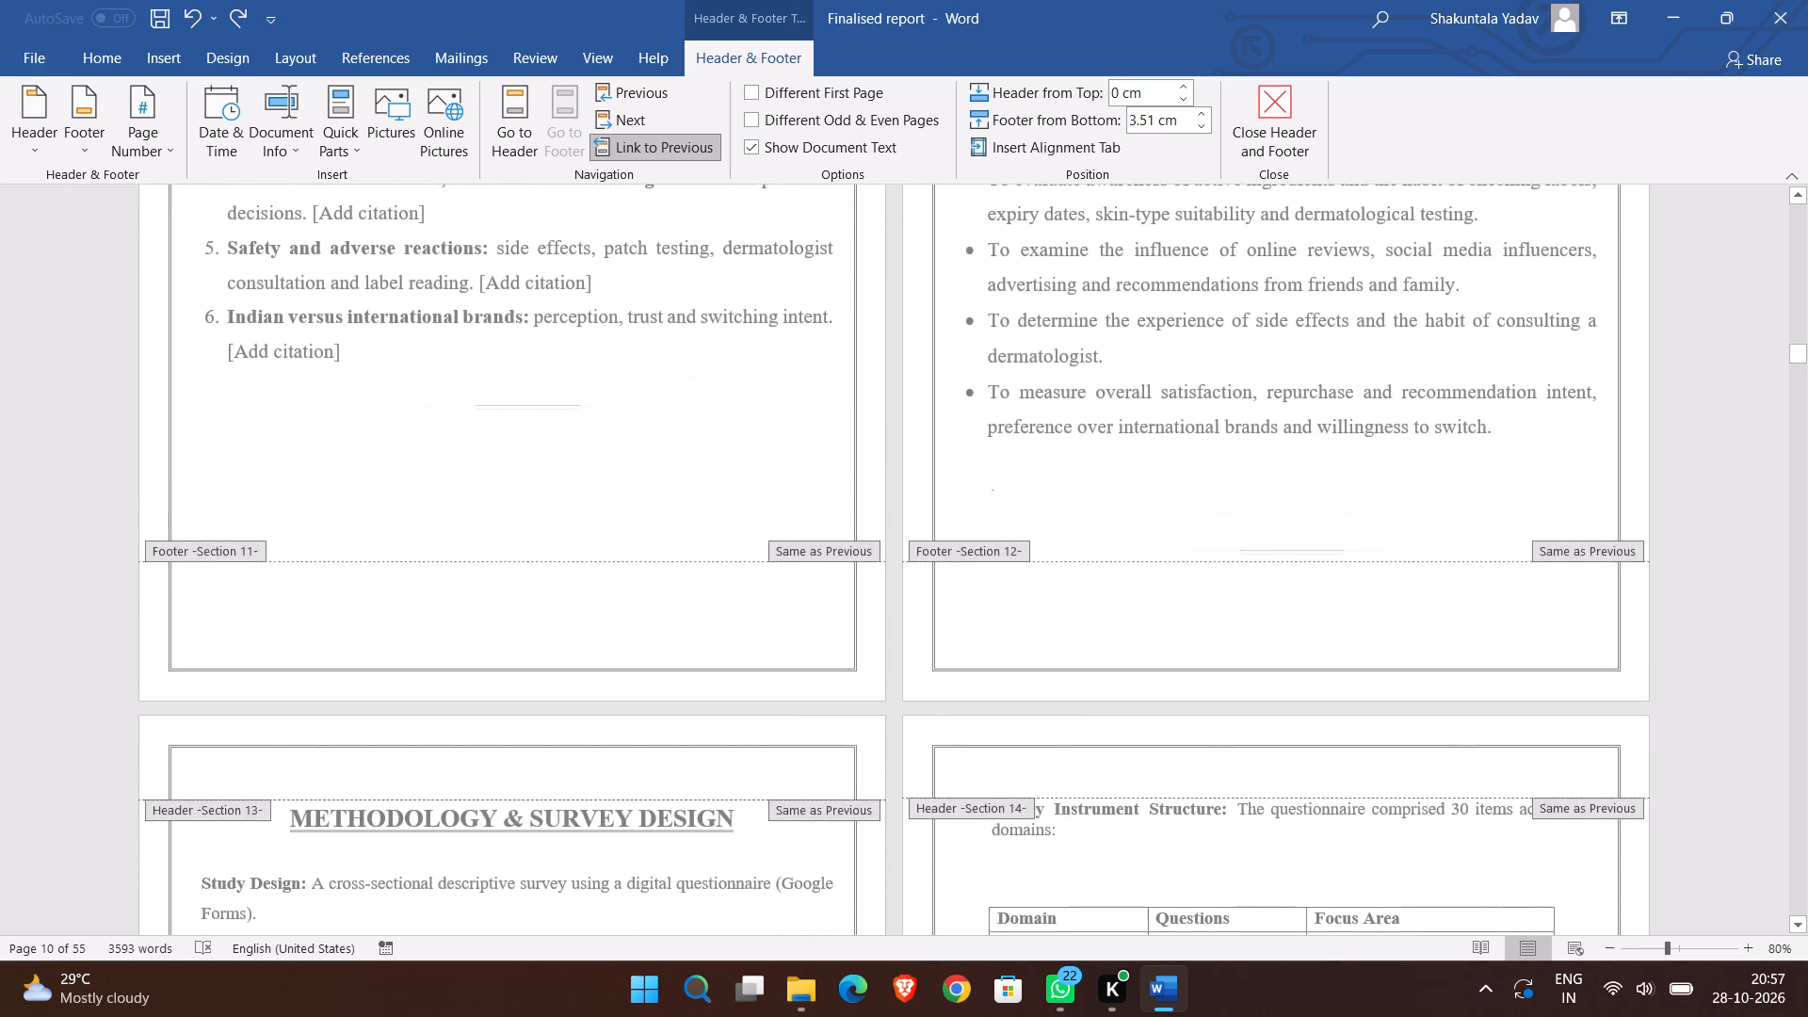
pyautogui.scroll(-1, 1649, 623)
pyautogui.scroll(6, 1649, 623)
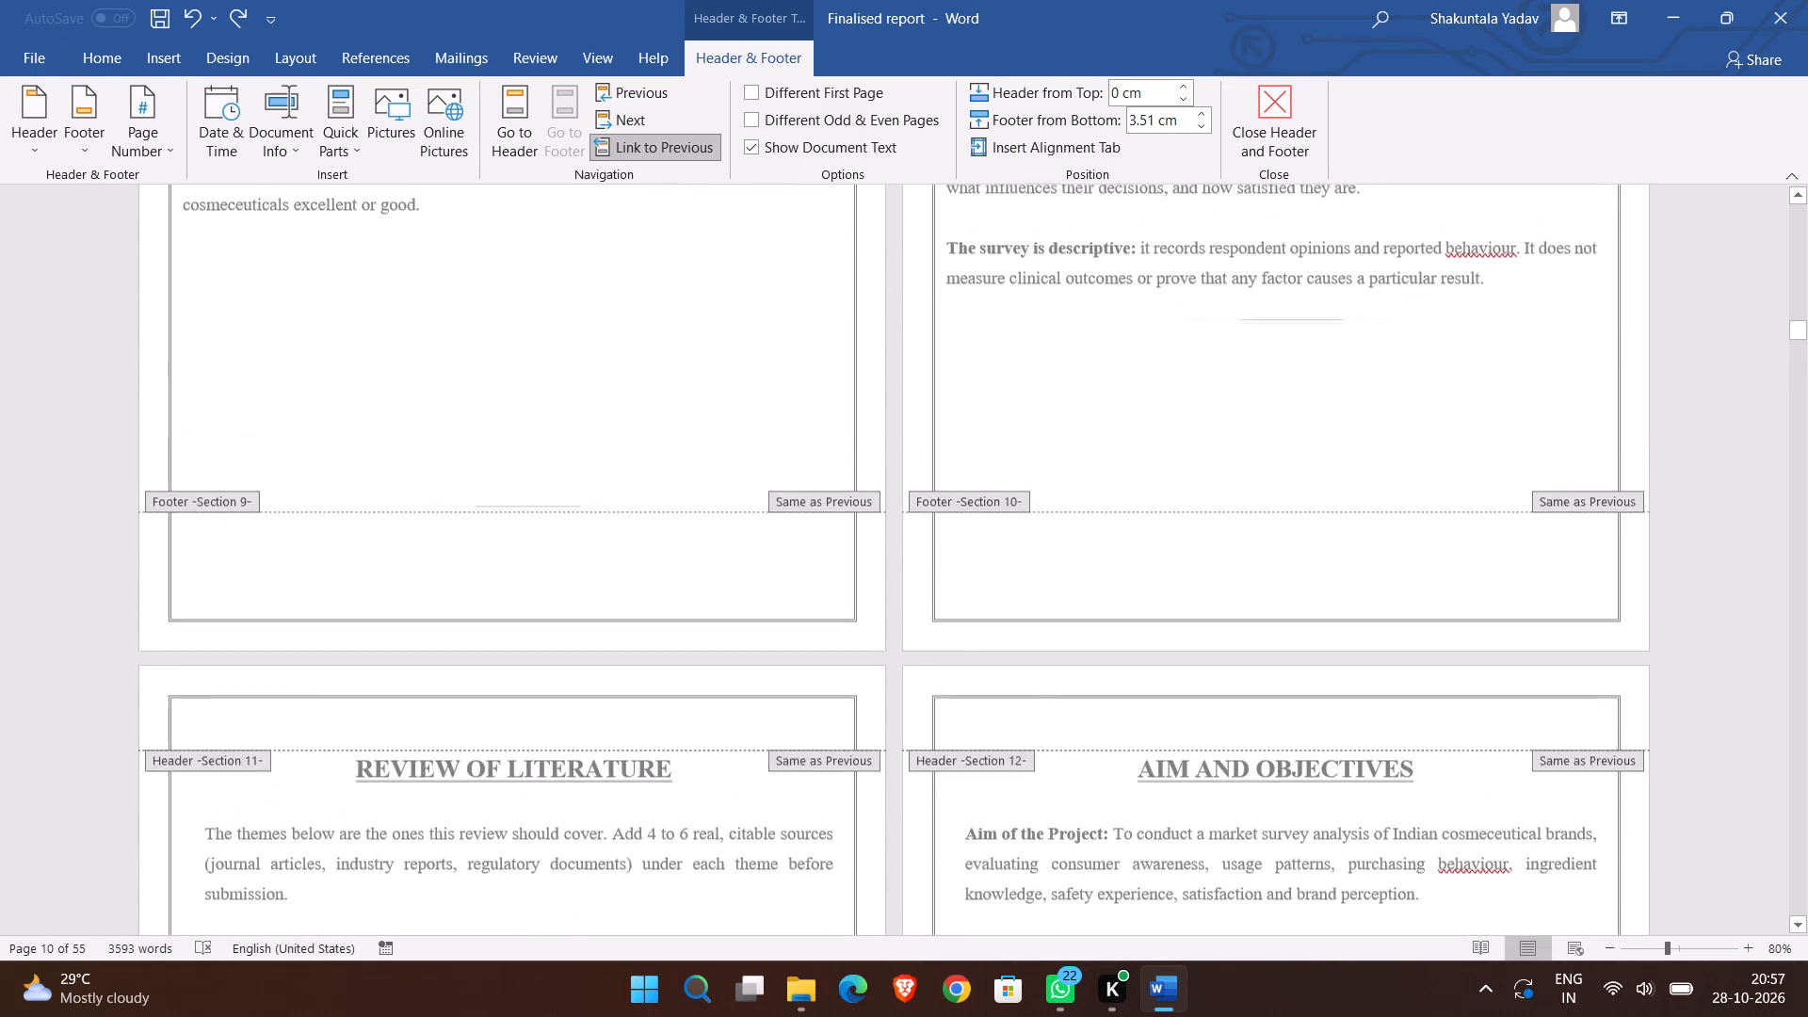
pyautogui.scroll(3, 1649, 623)
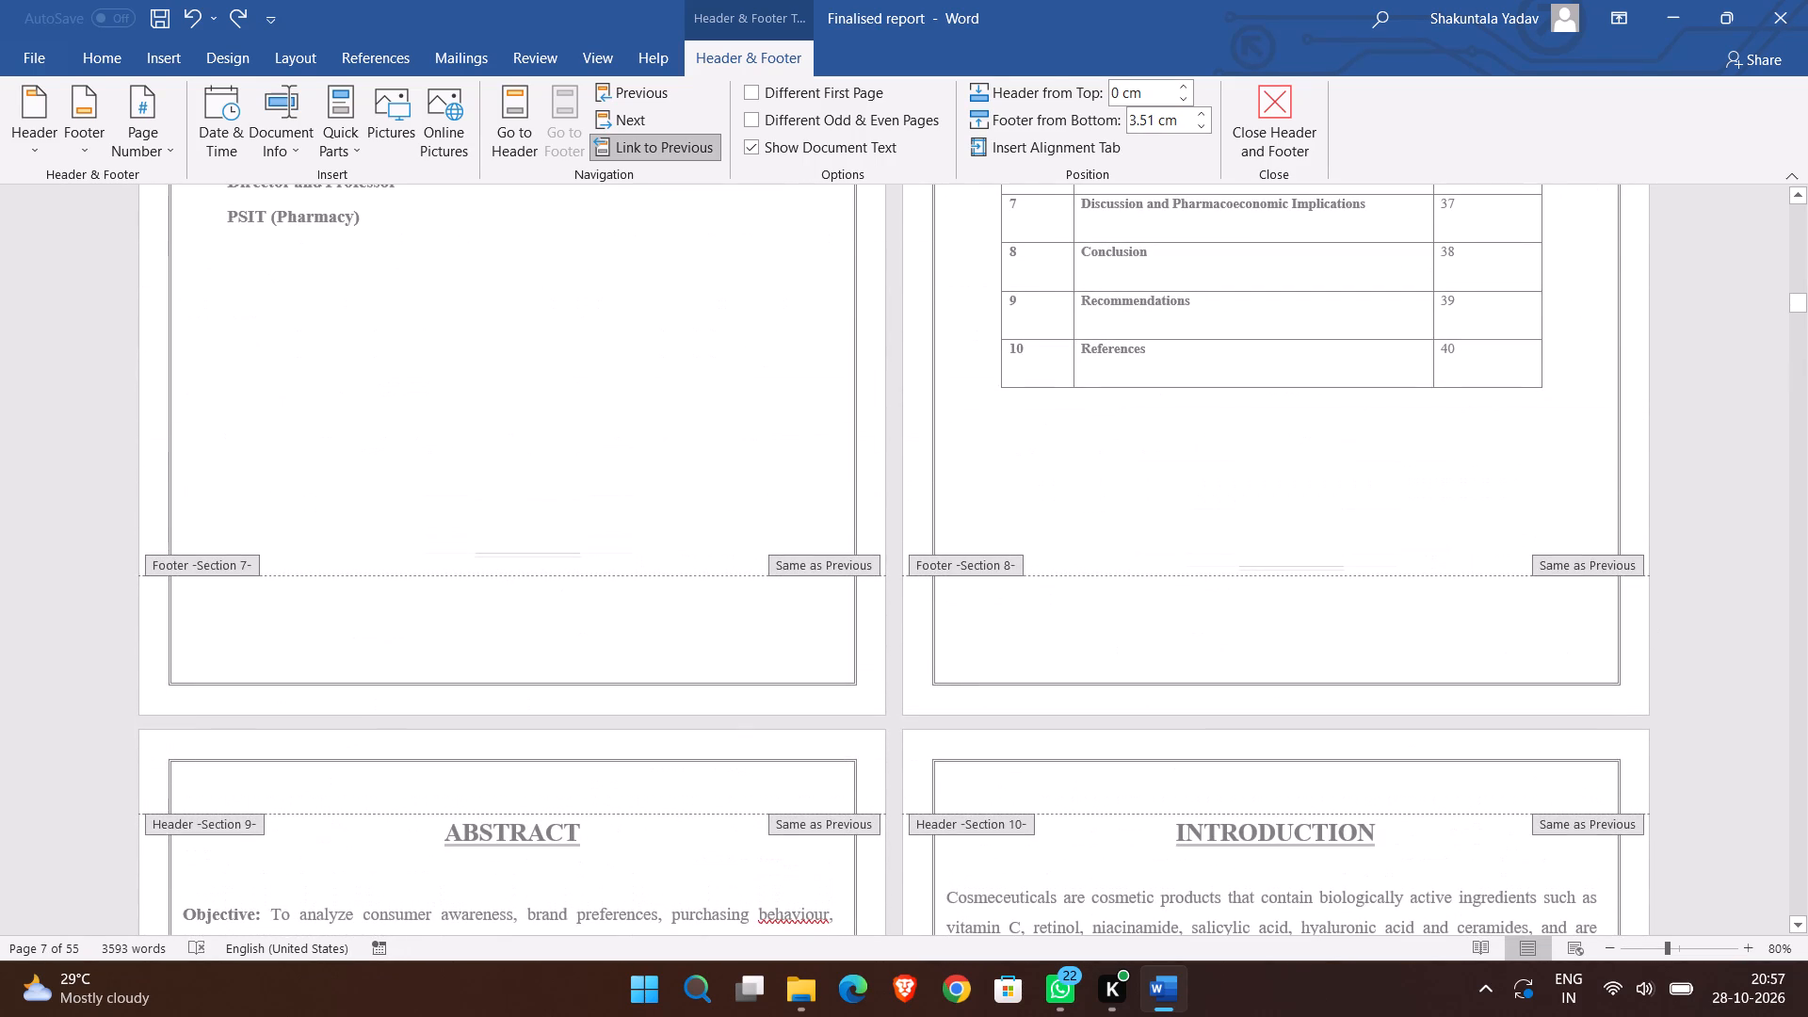
pyautogui.scroll(2, 1685, 573)
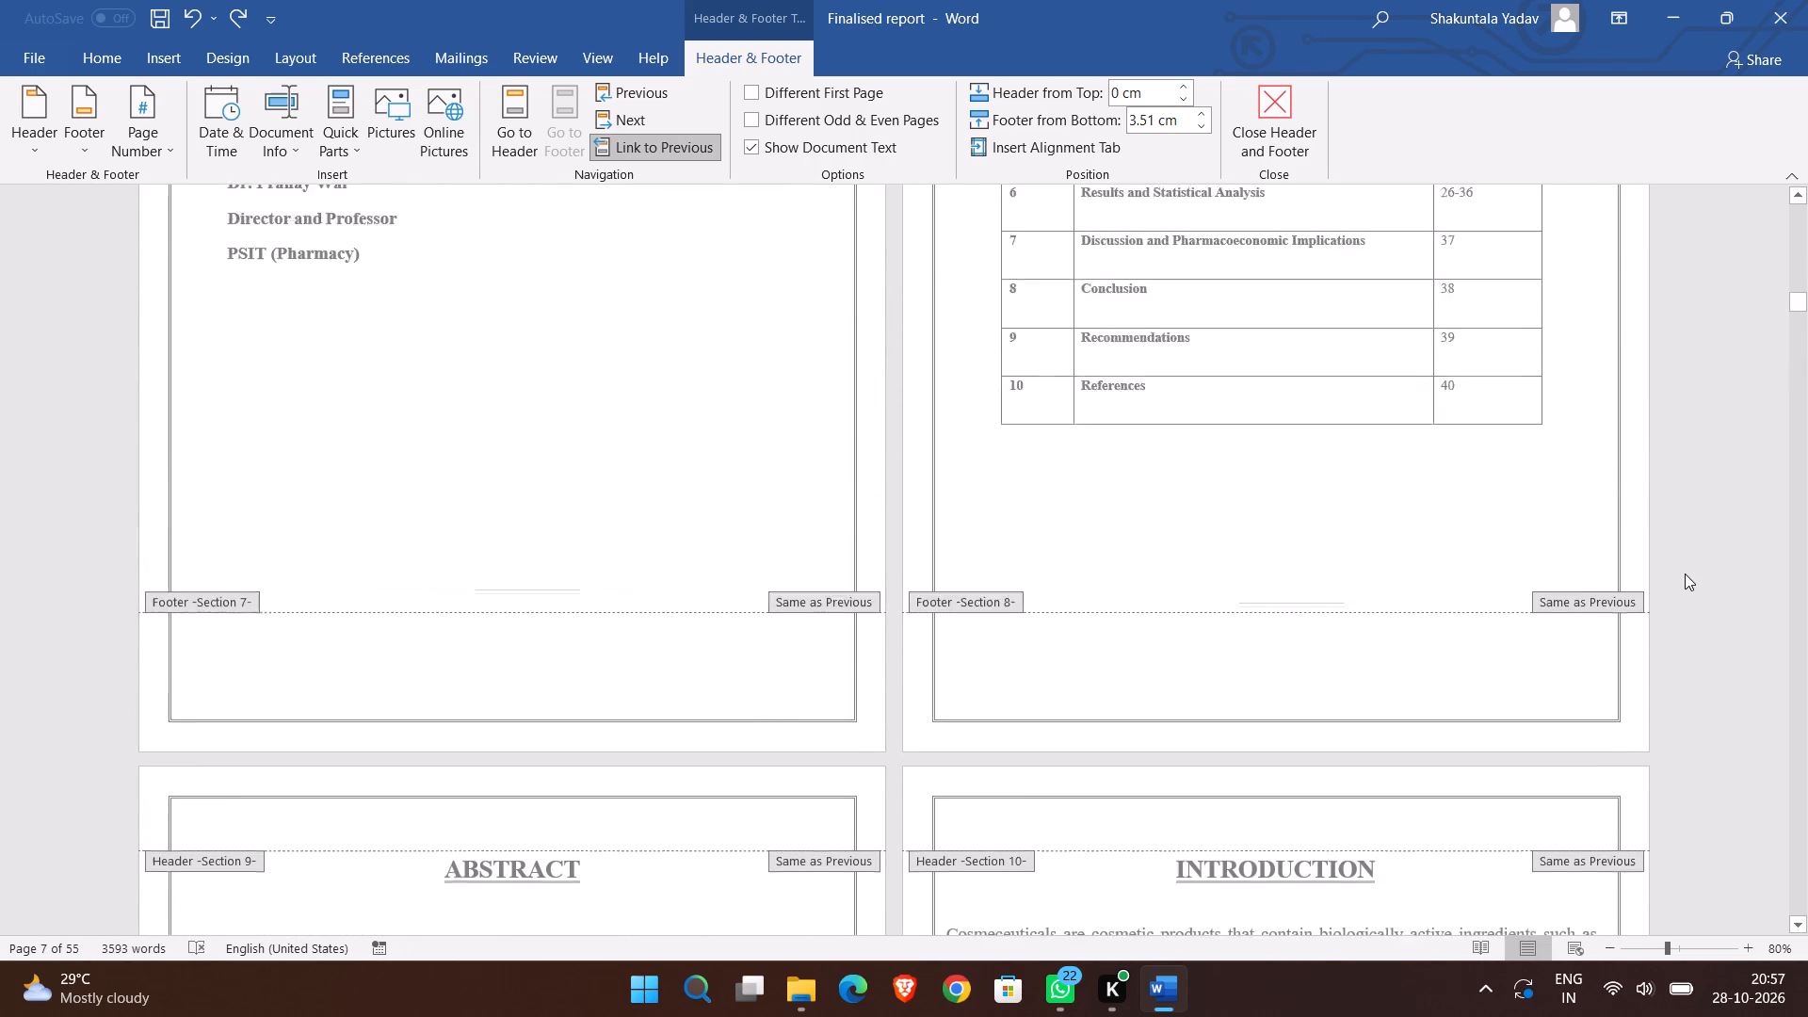
pyautogui.scroll(9, 1685, 573)
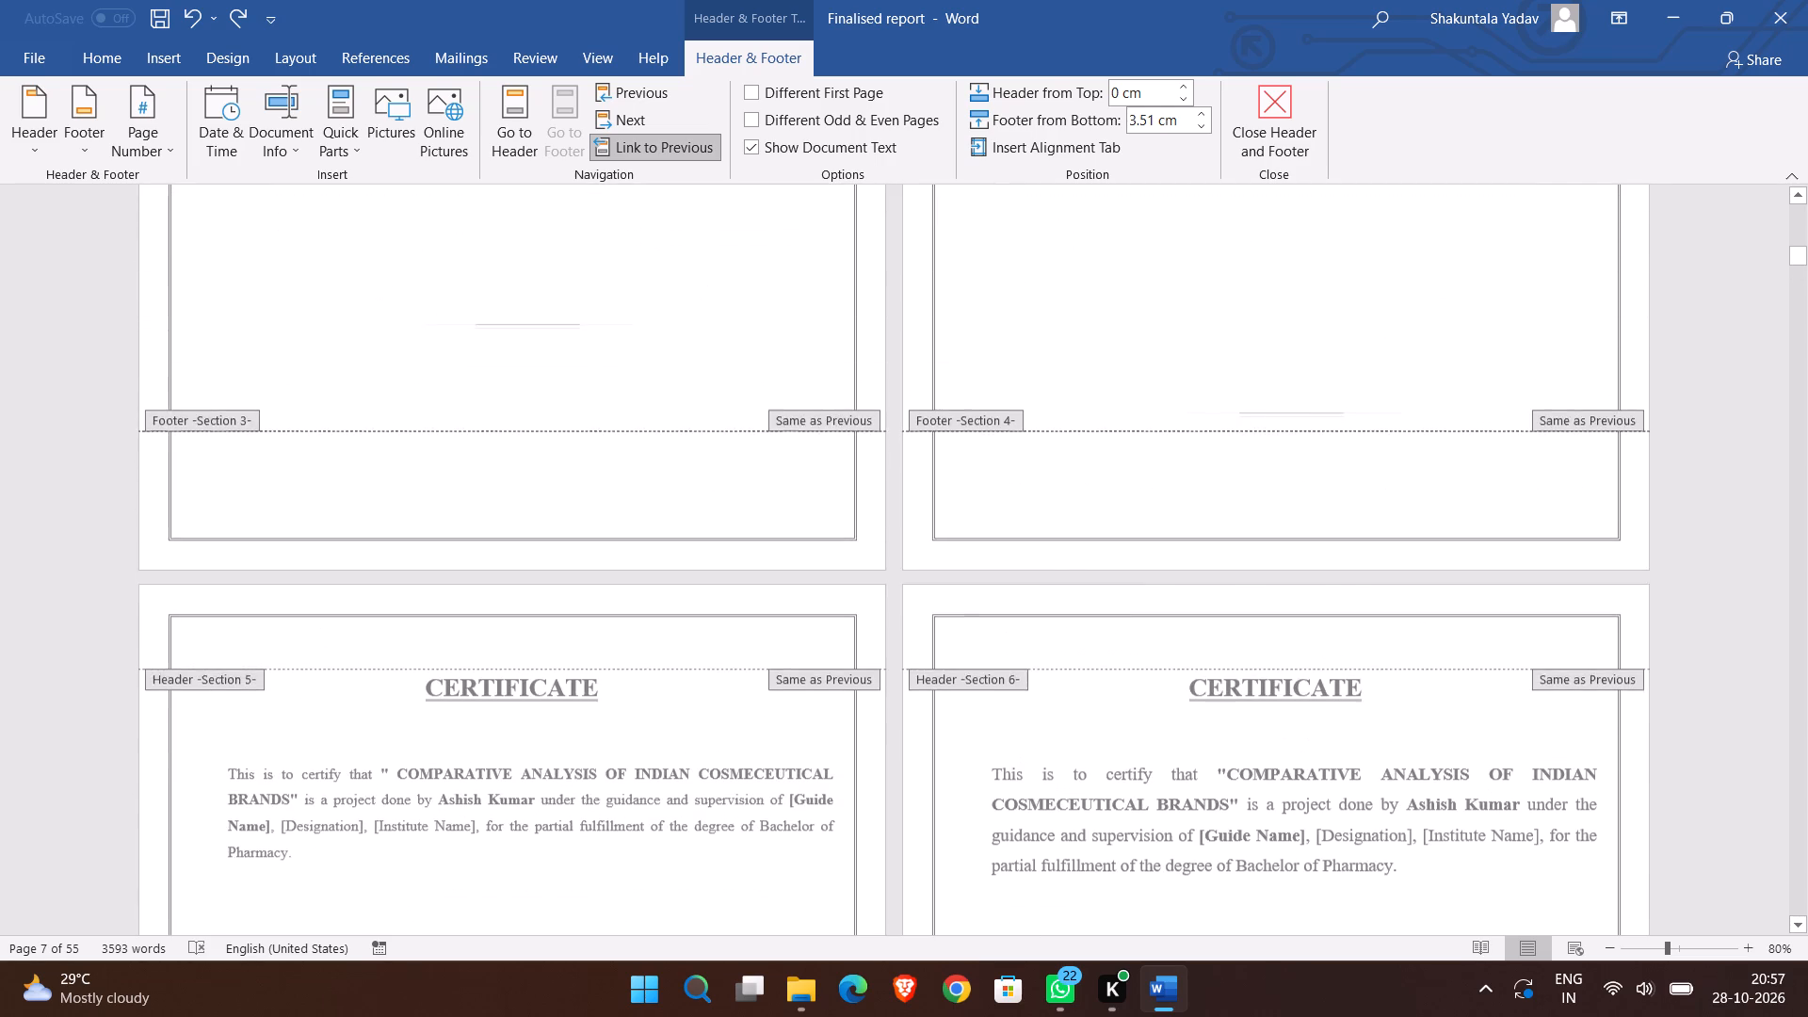
pyautogui.scroll(4, 1685, 573)
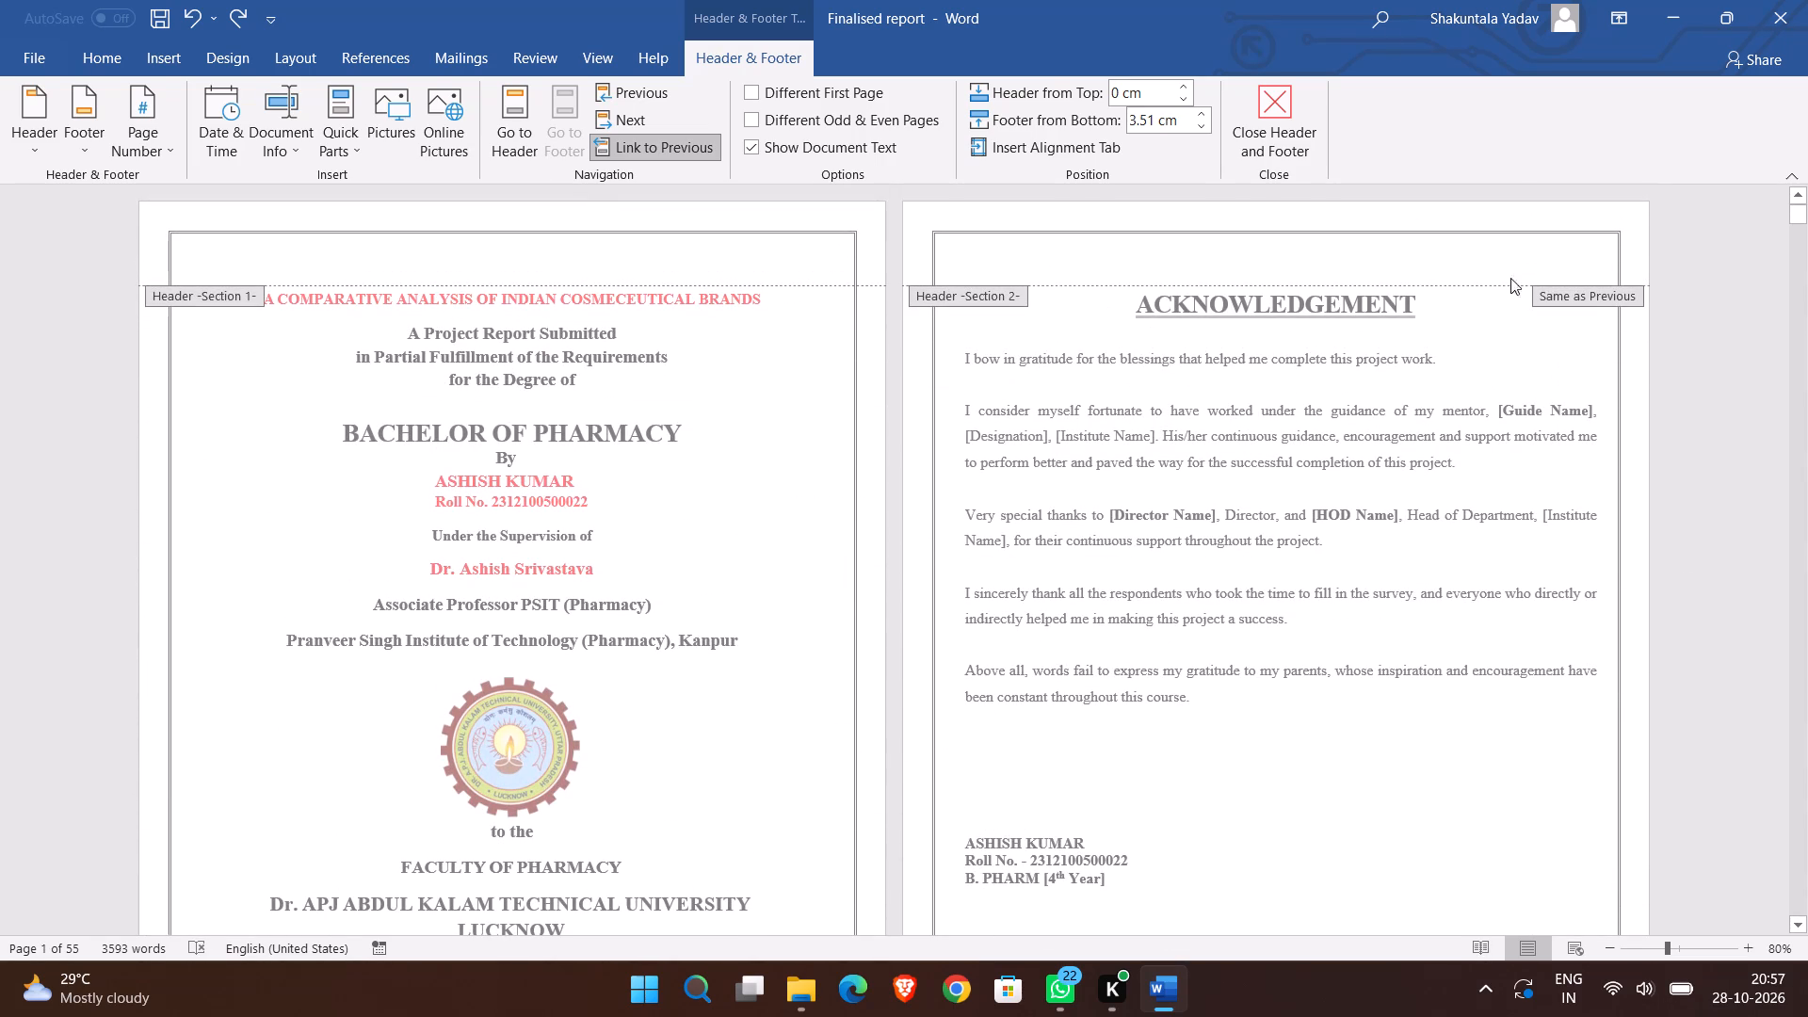
pyautogui.click(1278, 134)
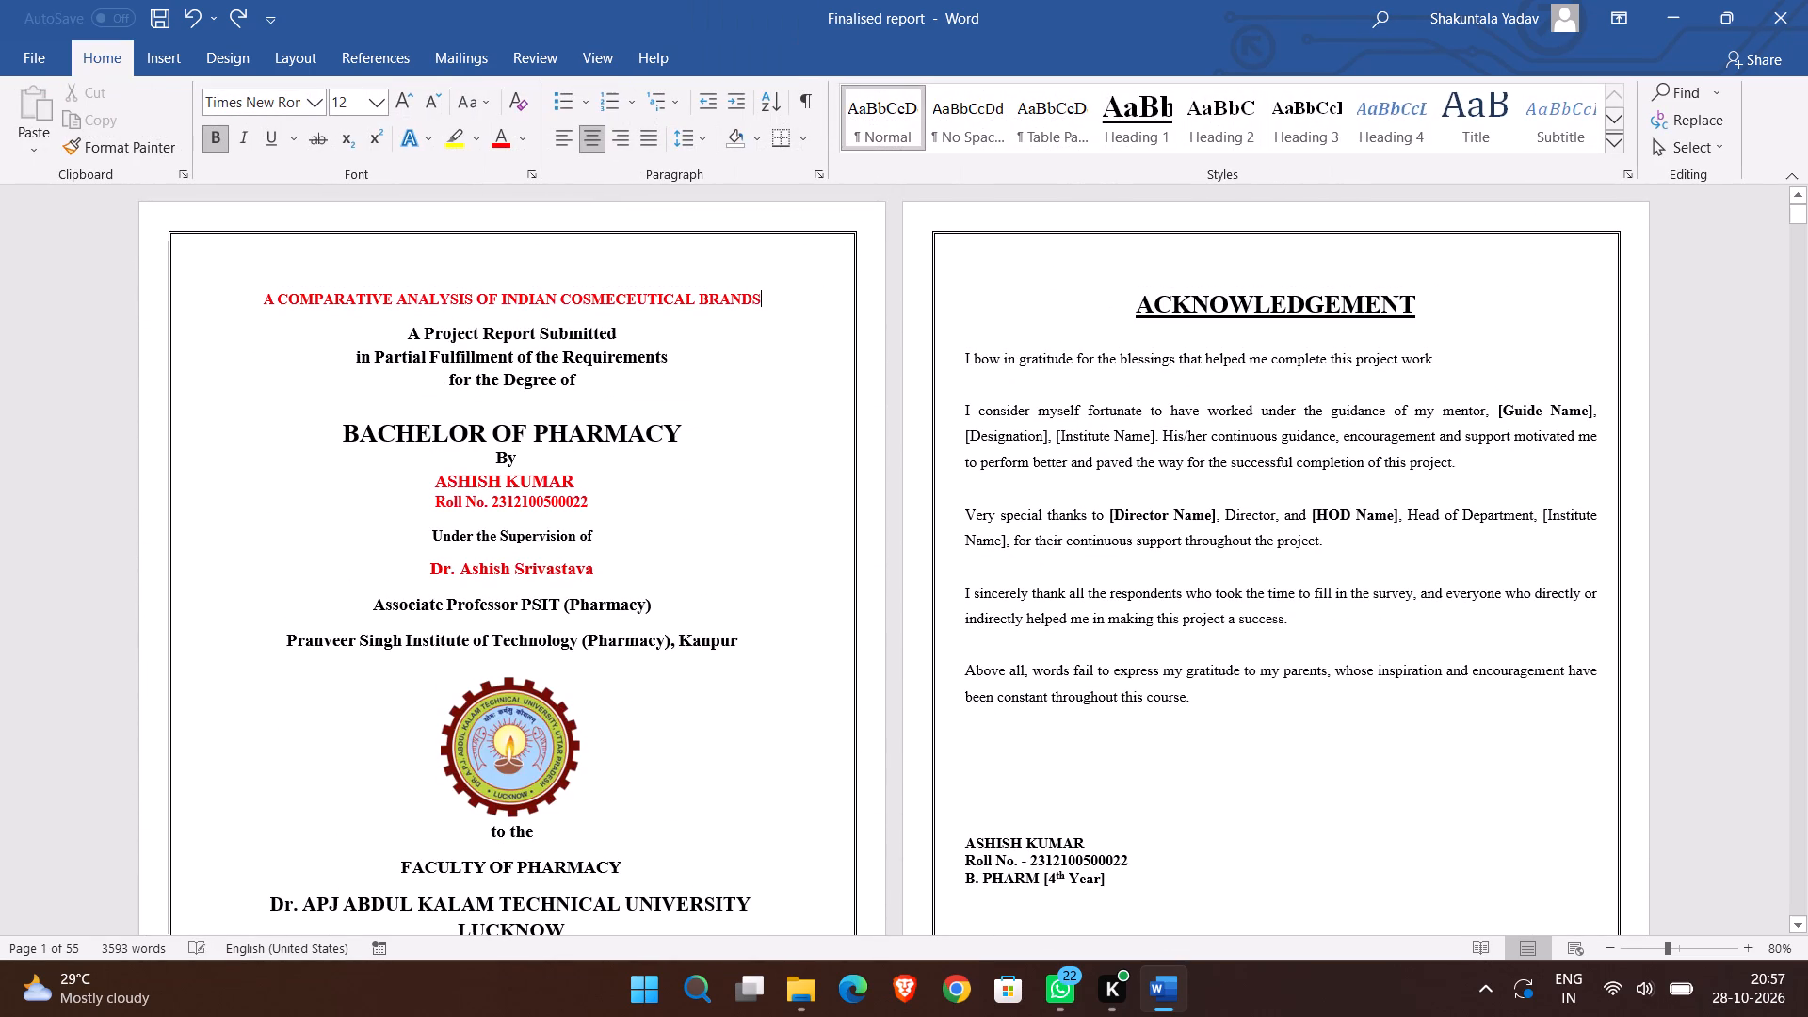
# Replace the Guide Name placeholder text in the acknowledgement with the supervisor's name as written on the title page, without the title.
pyautogui.scroll(-1, 1120, 471)
pyautogui.scroll(2, 1120, 471)
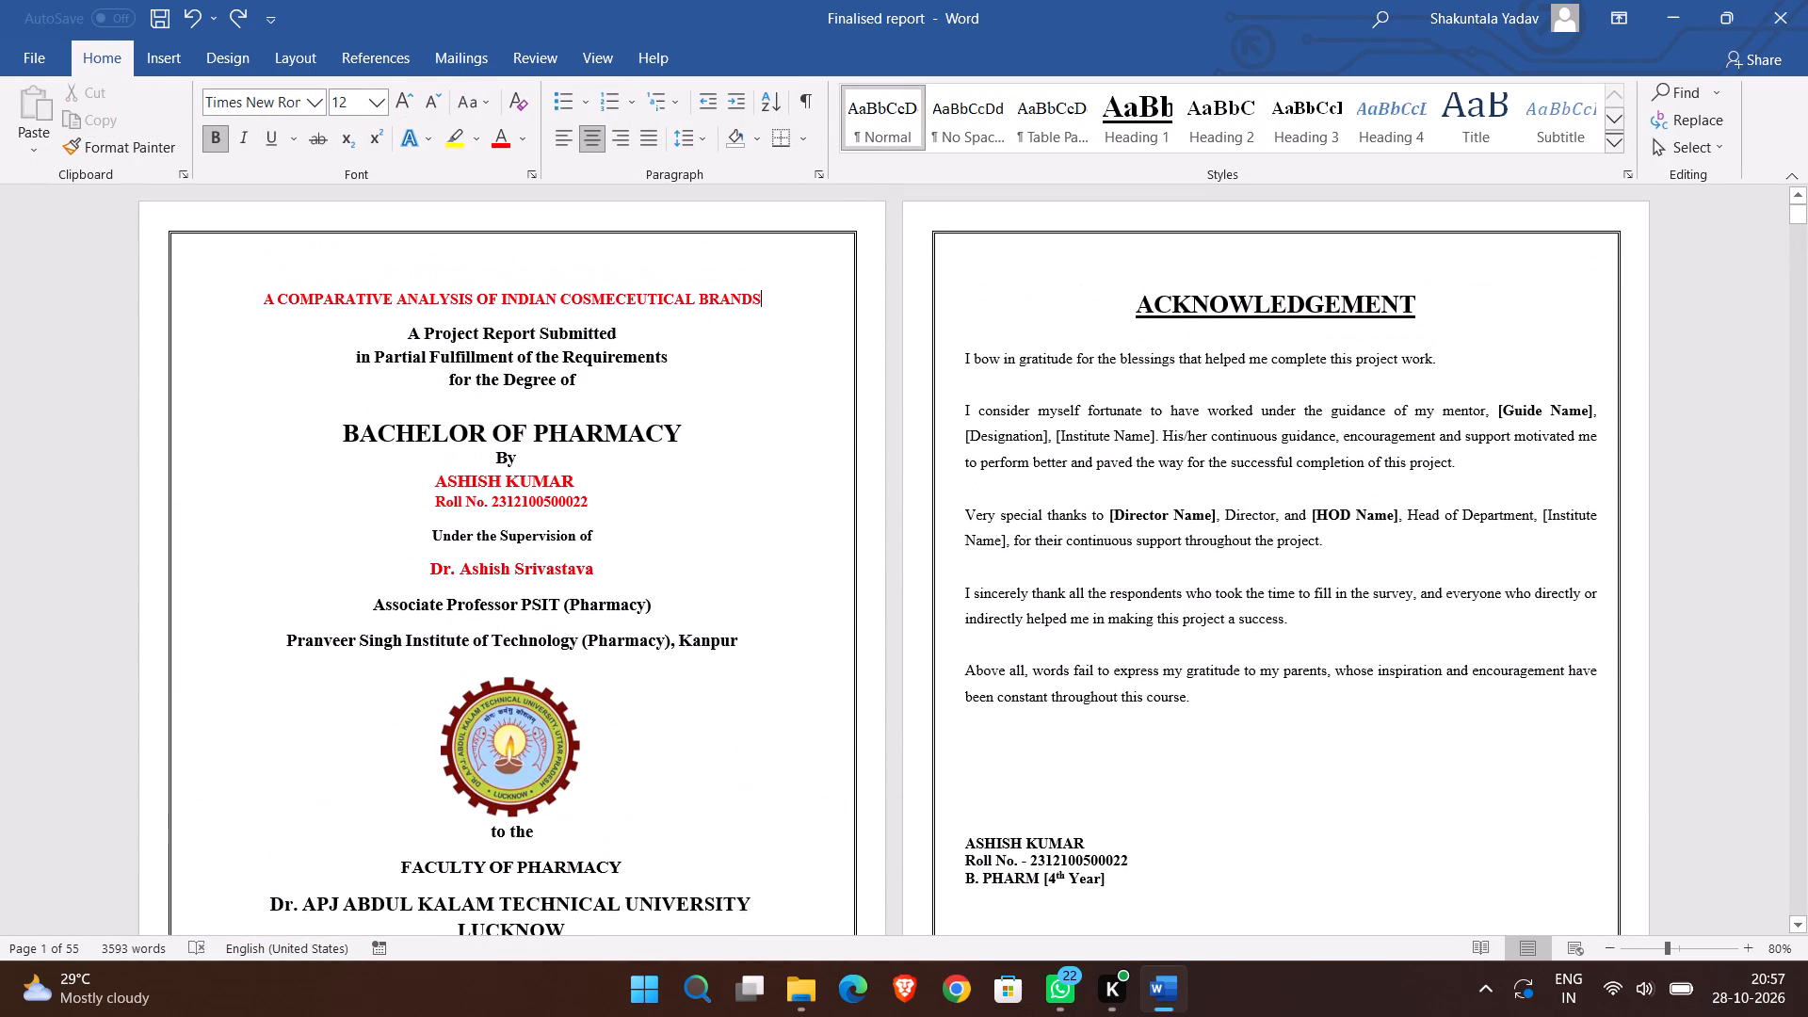
pyautogui.click(1564, 411)
pyautogui.press('Right')
pyautogui.press('Right')
pyautogui.press('Right')
pyautogui.press('Right')
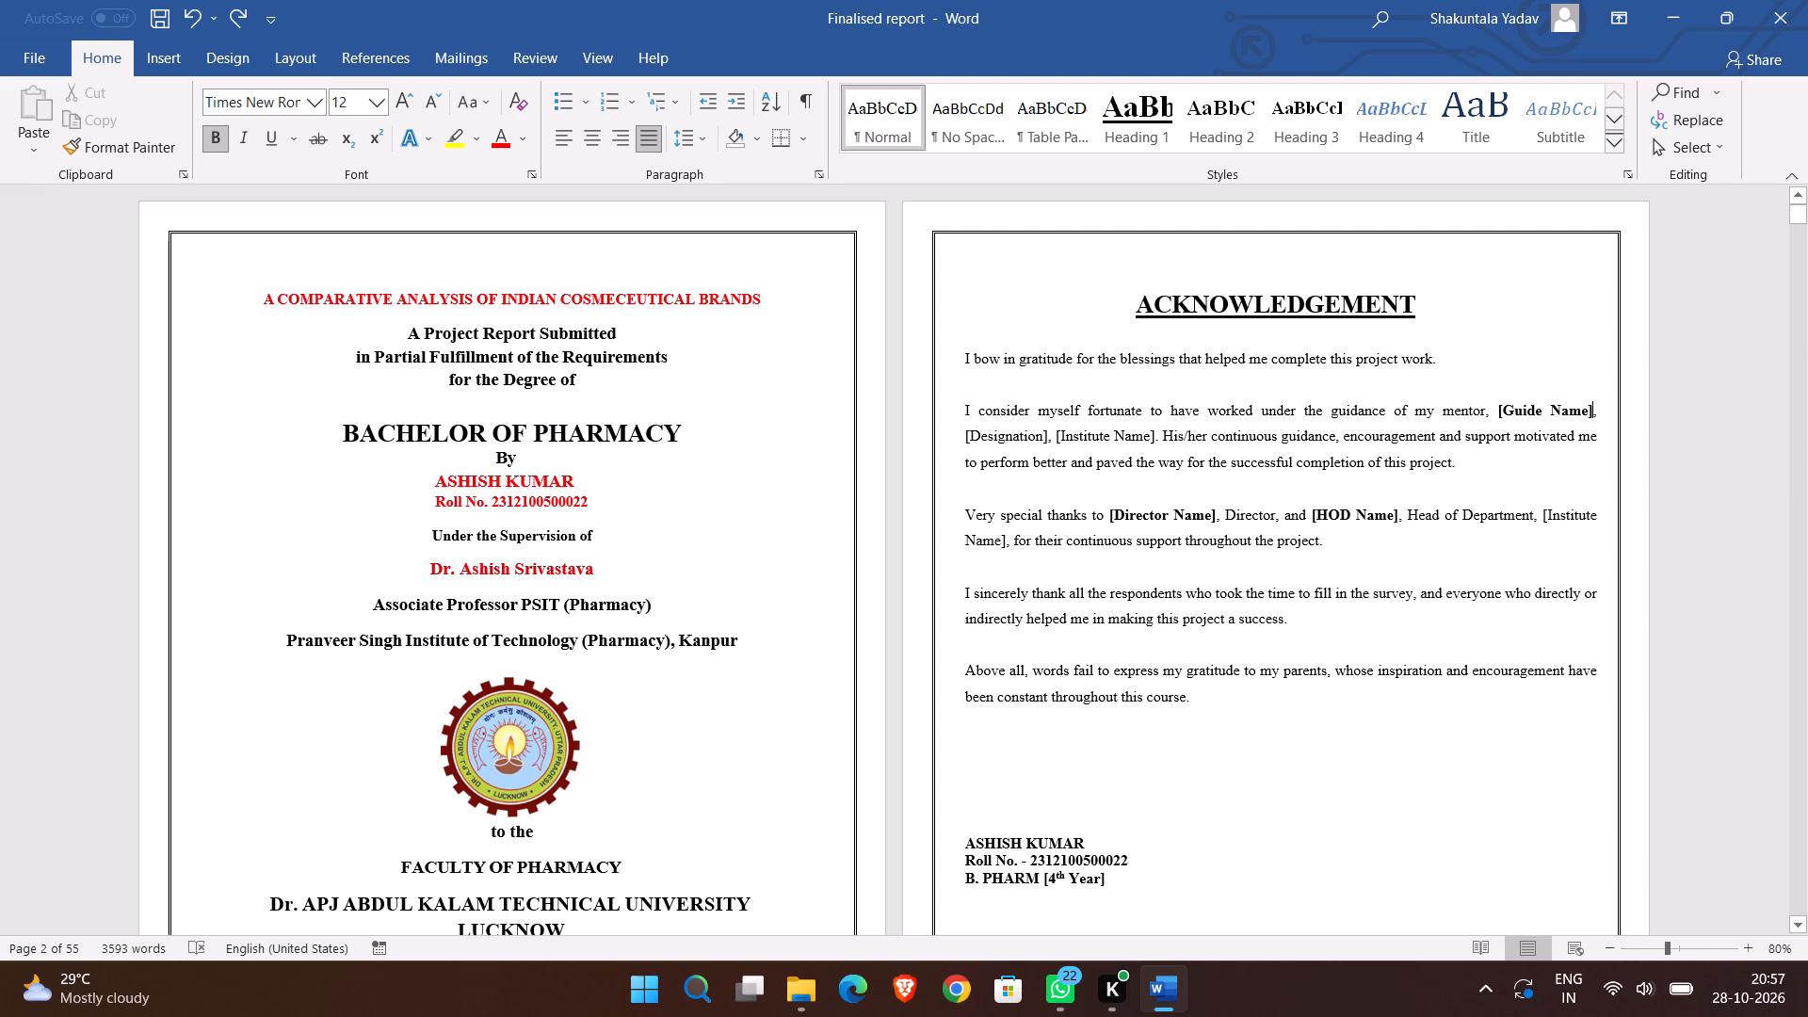
pyautogui.press('Left')
pyautogui.press('\\')
pyautogui.press('BackSpace')
pyautogui.press('BackSpace')
pyautogui.press('BackSpace')
pyautogui.press('BackSpace')
pyautogui.press('BackSpace')
pyautogui.press('BackSpace')
pyautogui.press('BackSpace')
pyautogui.press('BackSpace')
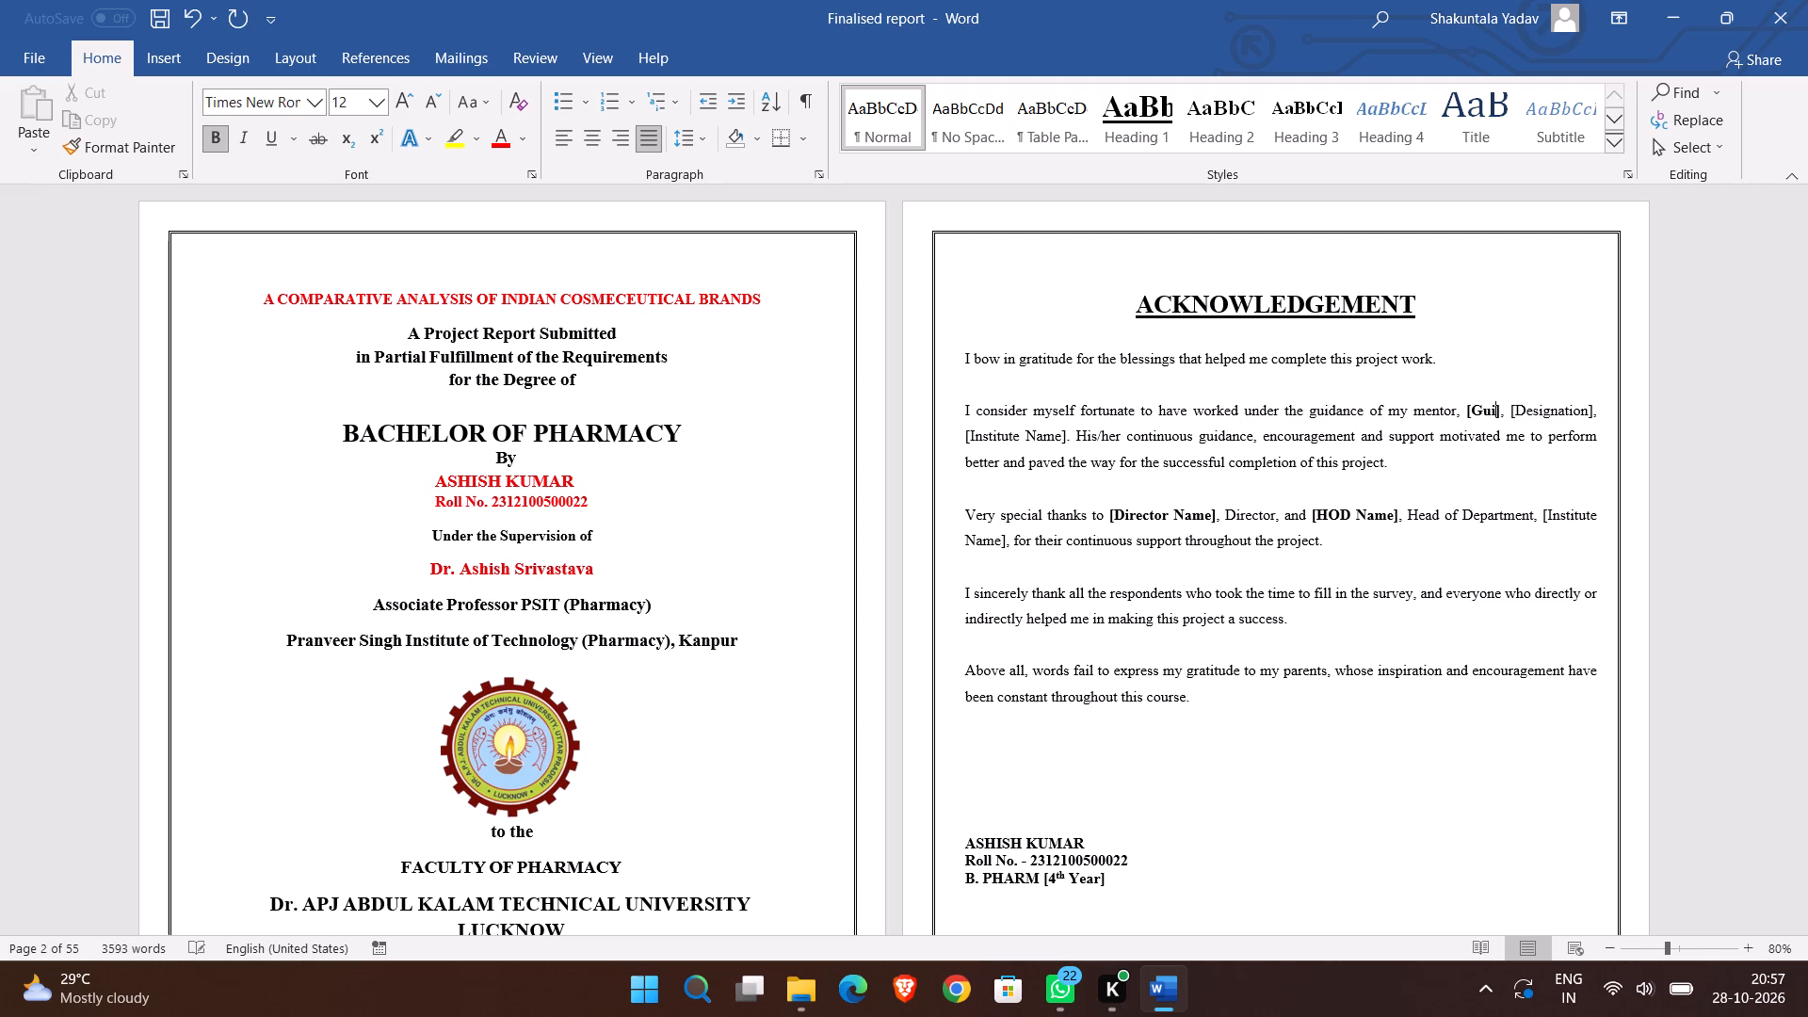
pyautogui.press('BackSpace')
pyautogui.press('BackSpace')
pyautogui.press('BackSpace')
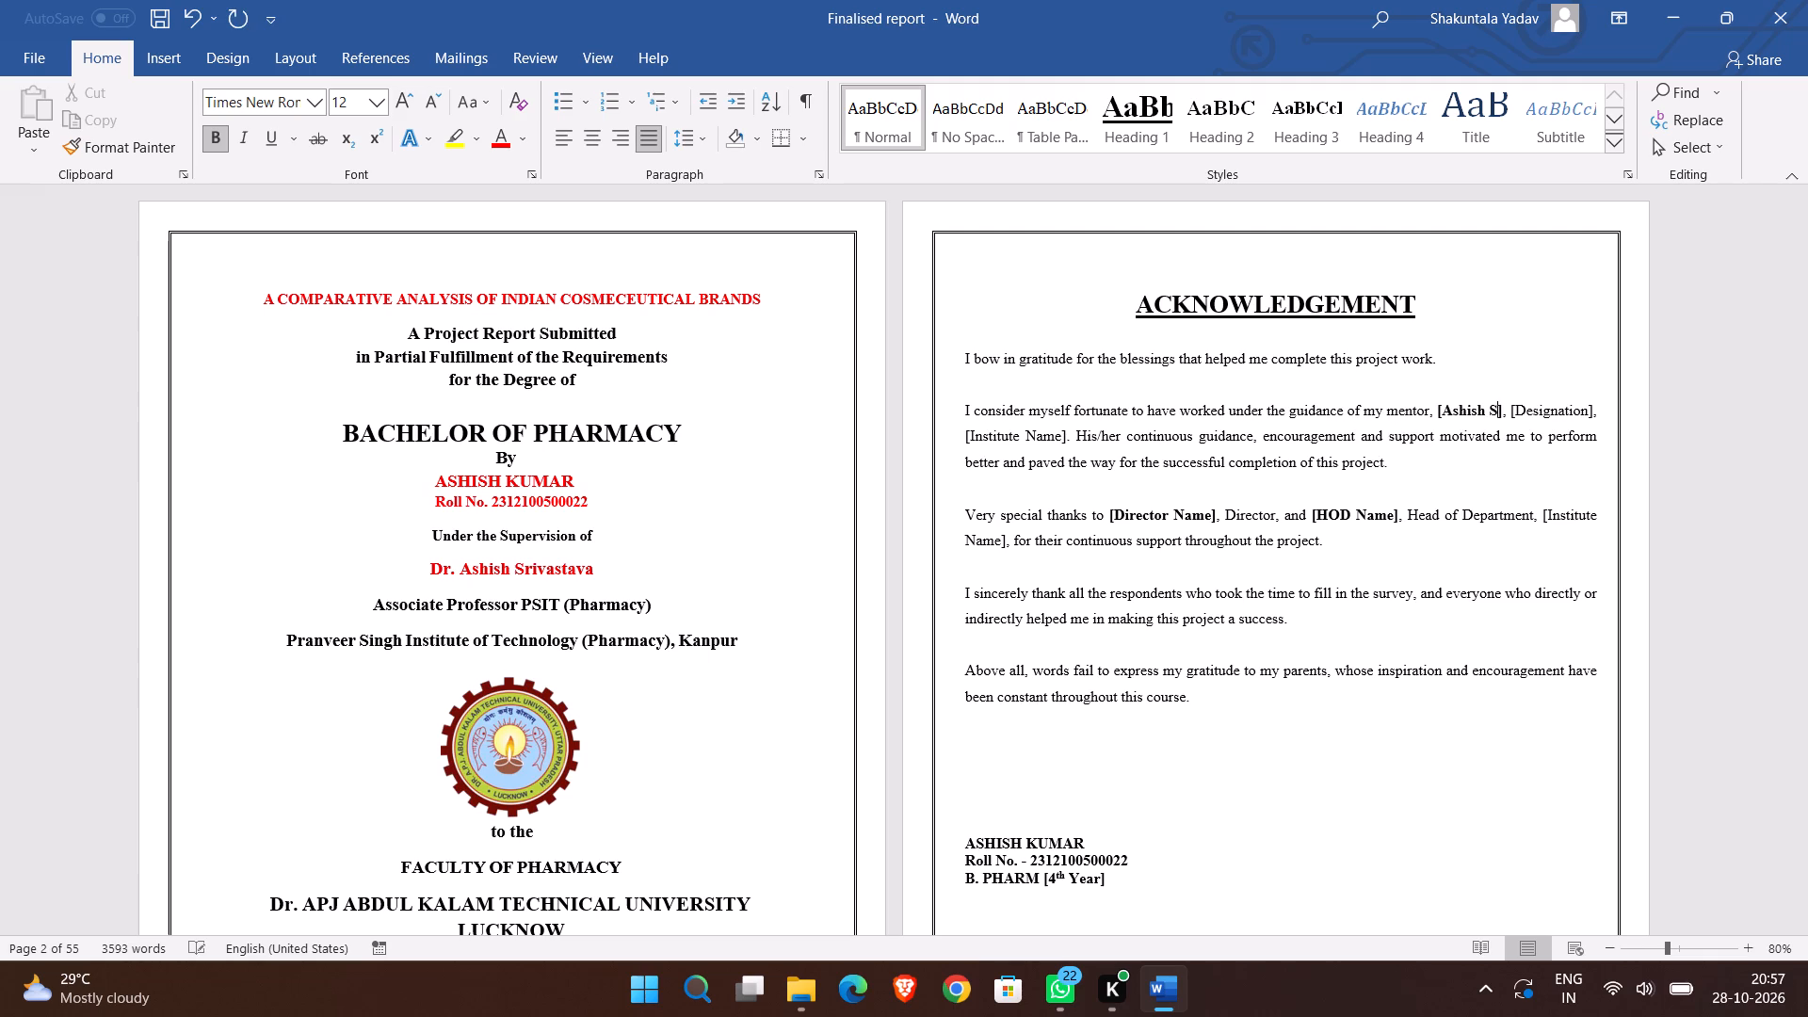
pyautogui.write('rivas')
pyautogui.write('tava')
# Remove the square brackets around the mentor's name in the acknowledgement's second paragraph.
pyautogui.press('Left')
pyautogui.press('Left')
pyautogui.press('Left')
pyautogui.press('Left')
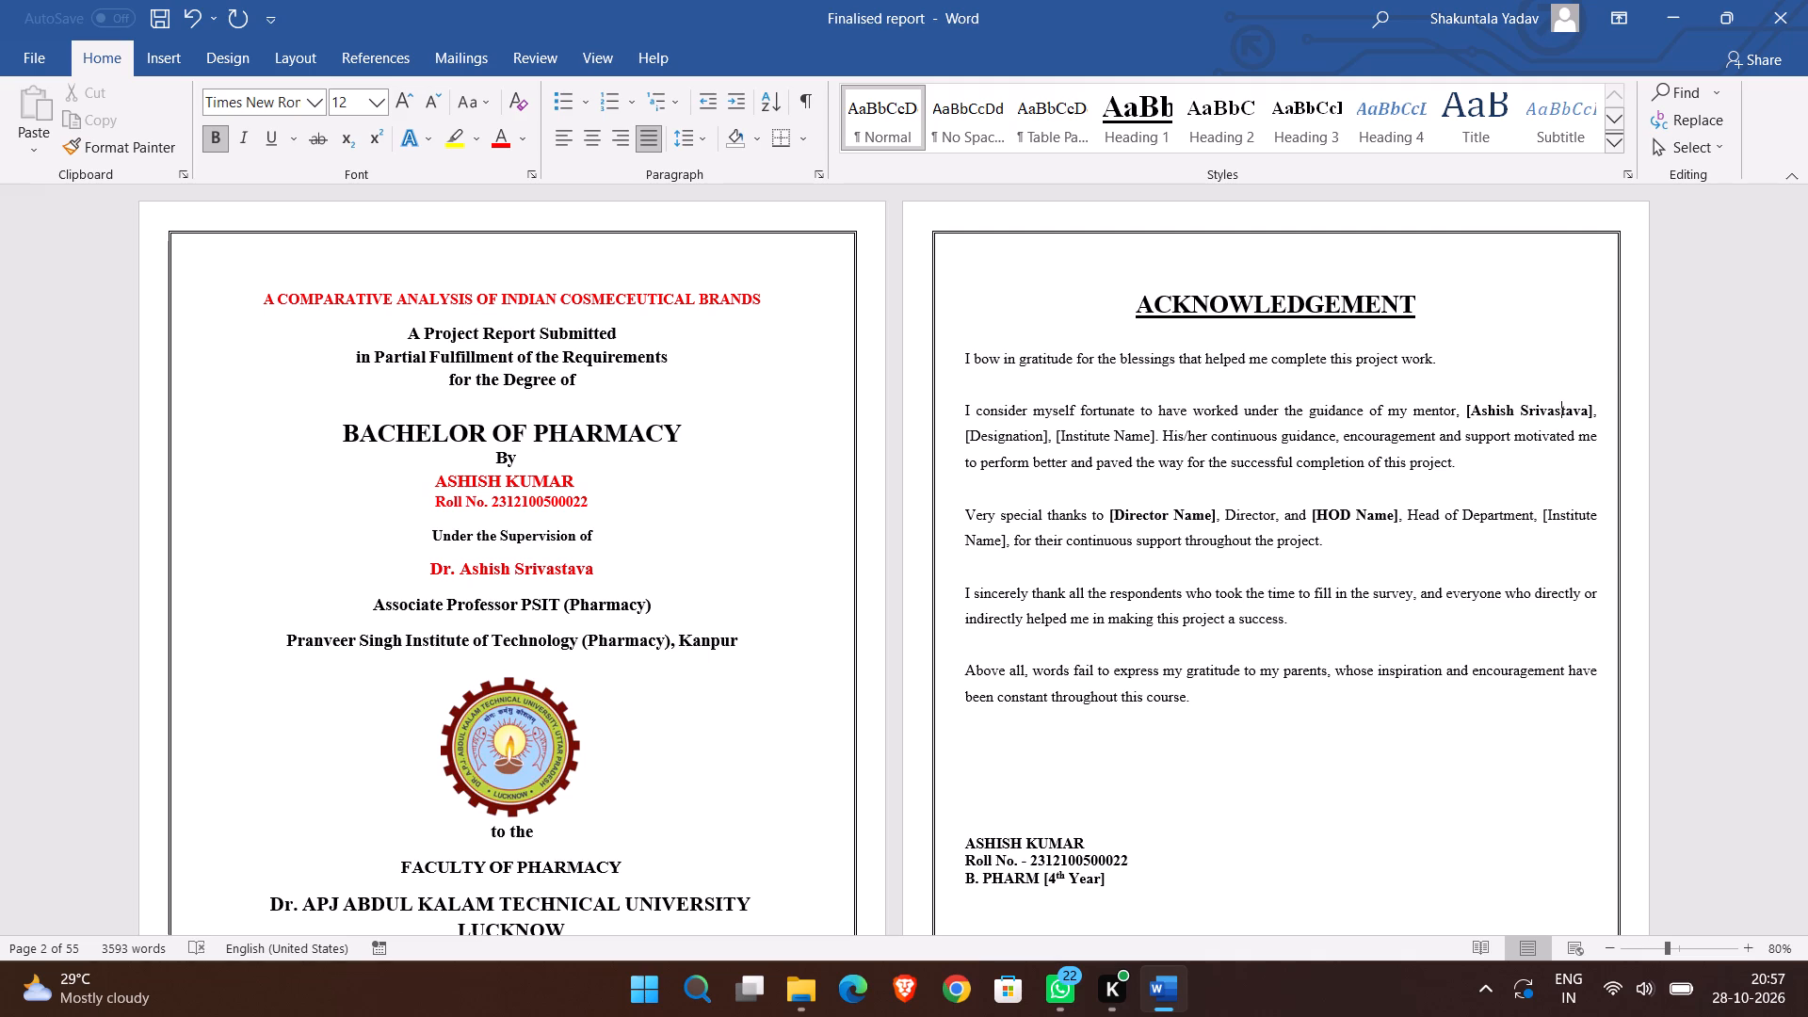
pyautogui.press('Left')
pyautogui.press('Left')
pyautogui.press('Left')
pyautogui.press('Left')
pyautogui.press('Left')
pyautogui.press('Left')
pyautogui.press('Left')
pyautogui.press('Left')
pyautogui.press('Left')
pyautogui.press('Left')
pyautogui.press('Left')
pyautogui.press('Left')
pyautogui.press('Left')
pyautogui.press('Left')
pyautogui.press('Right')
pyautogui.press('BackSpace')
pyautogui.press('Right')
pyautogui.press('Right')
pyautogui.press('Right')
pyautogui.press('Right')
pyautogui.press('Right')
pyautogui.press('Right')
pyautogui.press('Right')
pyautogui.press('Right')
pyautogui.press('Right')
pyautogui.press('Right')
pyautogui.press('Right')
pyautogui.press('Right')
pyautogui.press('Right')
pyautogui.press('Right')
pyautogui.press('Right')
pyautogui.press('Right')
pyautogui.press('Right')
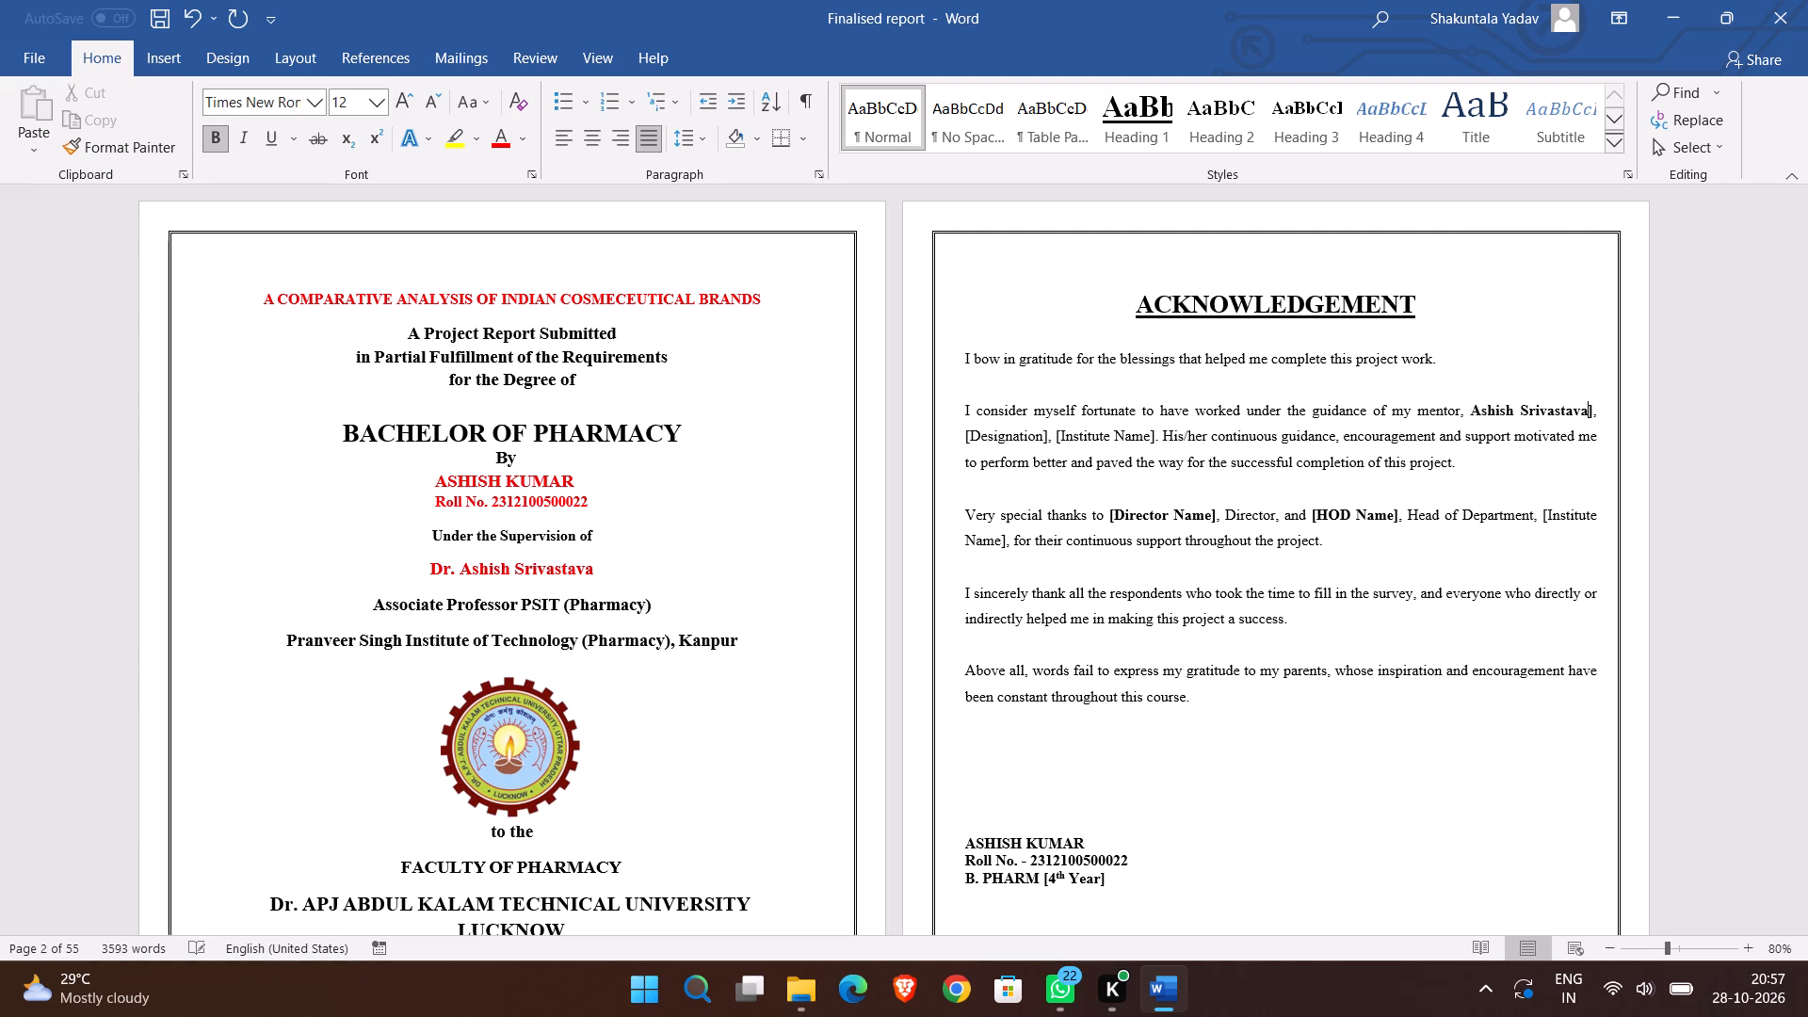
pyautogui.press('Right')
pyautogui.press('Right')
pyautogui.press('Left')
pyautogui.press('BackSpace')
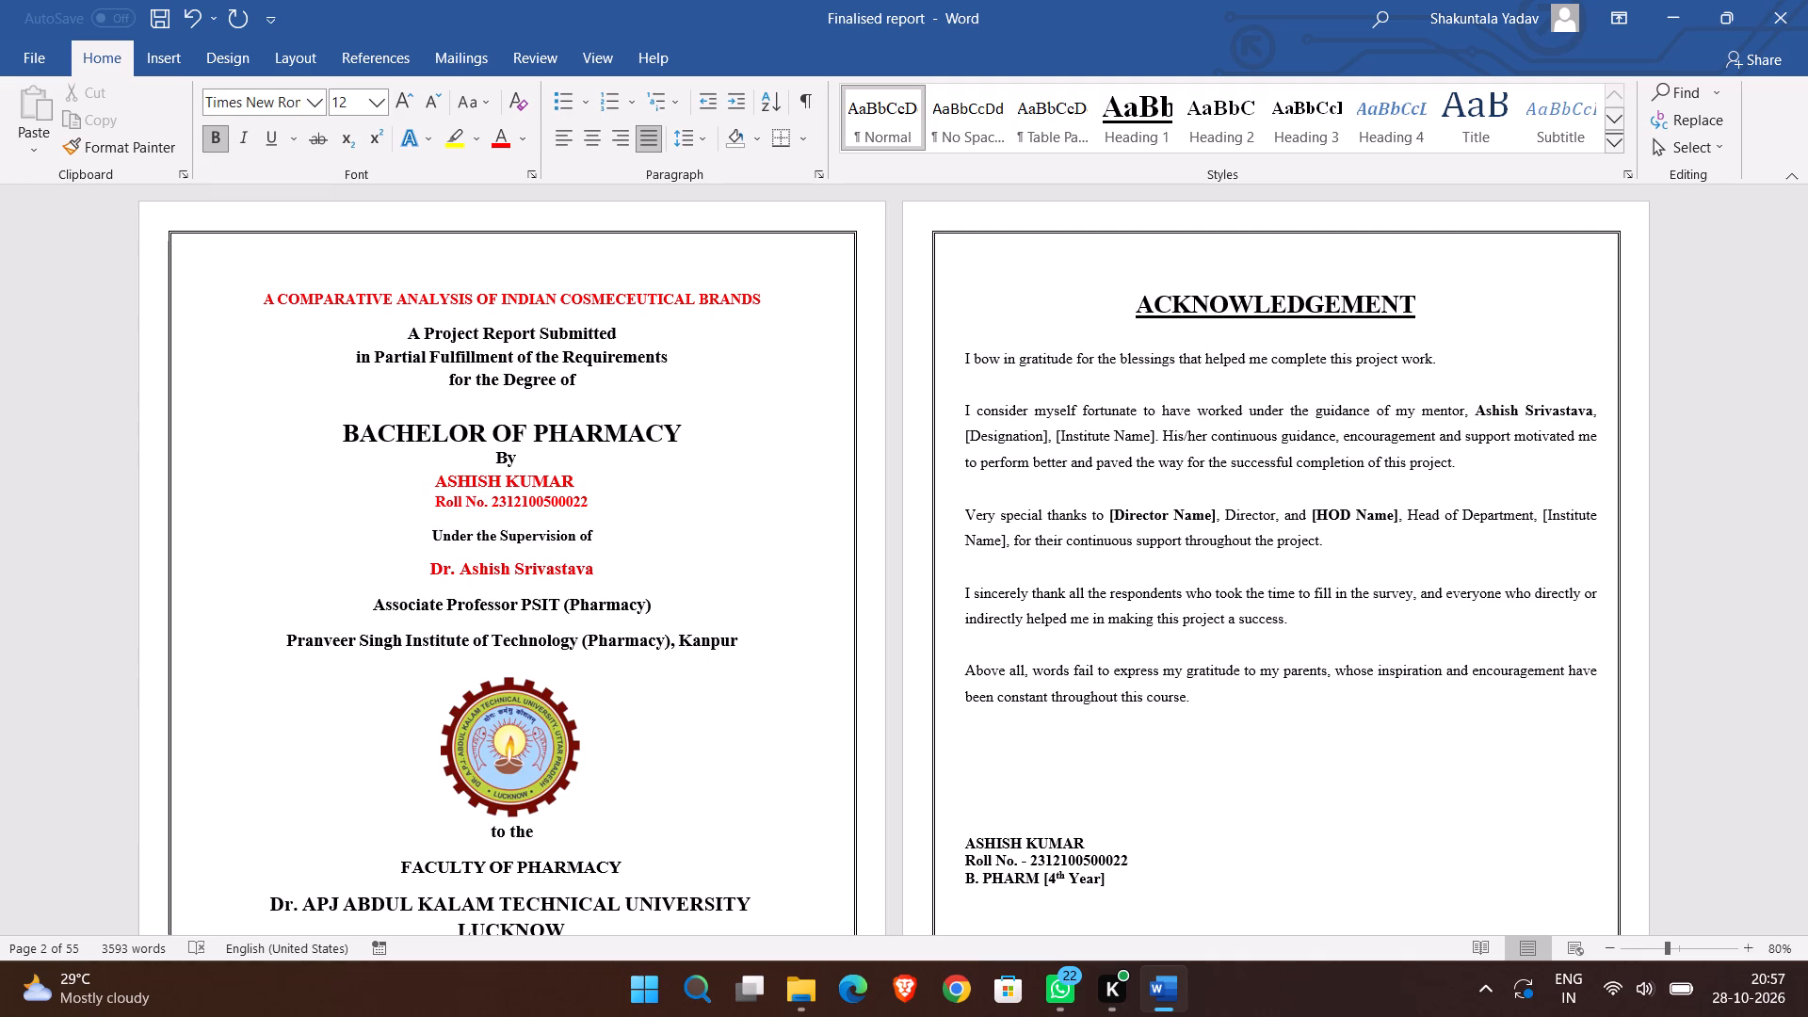
# Replace the bracketed Designation placeholder after the mentor's name with "Associate Professor".
pyautogui.click(1047, 435)
pyautogui.press('Left')
pyautogui.press('Right')
pyautogui.press('BackSpace')
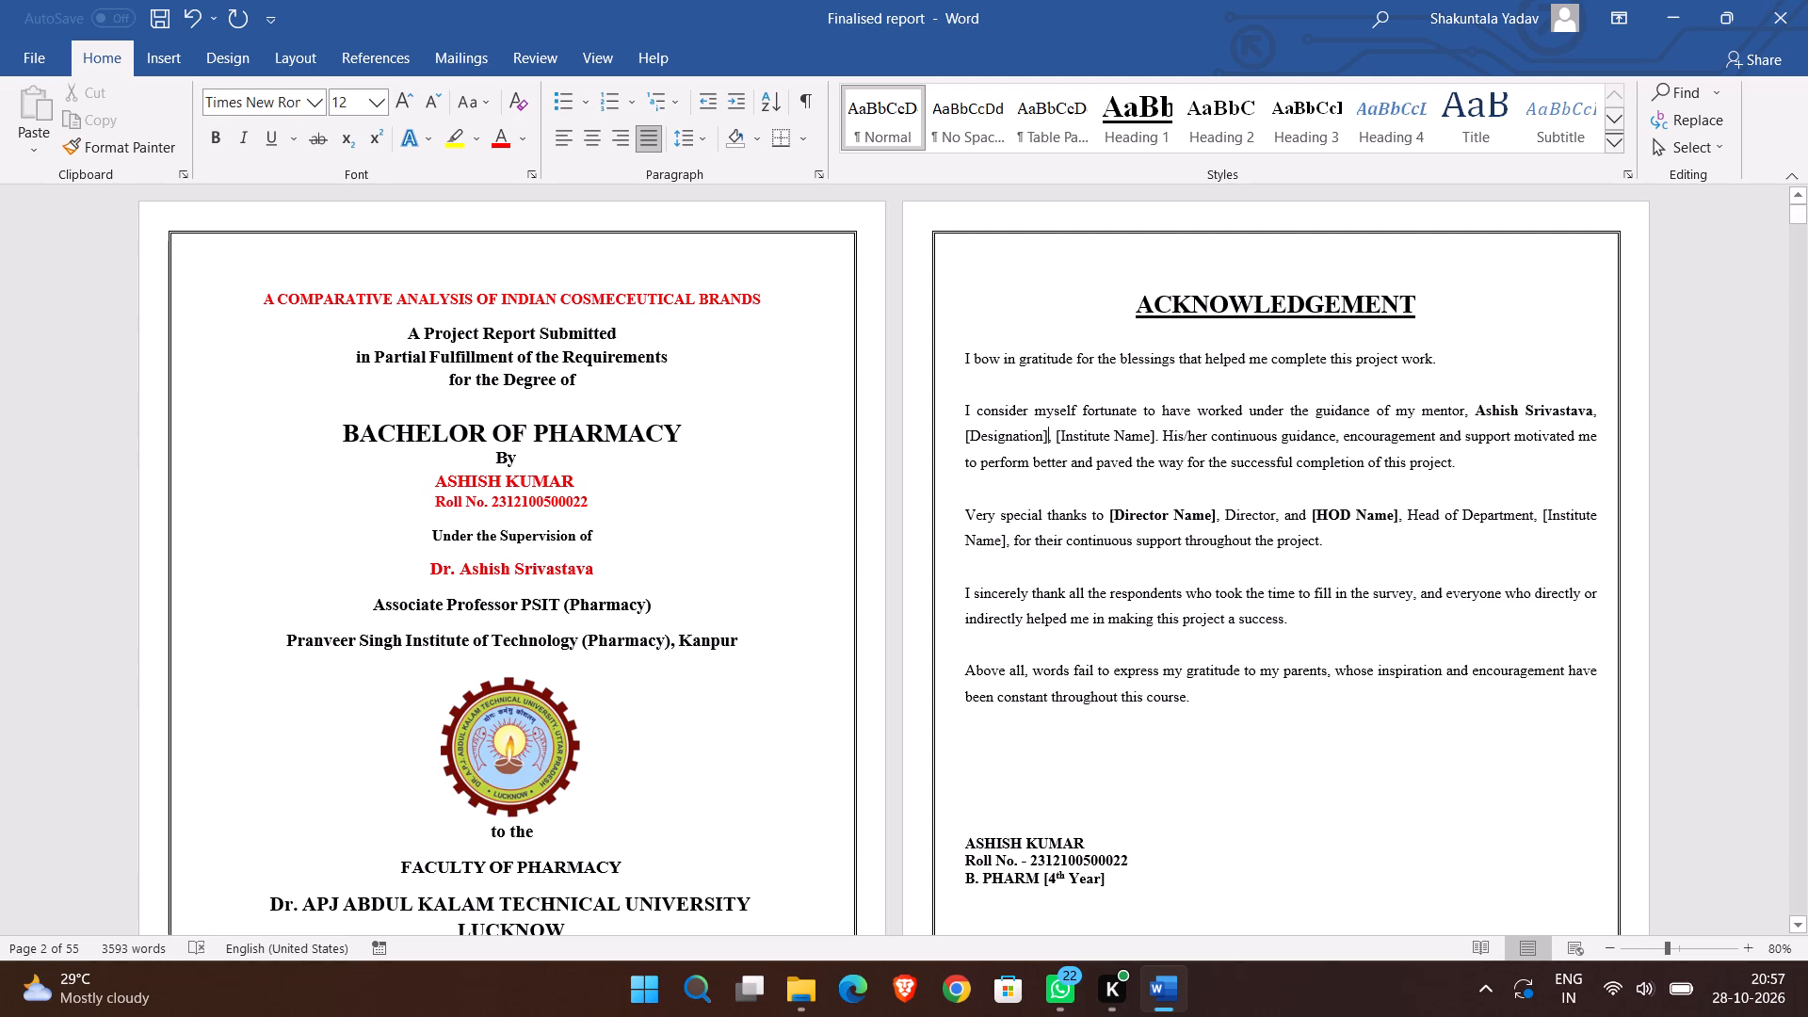
pyautogui.press('BackSpace')
pyautogui.press('BackSpace')
pyautogui.press('BackSpace')
pyautogui.press('BackSpace')
pyautogui.press('BackSpace')
pyautogui.press('BackSpace')
pyautogui.press('BackSpace')
pyautogui.press('BackSpace')
pyautogui.press('BackSpace')
pyautogui.press('BackSpace')
pyautogui.press('BackSpace')
pyautogui.press('BackSpace')
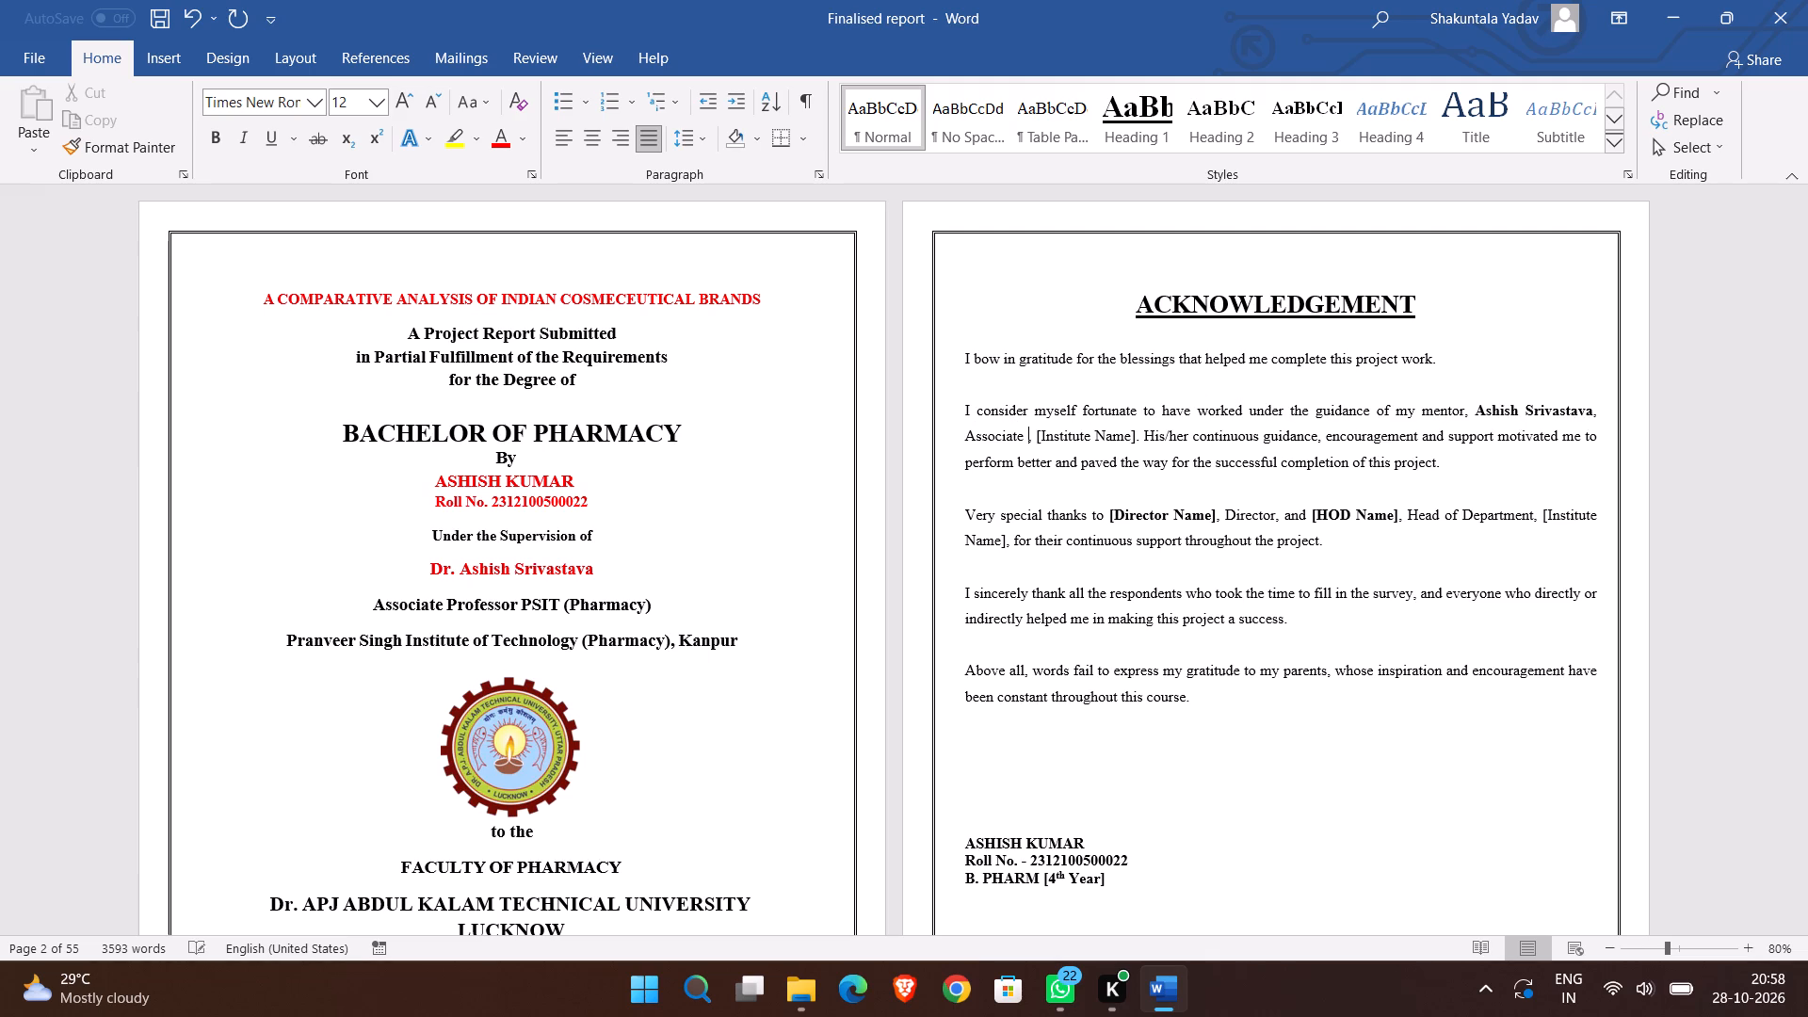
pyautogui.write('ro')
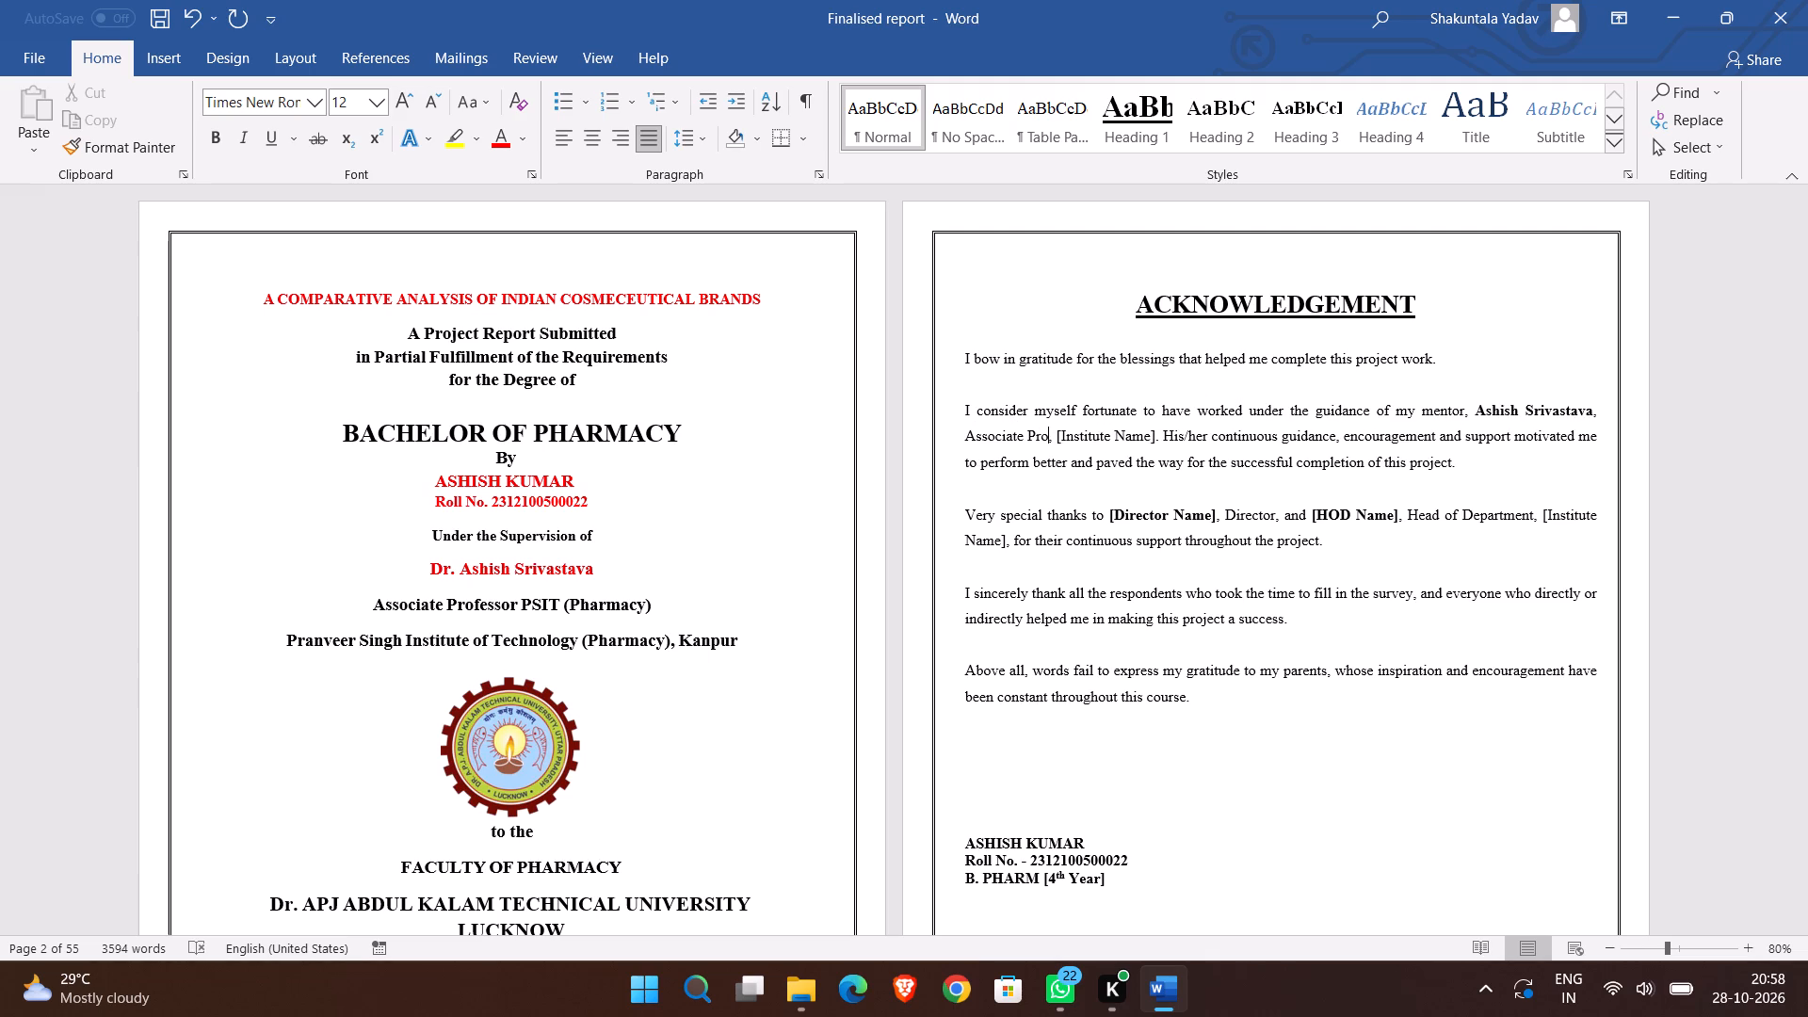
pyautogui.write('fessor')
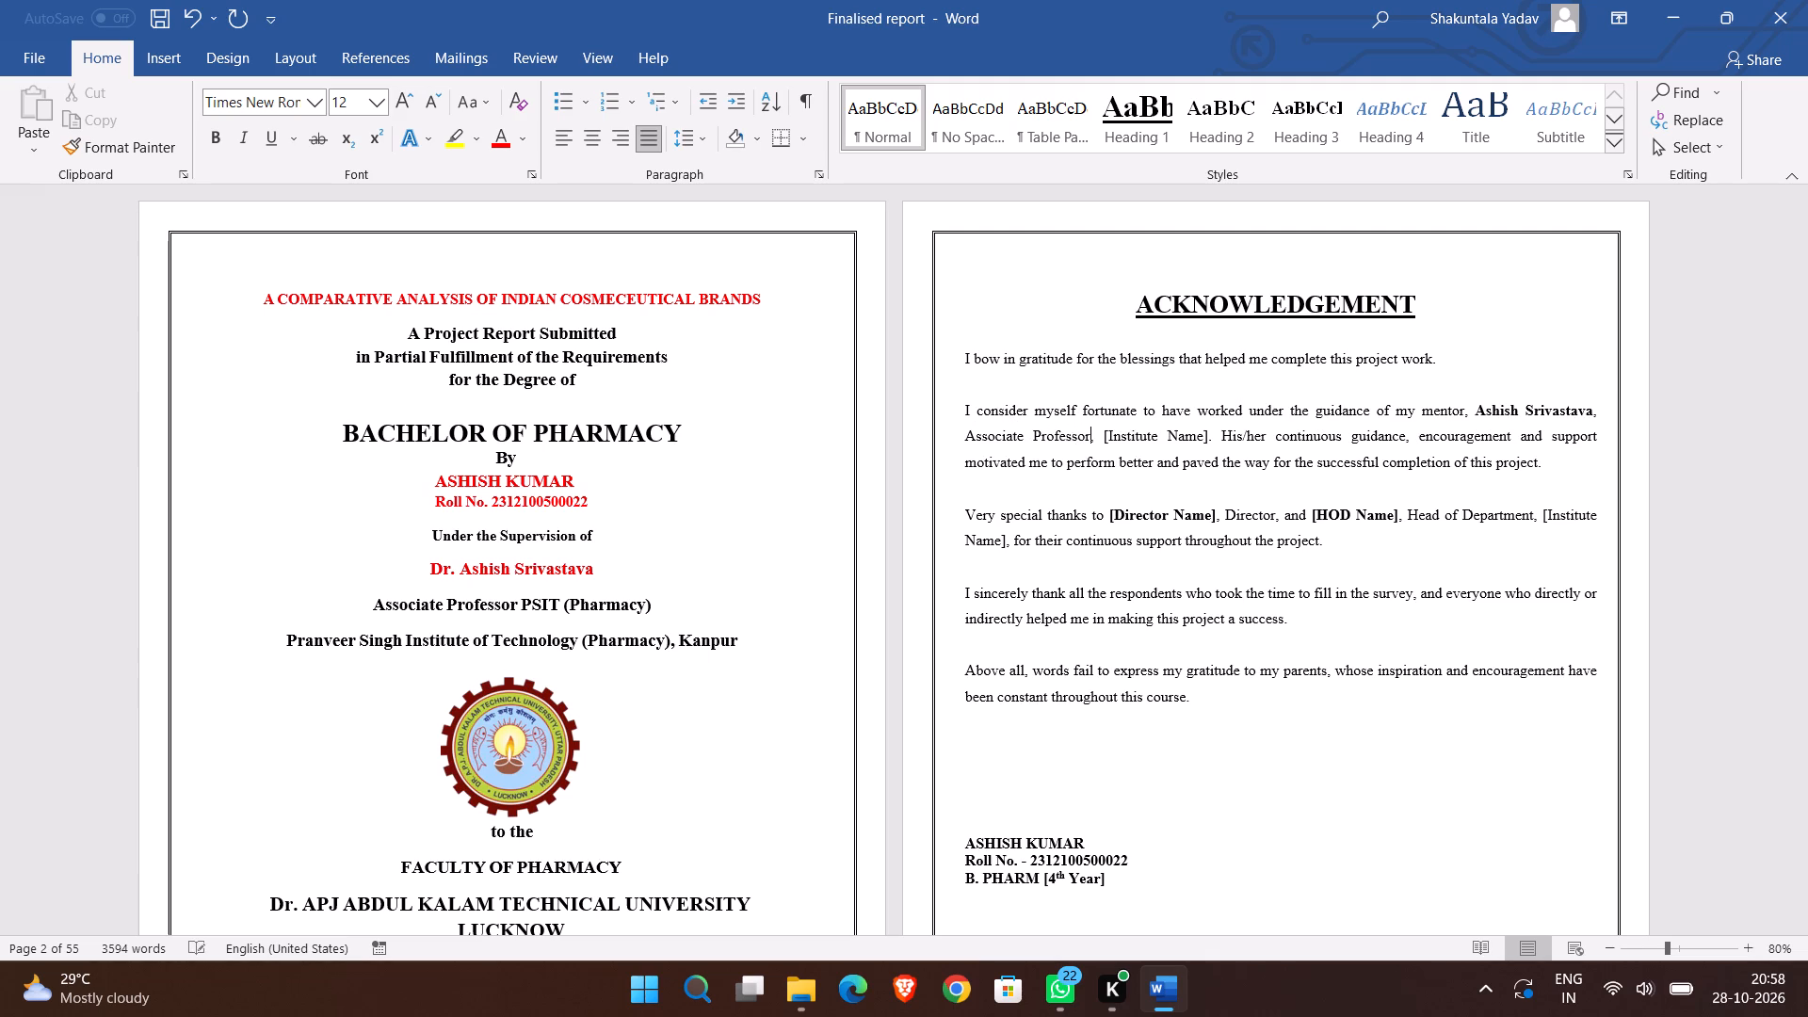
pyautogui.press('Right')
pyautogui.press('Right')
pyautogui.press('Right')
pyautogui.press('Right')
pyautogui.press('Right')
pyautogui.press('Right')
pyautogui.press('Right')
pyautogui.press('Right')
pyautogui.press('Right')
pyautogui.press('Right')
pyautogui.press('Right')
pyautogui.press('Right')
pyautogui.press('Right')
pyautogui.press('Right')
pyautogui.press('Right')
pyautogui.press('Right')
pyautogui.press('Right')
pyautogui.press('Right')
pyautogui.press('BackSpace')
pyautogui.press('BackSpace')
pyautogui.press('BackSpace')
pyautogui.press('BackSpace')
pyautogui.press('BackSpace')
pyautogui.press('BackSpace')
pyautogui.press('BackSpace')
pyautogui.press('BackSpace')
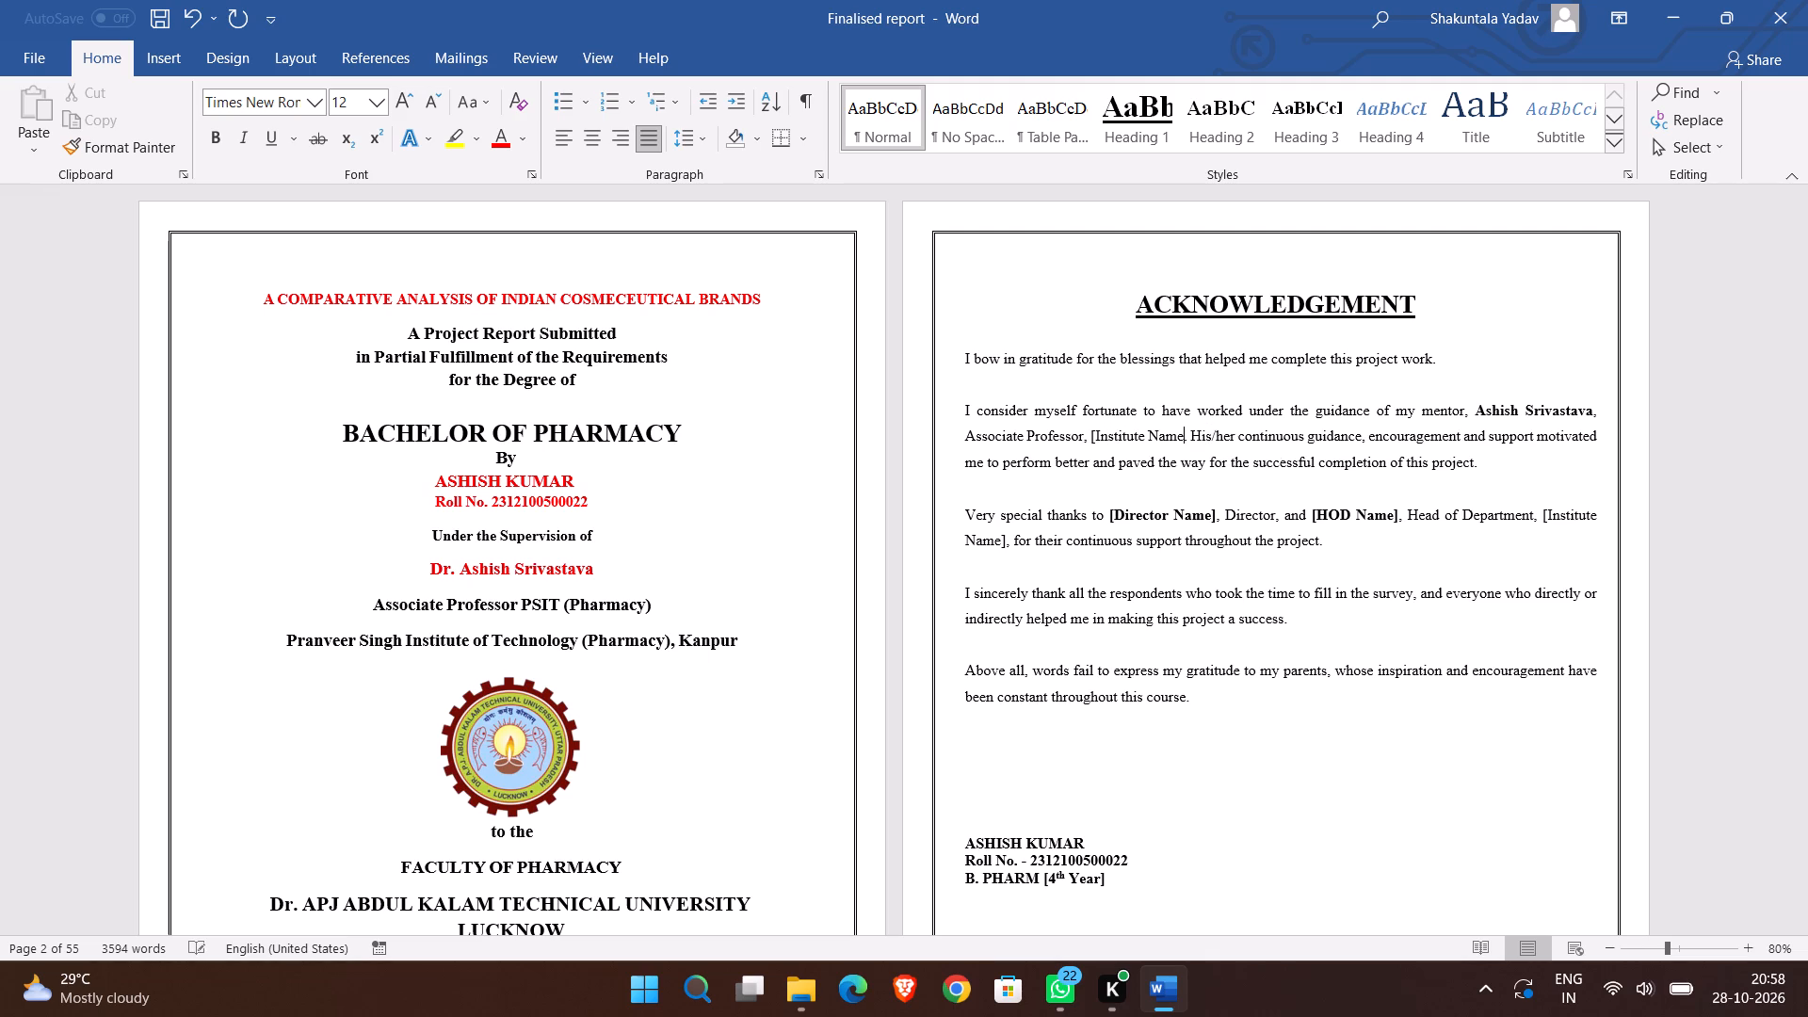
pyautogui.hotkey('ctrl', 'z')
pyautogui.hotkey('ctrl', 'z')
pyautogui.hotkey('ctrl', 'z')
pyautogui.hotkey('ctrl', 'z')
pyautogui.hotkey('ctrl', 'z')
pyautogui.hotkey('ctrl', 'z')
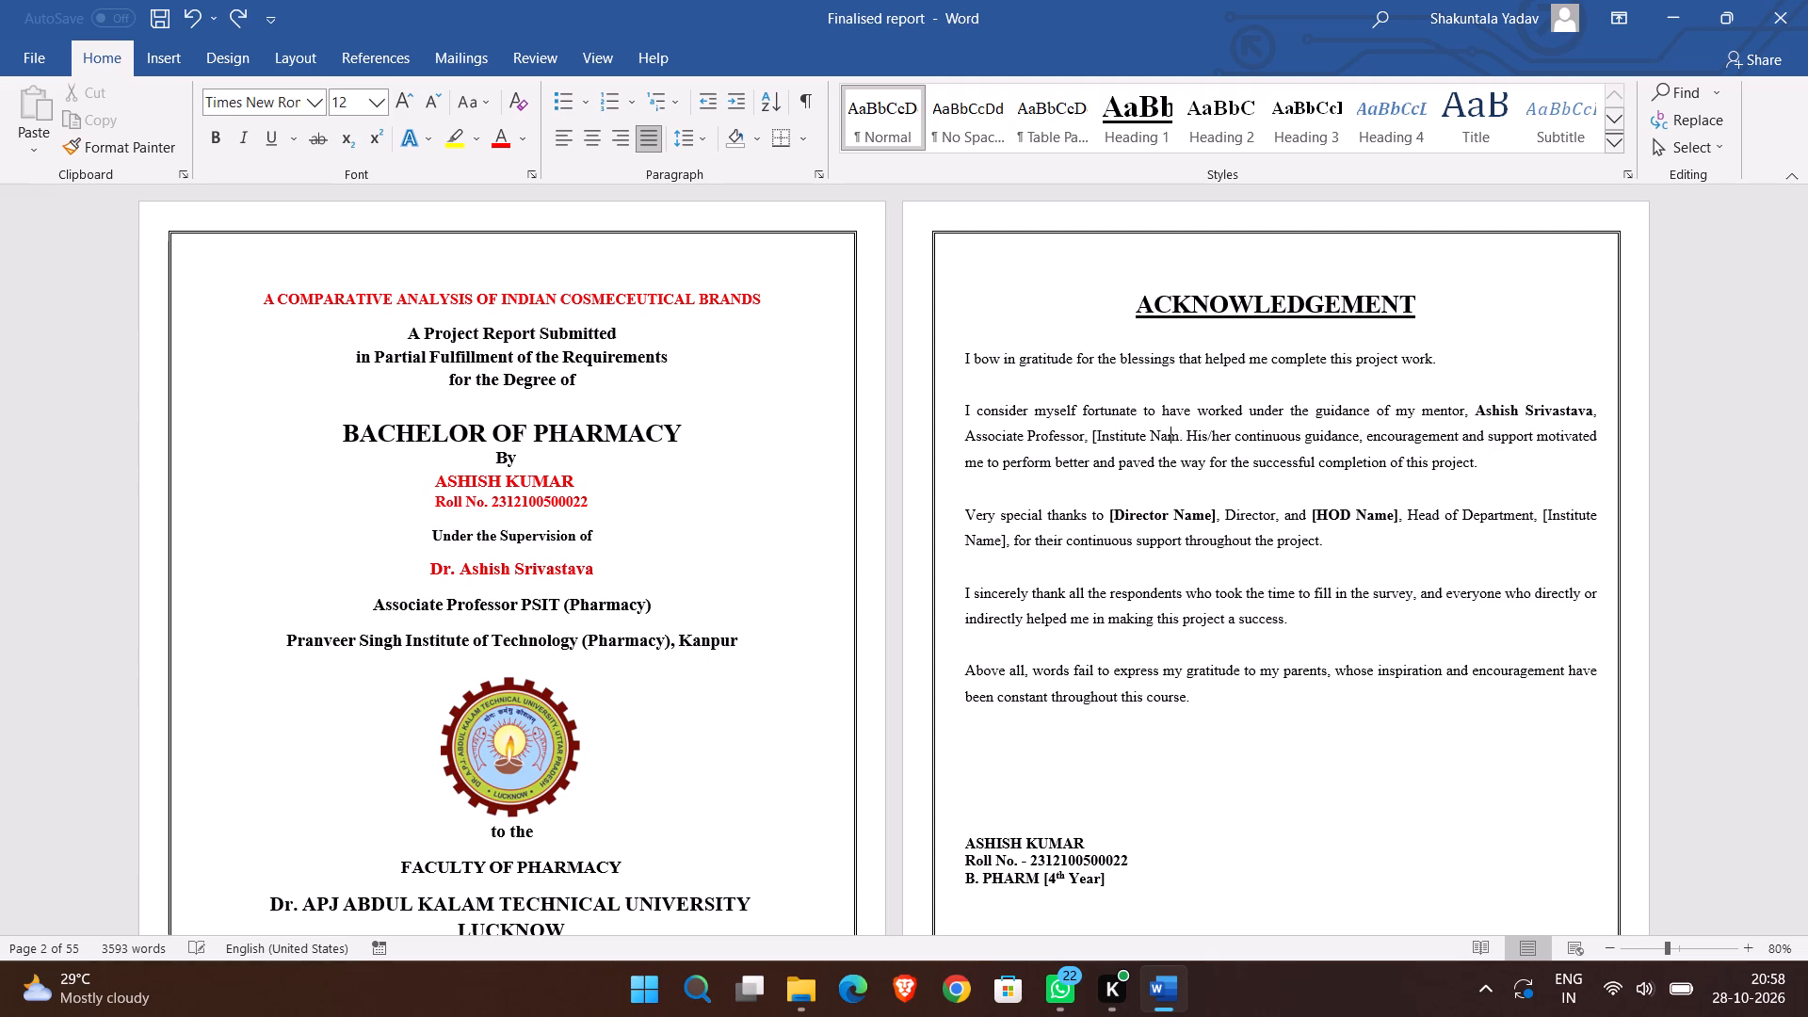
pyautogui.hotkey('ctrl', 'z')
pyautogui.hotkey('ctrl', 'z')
# Replace the Institute Name text inside its brackets in the mentor sentence with "PSIT – PRANVEER SINGH INSTITUTE OF".
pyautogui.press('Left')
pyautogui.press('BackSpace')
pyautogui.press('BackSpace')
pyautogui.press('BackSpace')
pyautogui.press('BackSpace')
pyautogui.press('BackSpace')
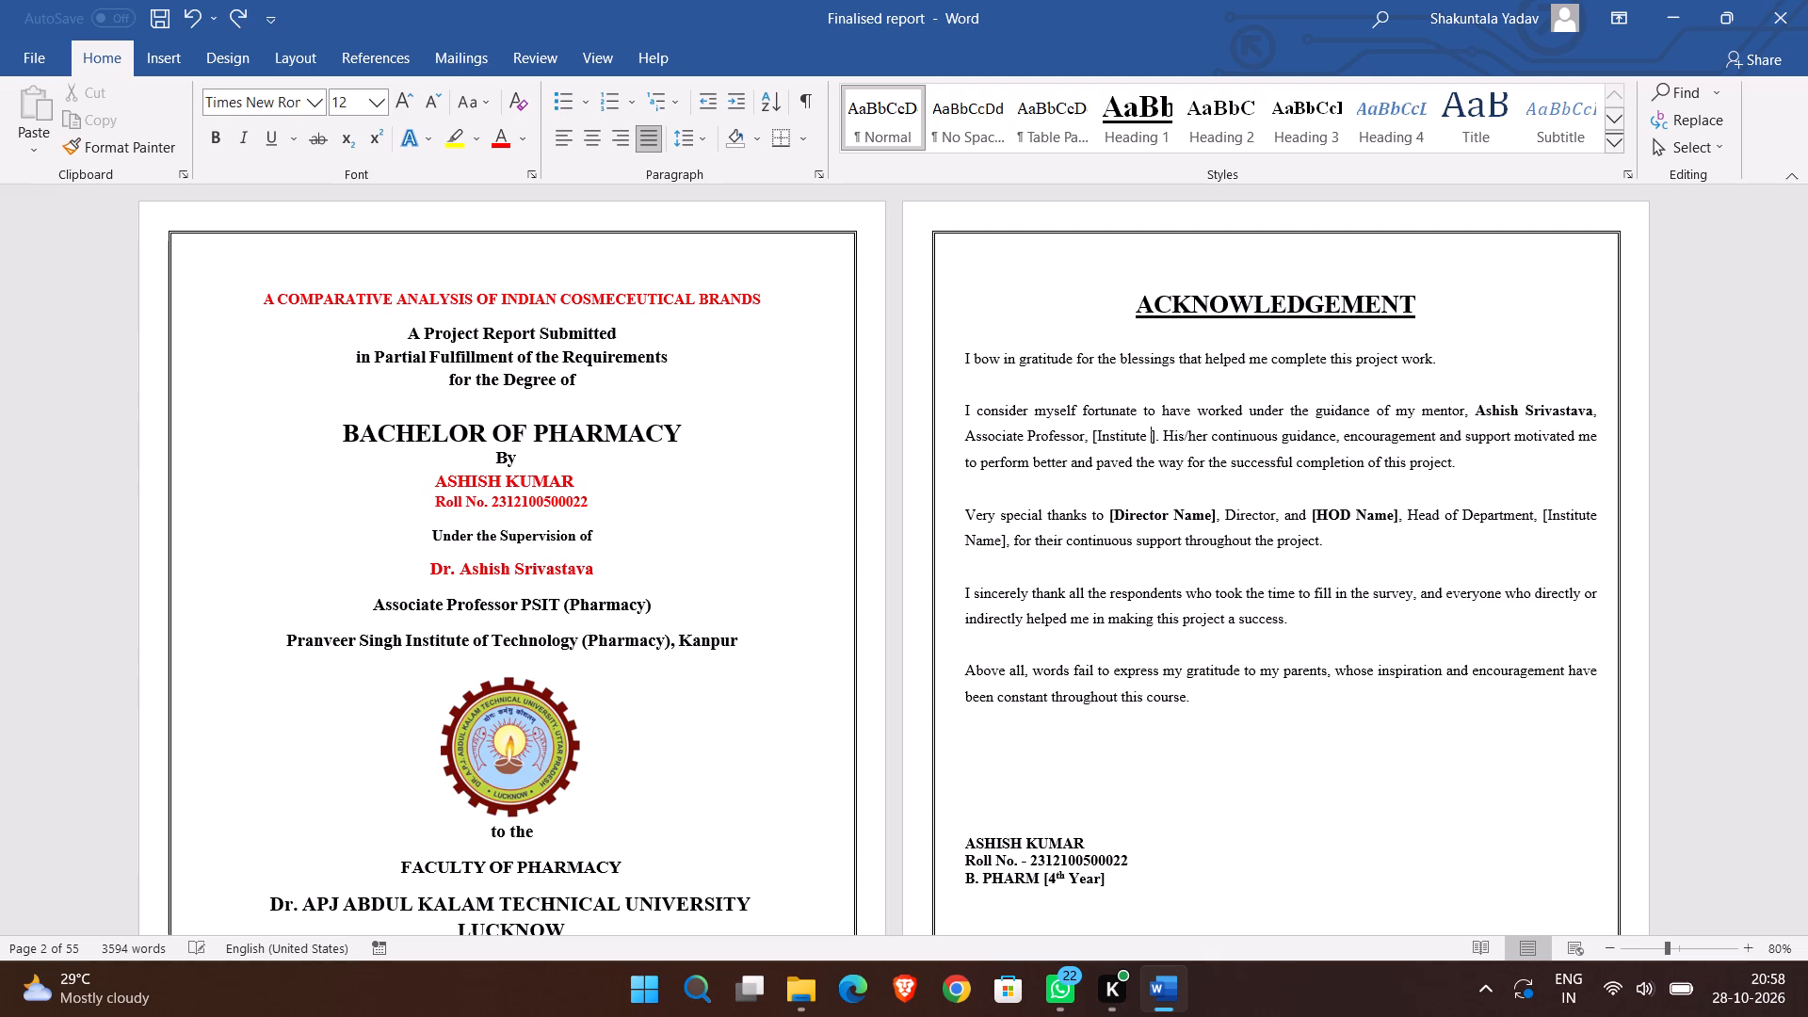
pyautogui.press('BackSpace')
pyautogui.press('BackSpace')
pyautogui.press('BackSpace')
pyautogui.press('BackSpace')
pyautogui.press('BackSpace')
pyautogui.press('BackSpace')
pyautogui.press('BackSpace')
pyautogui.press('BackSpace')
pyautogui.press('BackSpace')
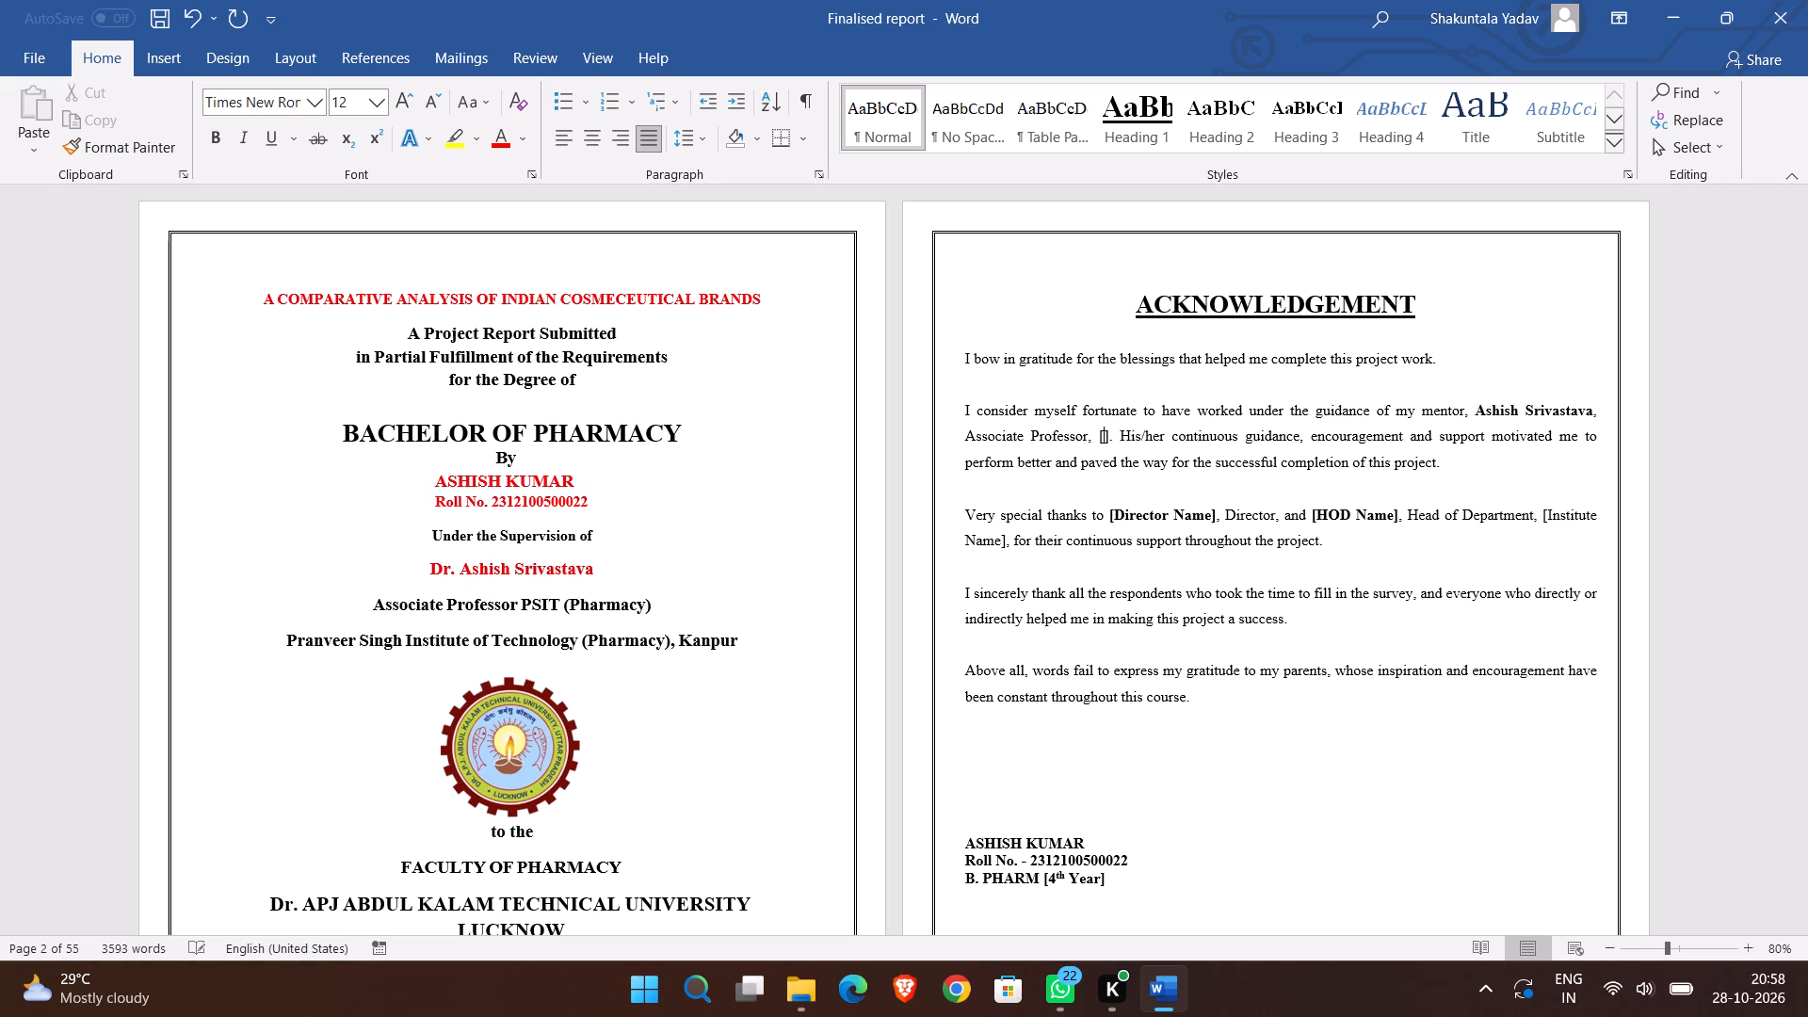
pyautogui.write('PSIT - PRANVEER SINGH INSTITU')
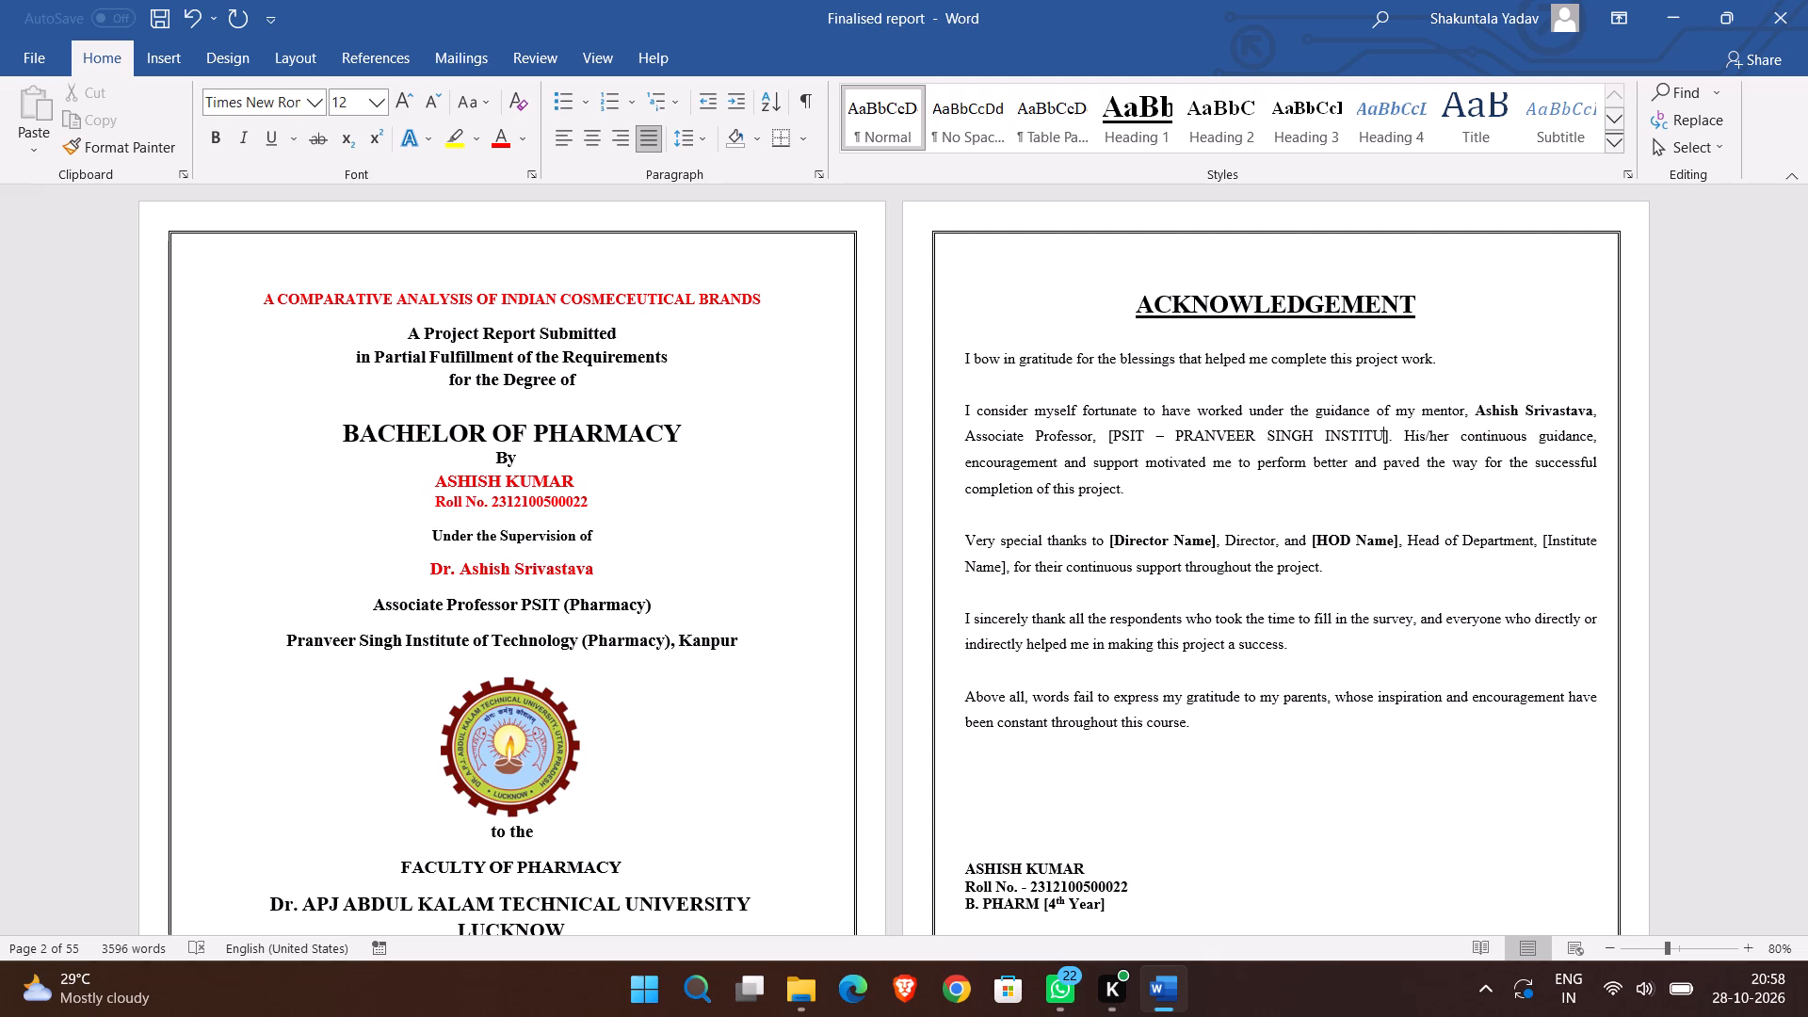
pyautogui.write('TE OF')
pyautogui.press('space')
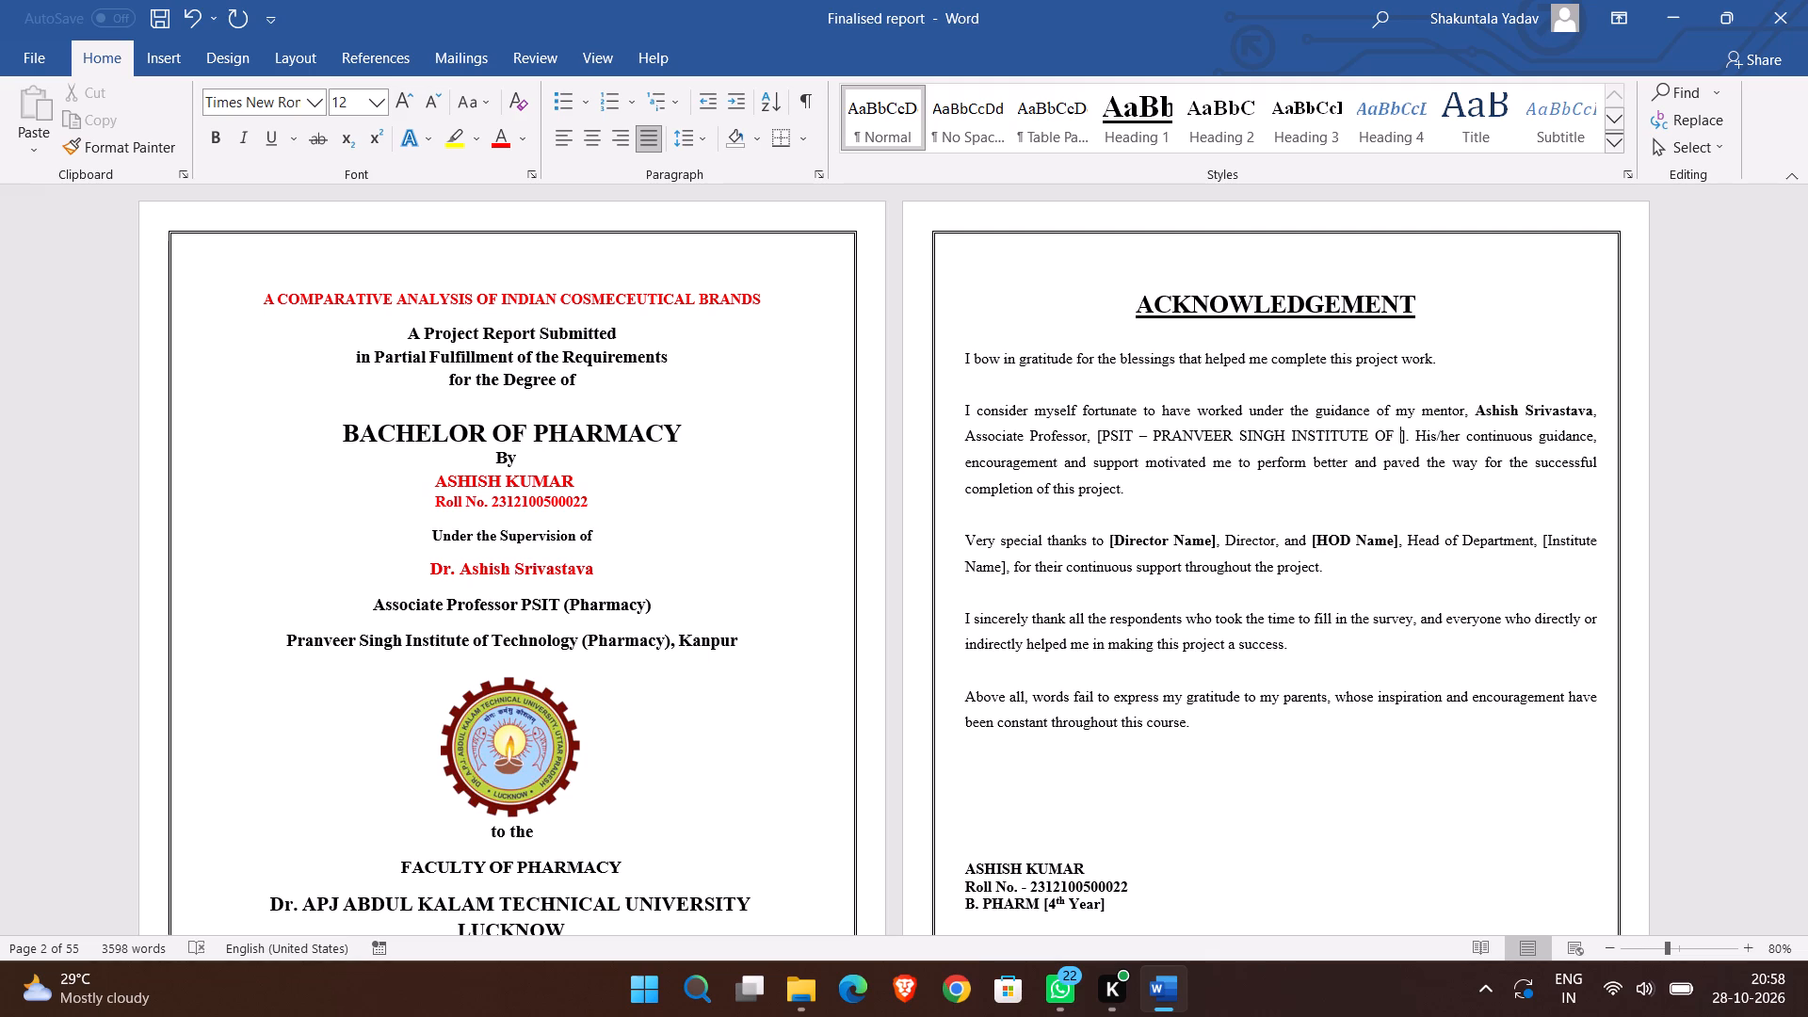
# Complete the bracketed institute name in the mentor sentence with "TECHNOOGY- PHARMACY".
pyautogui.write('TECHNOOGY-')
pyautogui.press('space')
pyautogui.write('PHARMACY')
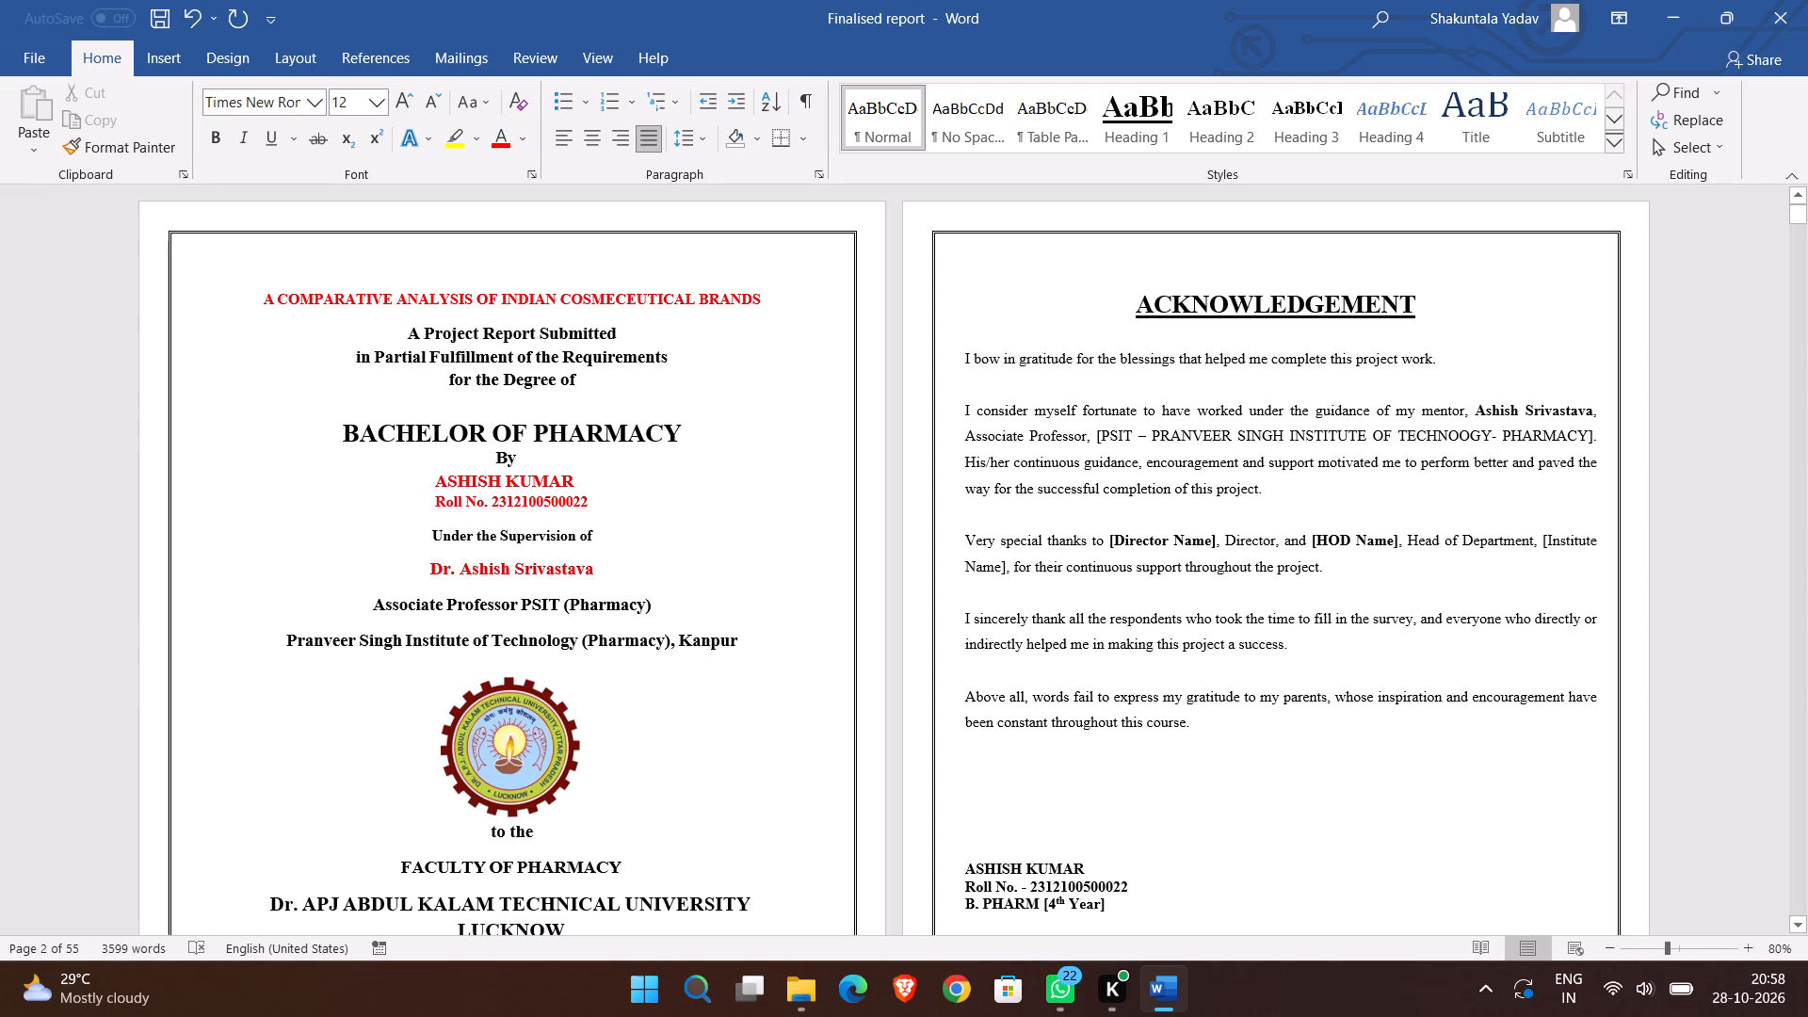
# Replace the Director Name placeholder text and its closing bracket in the special thanks paragraph with "Dr.".
pyautogui.click(1212, 542)
pyautogui.press('Right')
pyautogui.press('BackSpace')
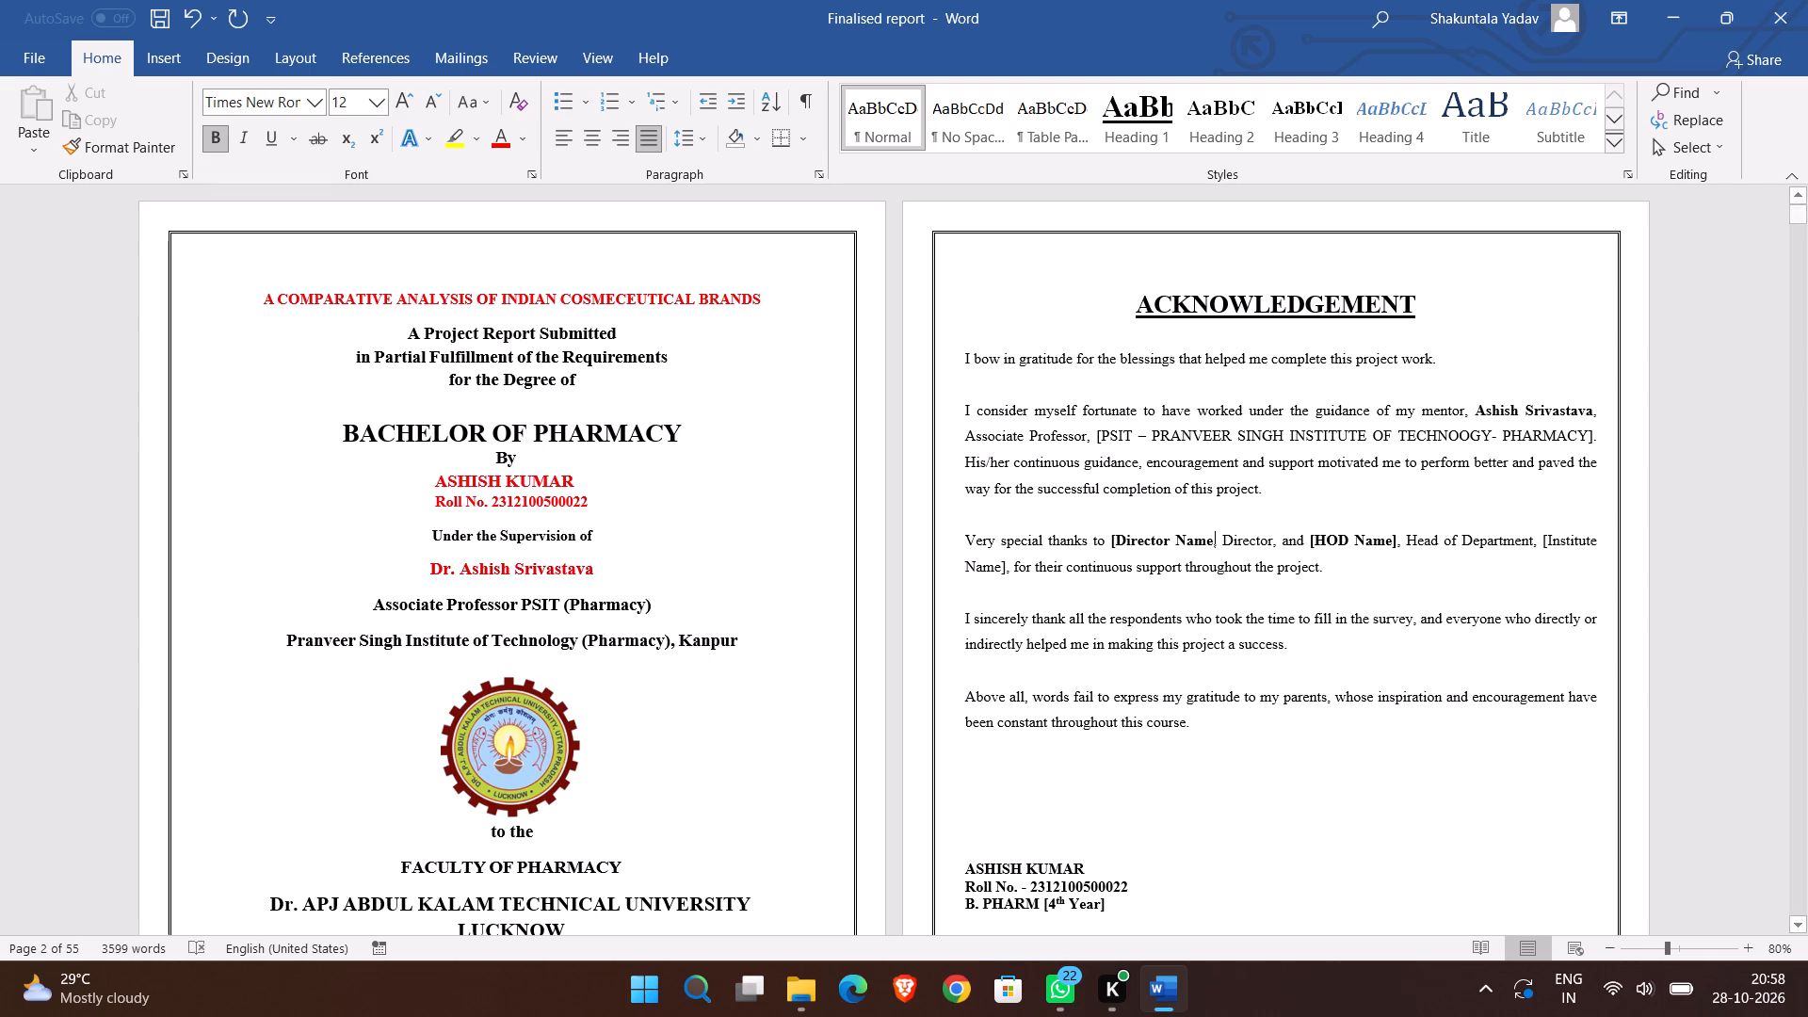
pyautogui.press('BackSpace')
pyautogui.press('BackSpace')
pyautogui.press('BackSpace')
pyautogui.press('BackSpace')
pyautogui.press('BackSpace')
pyautogui.press('BackSpace')
pyautogui.press('BackSpace')
pyautogui.press('BackSpace')
pyautogui.press('BackSpace')
pyautogui.press('BackSpace')
pyautogui.press('BackSpace')
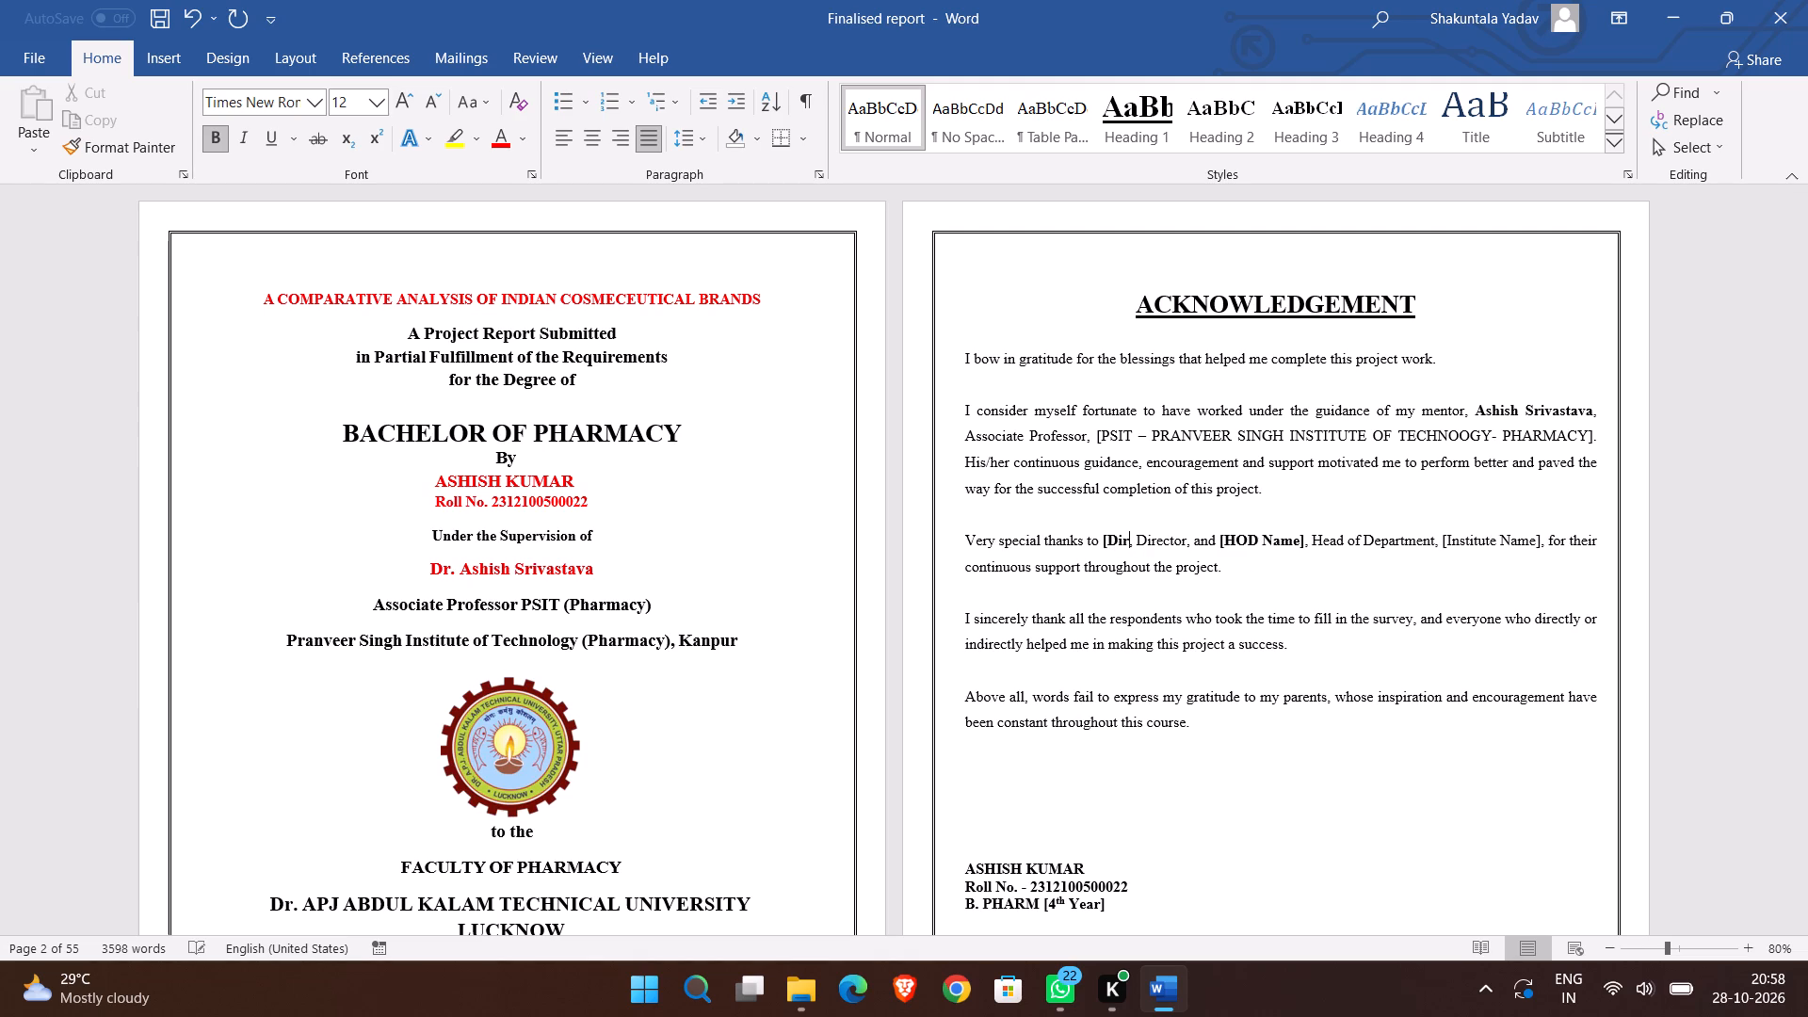
pyautogui.press('BackSpace')
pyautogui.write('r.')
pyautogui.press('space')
# Remove the opening square bracket before "Dr." in the special thanks paragraph.
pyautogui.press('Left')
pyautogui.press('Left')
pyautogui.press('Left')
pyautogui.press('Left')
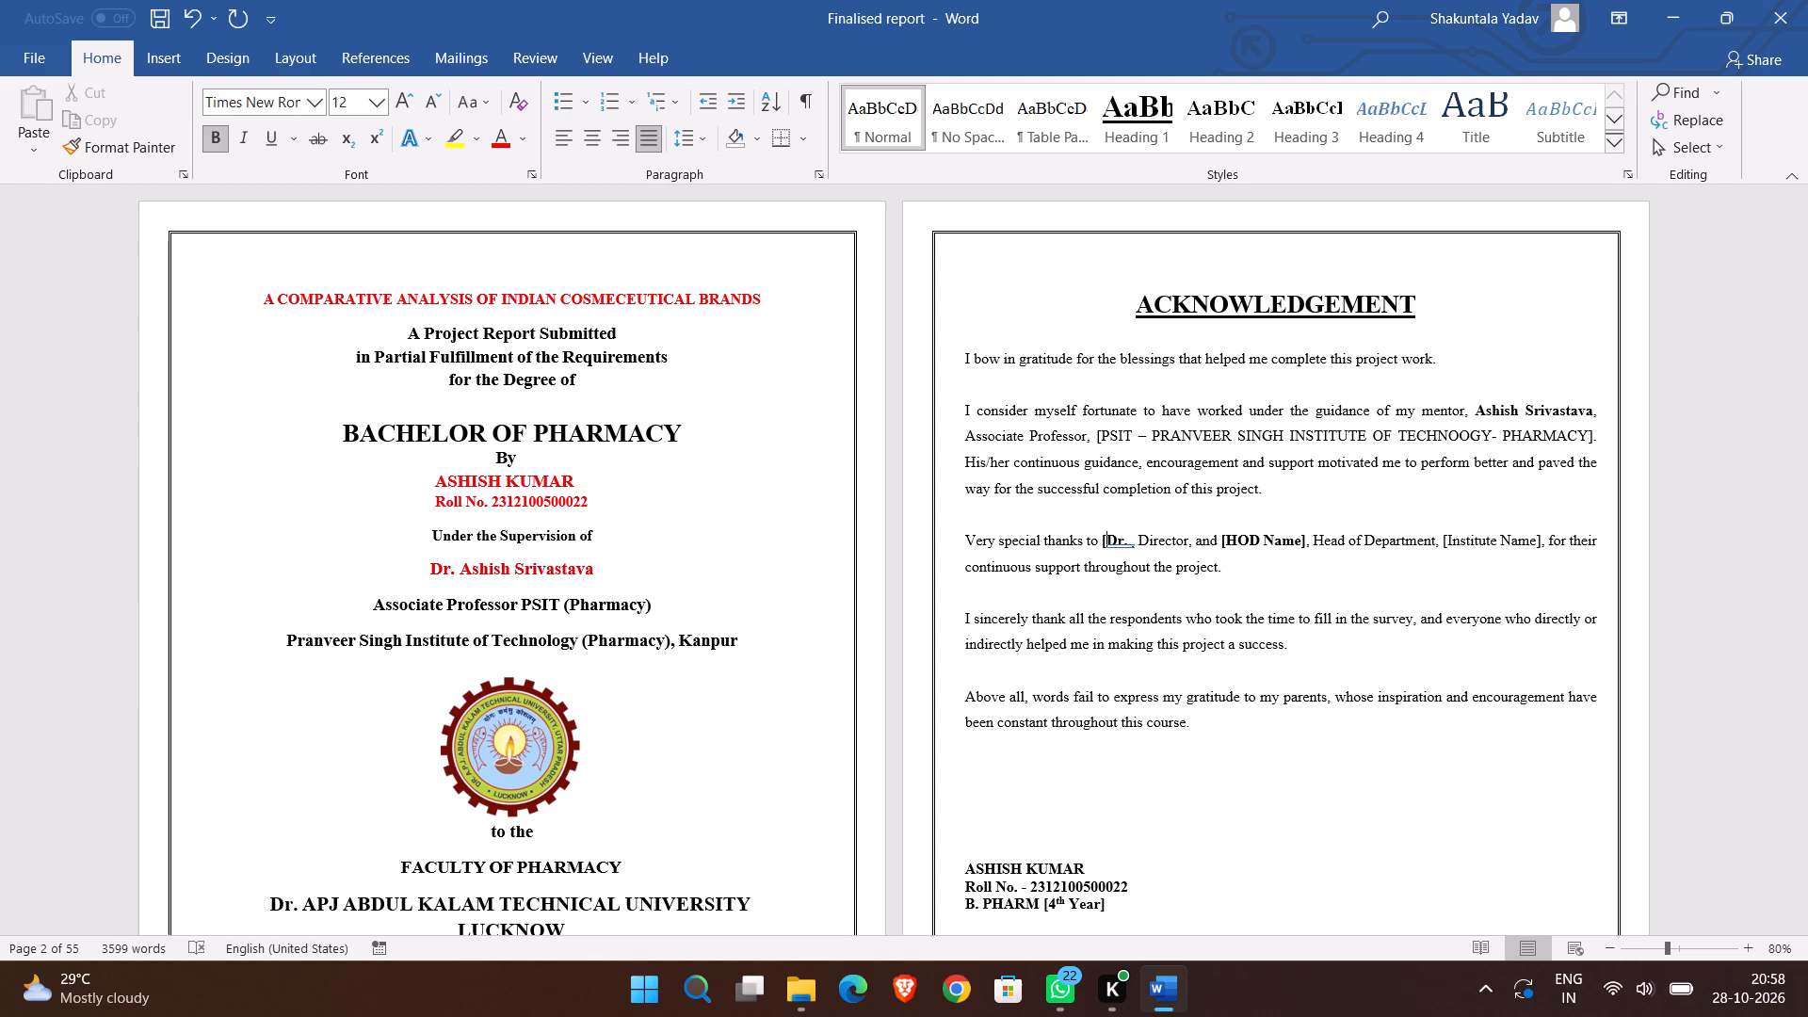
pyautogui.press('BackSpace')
# Enter the director's name after "Dr.", separated by a single space.
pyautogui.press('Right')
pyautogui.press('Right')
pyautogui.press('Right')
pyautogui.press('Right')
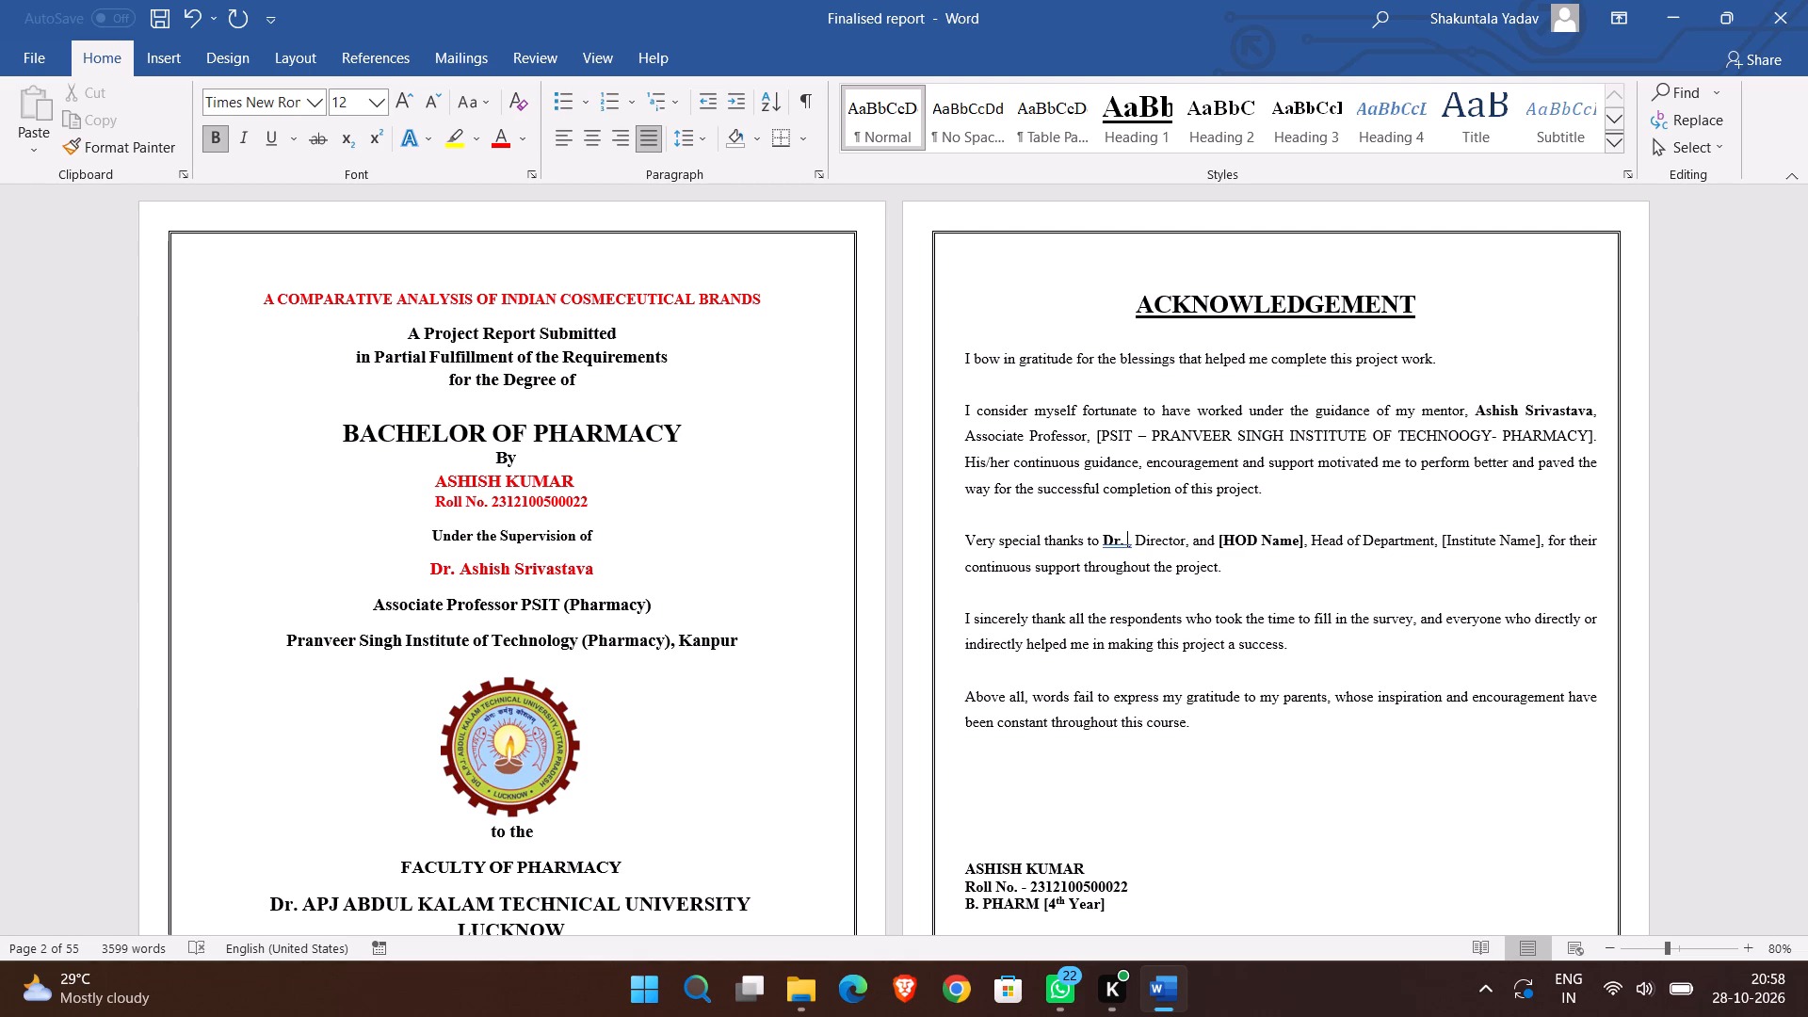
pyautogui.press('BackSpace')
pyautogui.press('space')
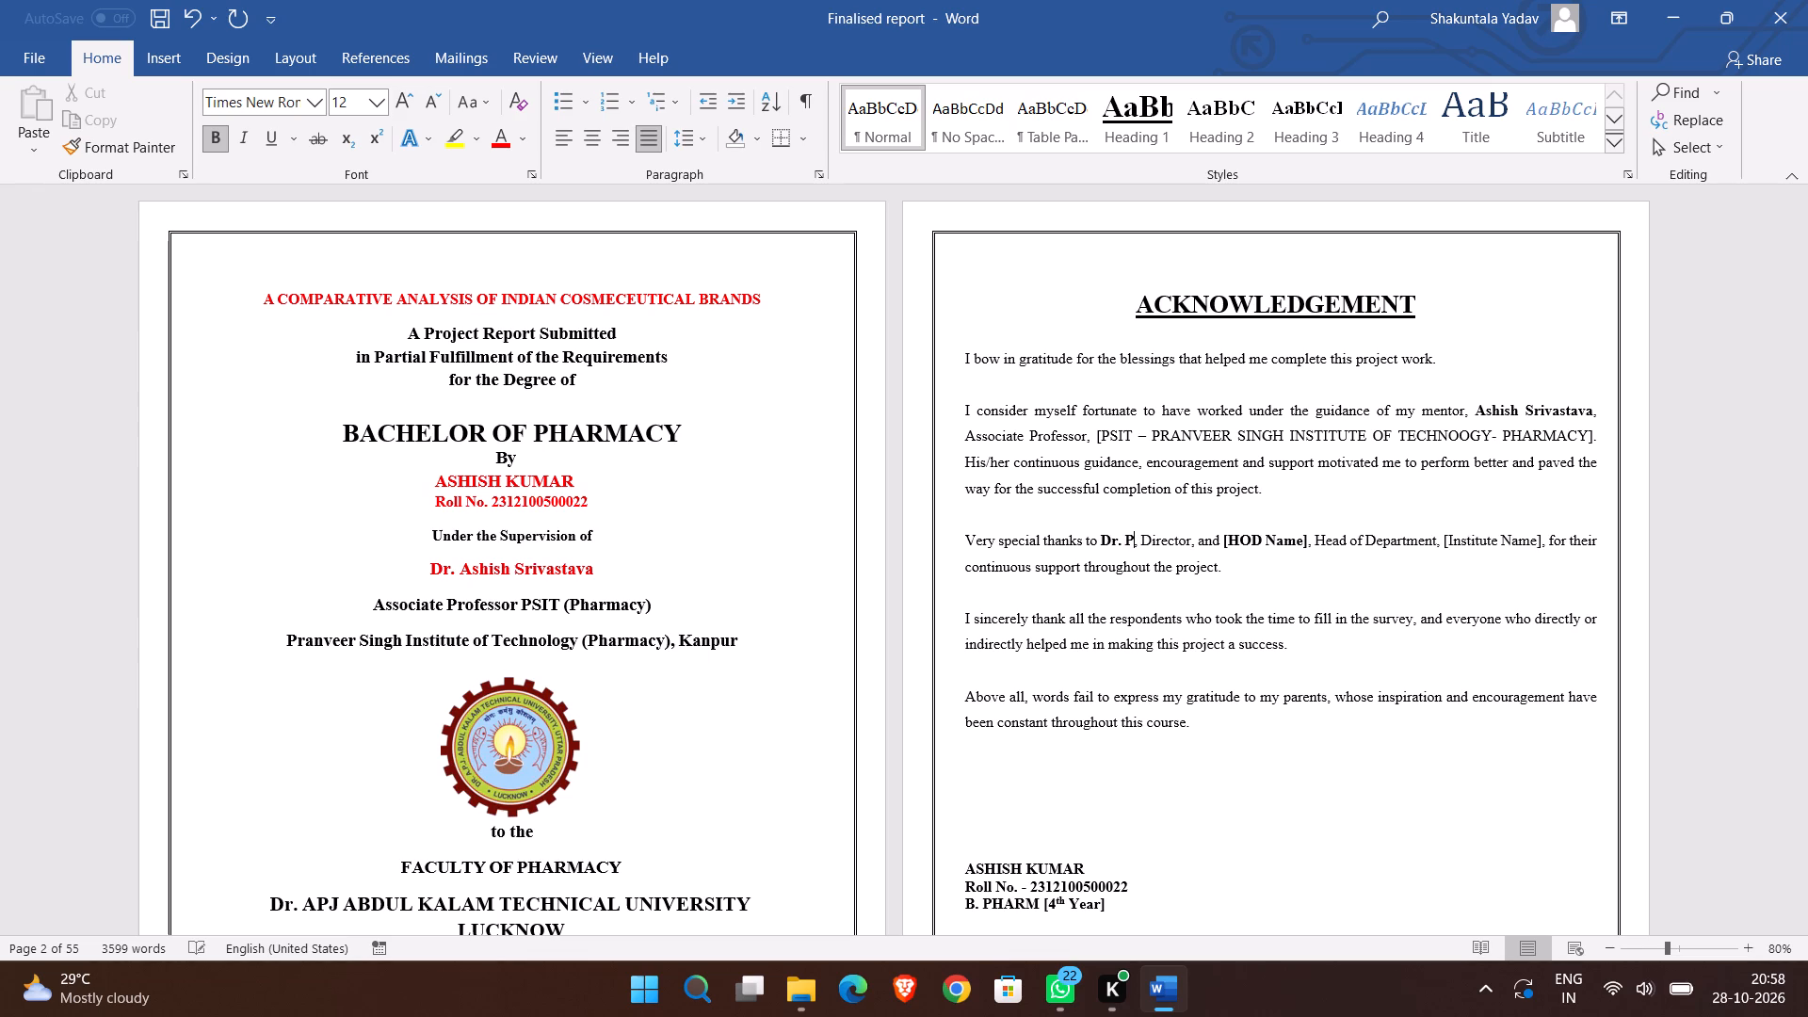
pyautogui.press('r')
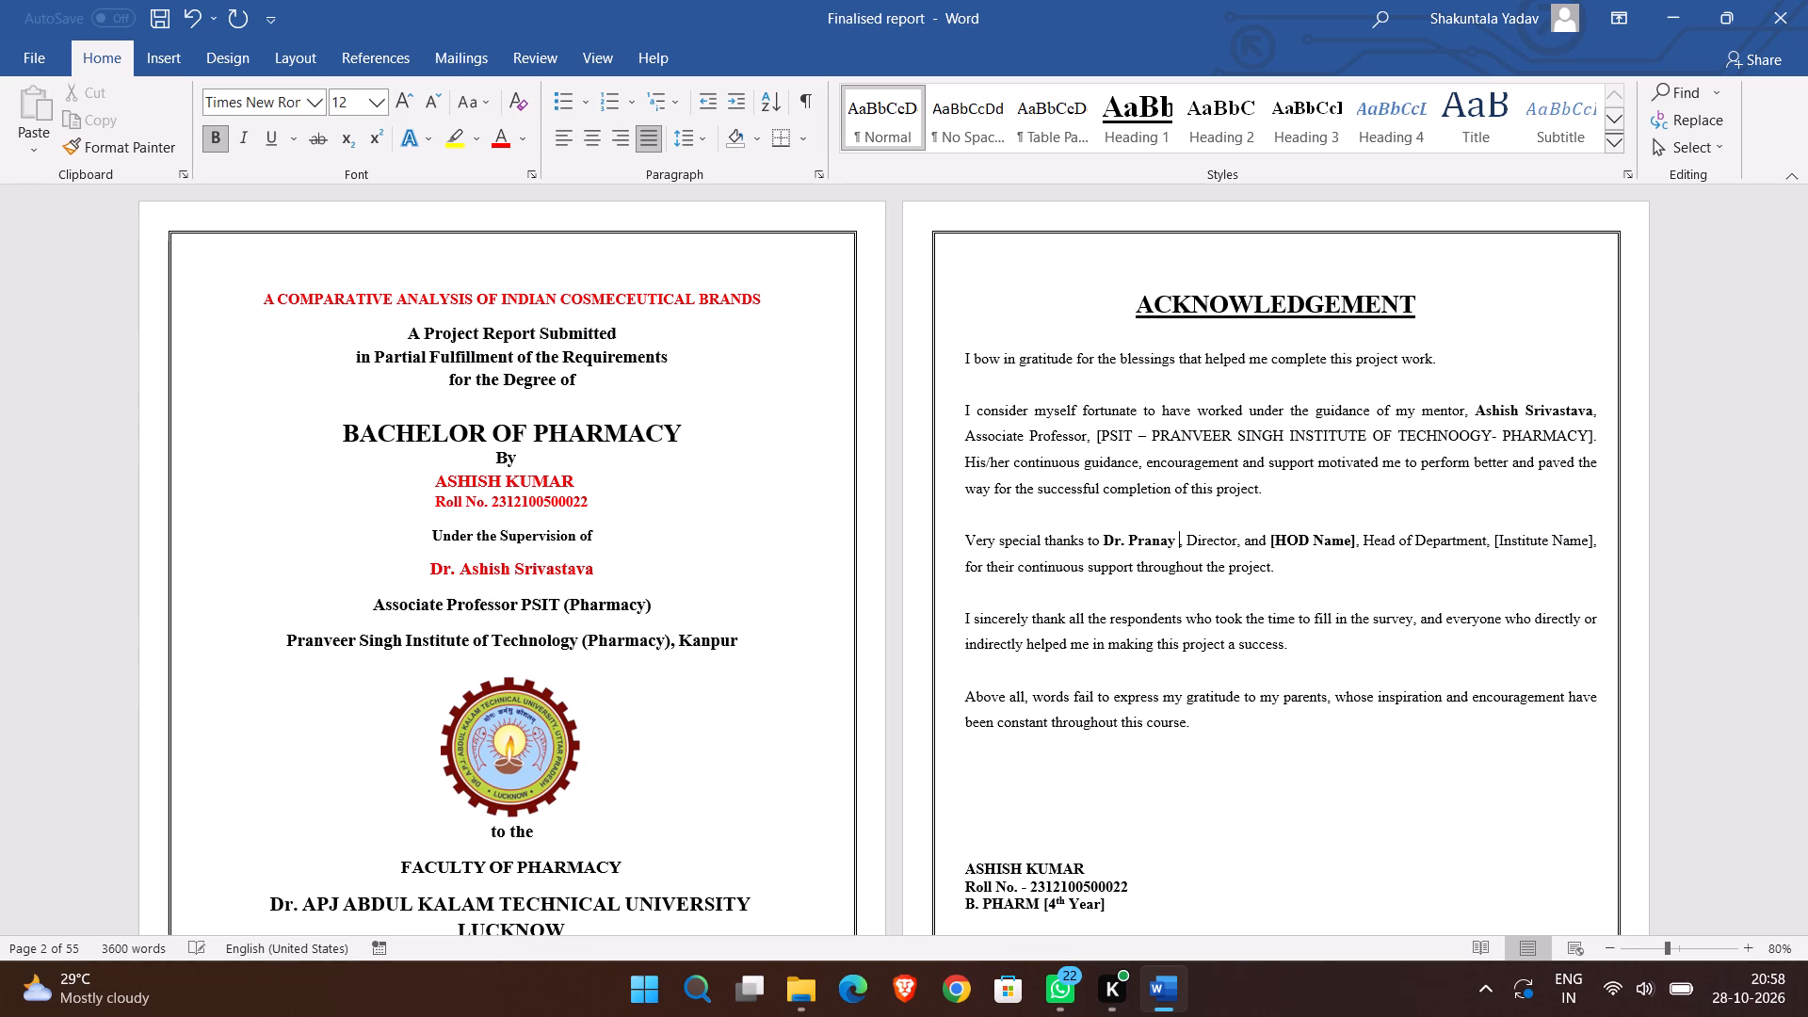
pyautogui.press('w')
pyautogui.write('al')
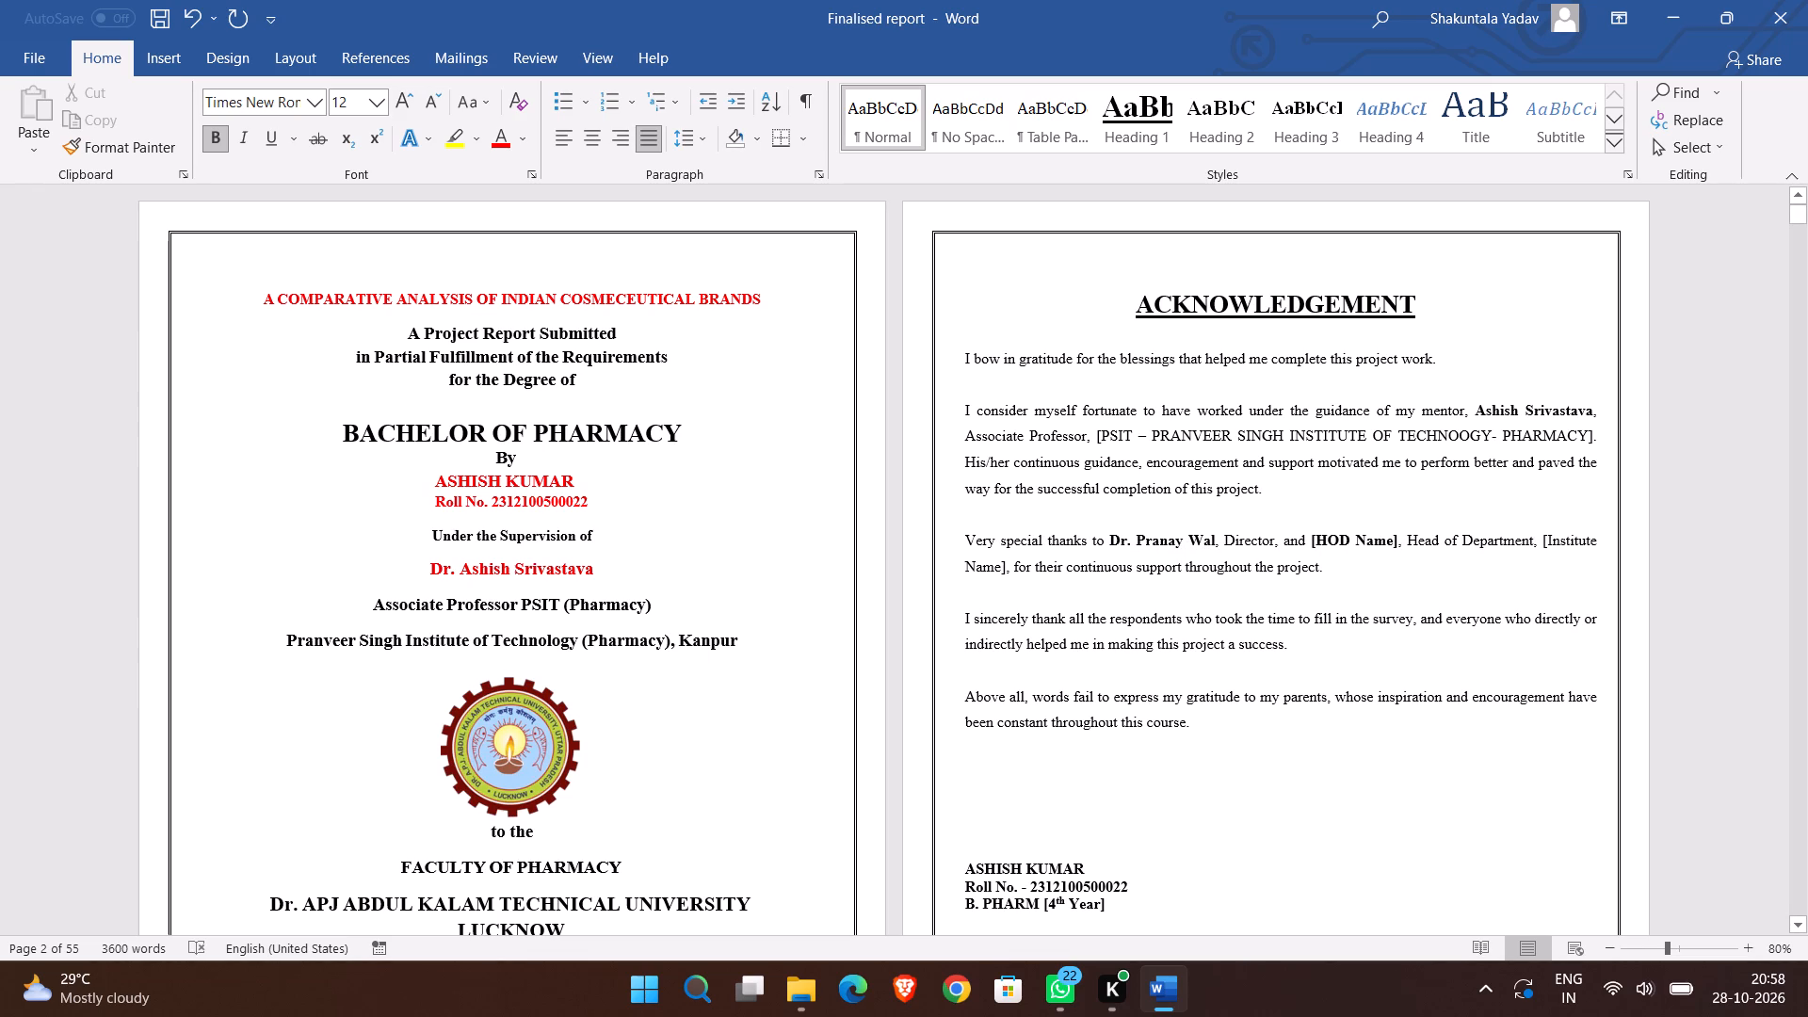
# Remove the comma after the director's name and enclose "Director" in parentheses.
pyautogui.click(1221, 534)
pyautogui.press('Left')
pyautogui.press('BackSpace')
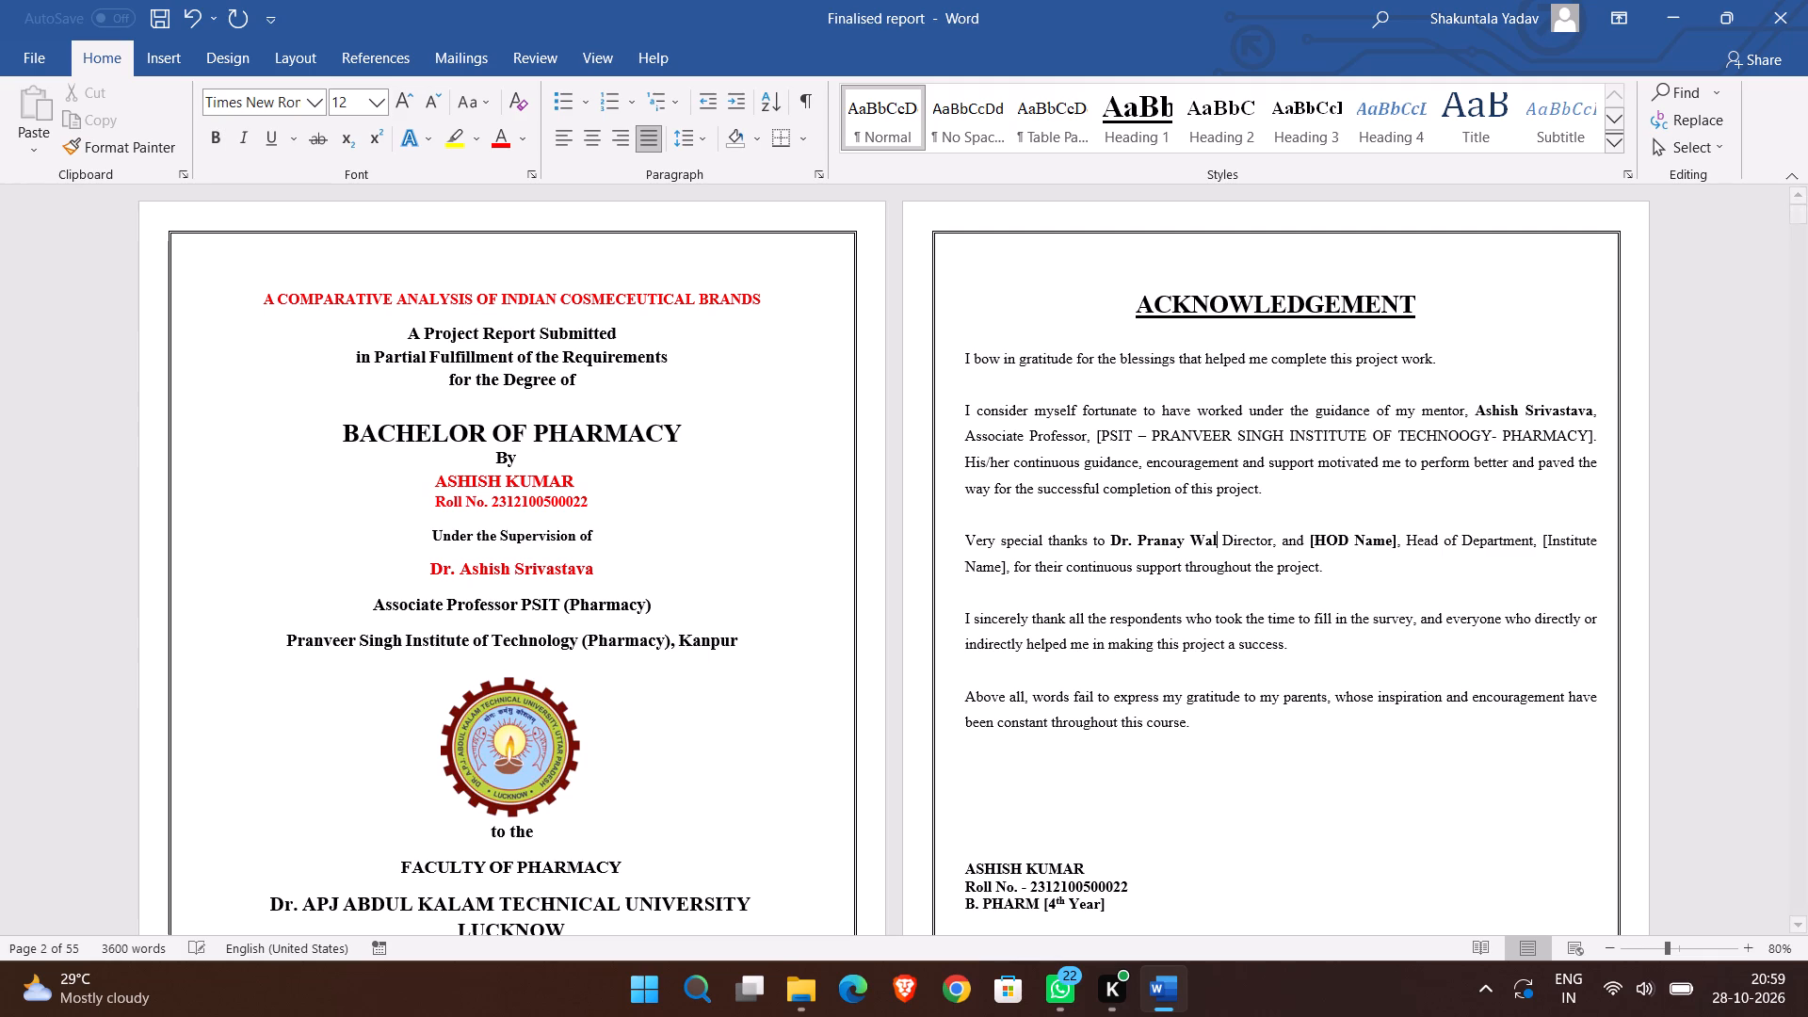
pyautogui.press('Right')
pyautogui.hotkey('shift', '(')
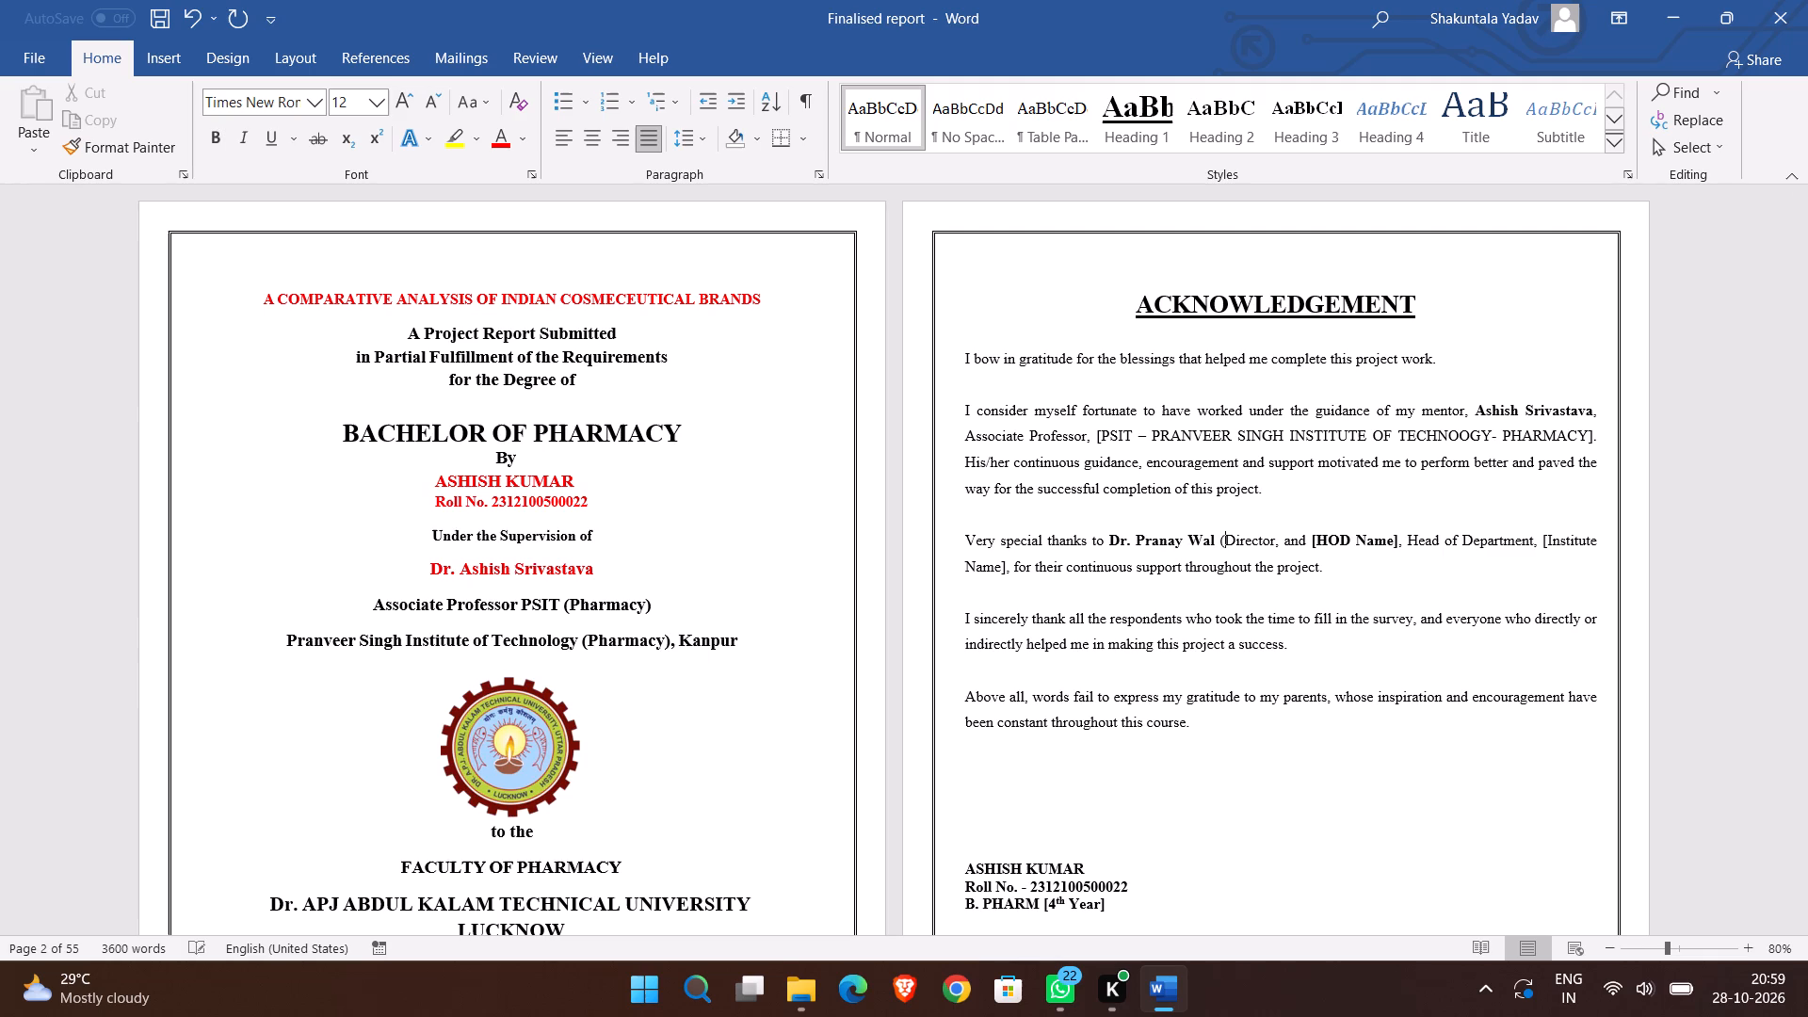
pyautogui.press('Right')
pyautogui.press('Right')
pyautogui.press('Right')
pyautogui.press('Right')
pyautogui.press('Right')
pyautogui.press('Right')
pyautogui.press('Right')
pyautogui.press('Right')
pyautogui.hotkey('shift', ')')
# Replace the HOD Name placeholder text and its opening bracket with the head of department's name, preceded by "Dr.".
pyautogui.press('Right')
pyautogui.press('Right')
pyautogui.press('Right')
pyautogui.press('Right')
pyautogui.press('Right')
pyautogui.press('Right')
pyautogui.press('Right')
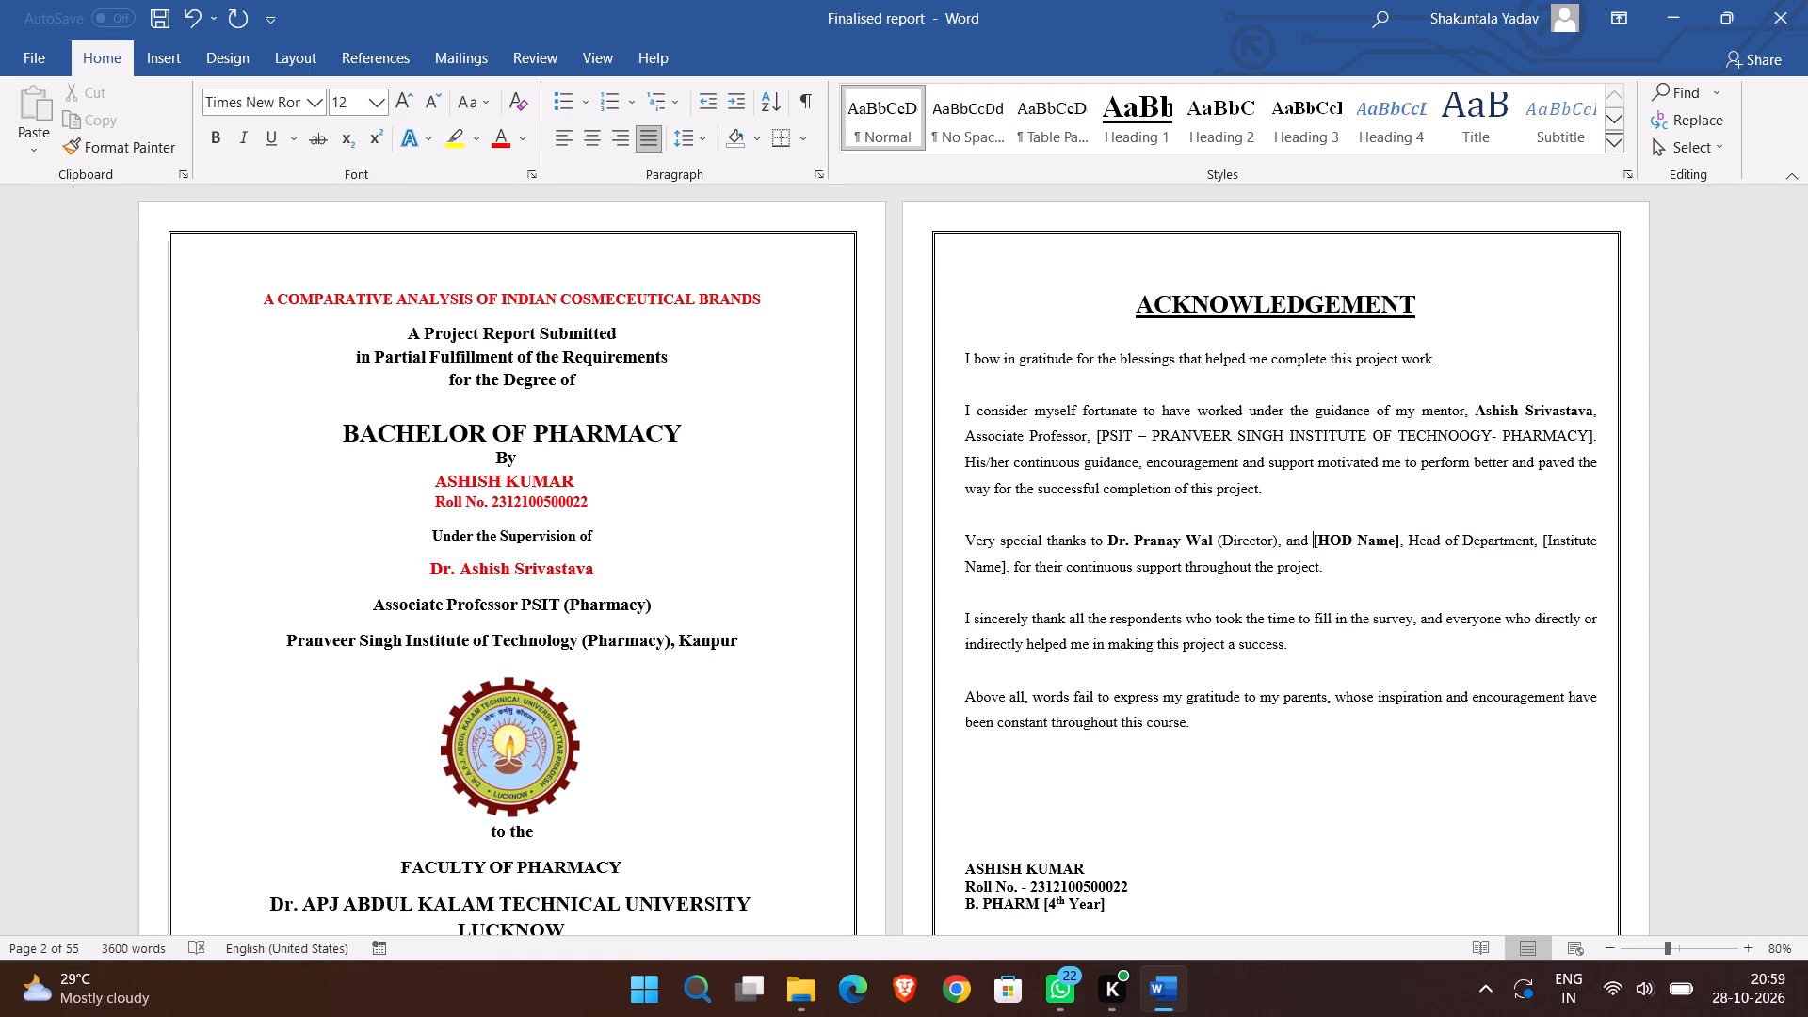
pyautogui.press('Right')
pyautogui.press('Right')
pyautogui.press('Right')
pyautogui.press('Right')
pyautogui.press('Right')
pyautogui.press('Right')
pyautogui.press('Right')
pyautogui.press('Right')
pyautogui.press('BackSpace')
pyautogui.press('BackSpace')
pyautogui.press('BackSpace')
pyautogui.press('BackSpace')
pyautogui.press('BackSpace')
pyautogui.press('BackSpace')
pyautogui.press('BackSpace')
pyautogui.press('BackSpace')
pyautogui.press('BackSpace')
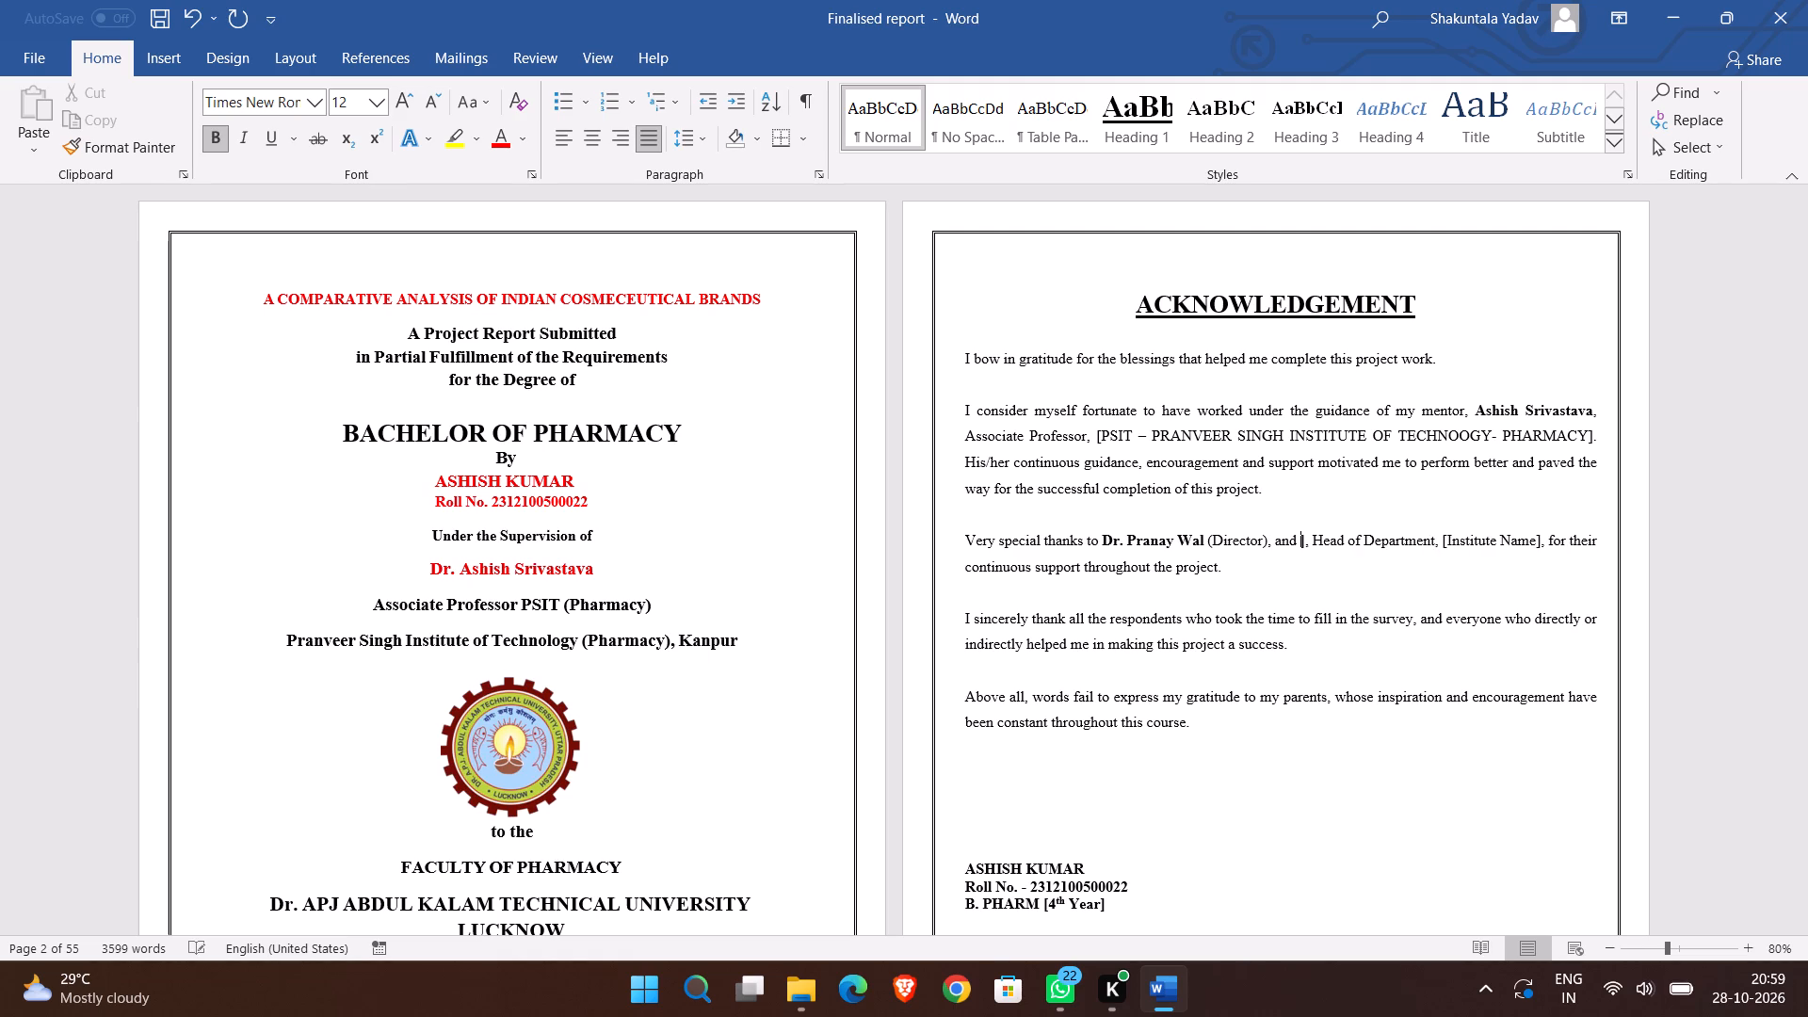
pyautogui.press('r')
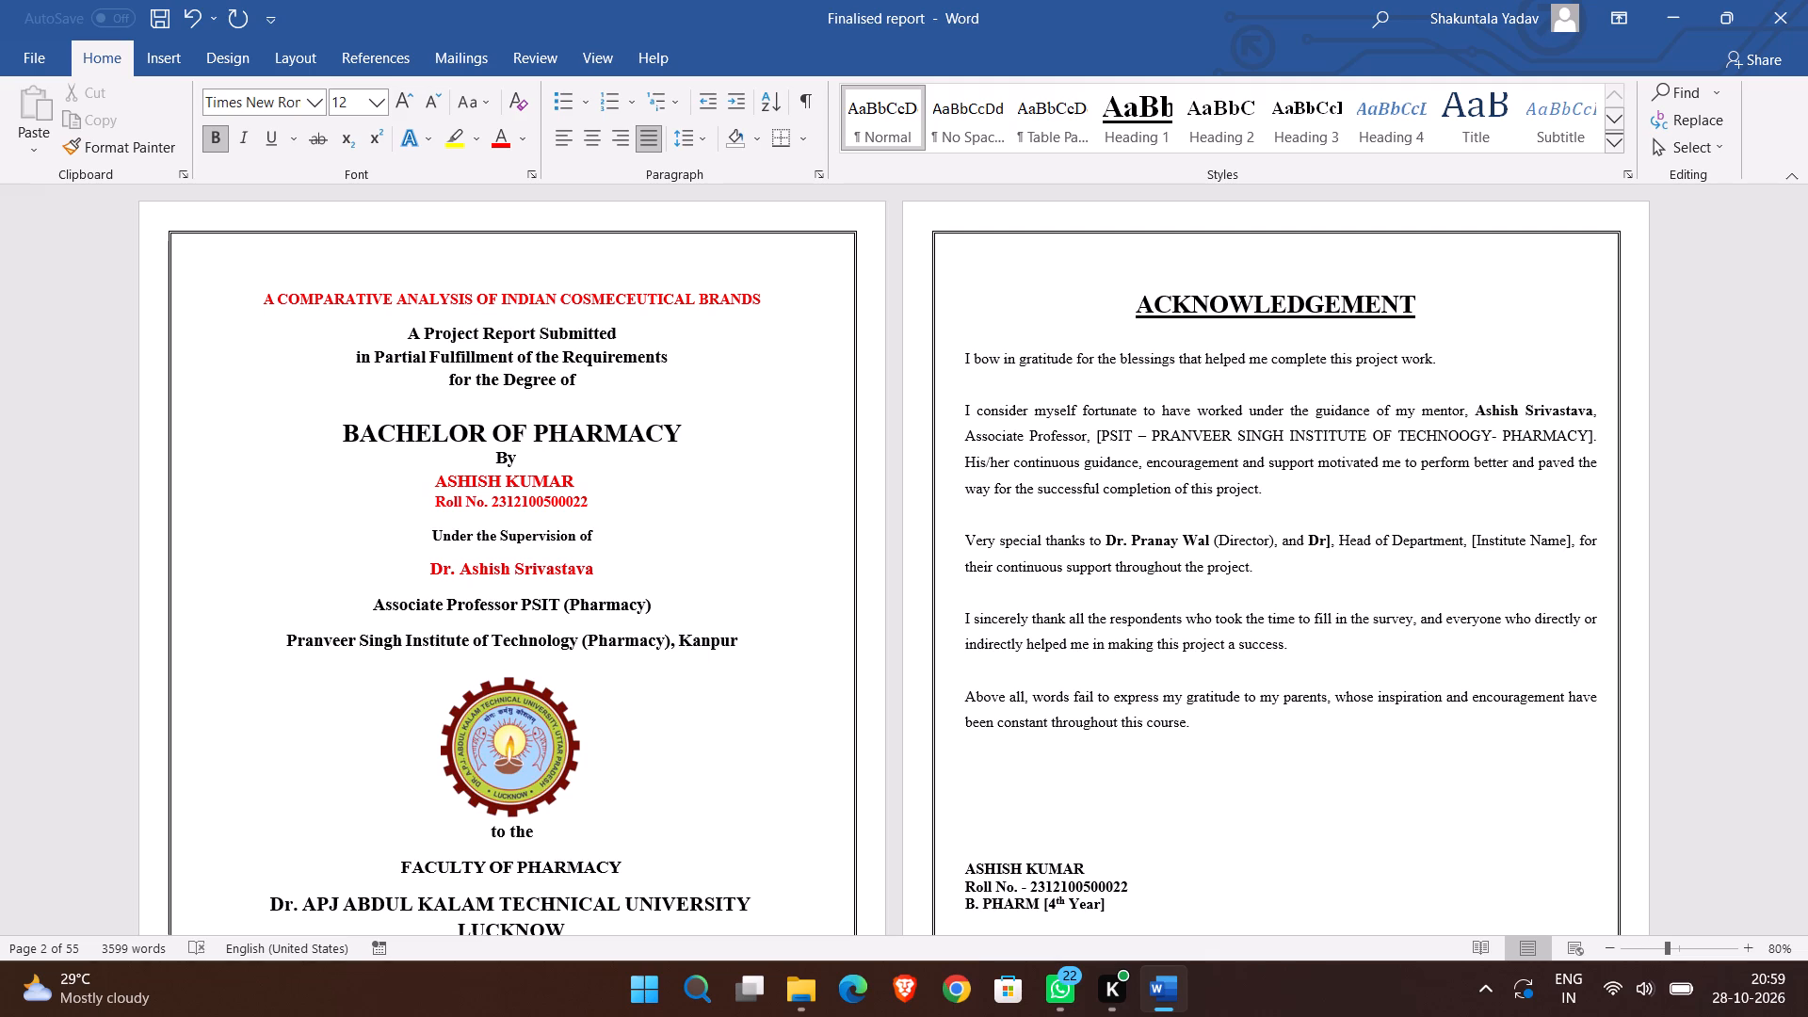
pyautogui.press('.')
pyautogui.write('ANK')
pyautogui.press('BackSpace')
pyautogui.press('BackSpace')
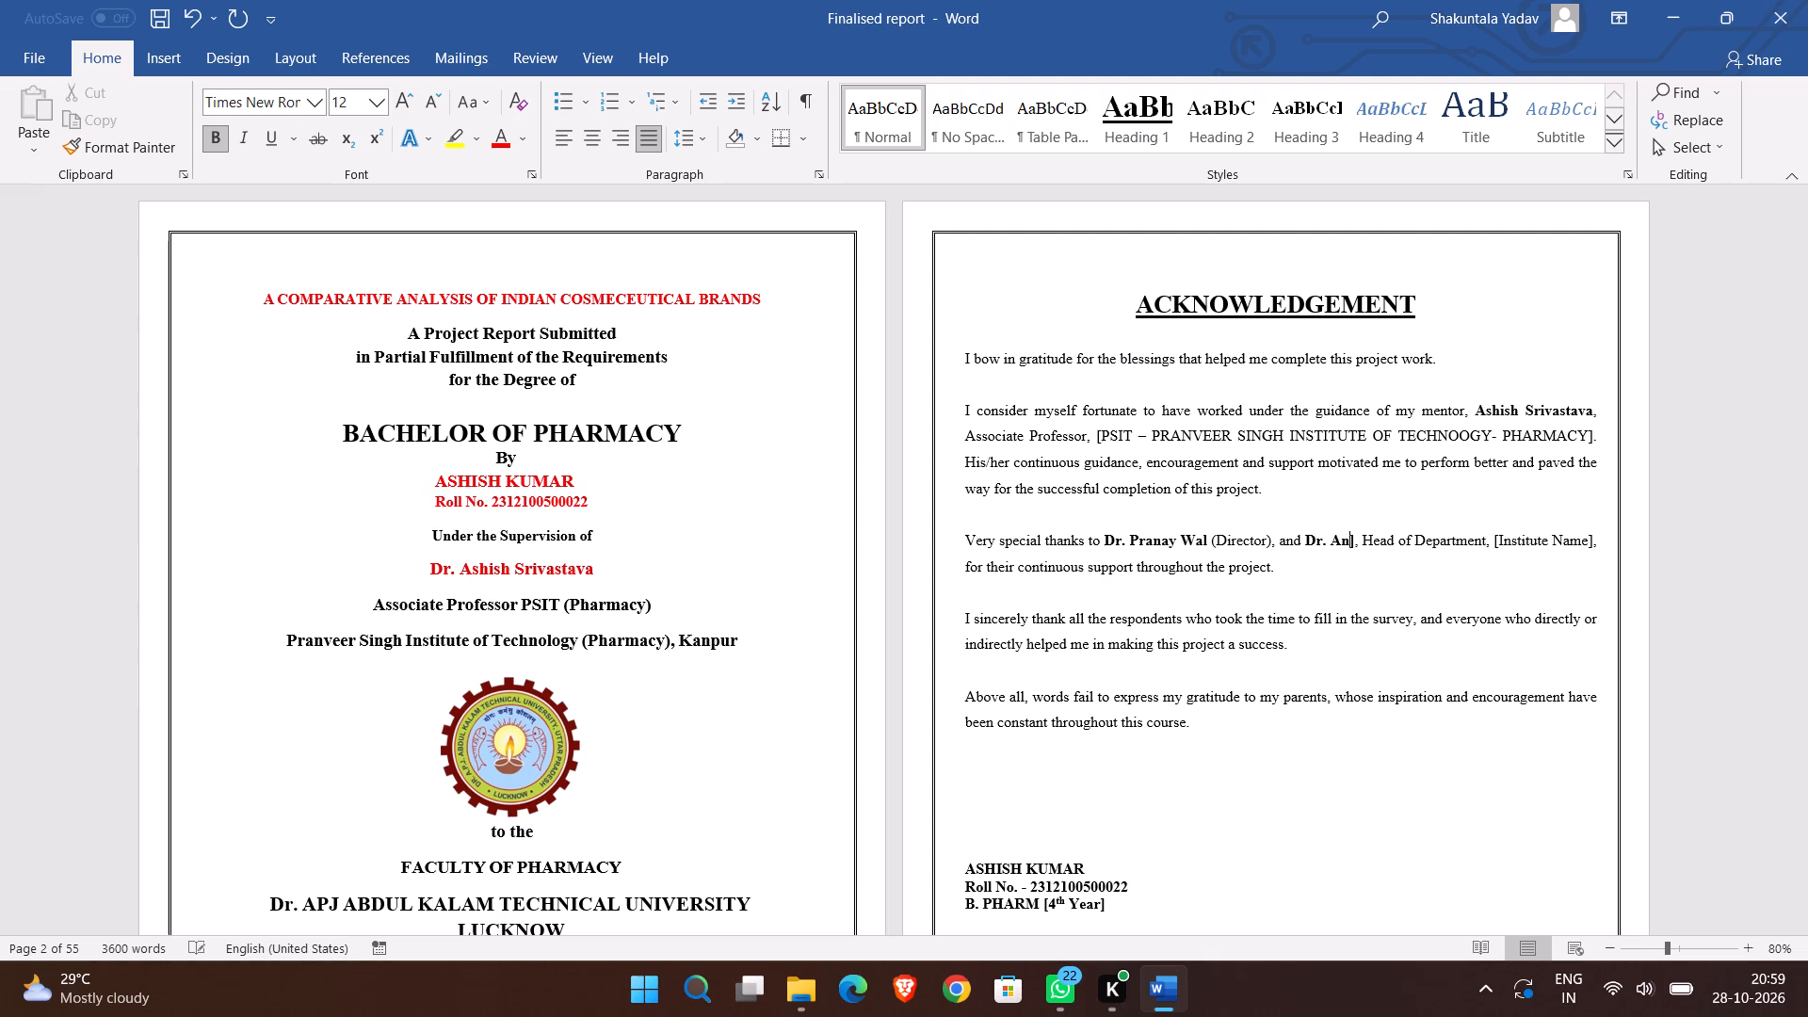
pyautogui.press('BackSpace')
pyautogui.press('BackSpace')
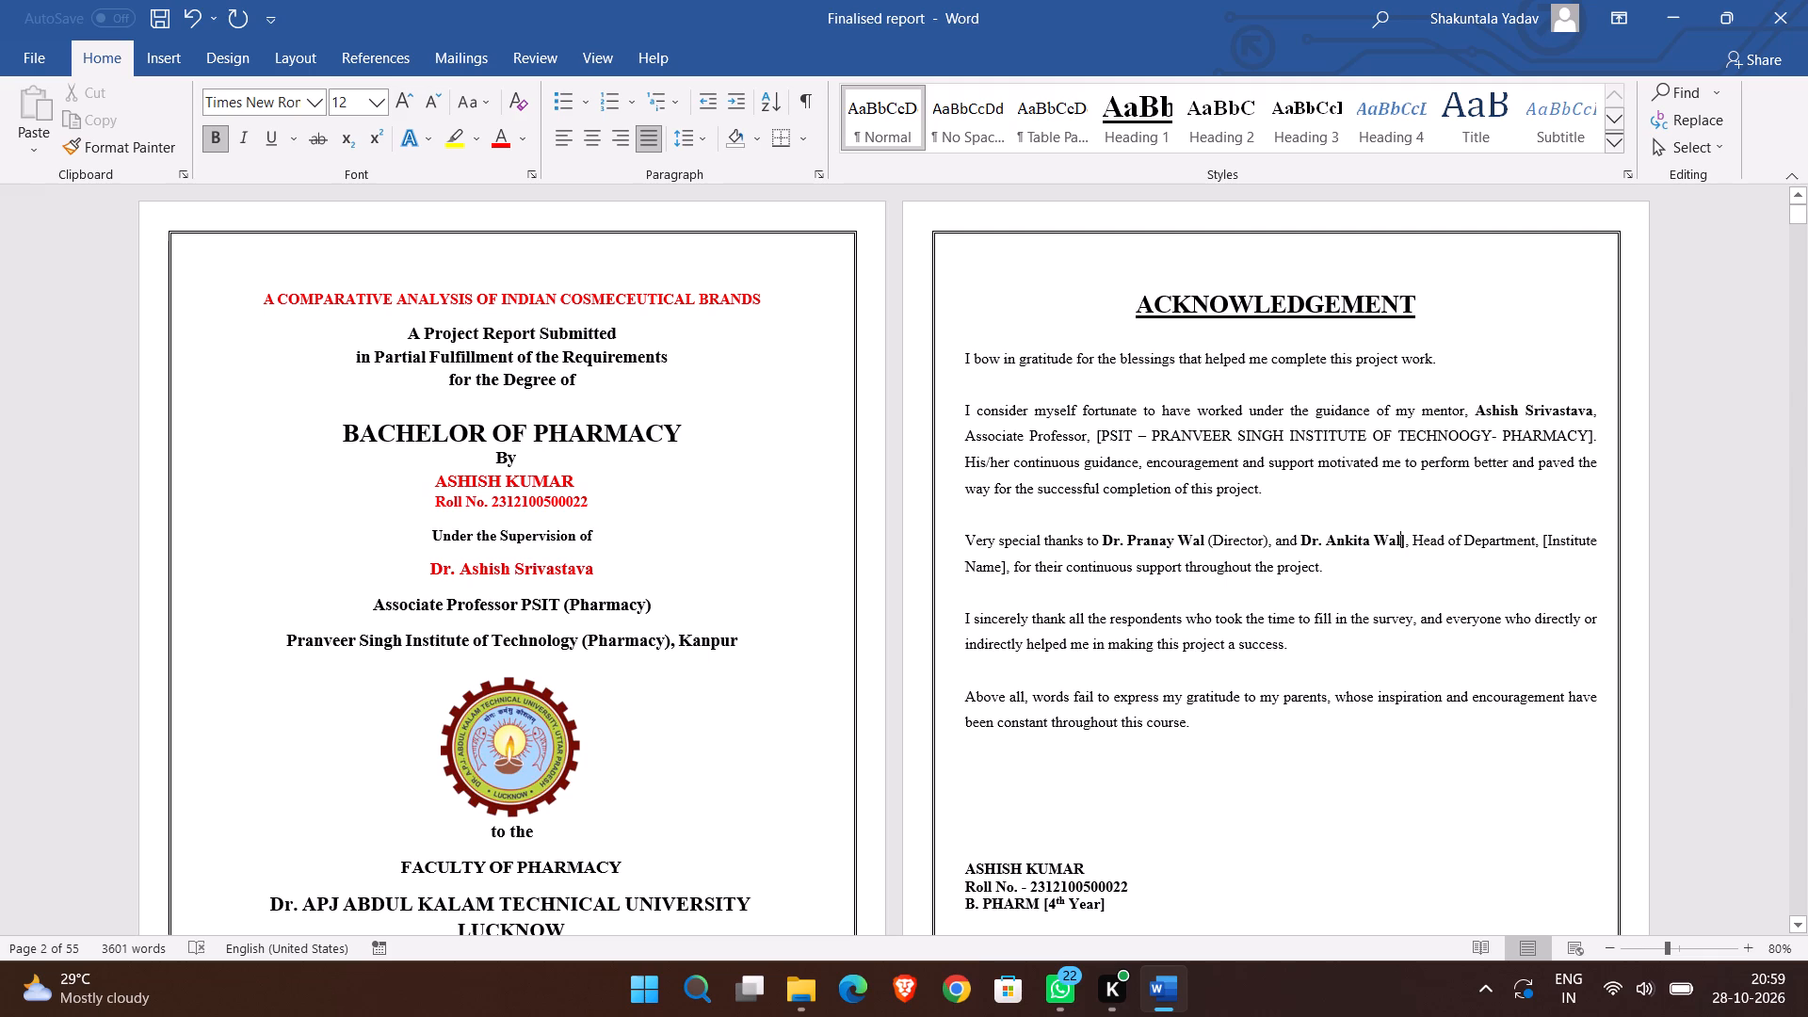
# Remove the leftover closing square bracket after the head of department's name.
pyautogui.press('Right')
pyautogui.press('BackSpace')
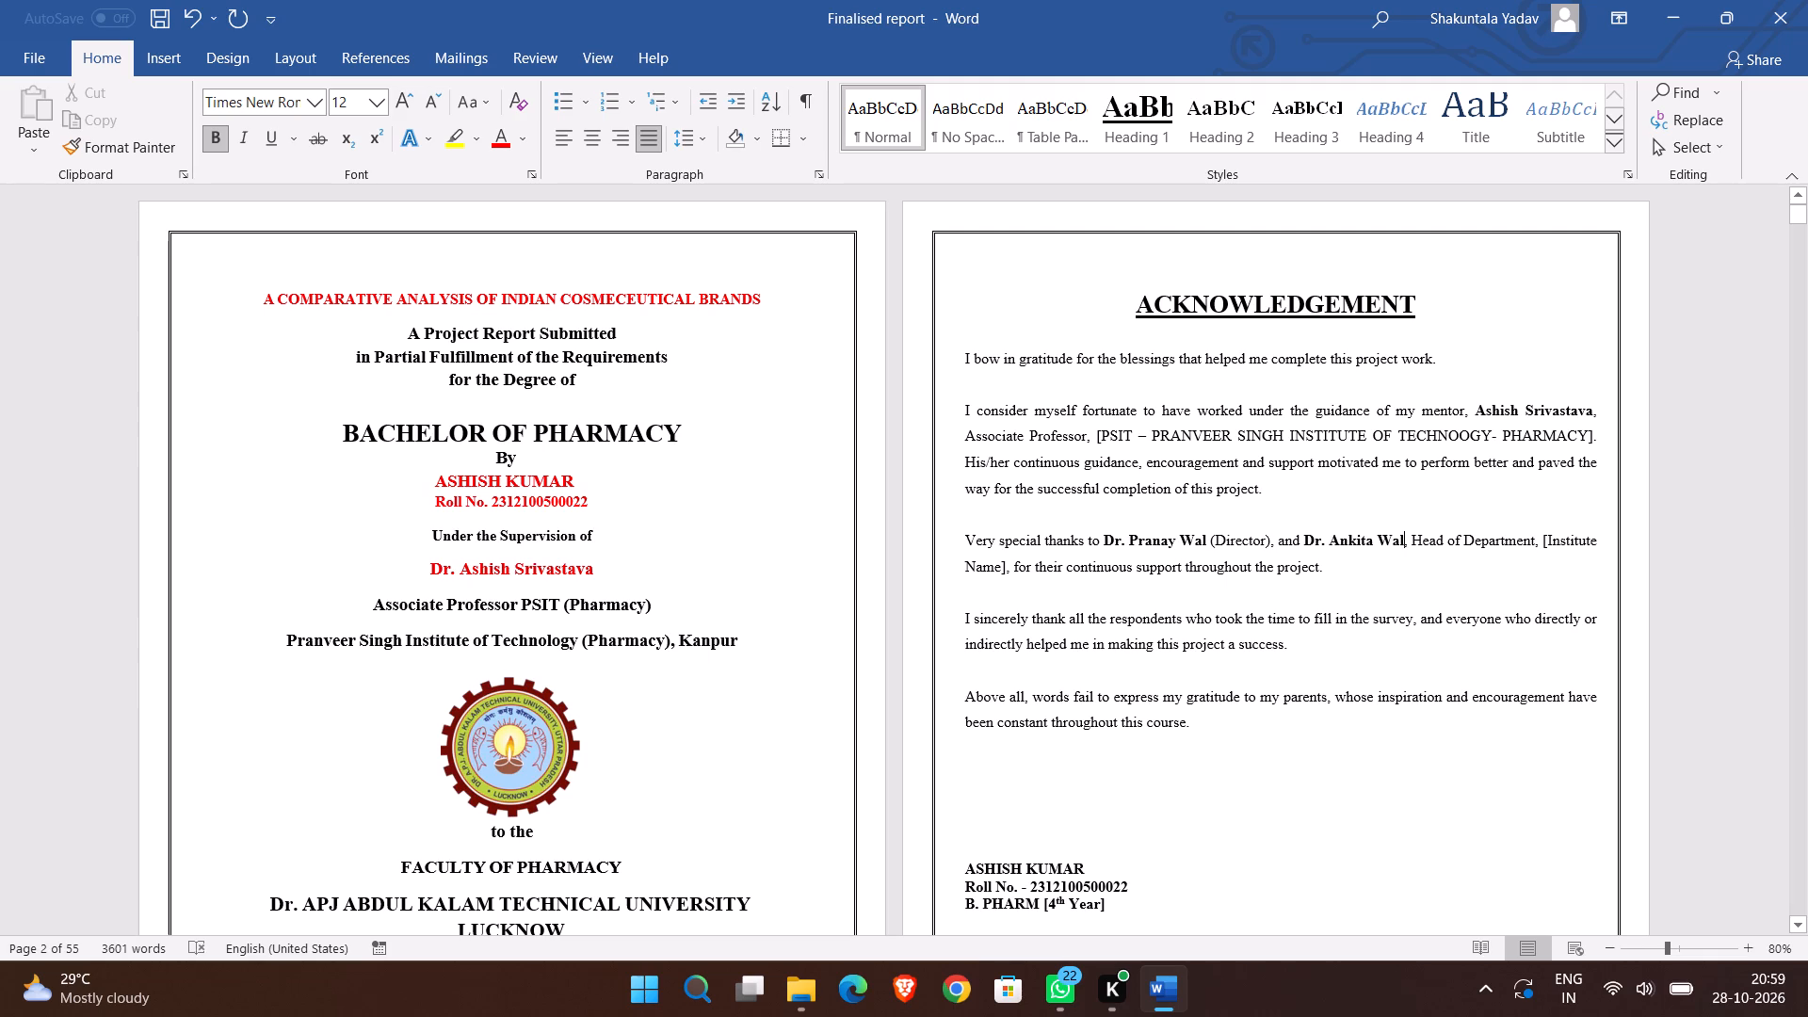
# Enclose "Head of Department" in parentheses in the special thanks paragraph.
pyautogui.click(1413, 537)
pyautogui.hotkey('shift', '(')
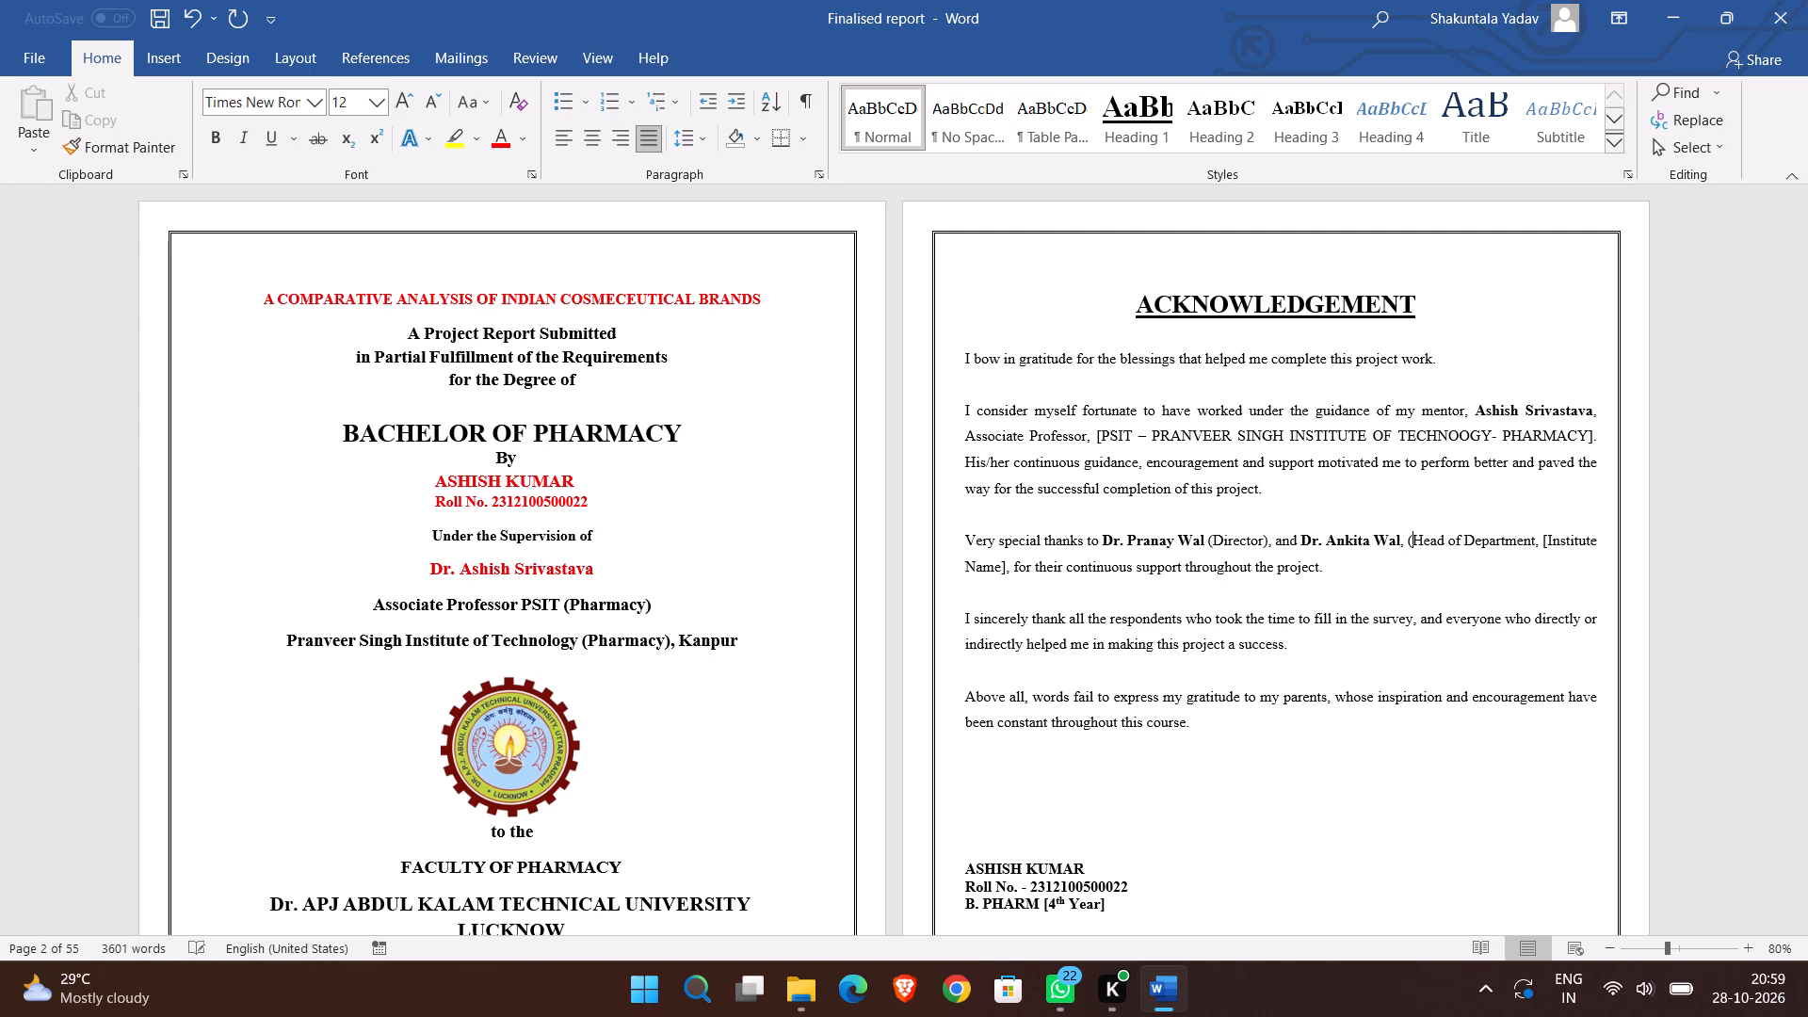
pyautogui.press('Right')
pyautogui.press('Right')
pyautogui.press('Right')
pyautogui.press('Right')
pyautogui.press('Right')
pyautogui.press('Right')
pyautogui.press('Right')
pyautogui.press('Right')
pyautogui.press('Right')
pyautogui.press('Right')
pyautogui.press('Right')
pyautogui.press('Right')
pyautogui.press('Right')
pyautogui.press('Right')
pyautogui.press('Right')
pyautogui.press('Right')
pyautogui.press('Right')
pyautogui.press('Right')
pyautogui.hotkey('shift', ')')
# Delete the bracketed Institute Name placeholder after "(Head of Department)", leaving one comma before "for their continuous support".
pyautogui.press('Right')
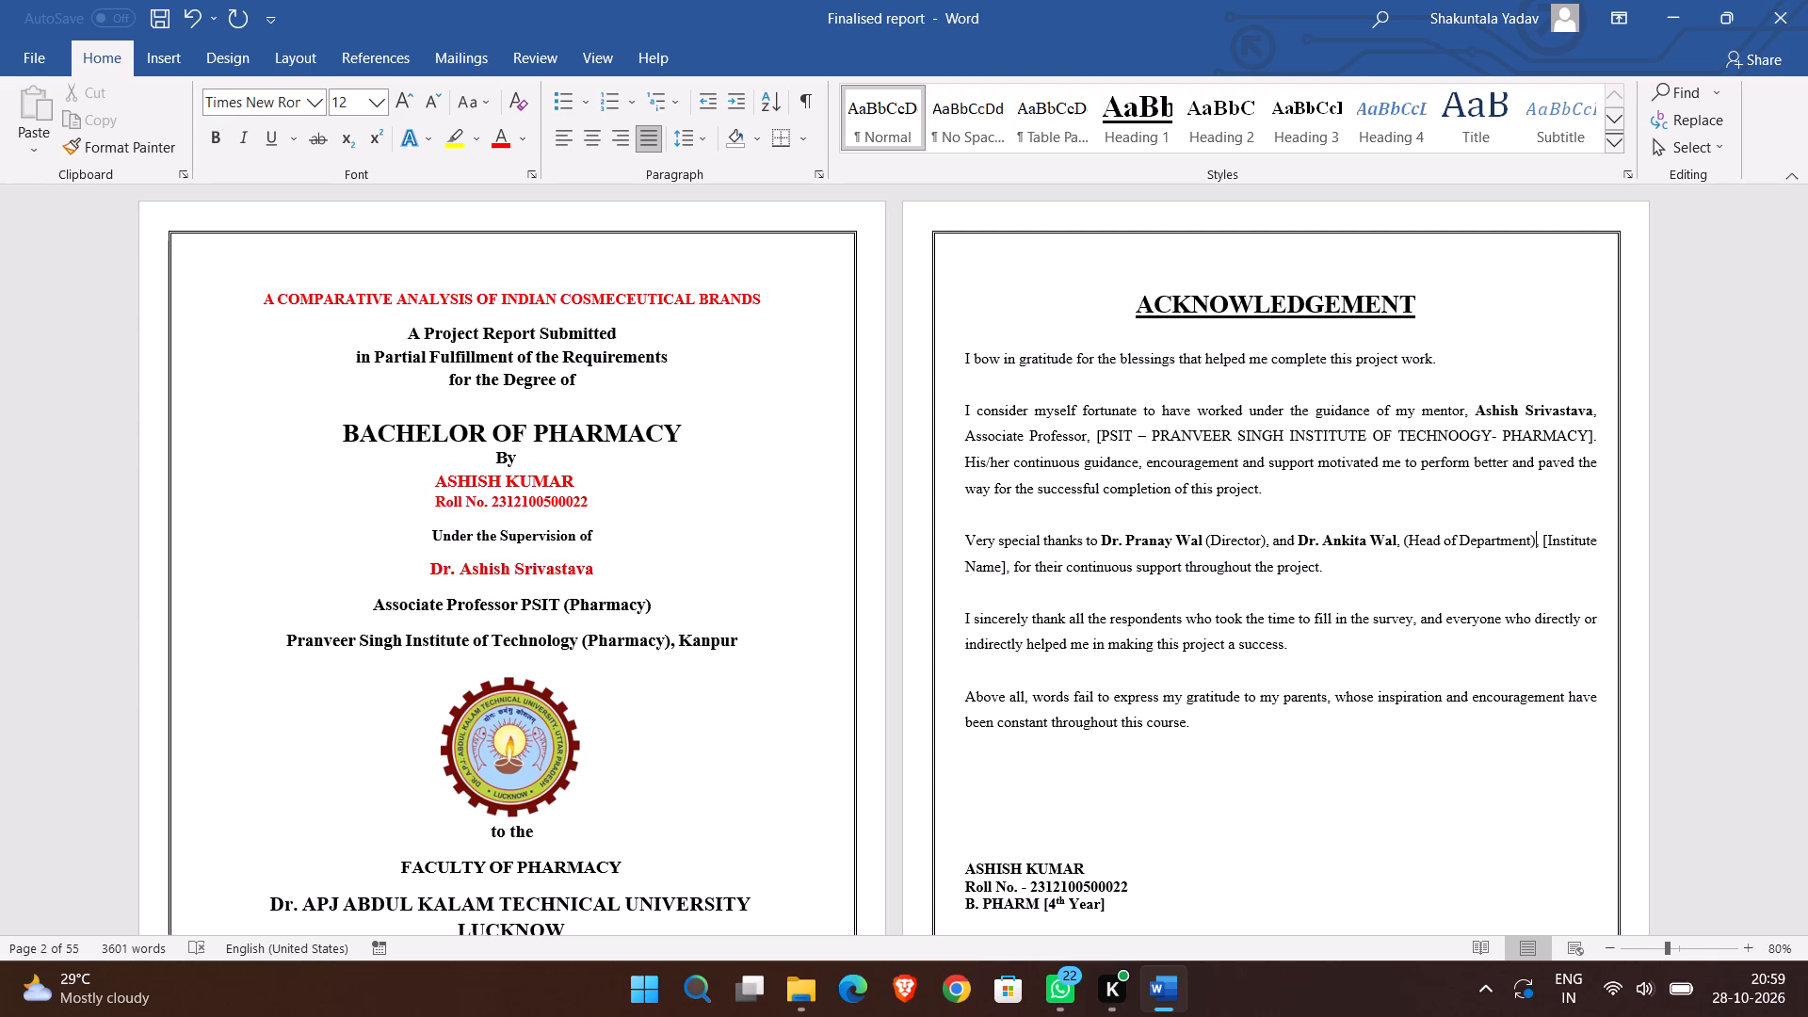
pyautogui.press('Insert')
pyautogui.press('Insert')
pyautogui.press('Insert')
pyautogui.press('Right')
pyautogui.press('Right')
pyautogui.press('Right')
pyautogui.press('Right')
pyautogui.press('Right')
pyautogui.press('Right')
pyautogui.press('Right')
pyautogui.press('BackSpace')
pyautogui.press('BackSpace')
pyautogui.press('BackSpace')
pyautogui.press('Right')
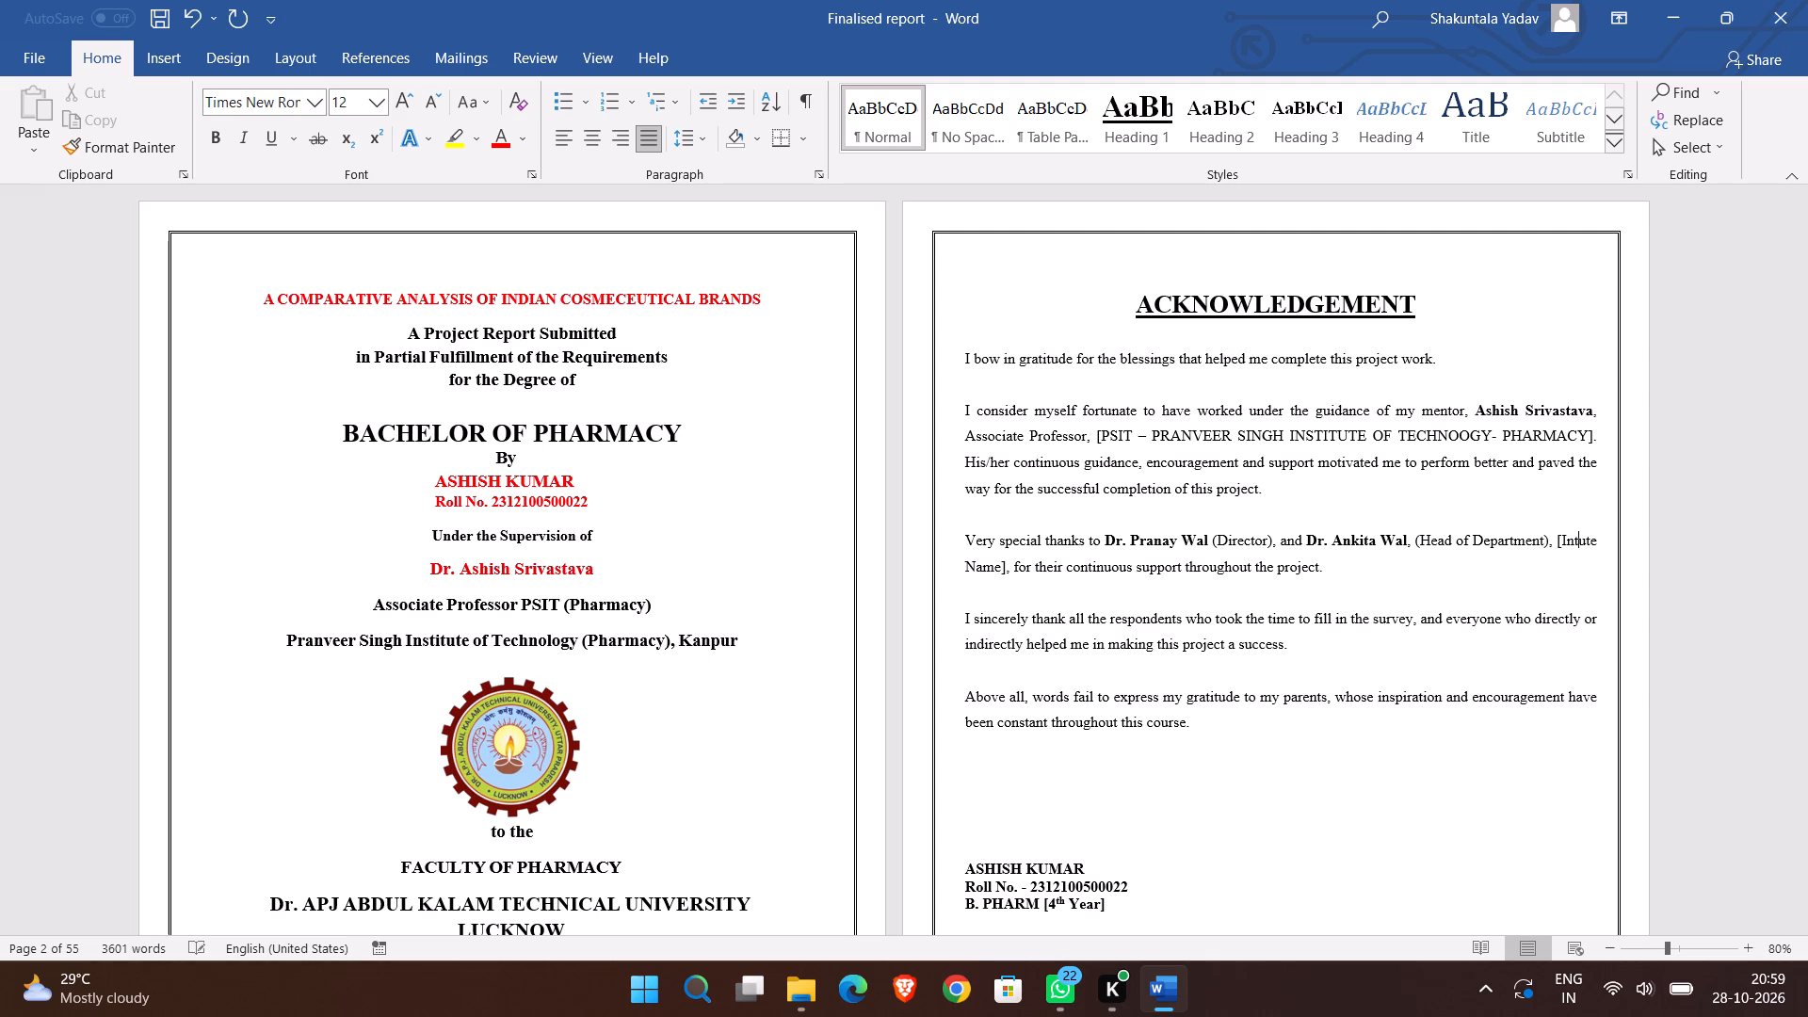
pyautogui.press('Right')
pyautogui.press('Right')
pyautogui.press('Right')
pyautogui.press('BackSpace')
pyautogui.press('BackSpace')
pyautogui.press('BackSpace')
pyautogui.press('BackSpace')
pyautogui.press('BackSpace')
pyautogui.press('BackSpace')
pyautogui.press('Right')
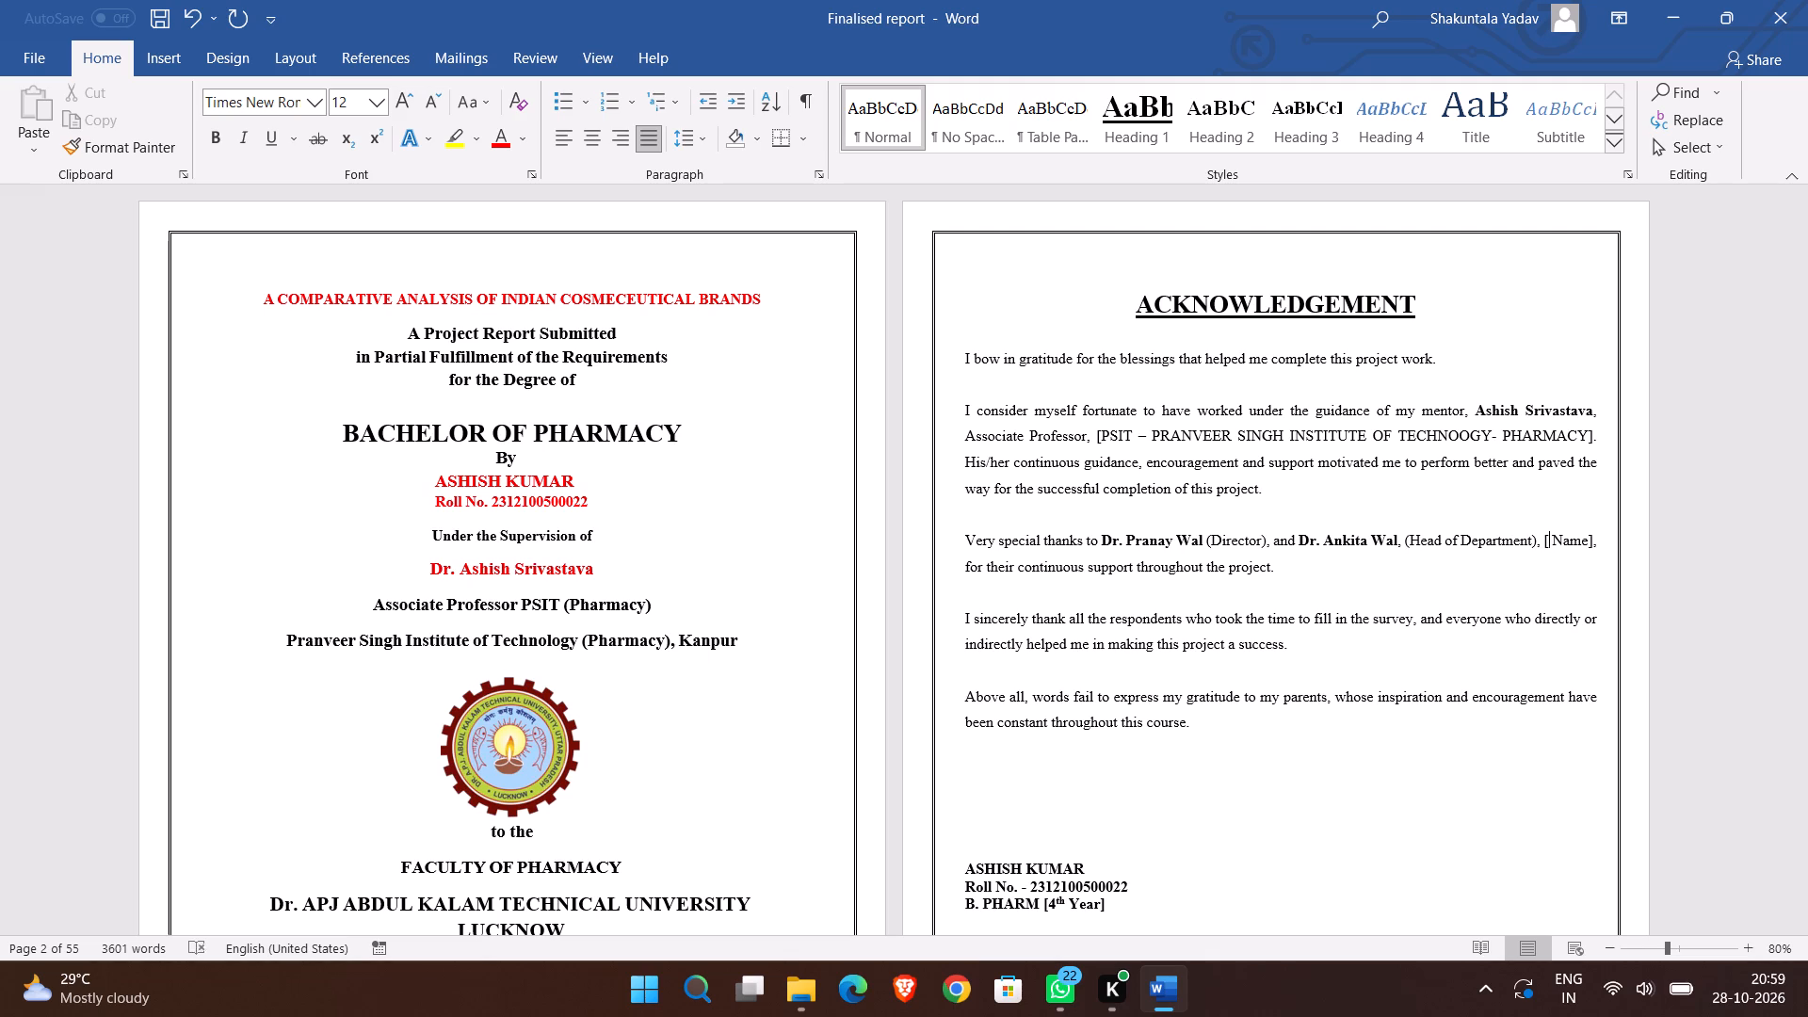
pyautogui.press('Right')
pyautogui.press('Right')
pyautogui.press('Right')
pyautogui.press('Right')
pyautogui.press('Right')
pyautogui.press('BackSpace')
pyautogui.press('BackSpace')
pyautogui.press('BackSpace')
pyautogui.press('BackSpace')
pyautogui.press('BackSpace')
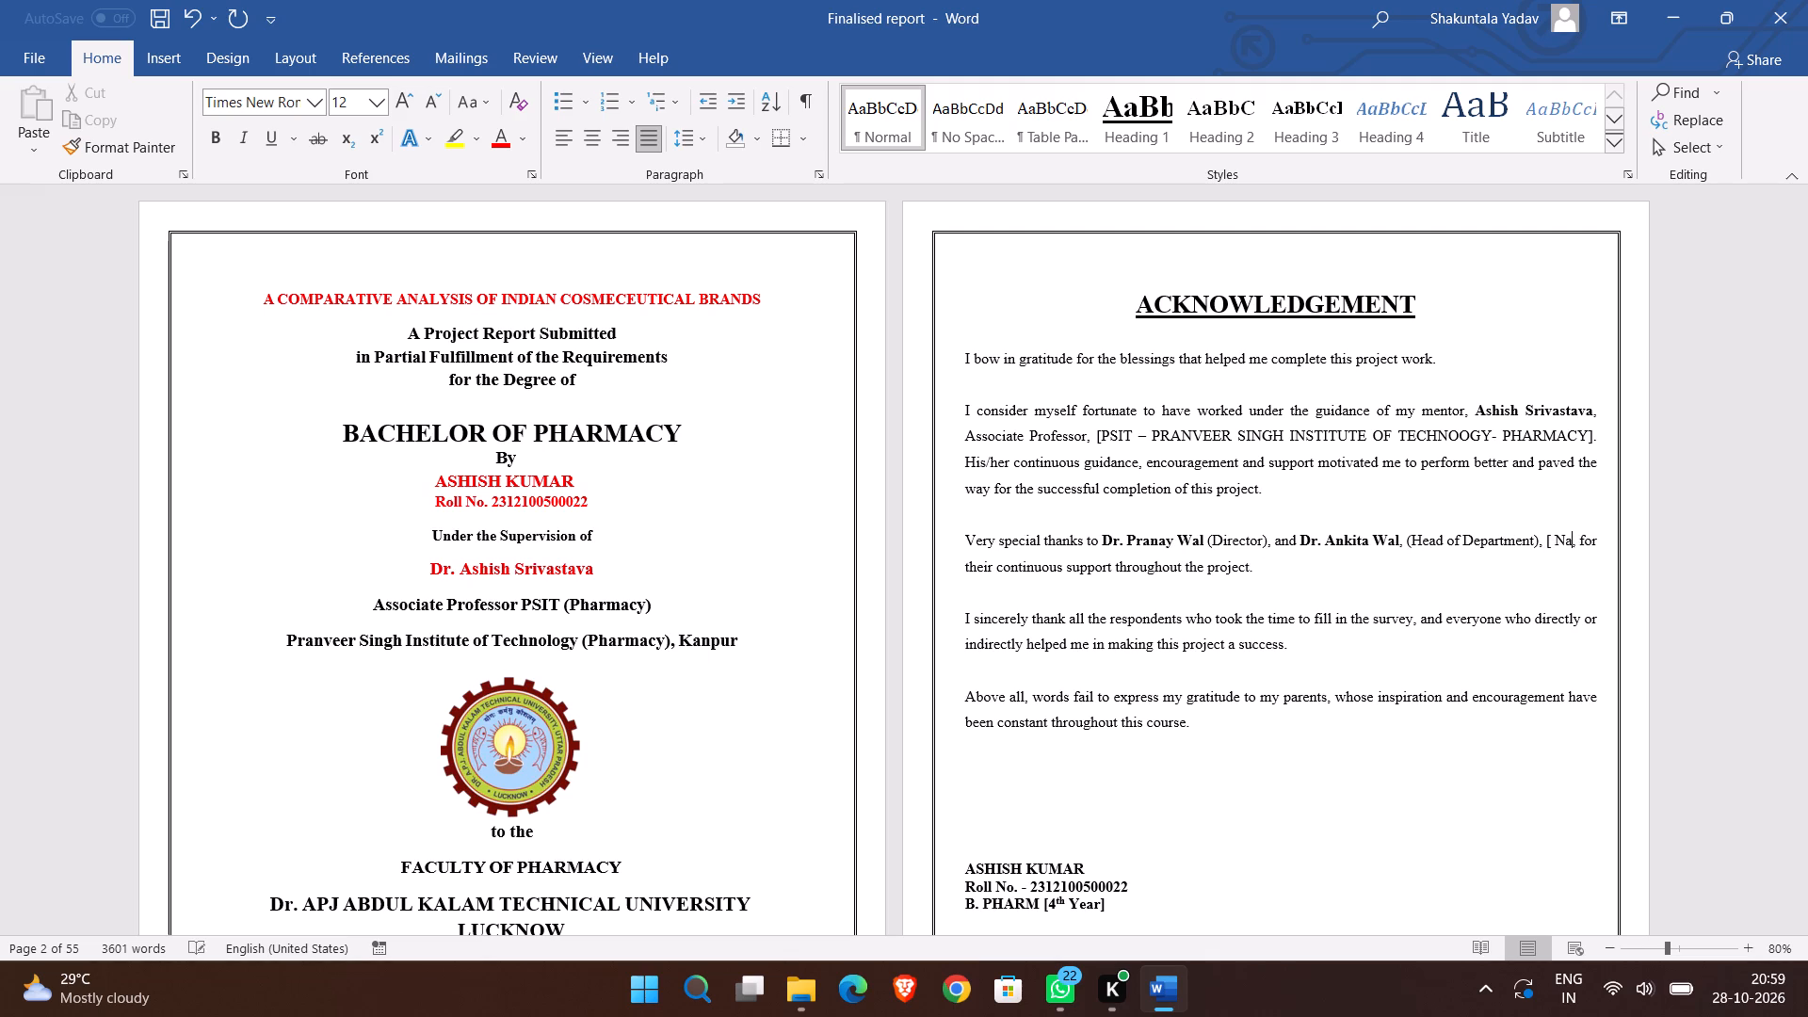
pyautogui.press('BackSpace')
pyautogui.press('BackSpace')
pyautogui.press('BackSpace')
pyautogui.press('BackSpace')
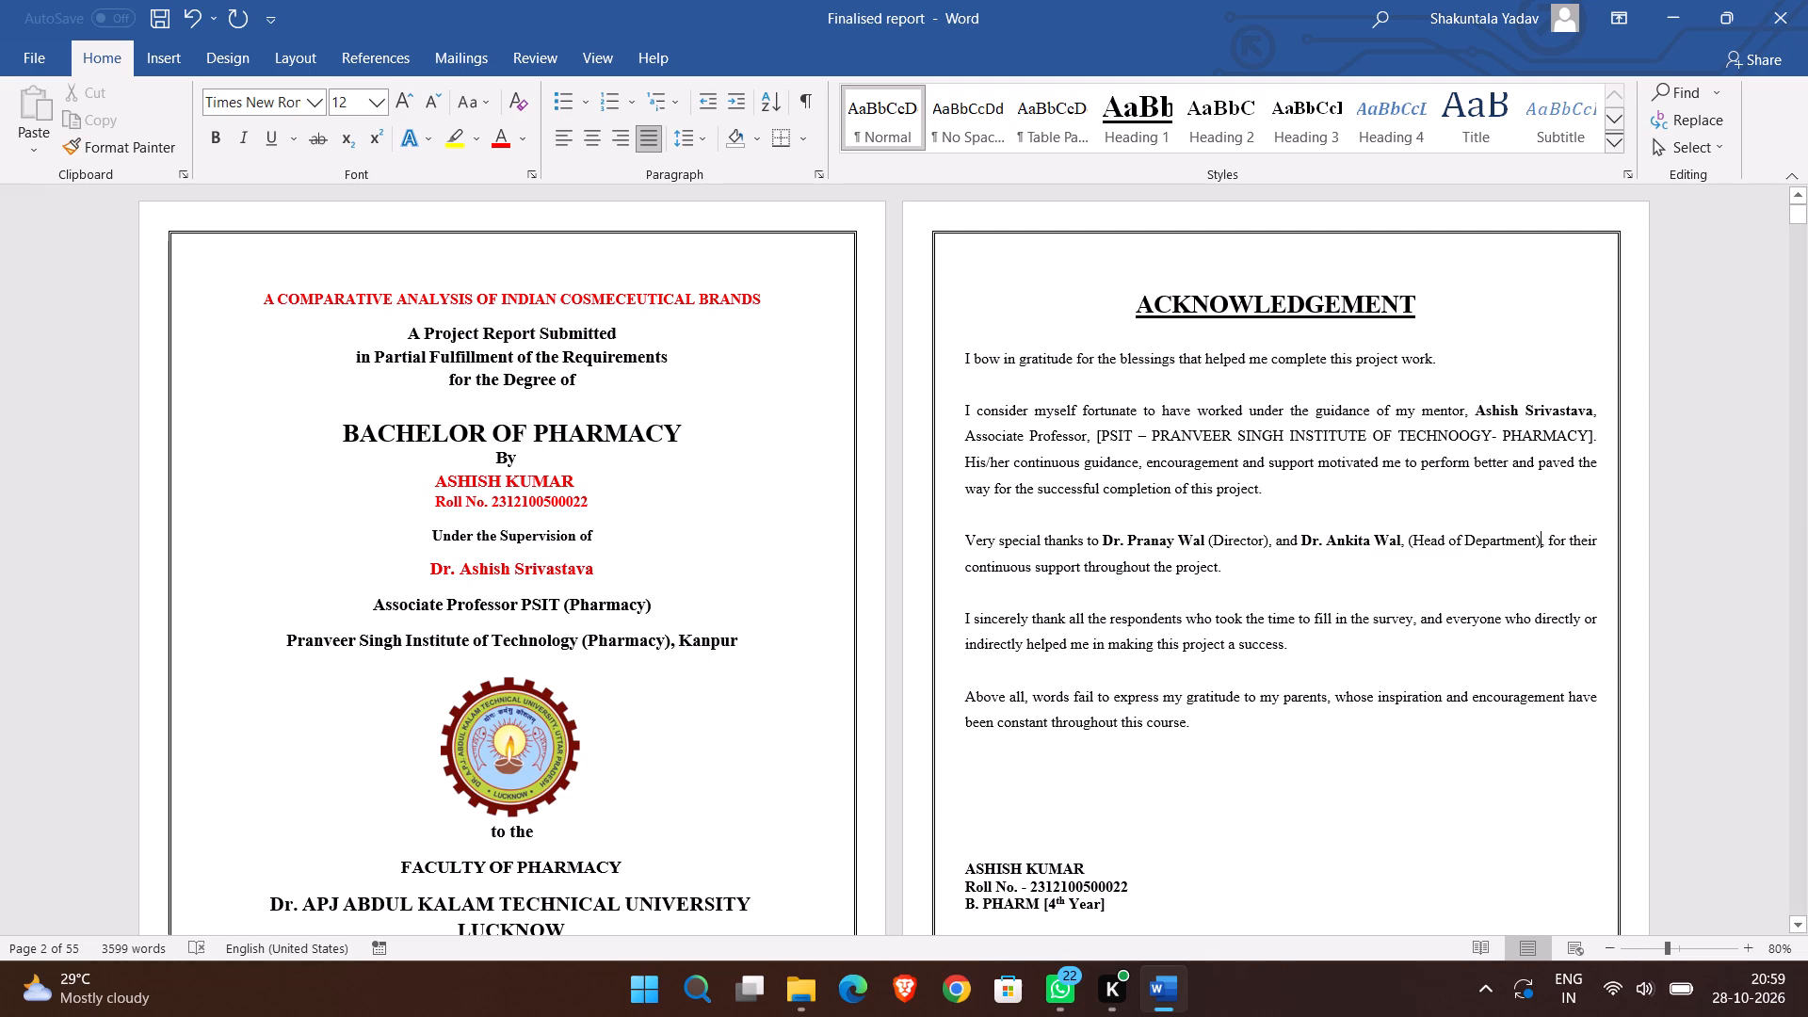
# Delete the comma between the department head's name and "(Head of Department)" in the special thanks sentence.
pyautogui.click(1404, 545)
pyautogui.press('BackSpace')
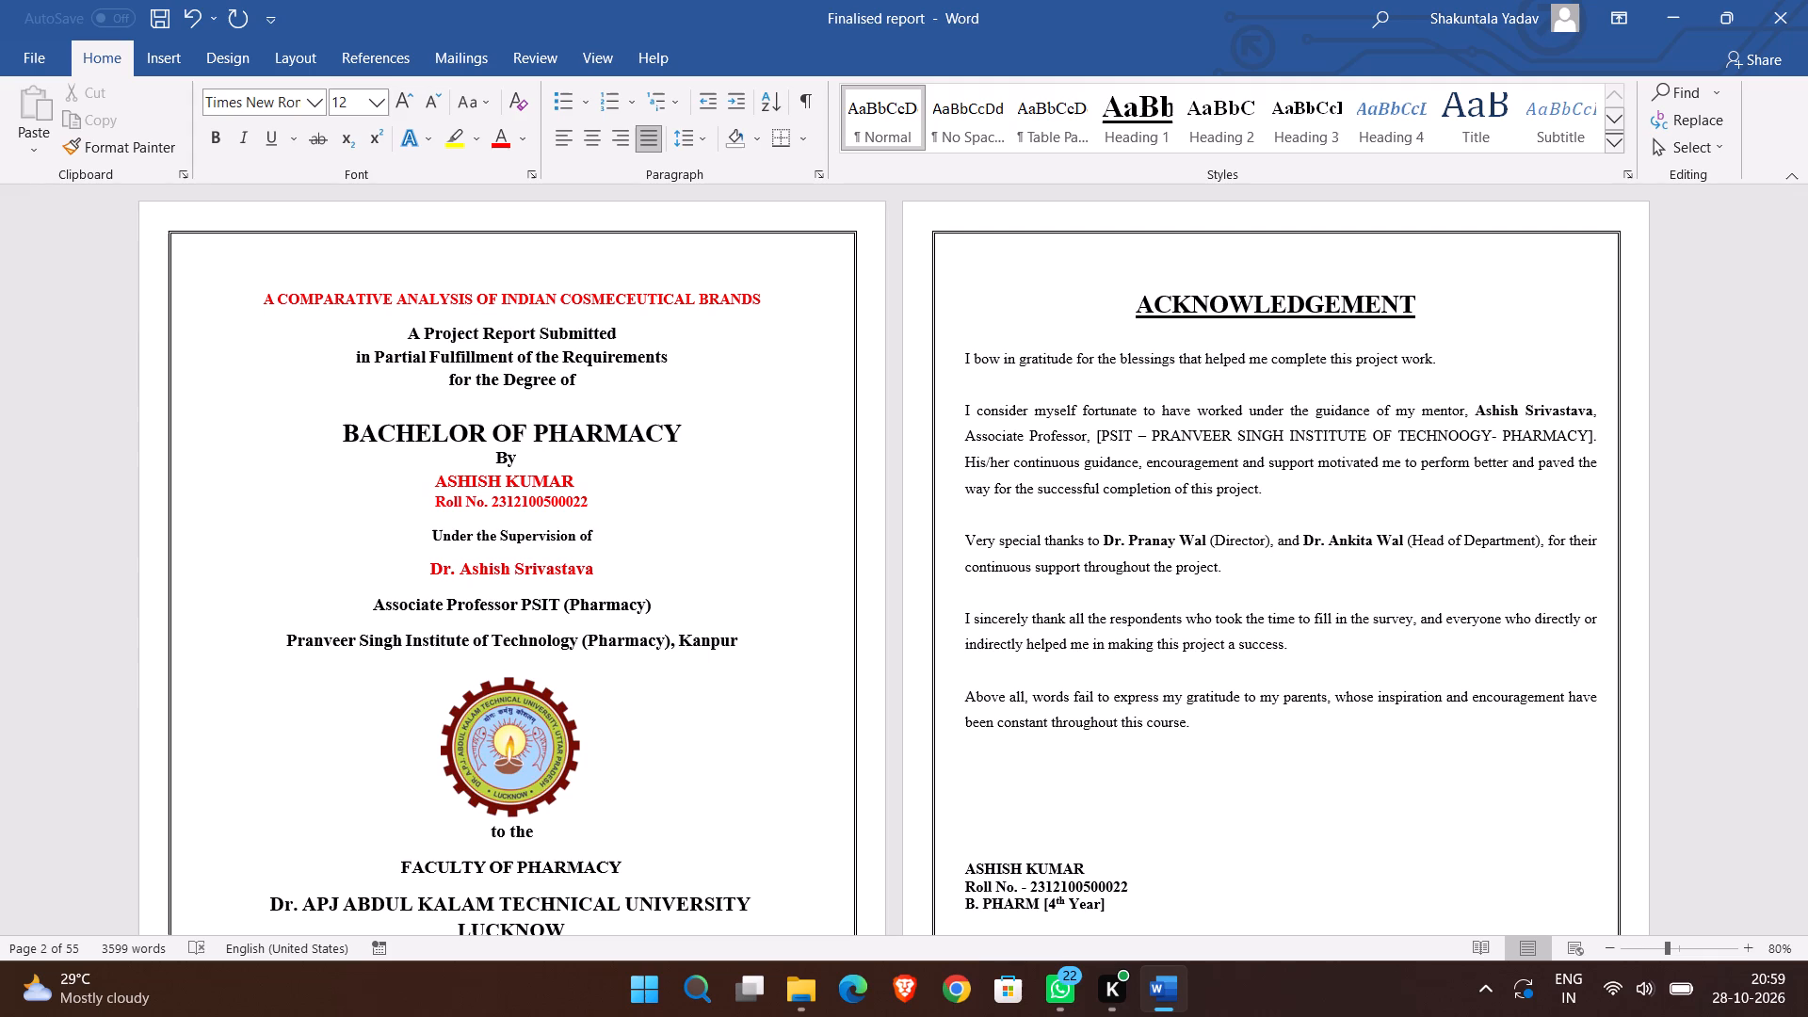
# Complete the roll number line under the student's name on the Declaration page, replacing its closing bracket with a hyphen and the student's roll number.
pyautogui.scroll(-1, 1339, 638)
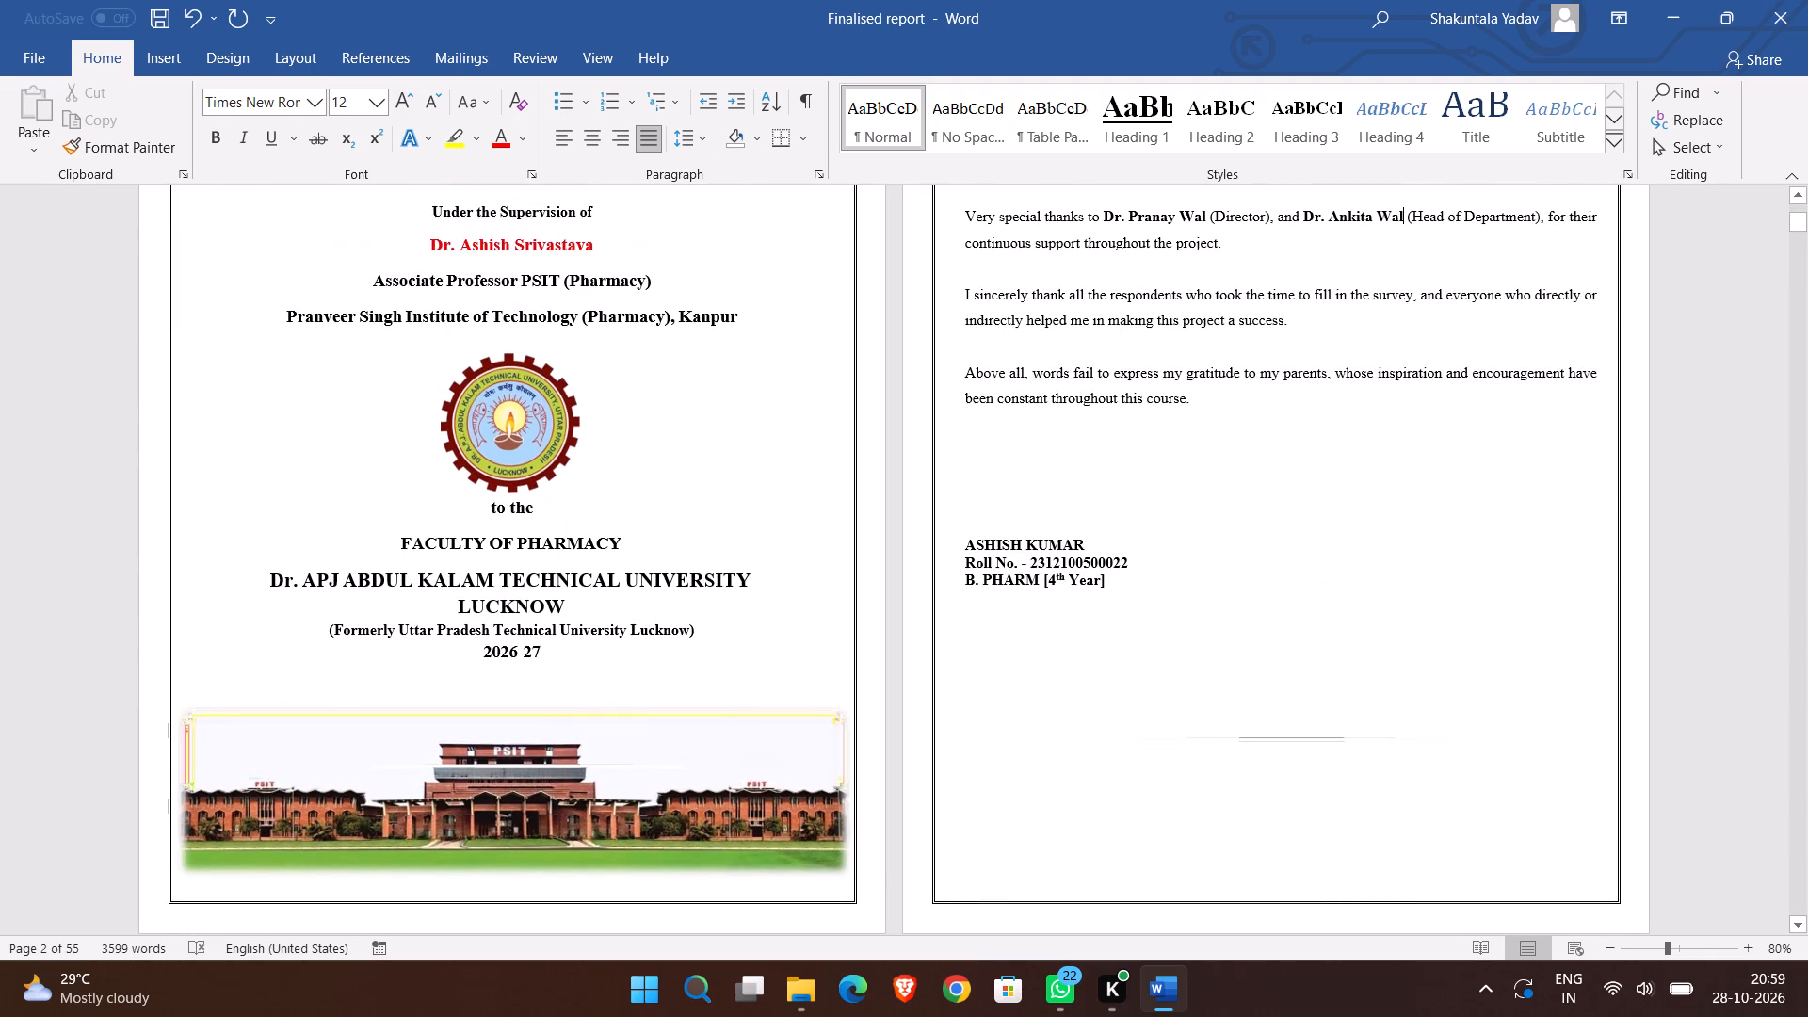
pyautogui.click(1300, 742)
pyautogui.scroll(-4, 1098, 665)
pyautogui.scroll(1, 1098, 665)
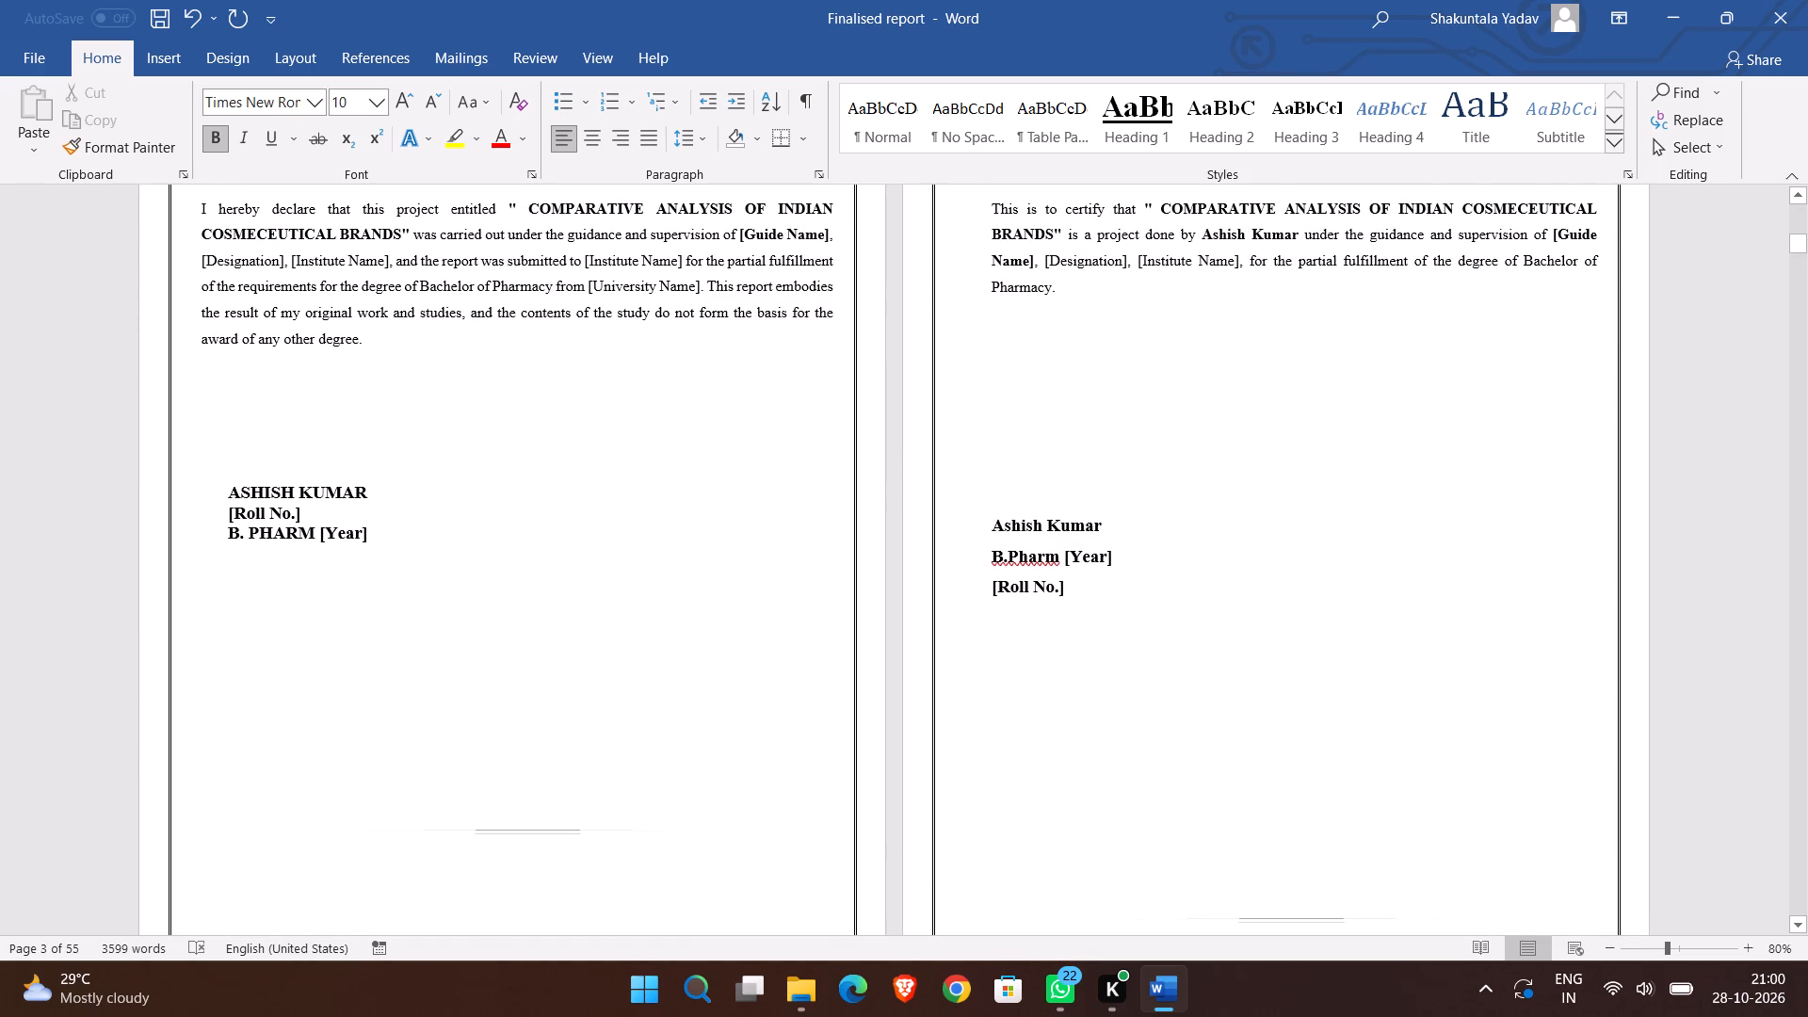
pyautogui.click(340, 514)
pyautogui.press('BackSpace')
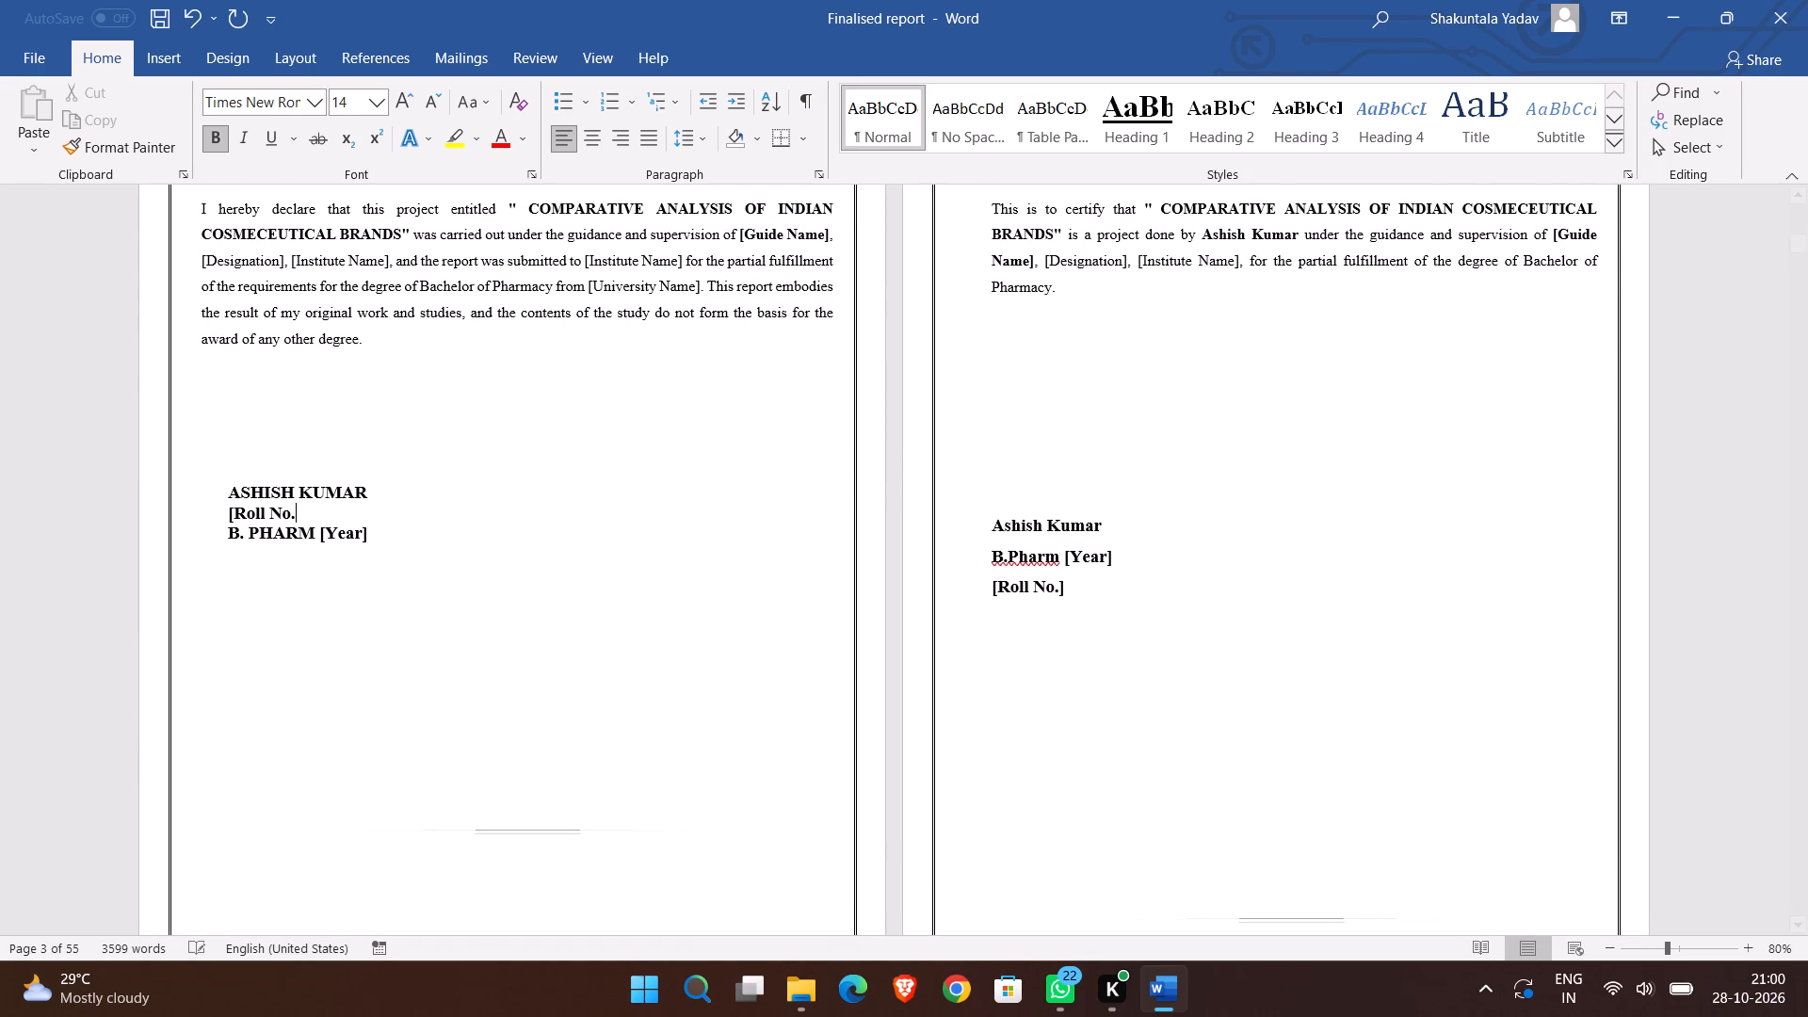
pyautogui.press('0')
pyautogui.press('BackSpace')
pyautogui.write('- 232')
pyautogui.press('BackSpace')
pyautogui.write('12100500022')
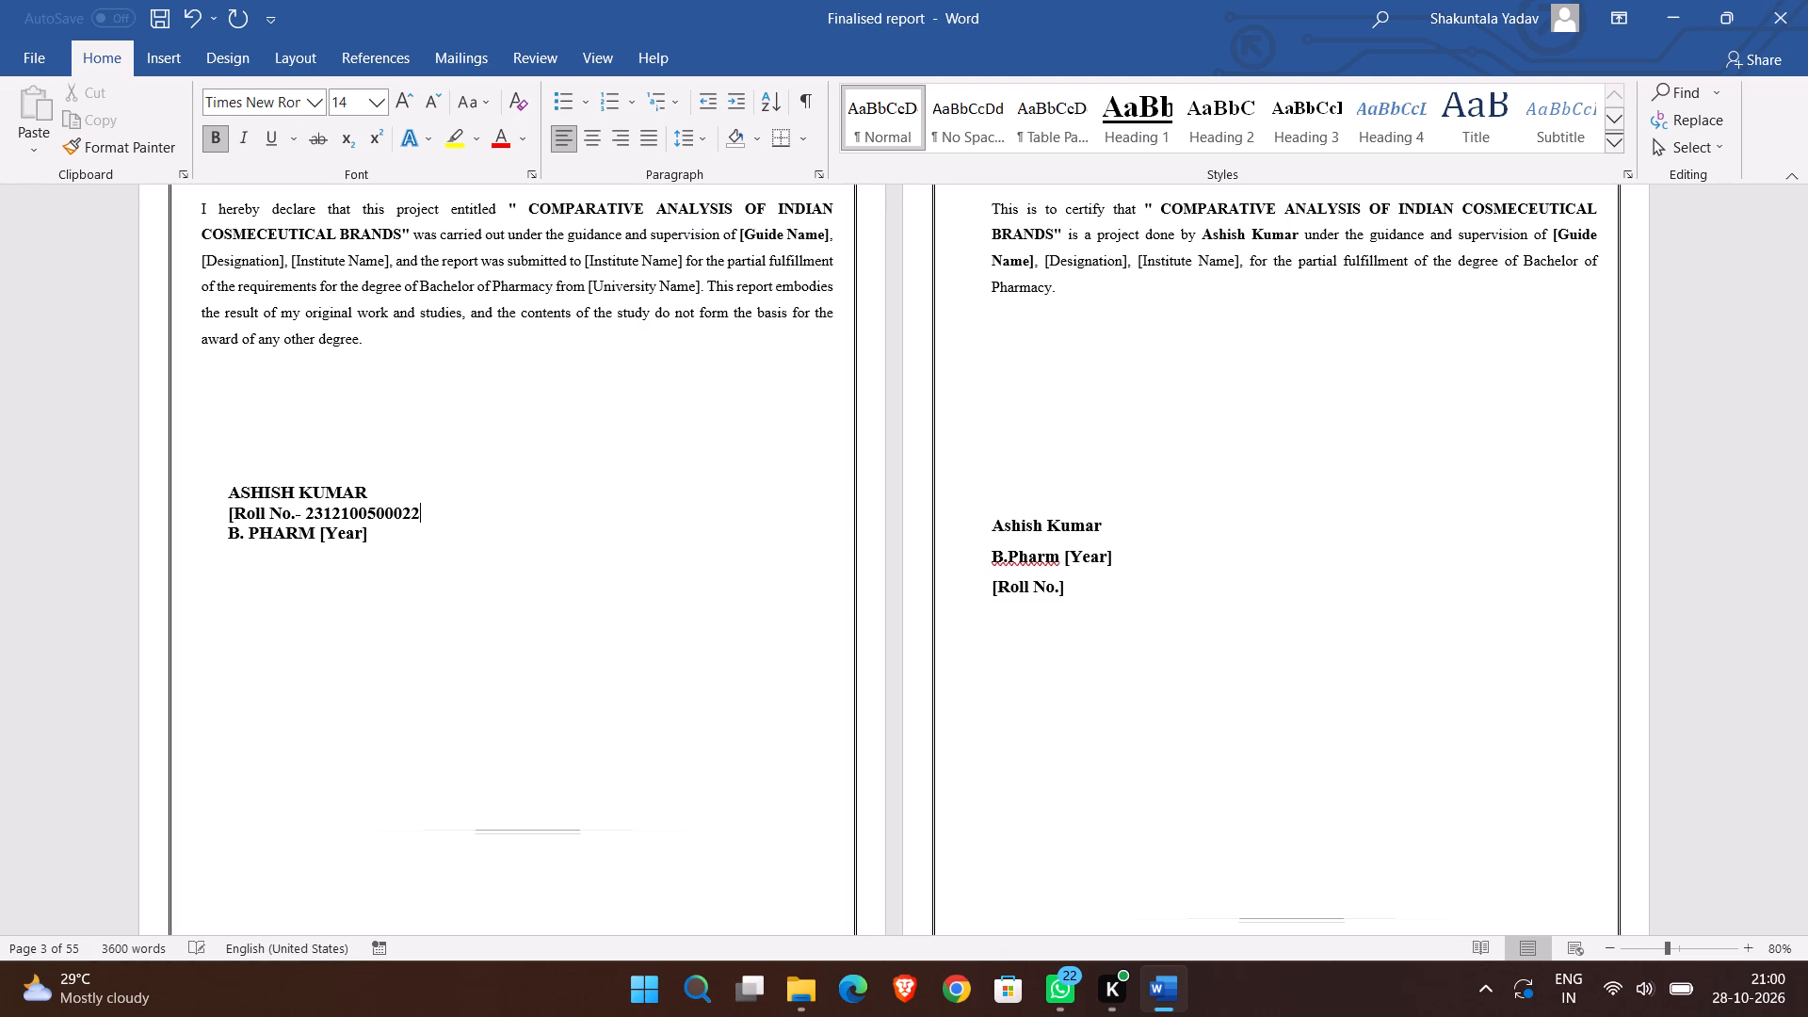
# Insert "4th" before "Year" inside the brackets of the B. PHARM line on the Declaration page.
pyautogui.click(333, 531)
pyautogui.press('Left')
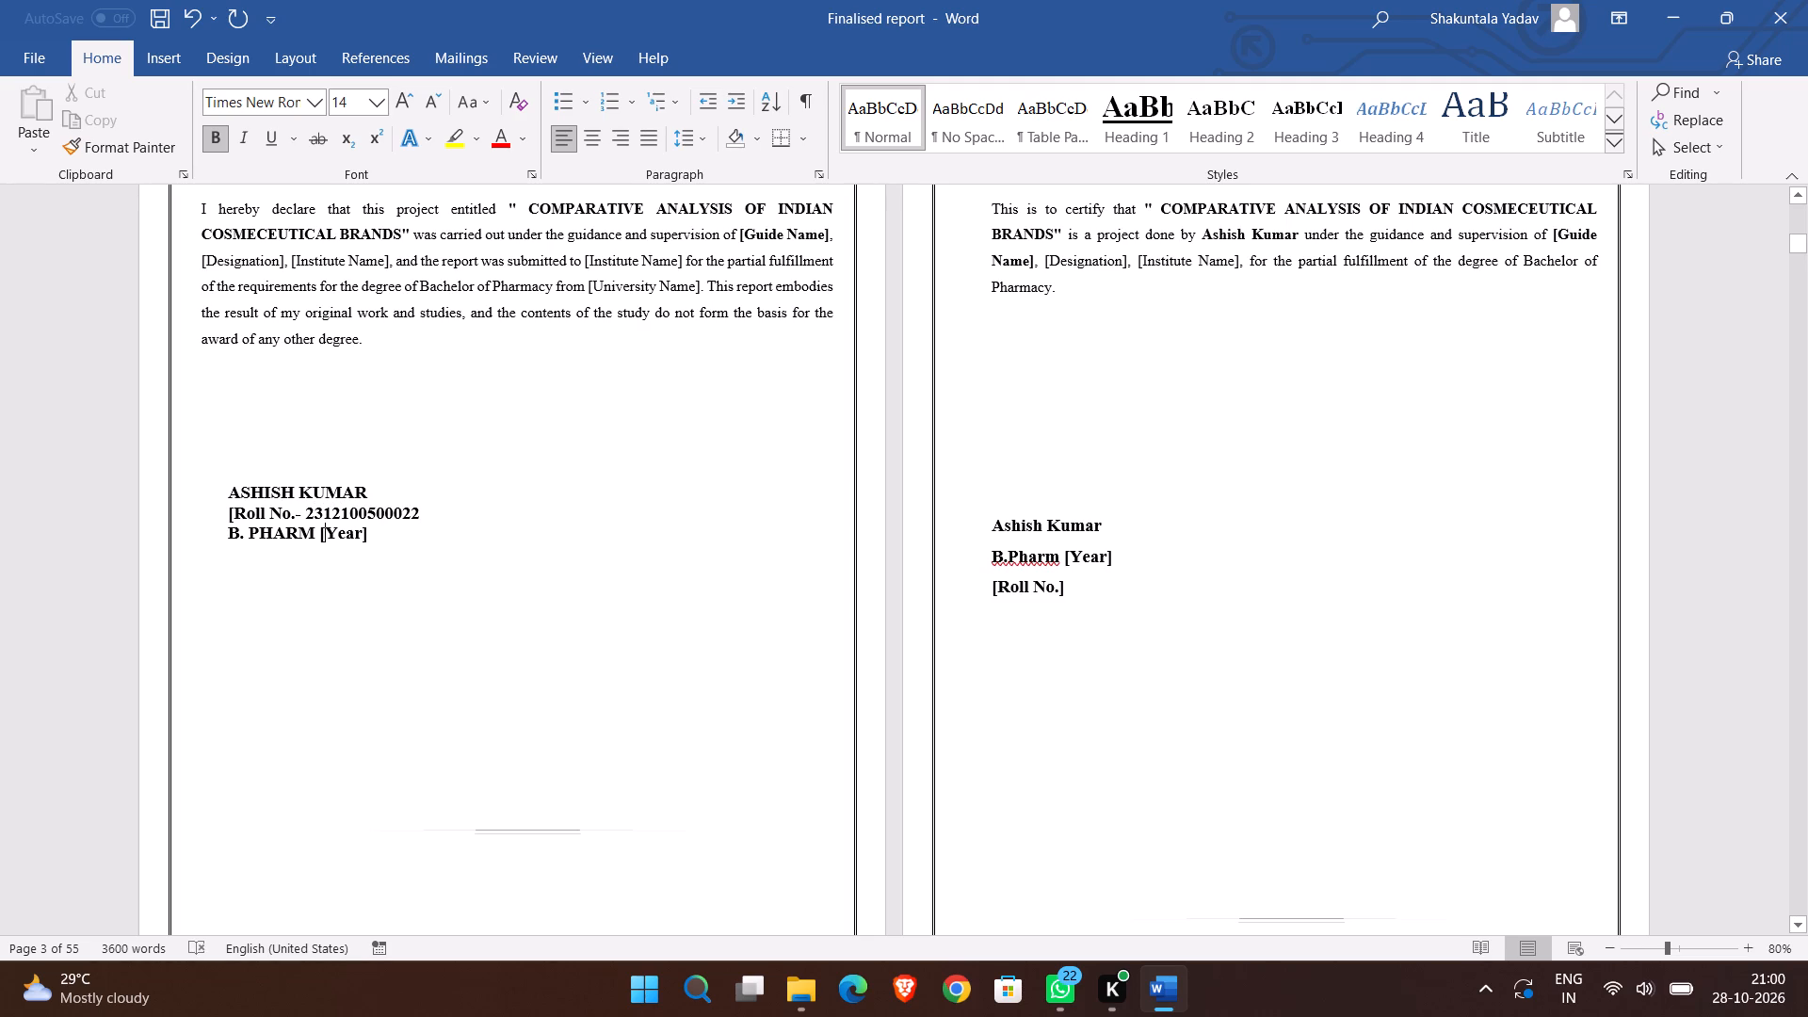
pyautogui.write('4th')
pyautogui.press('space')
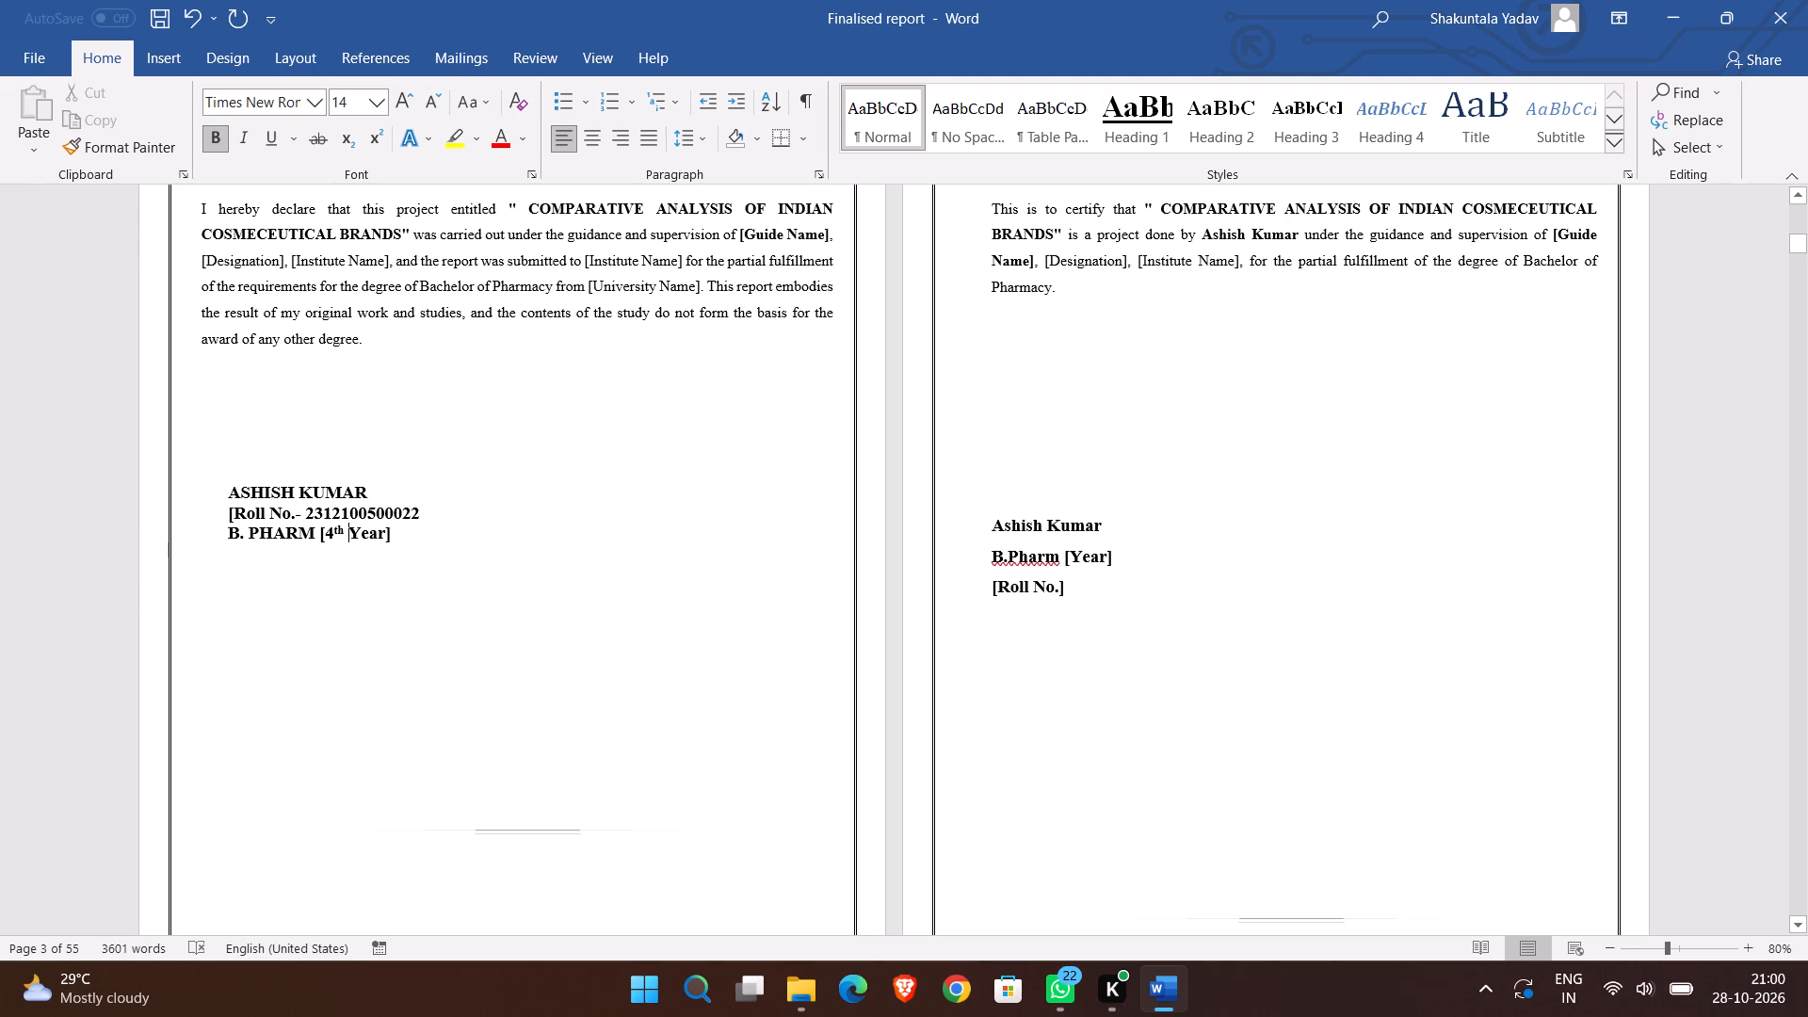
# Change the bracketed Year placeholder after "B.Pharm" in the student's certificate signature block to "4th Year" without brackets.
pyautogui.click(1112, 563)
pyautogui.press('BackSpace')
pyautogui.press('Left')
pyautogui.press('Left')
pyautogui.press('Left')
pyautogui.press('Left')
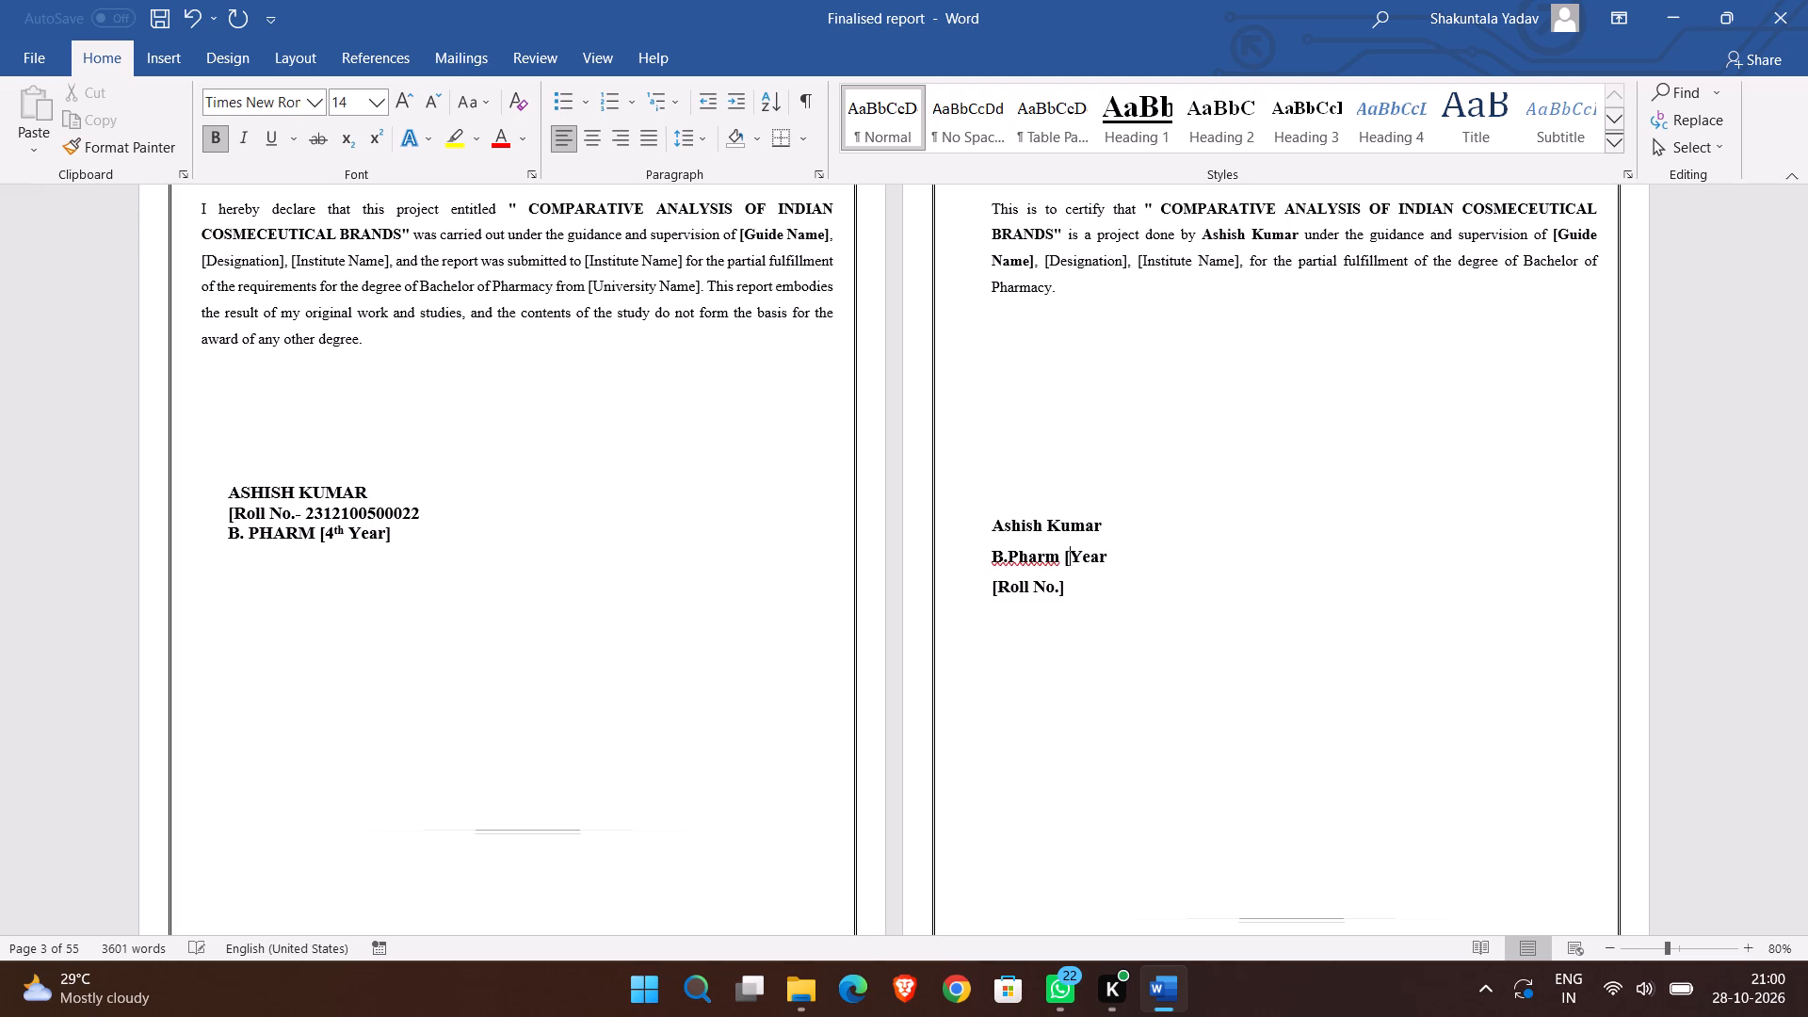
pyautogui.press('BackSpace')
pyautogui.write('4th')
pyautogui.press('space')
# Delete the closing square bracket of the Roll No. placeholder in the student's certificate signature block.
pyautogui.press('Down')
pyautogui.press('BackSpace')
# Complete the Roll No. line in the student's certificate signature block with a hyphen and the student's roll number, removing its opening bracket.
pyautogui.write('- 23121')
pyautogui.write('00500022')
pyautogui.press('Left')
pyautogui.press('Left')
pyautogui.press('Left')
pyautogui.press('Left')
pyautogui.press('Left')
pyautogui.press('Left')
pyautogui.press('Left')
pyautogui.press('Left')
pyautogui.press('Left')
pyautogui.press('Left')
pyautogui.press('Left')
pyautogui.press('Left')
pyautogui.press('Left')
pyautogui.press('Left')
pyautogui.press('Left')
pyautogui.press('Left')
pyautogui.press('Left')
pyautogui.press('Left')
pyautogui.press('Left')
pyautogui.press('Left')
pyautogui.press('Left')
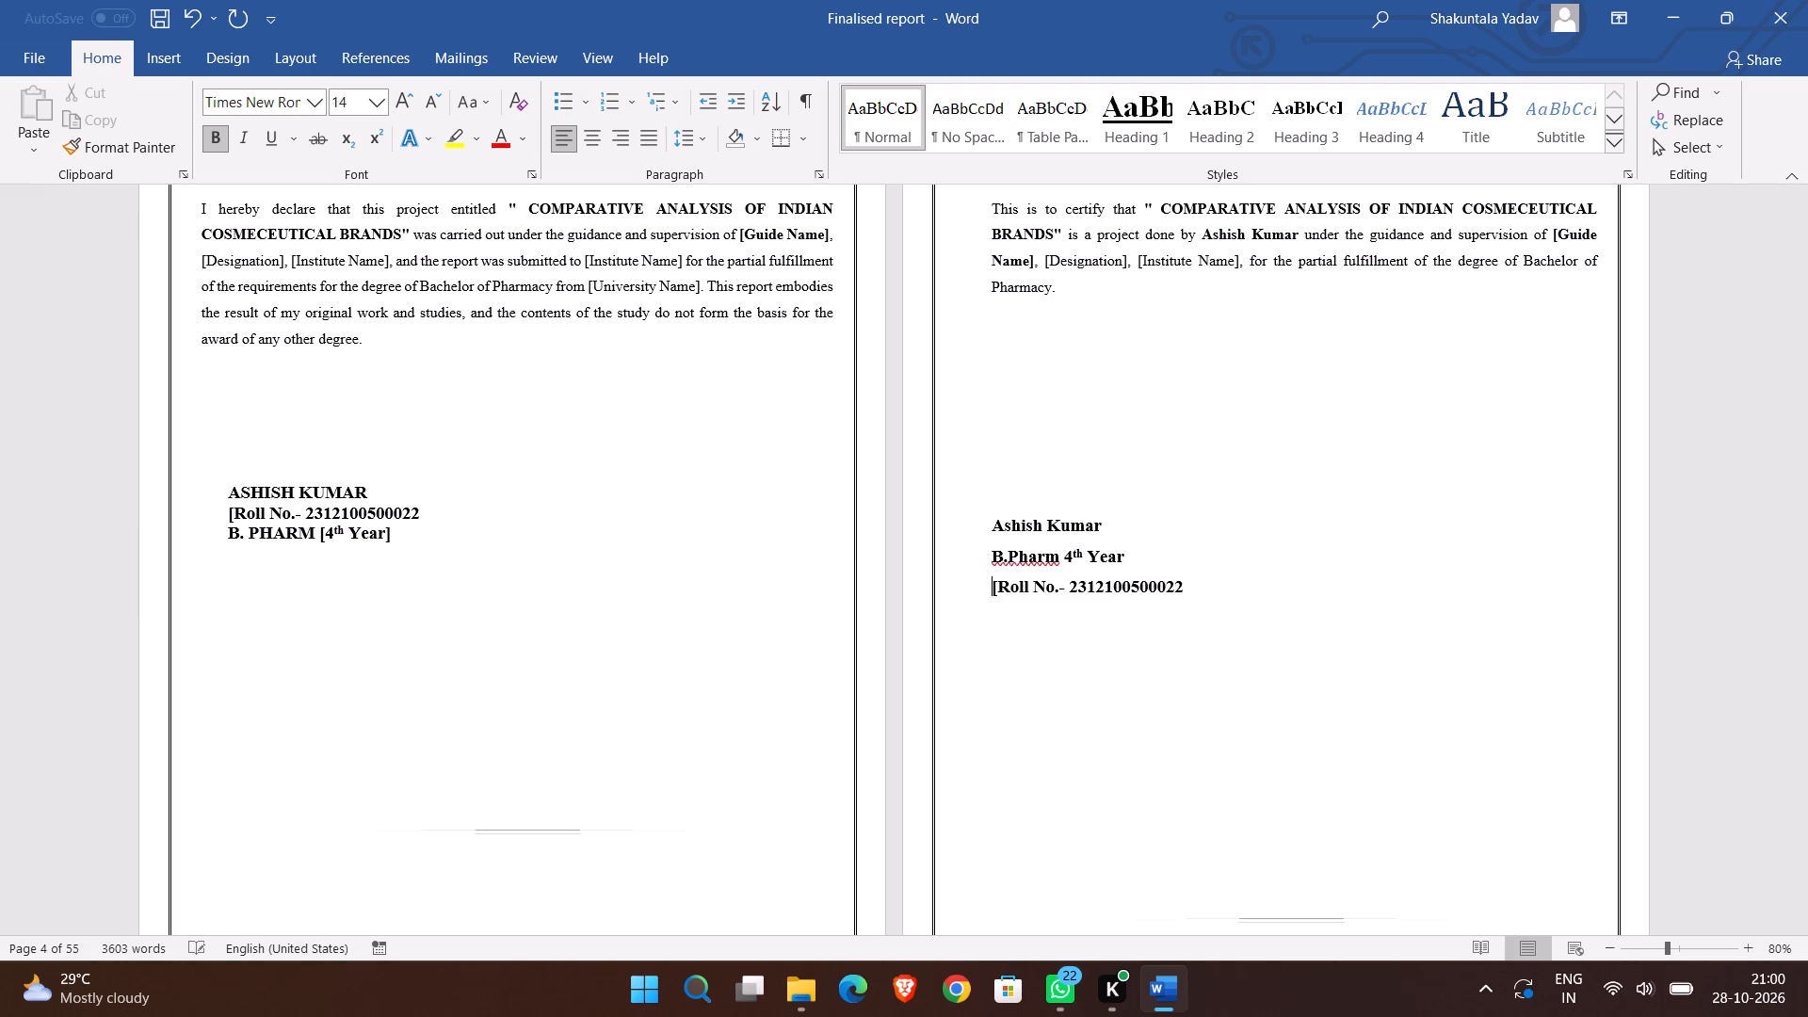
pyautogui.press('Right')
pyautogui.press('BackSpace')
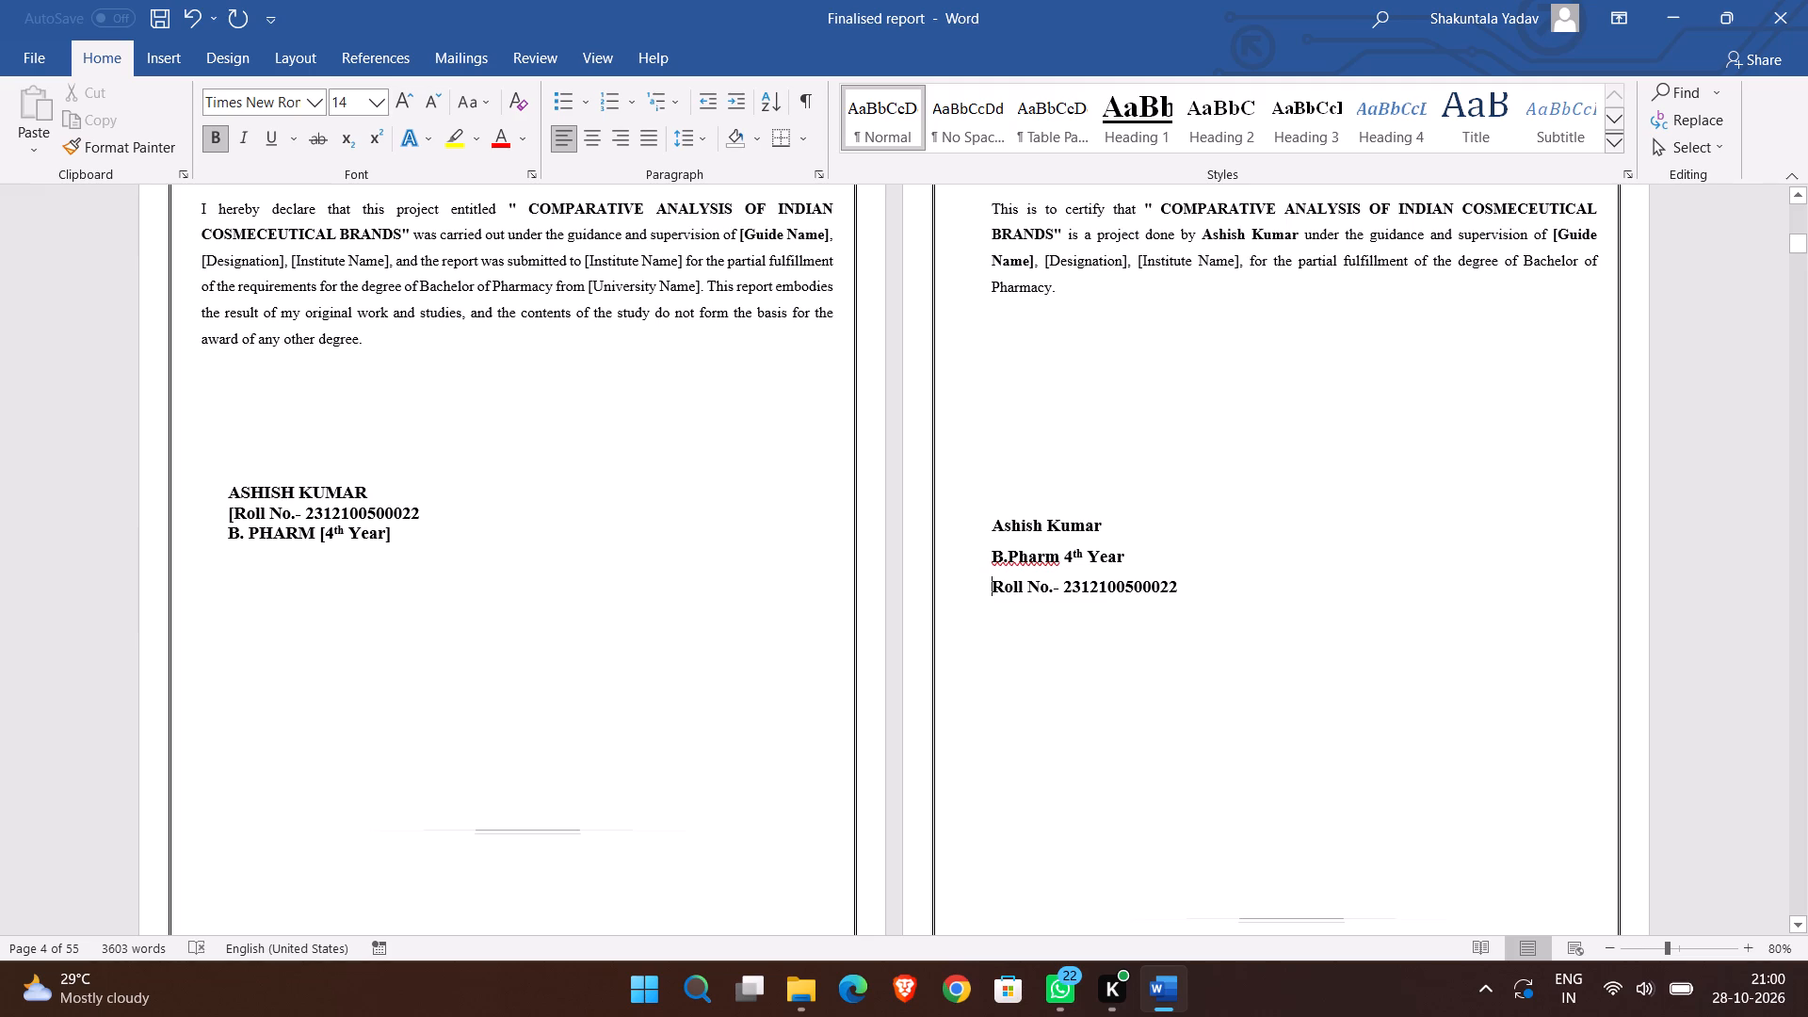
# Delete the opening square bracket before "Roll No." under the student's name on the Declaration page.
pyautogui.click(235, 514)
pyautogui.press('BackSpace')
# Replace the Guide Name placeholder in the guide's certificate signature block with "Dr." and the guide's full name, without brackets.
pyautogui.scroll(-4, 1040, 594)
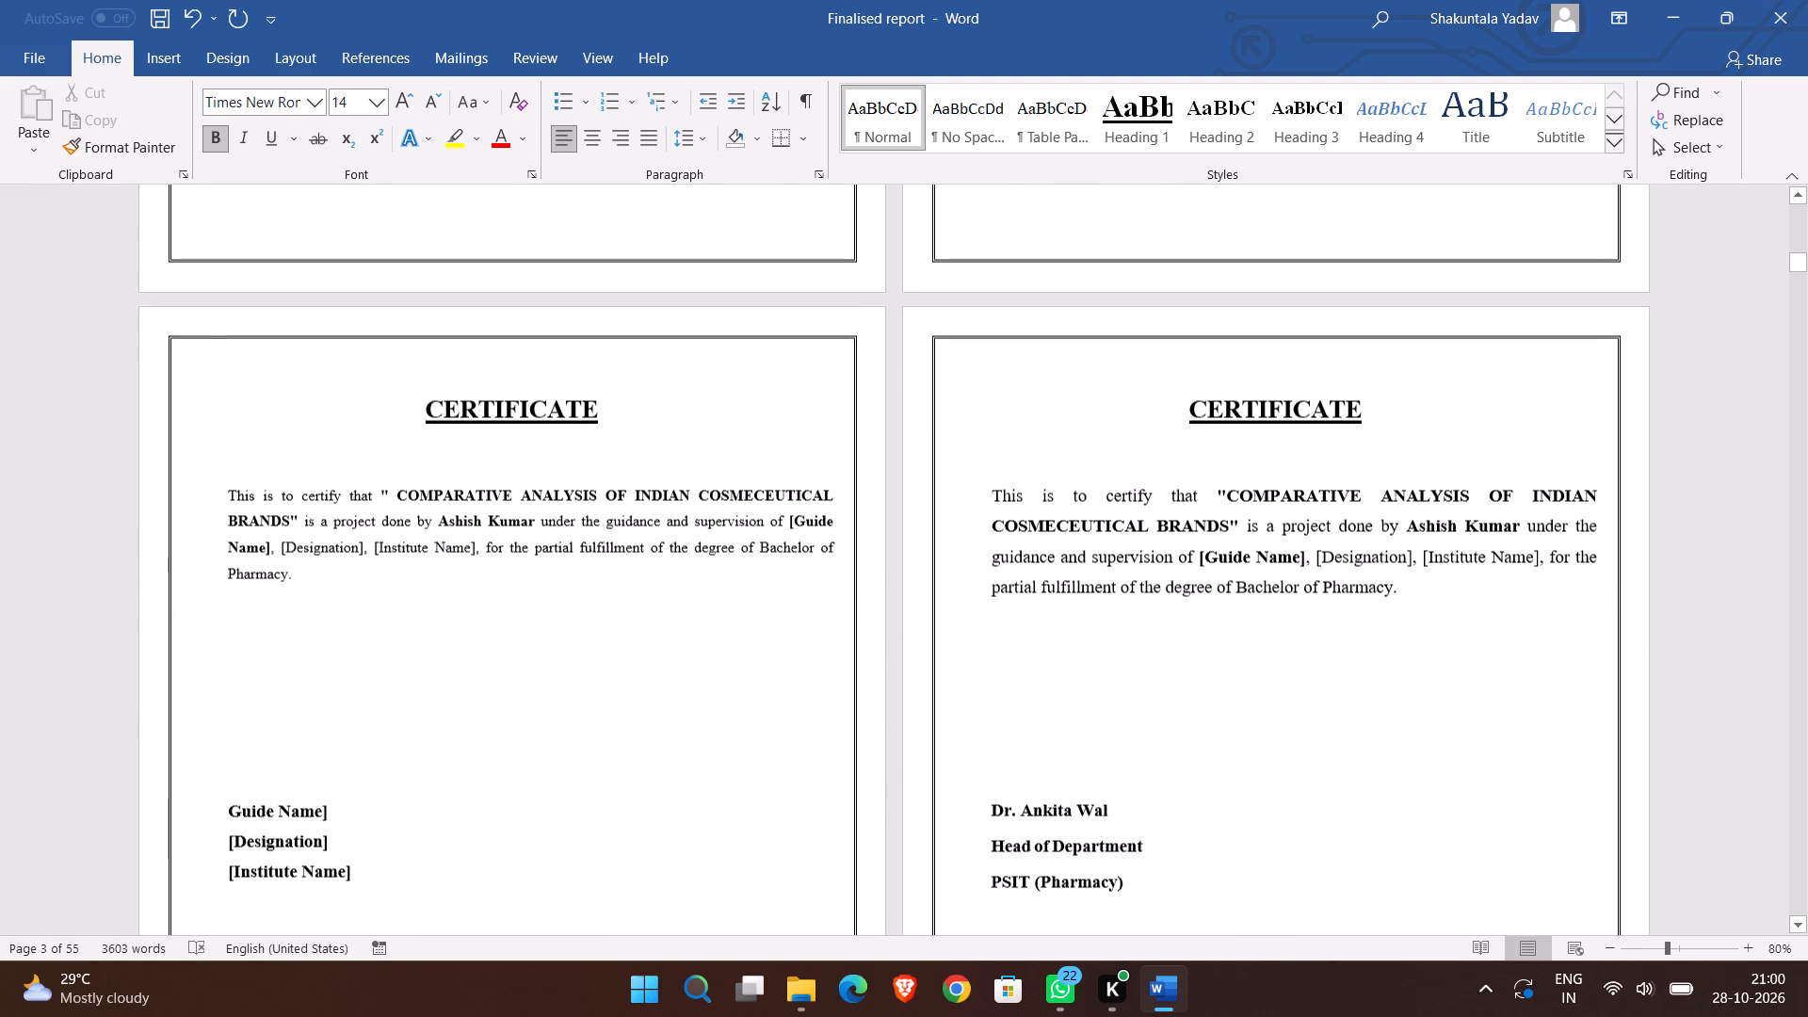
pyautogui.click(318, 815)
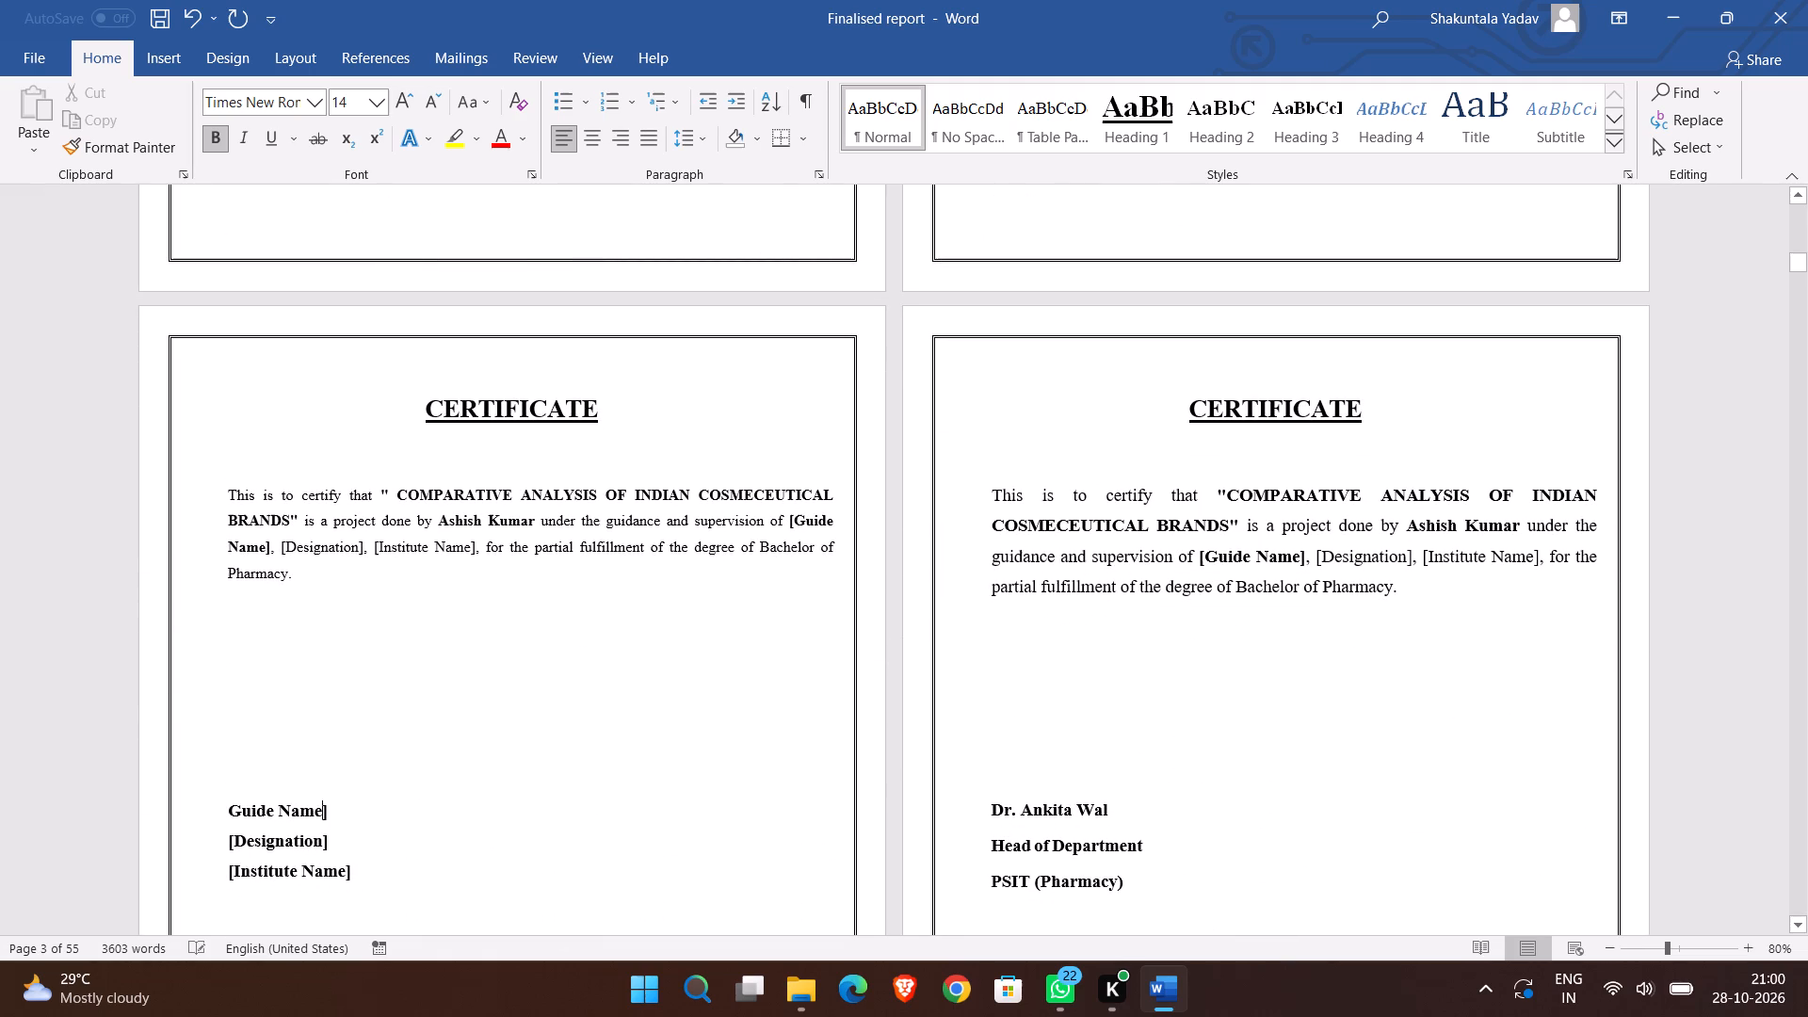
pyautogui.press('BackSpace')
pyautogui.press('BackSpace')
pyautogui.press('BackSpace')
pyautogui.press('BackSpace')
pyautogui.press('BackSpace')
pyautogui.press('BackSpace')
pyautogui.press('BackSpace')
pyautogui.press('BackSpace')
pyautogui.press('BackSpace')
pyautogui.press('BackSpace')
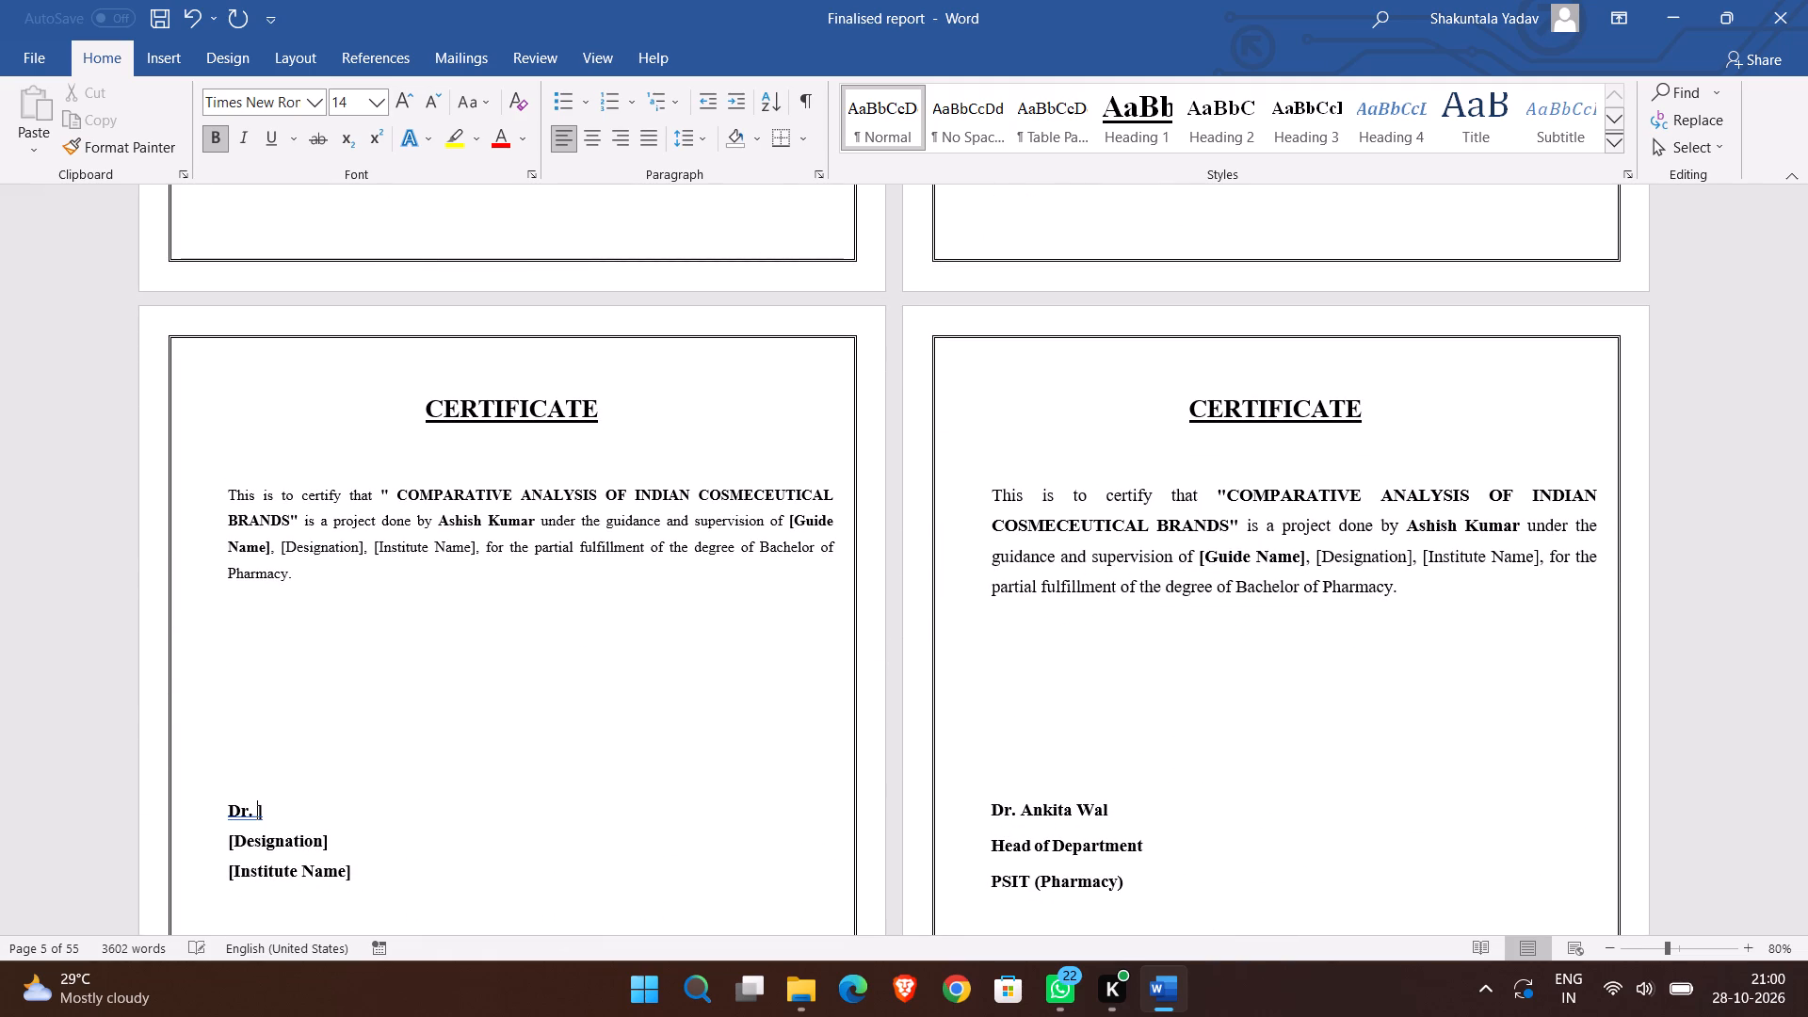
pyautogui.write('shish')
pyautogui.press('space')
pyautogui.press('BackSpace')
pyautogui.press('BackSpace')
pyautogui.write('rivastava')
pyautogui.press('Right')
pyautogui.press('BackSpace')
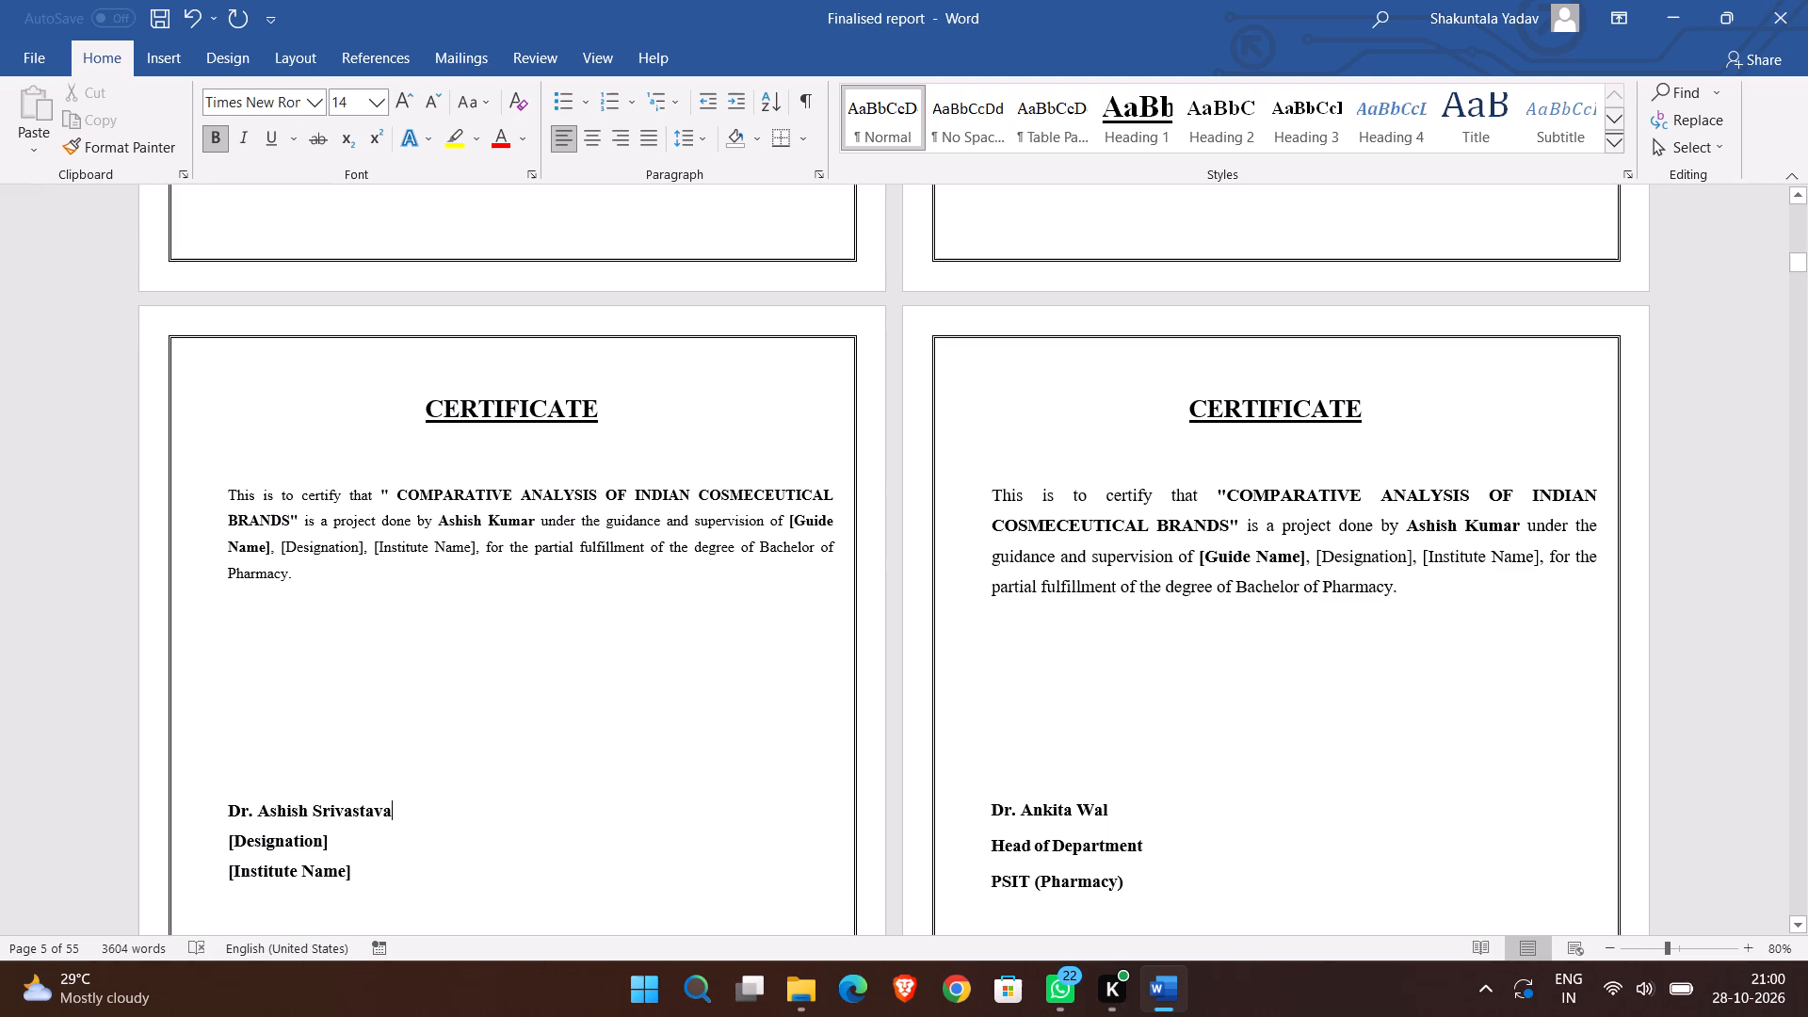
# Replace the bracketed Designation placeholder in the guide's certificate signature block with "Associate Professor".
pyautogui.click(333, 842)
pyautogui.press('BackSpace')
pyautogui.press('BackSpace')
pyautogui.press('BackSpace')
pyautogui.press('BackSpace')
pyautogui.press('BackSpace')
pyautogui.press('BackSpace')
pyautogui.press('BackSpace')
pyautogui.press('BackSpace')
pyautogui.press('BackSpace')
pyautogui.press('BackSpace')
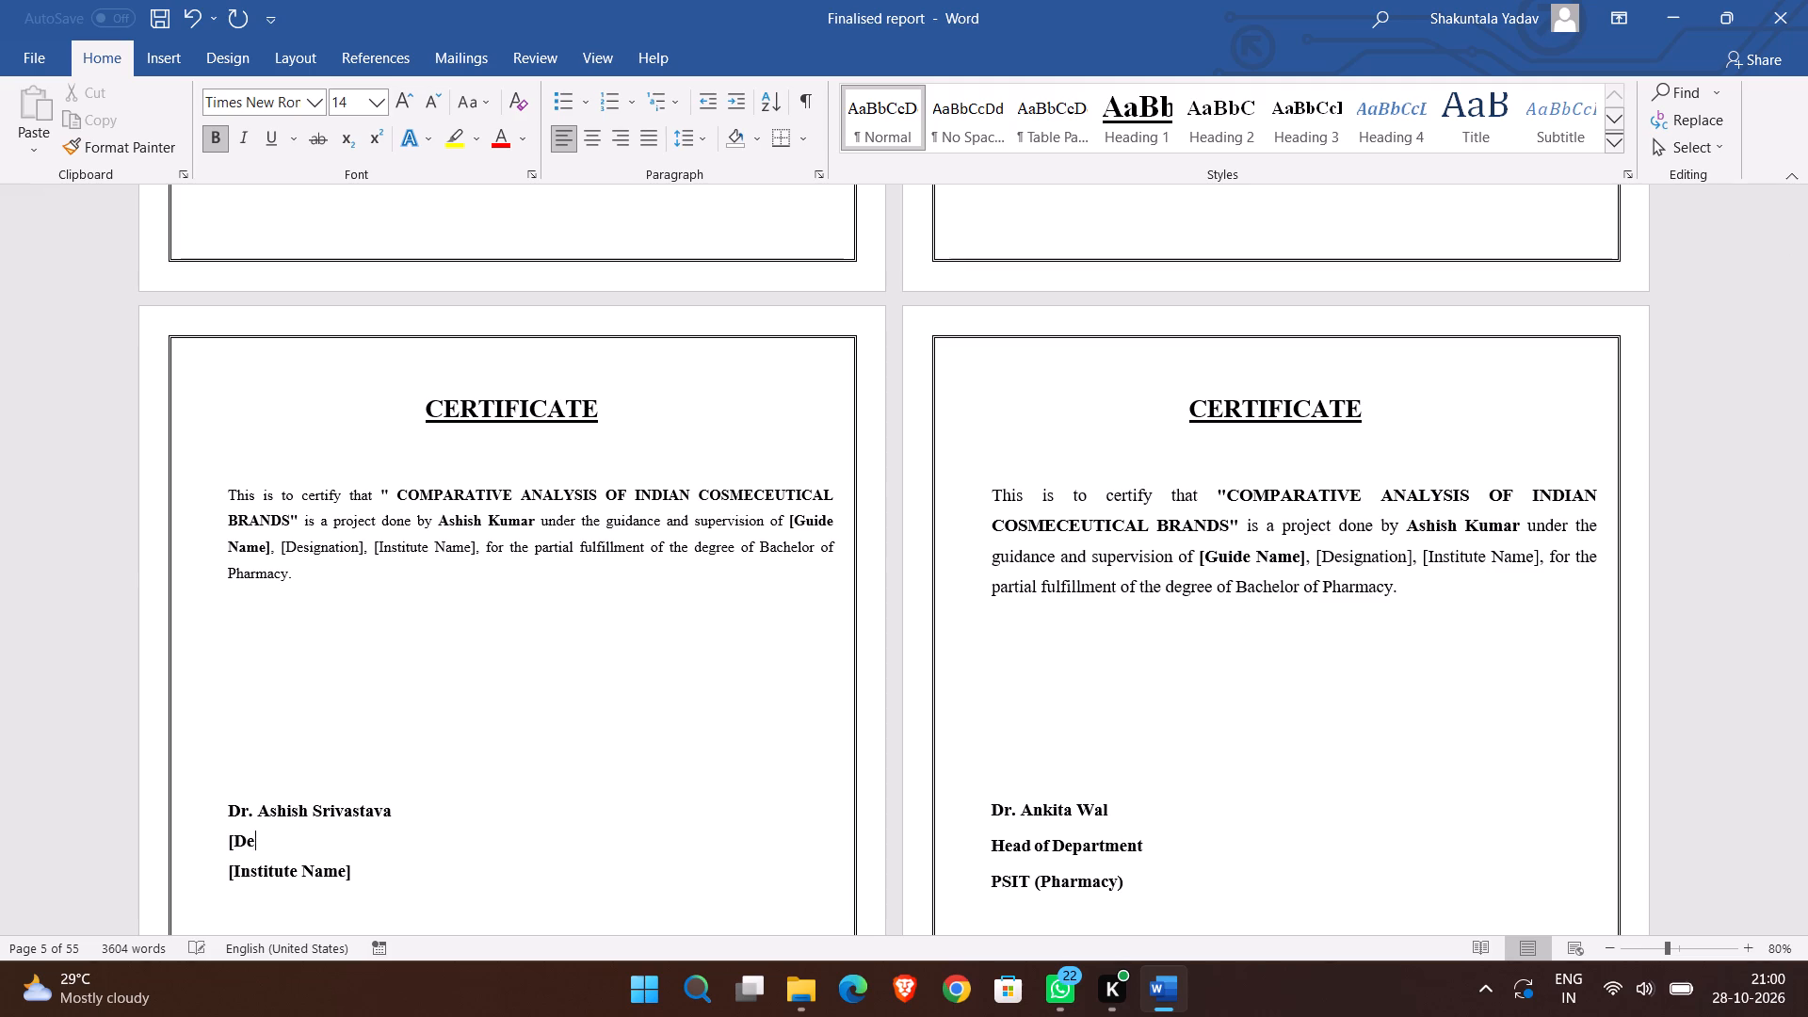
pyautogui.press('BackSpace')
pyautogui.press('BackSpace')
pyautogui.press('BackSpace')
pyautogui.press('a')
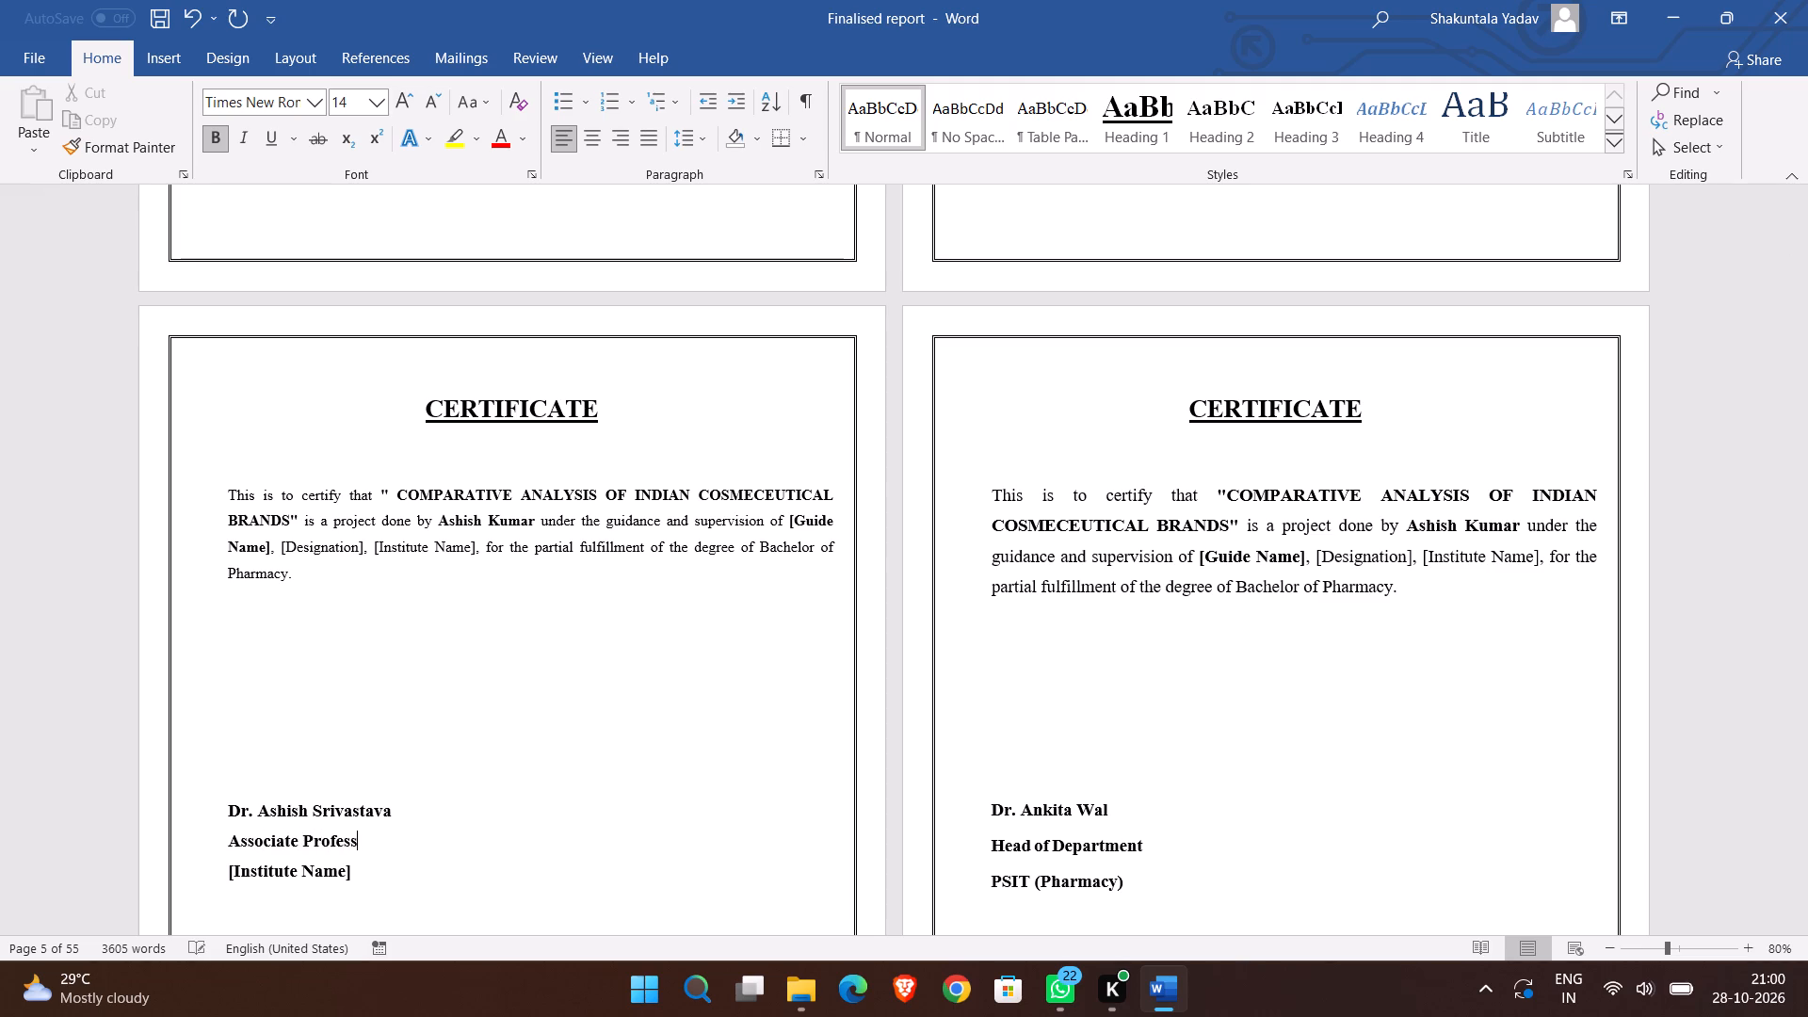
pyautogui.press('BackSpace')
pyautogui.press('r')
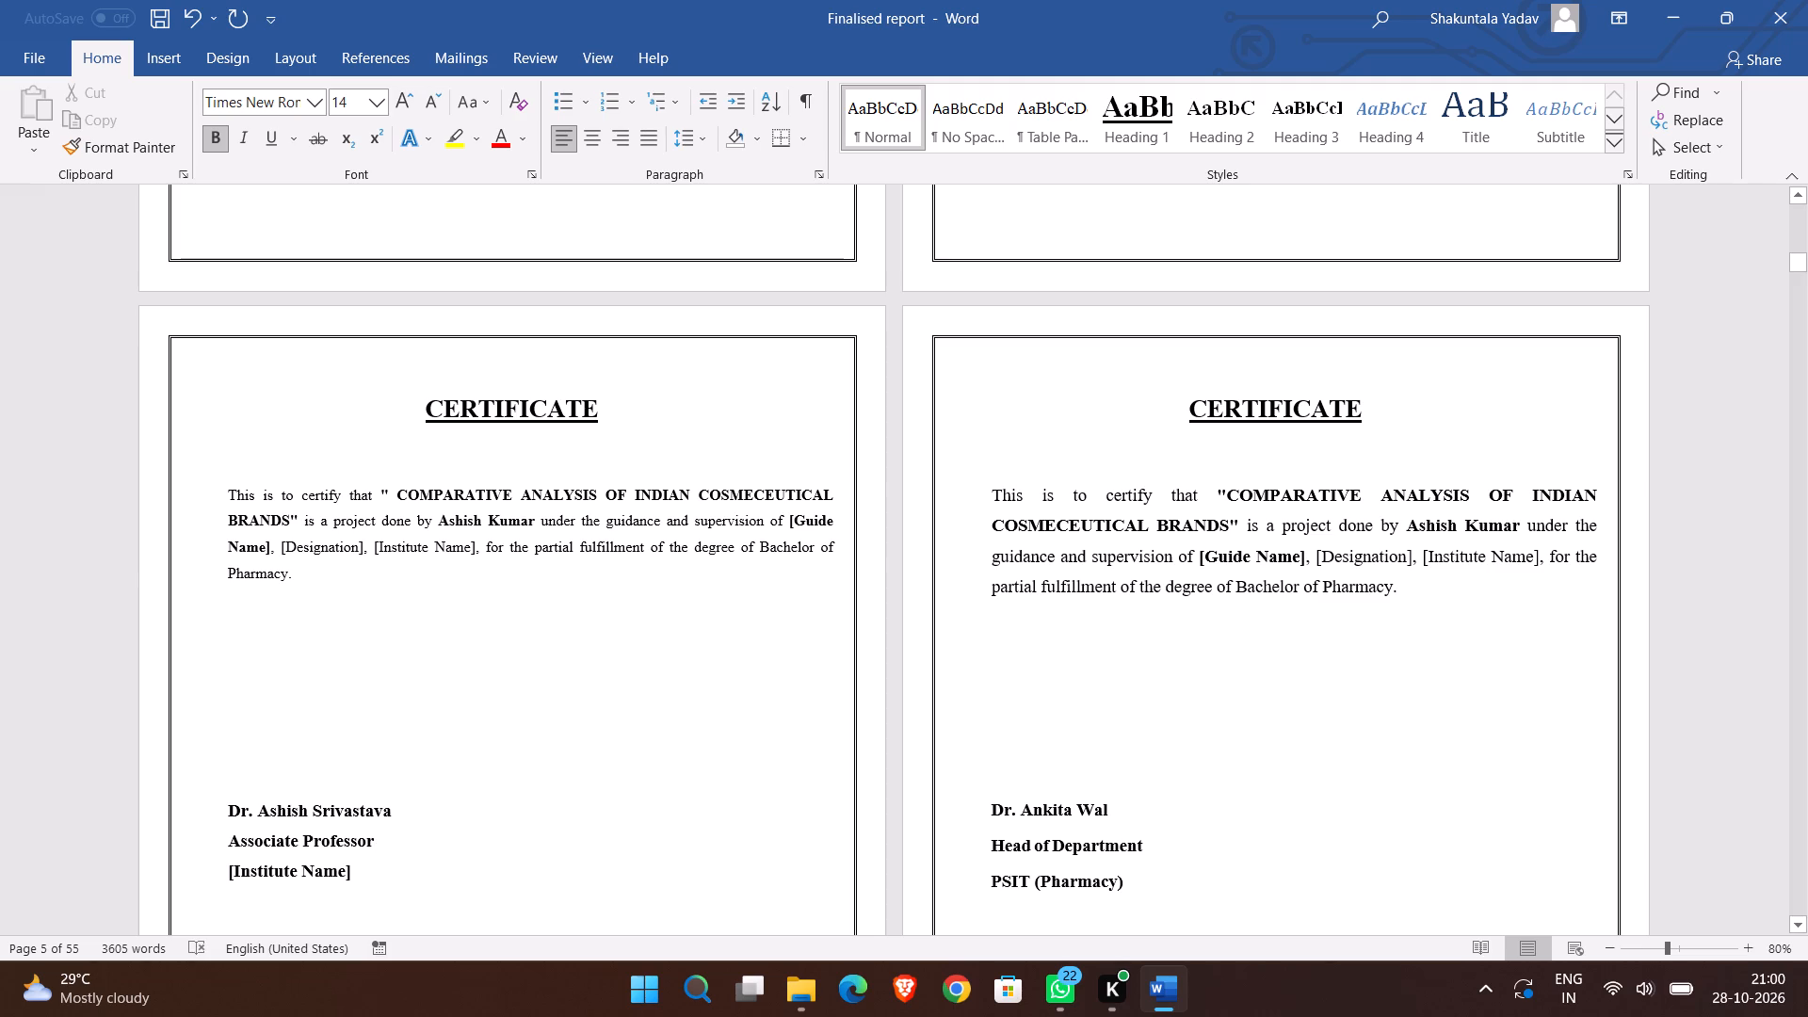
# Replace the Institute Name text inside its brackets in the associate professor's certificate signature block with "PSIT-PHARMACY".
pyautogui.click(338, 880)
pyautogui.press('Right')
pyautogui.press('BackSpace')
pyautogui.press('BackSpace')
pyautogui.press('BackSpace')
pyautogui.press('BackSpace')
pyautogui.press('BackSpace')
pyautogui.press('BackSpace')
pyautogui.press('BackSpace')
pyautogui.press('BackSpace')
pyautogui.press('BackSpace')
pyautogui.press('BackSpace')
pyautogui.press('BackSpace')
pyautogui.press('BackSpace')
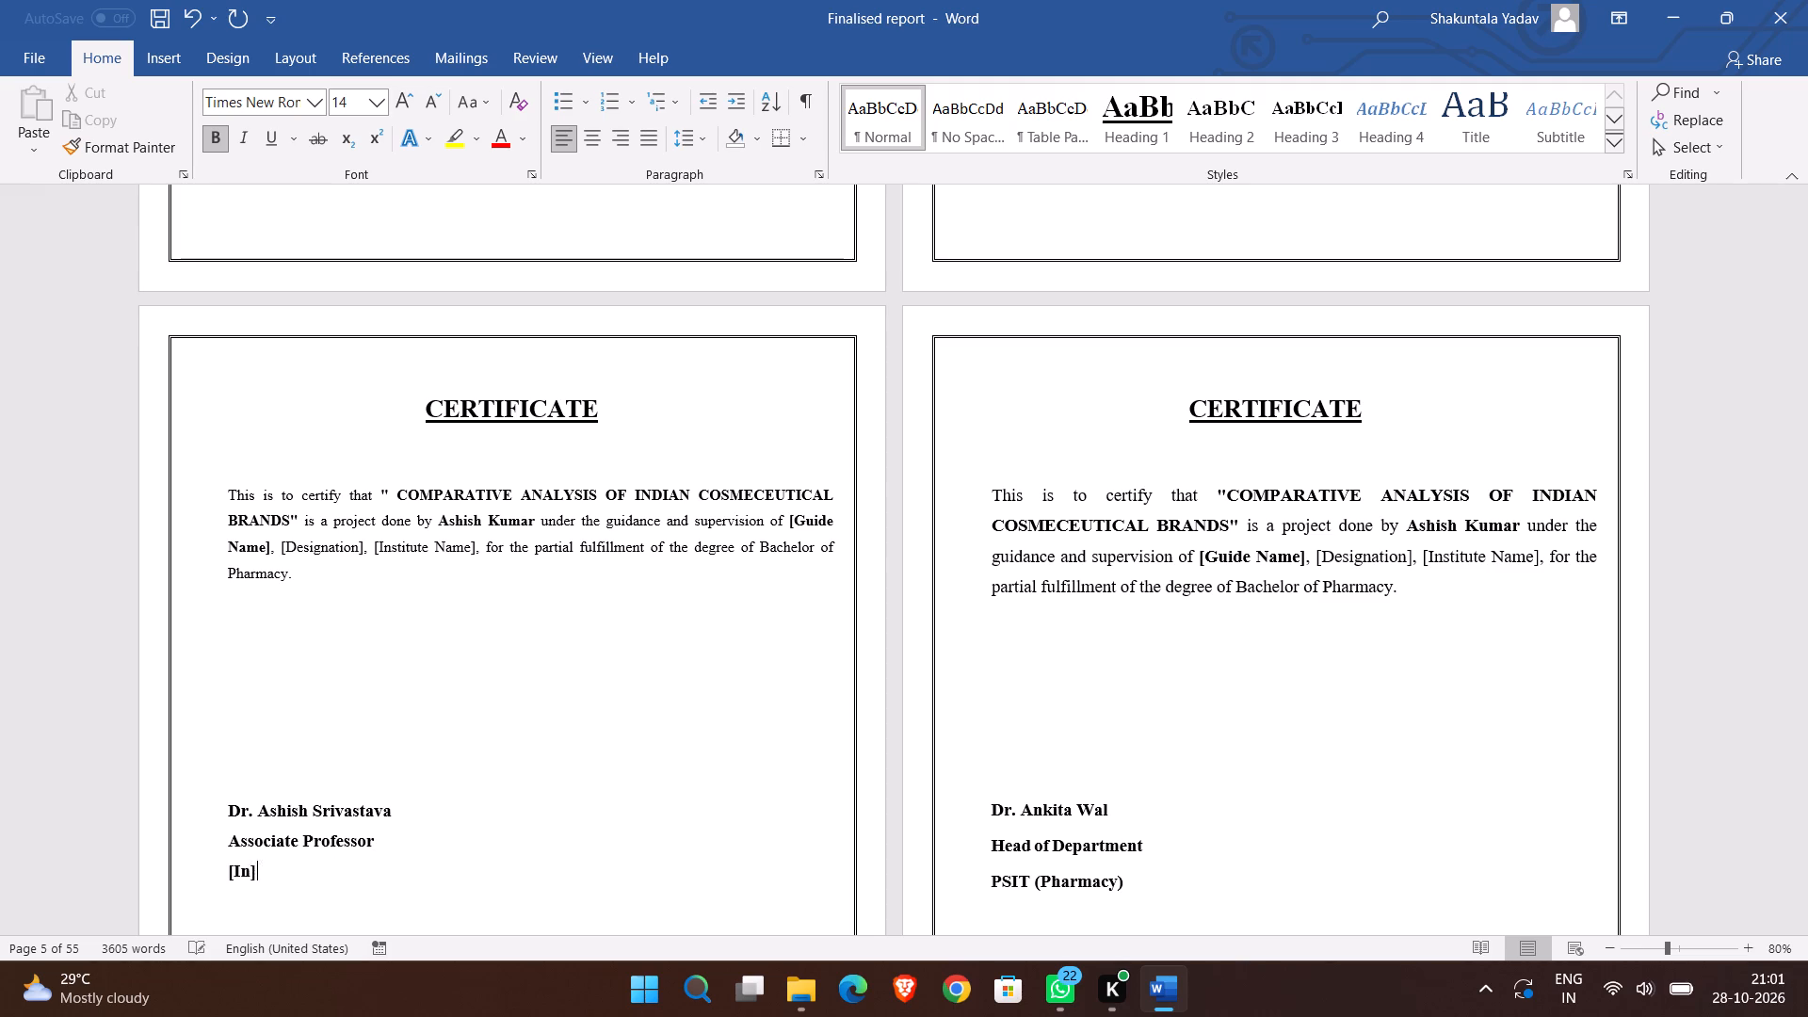
pyautogui.press('BackSpace')
pyautogui.press('BackSpace')
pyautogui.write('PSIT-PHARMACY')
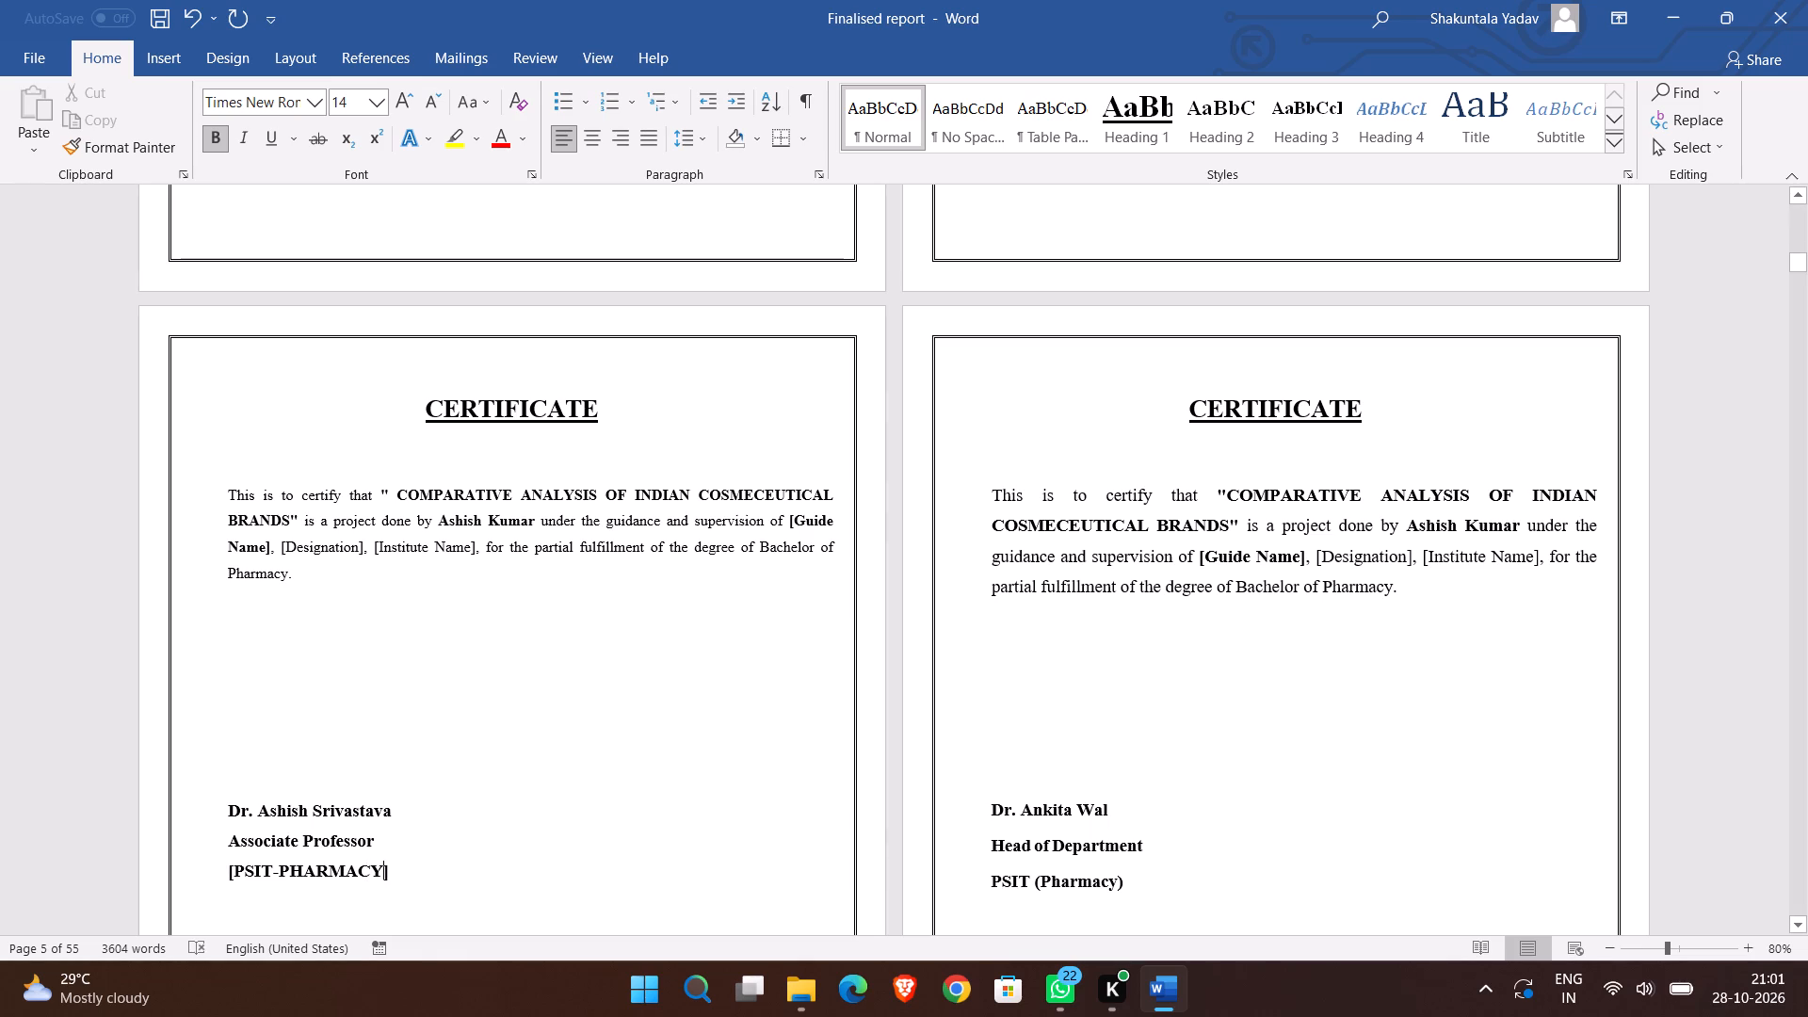
# Replace the bracketed Guide Name placeholder in the Head of Department's certificate with the associate professor's titled name, without brackets.
pyautogui.click(1303, 555)
pyautogui.press('BackSpace')
pyautogui.press('BackSpace')
pyautogui.press('BackSpace')
pyautogui.press('BackSpace')
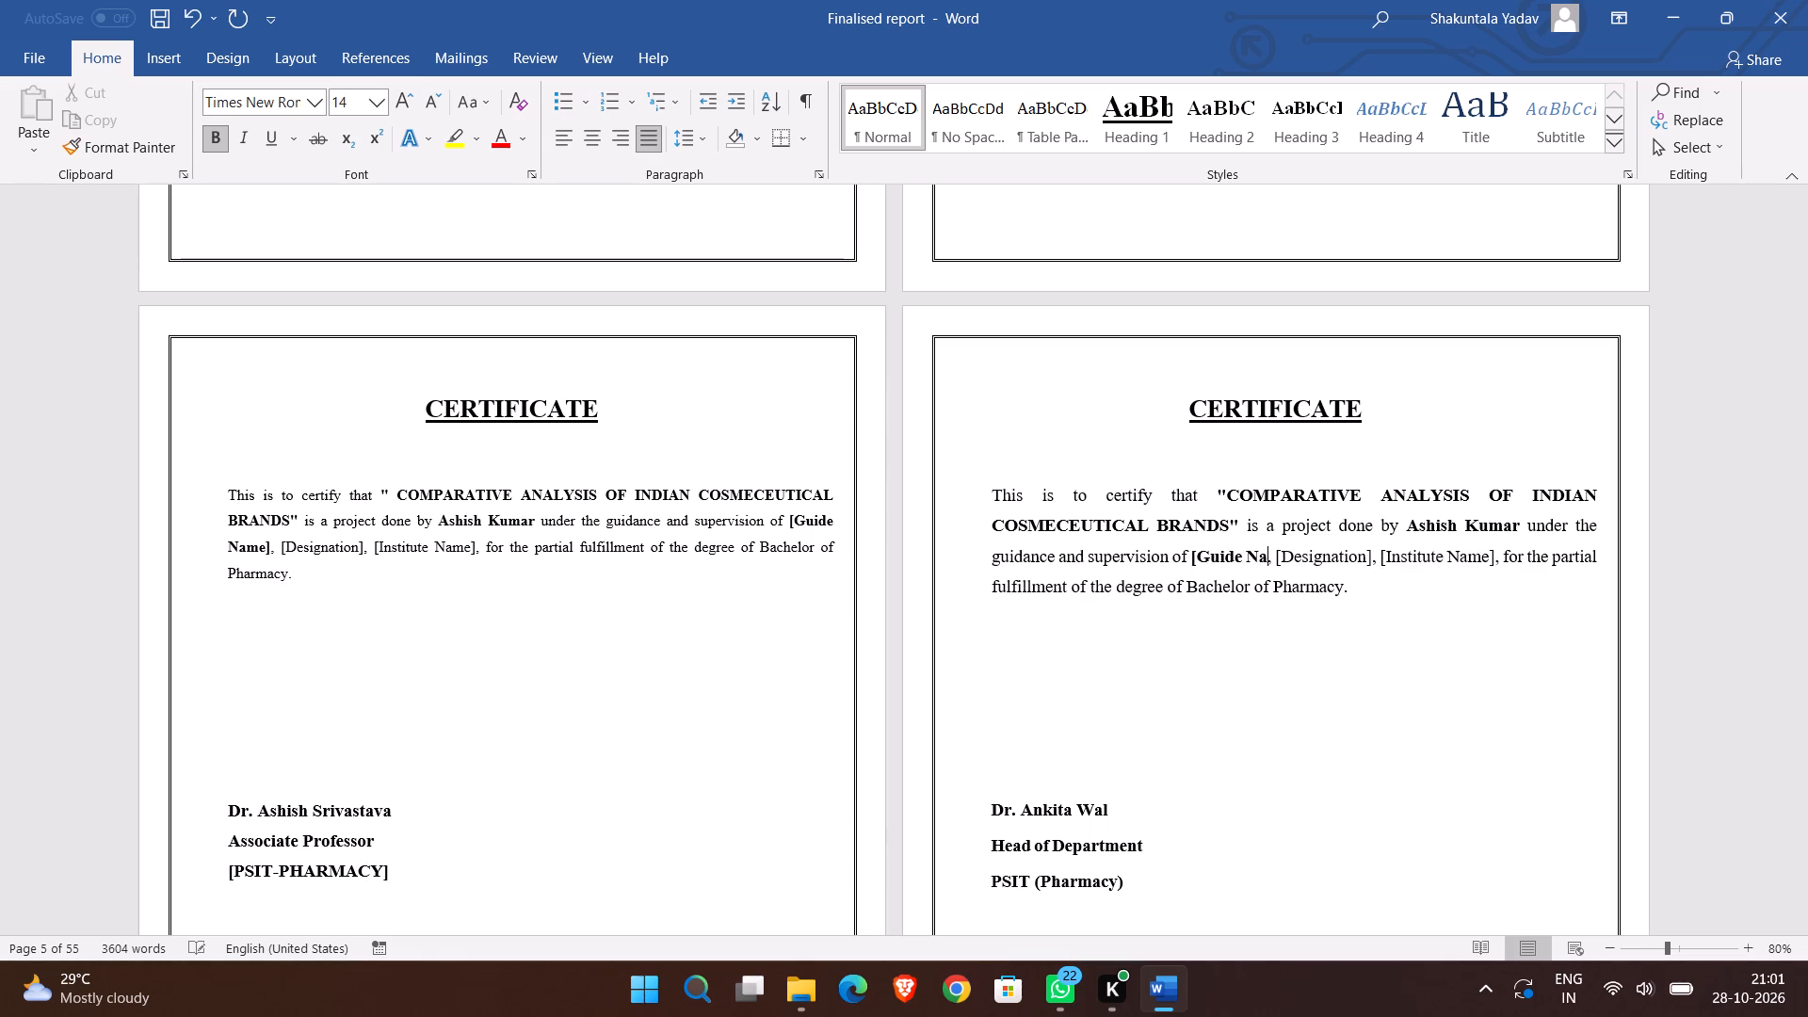
pyautogui.press('BackSpace')
pyautogui.press('BackSpace')
pyautogui.press('BackSpace')
pyautogui.press('BackSpace')
pyautogui.press('BackSpace')
pyautogui.press('BackSpace')
pyautogui.press('BackSpace')
pyautogui.press('BackSpace')
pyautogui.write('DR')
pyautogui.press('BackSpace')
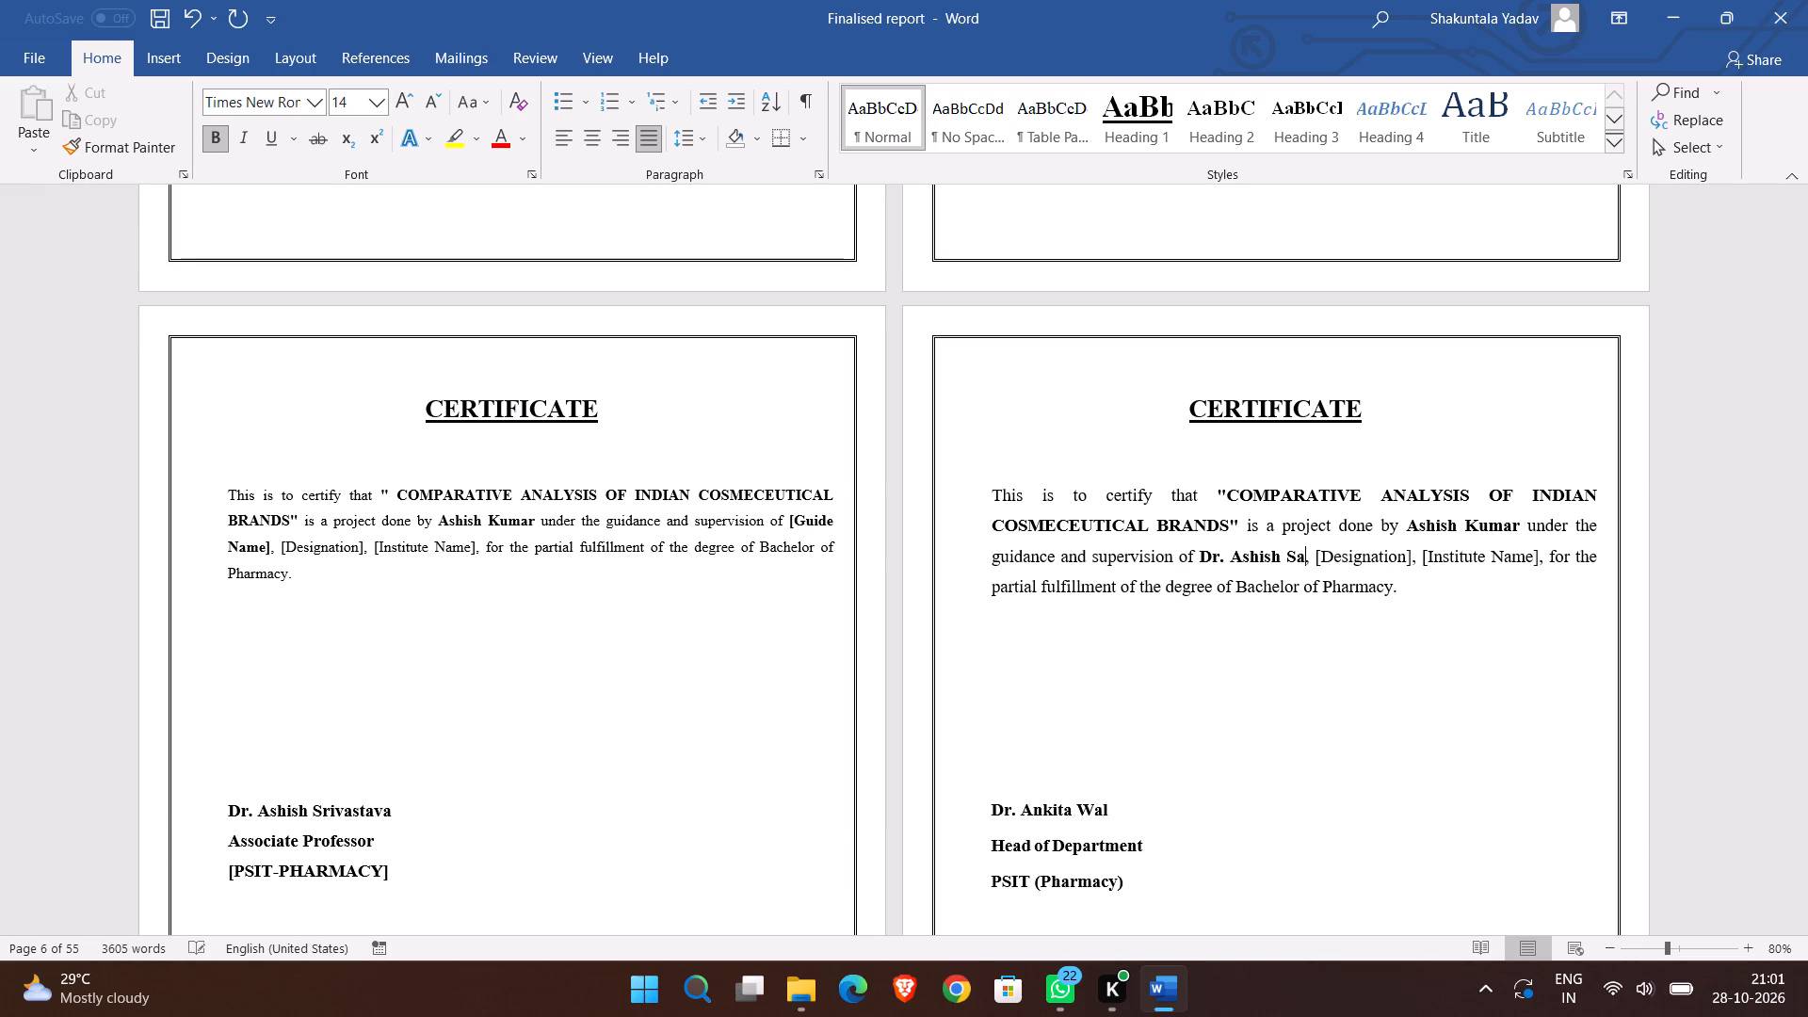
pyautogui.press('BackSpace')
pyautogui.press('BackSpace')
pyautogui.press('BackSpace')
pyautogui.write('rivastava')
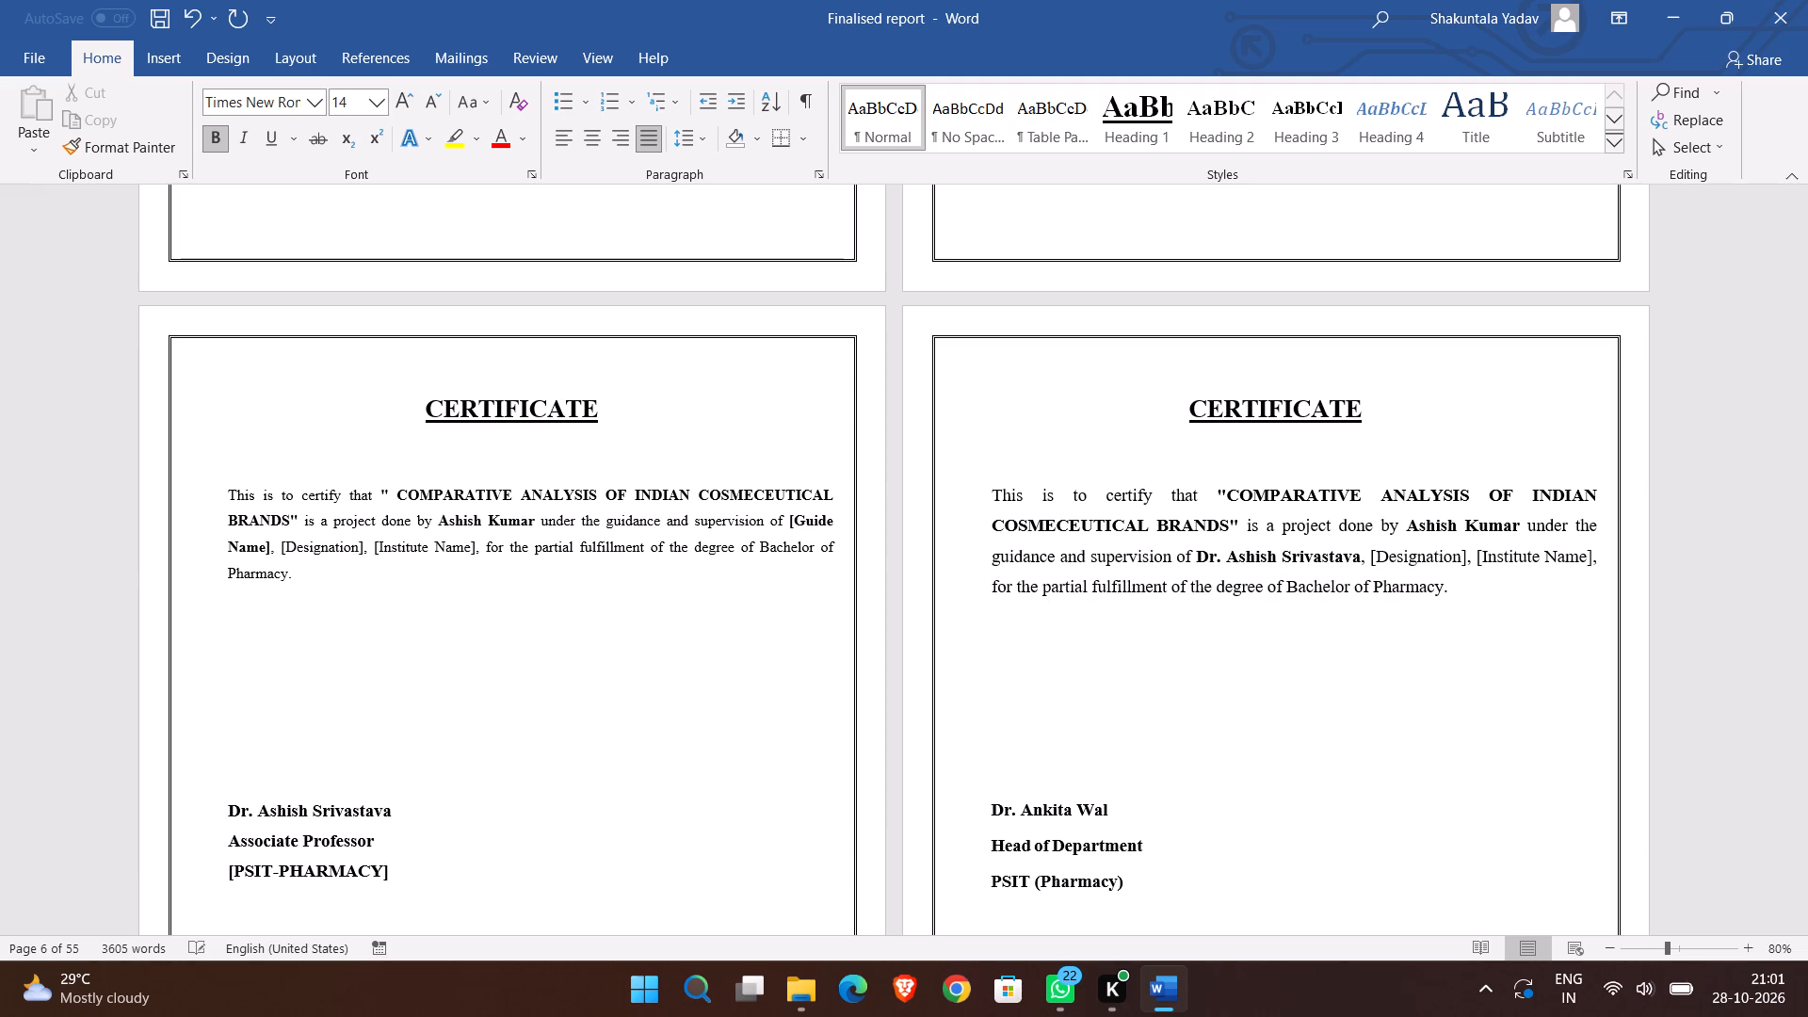
# Replace the Designation text inside its brackets in the Head of Department's certificate paragraph with "Associate Professor".
pyautogui.click(1464, 555)
pyautogui.press('Left')
pyautogui.press('BackSpace')
pyautogui.press('BackSpace')
pyautogui.press('BackSpace')
pyautogui.press('BackSpace')
pyautogui.press('BackSpace')
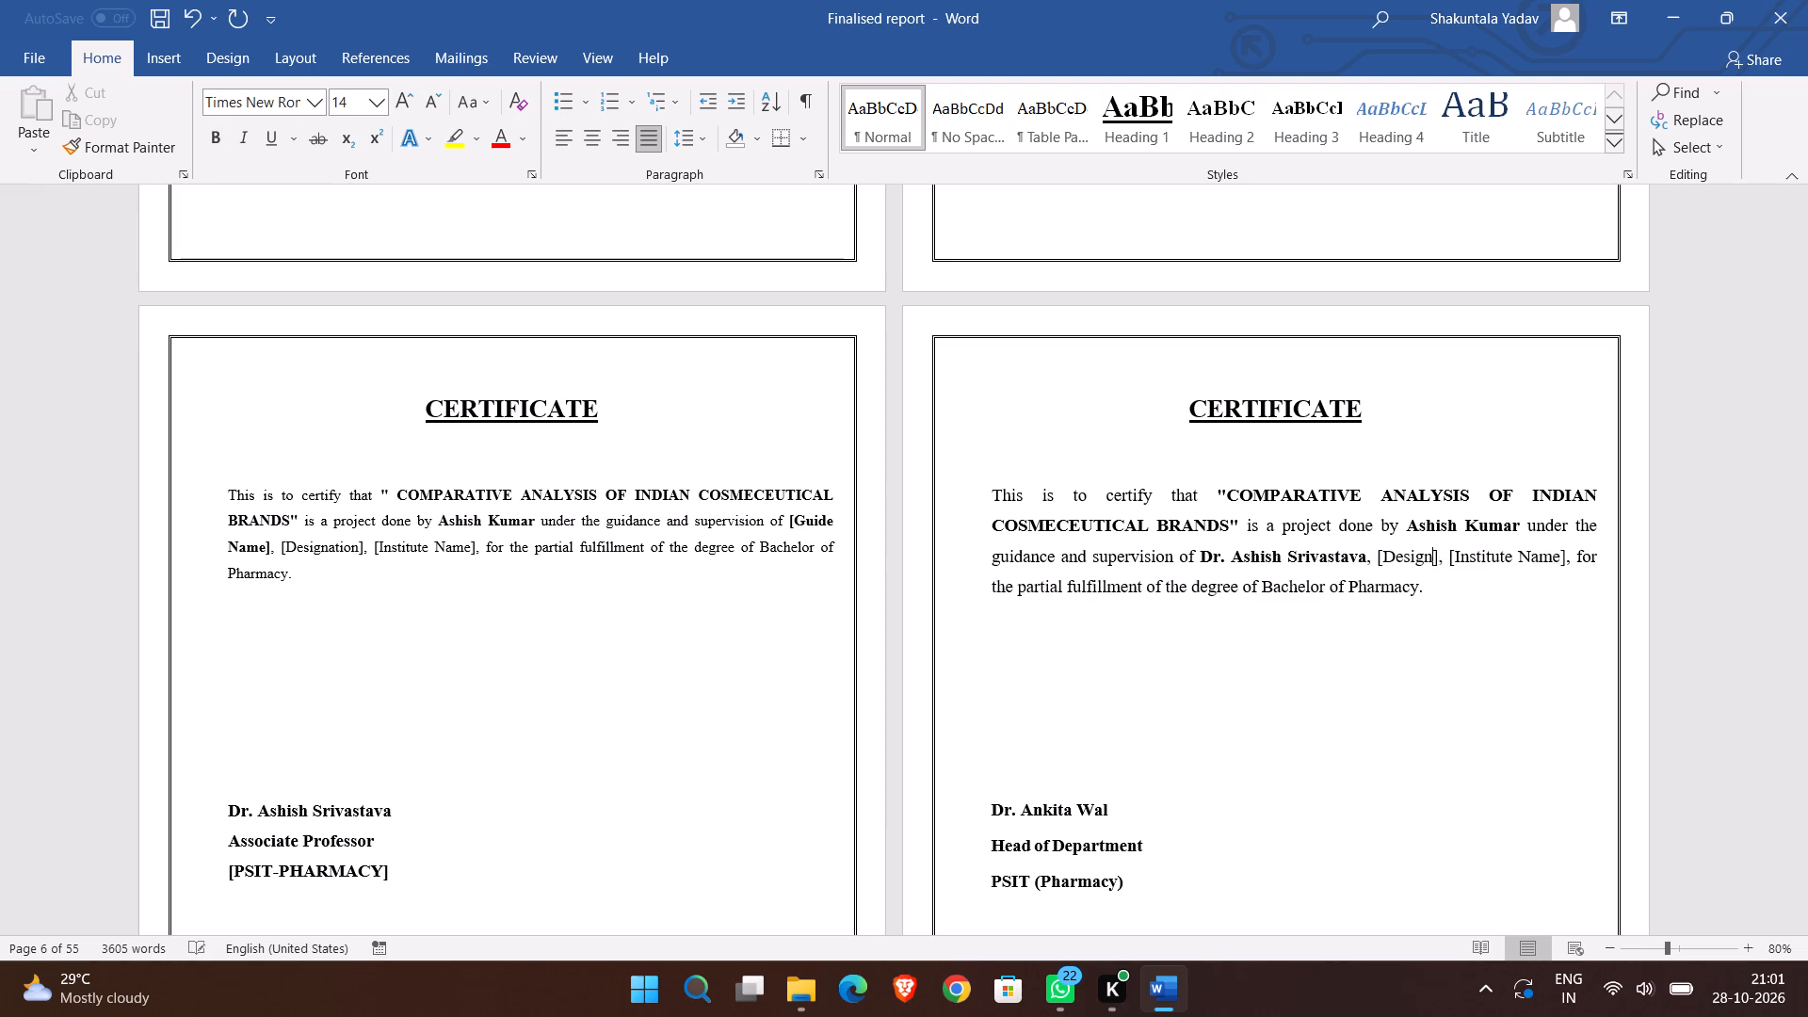
pyautogui.press('BackSpace')
pyautogui.press('BackSpace')
pyautogui.press('BackSpace')
pyautogui.press('BackSpace')
pyautogui.press('BackSpace')
pyautogui.press('BackSpace')
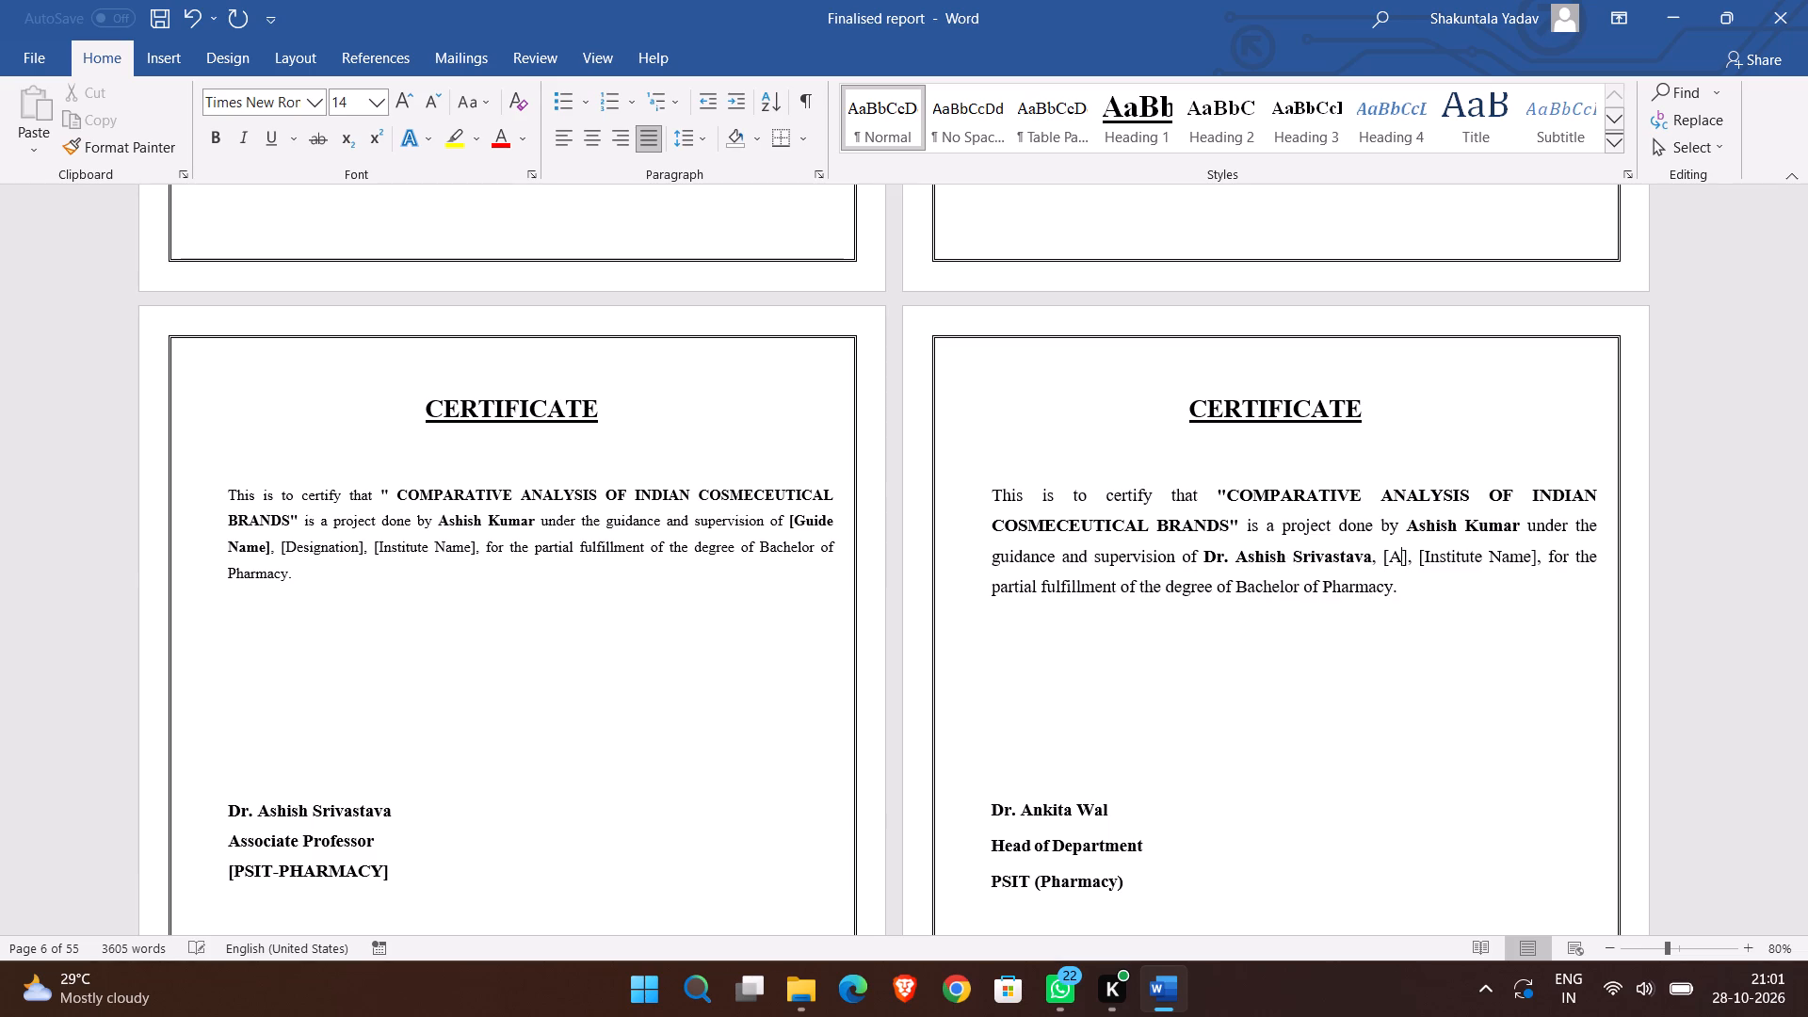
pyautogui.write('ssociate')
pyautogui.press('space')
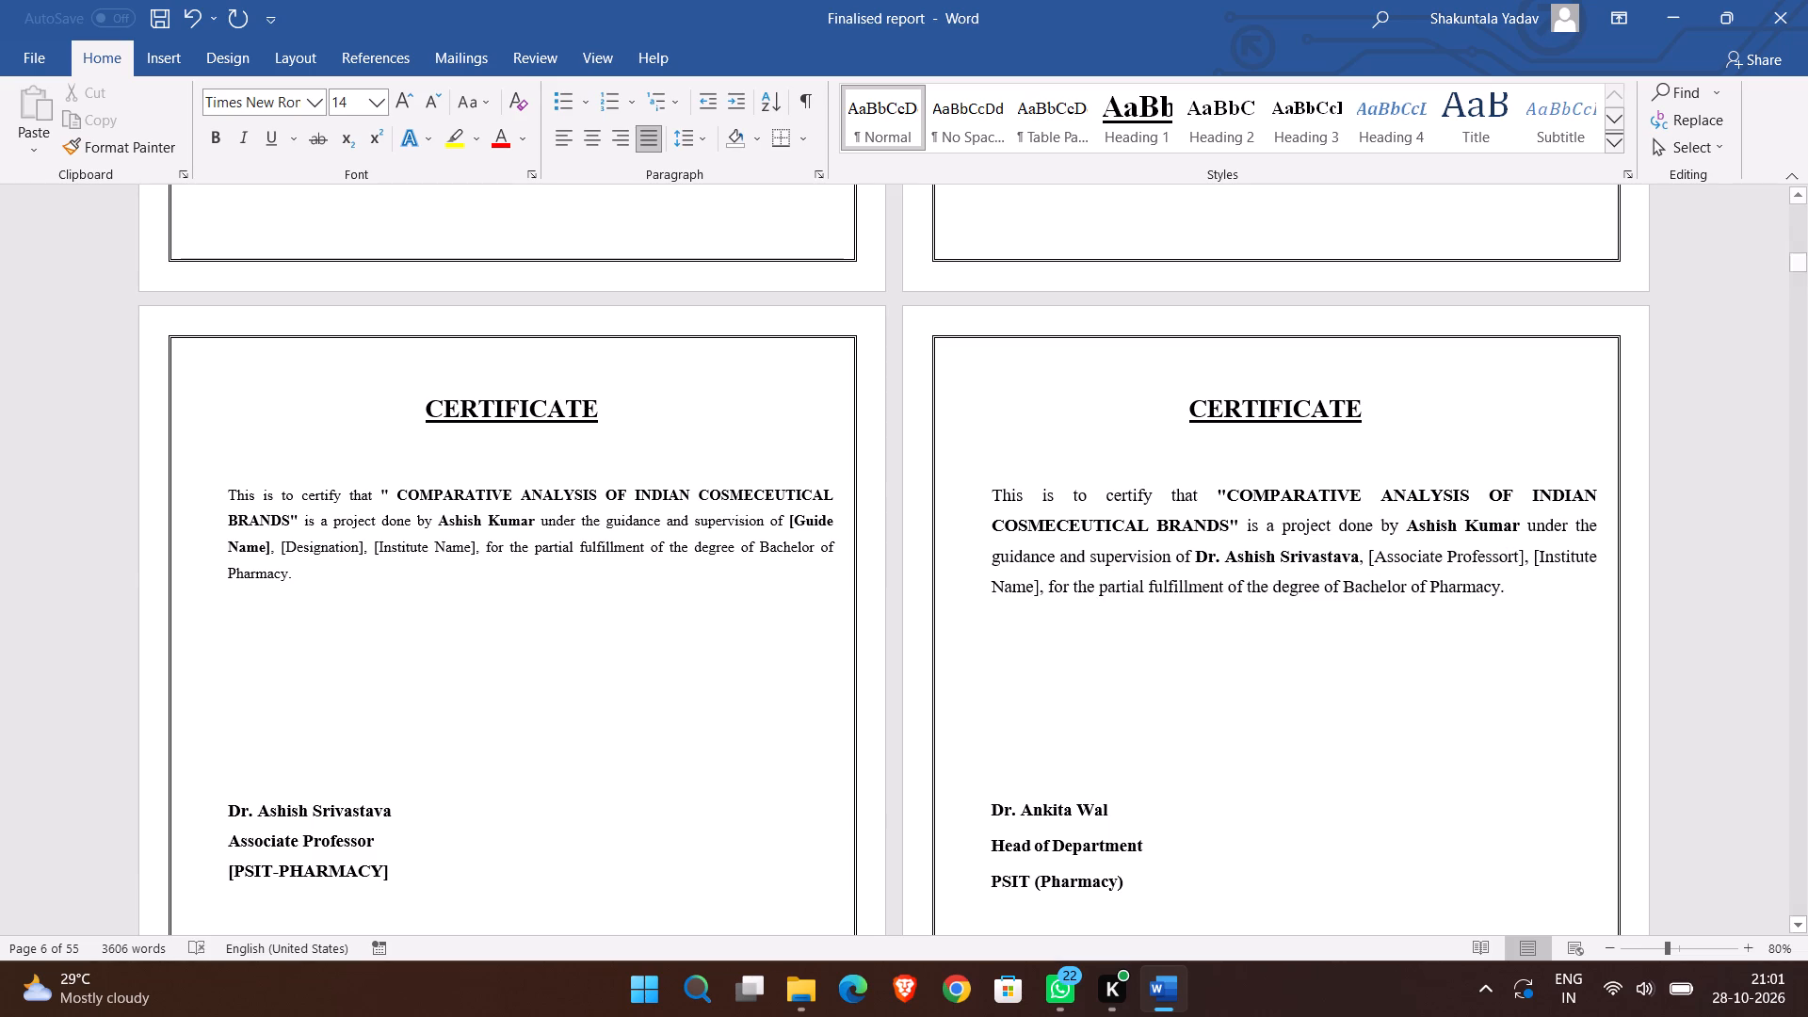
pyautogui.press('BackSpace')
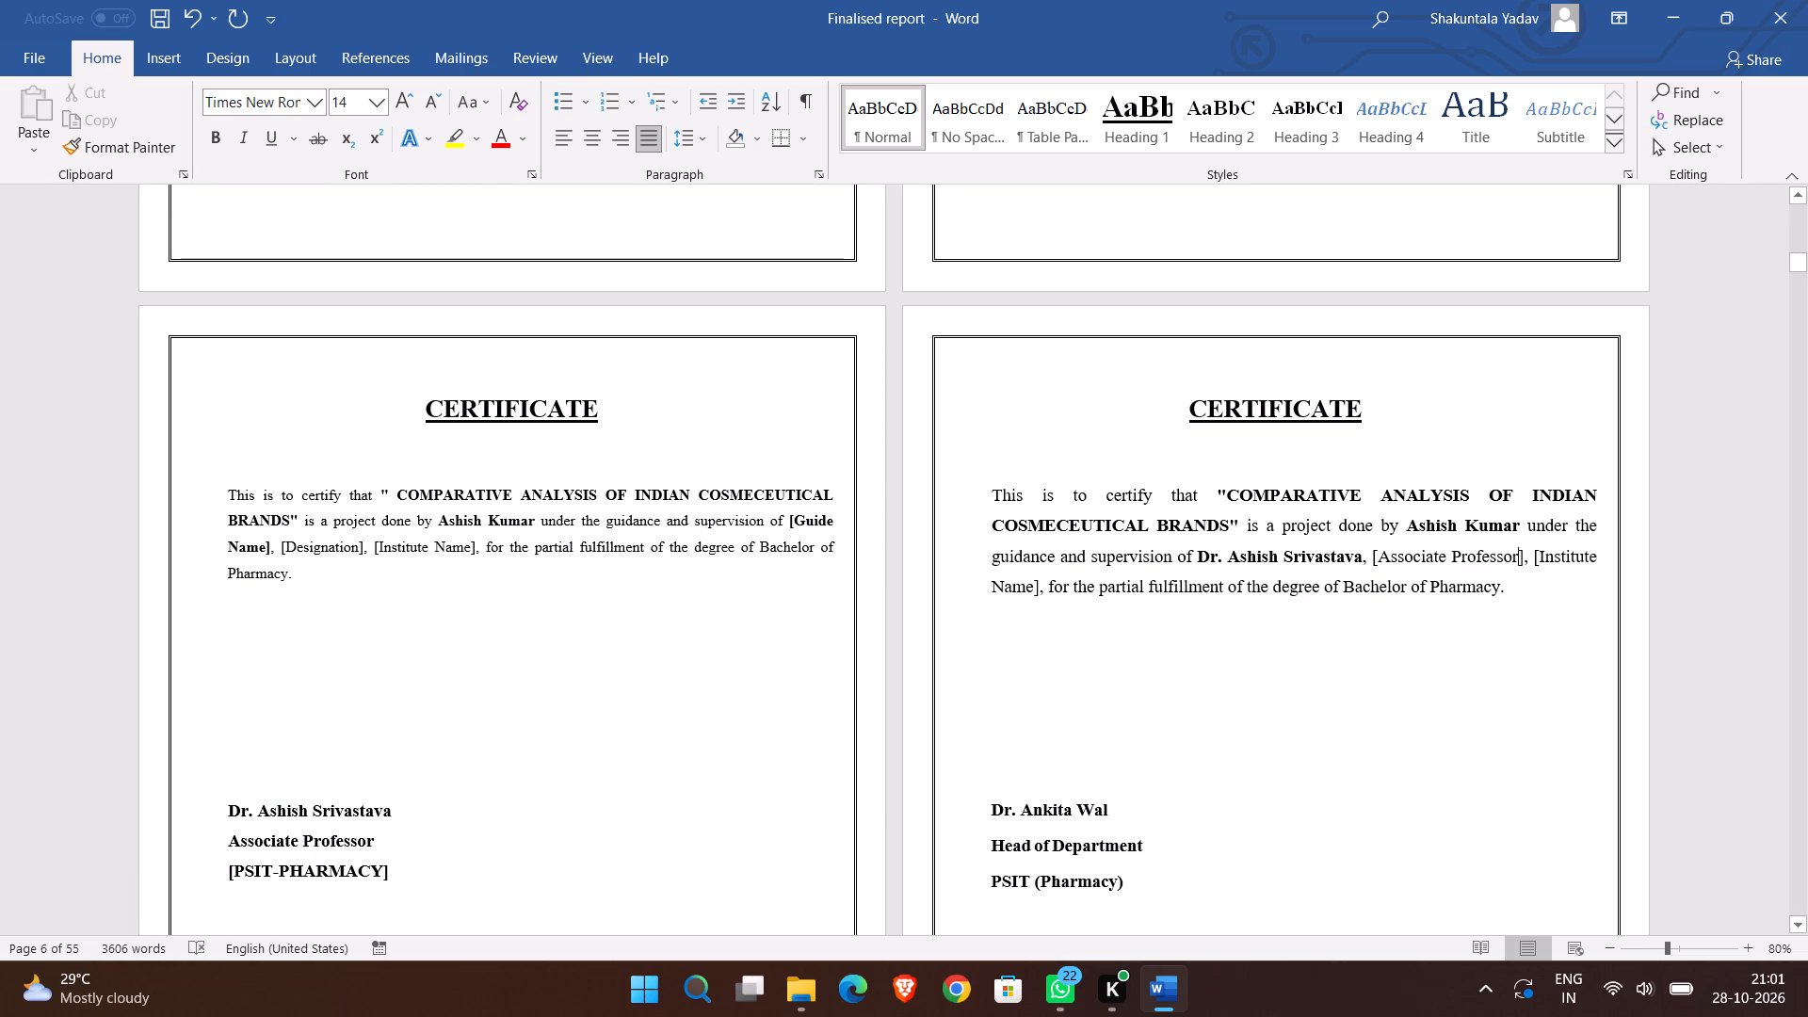
# Replace the Institute Name text inside its brackets in the Head of Department's certificate paragraph with "PSIR".
pyautogui.click(1026, 574)
pyautogui.press('Down')
pyautogui.press('Right')
pyautogui.press('Left')
pyautogui.press('\\')
pyautogui.press('BackSpace')
pyautogui.press('BackSpace')
pyautogui.press('BackSpace')
pyautogui.press('BackSpace')
pyautogui.press('BackSpace')
pyautogui.press('BackSpace')
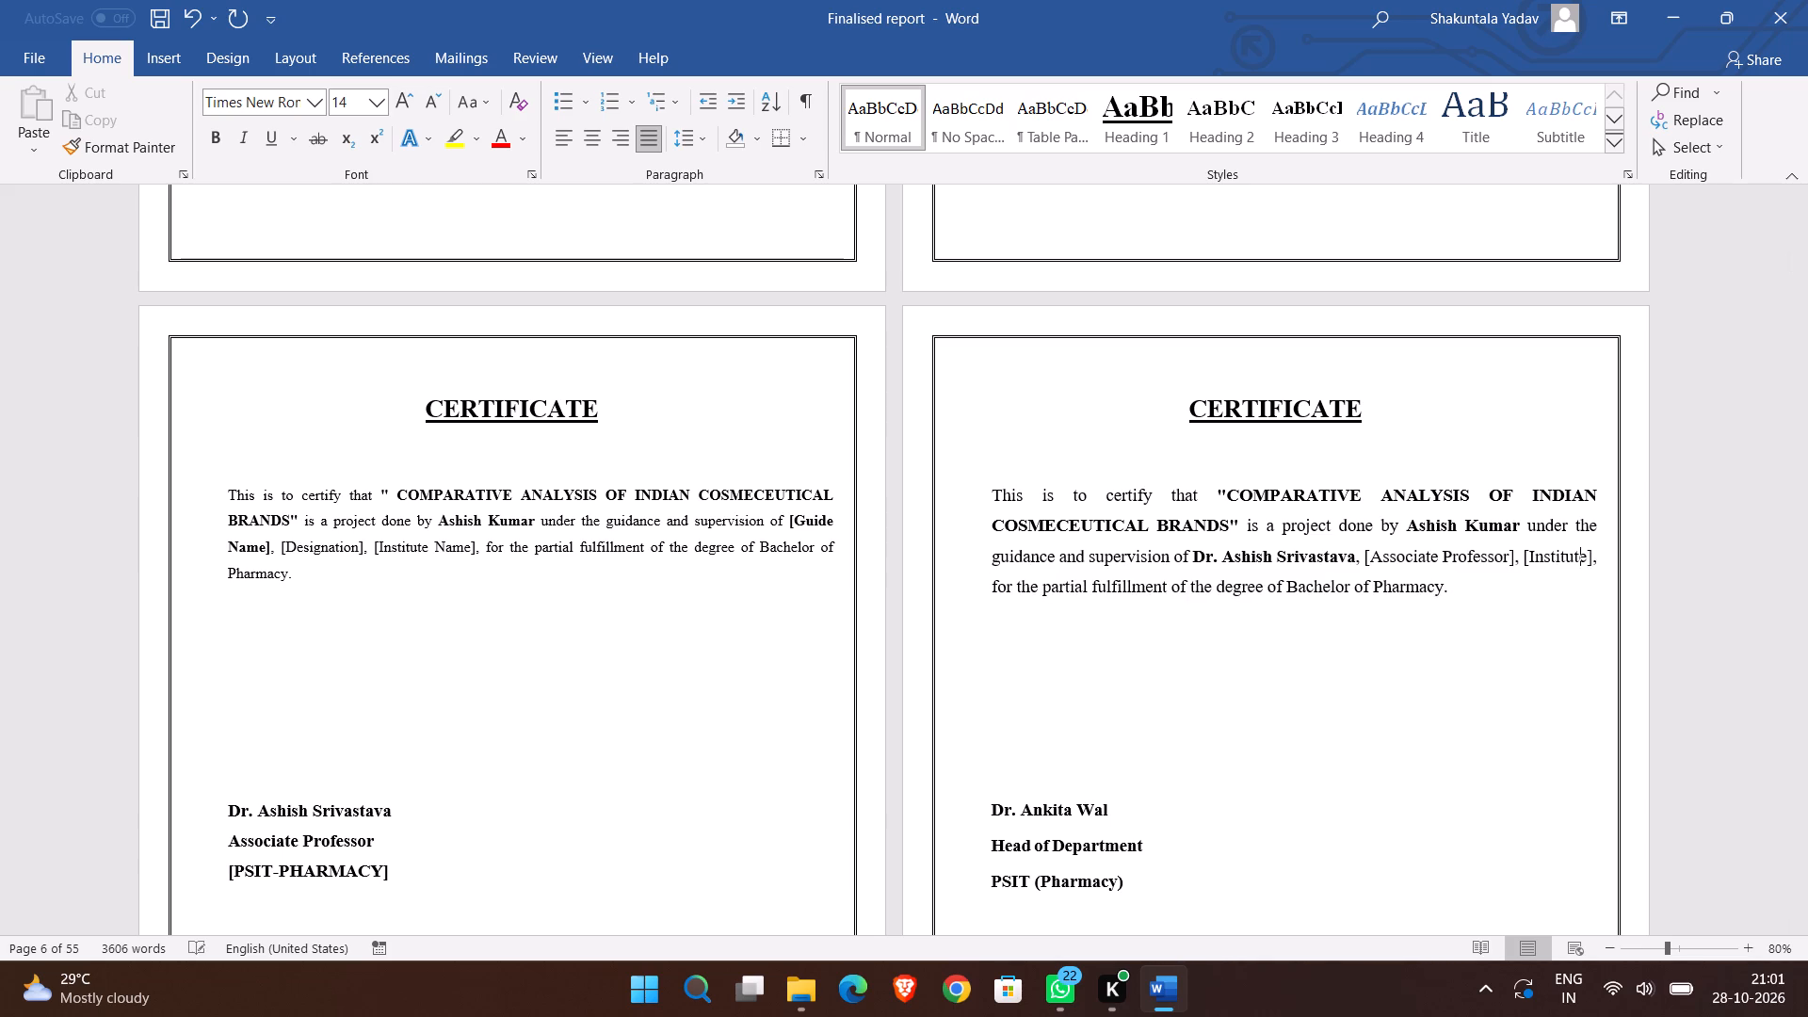
pyautogui.press('BackSpace')
pyautogui.press('BackSpace')
pyautogui.press('BackSpace')
pyautogui.press('BackSpace')
pyautogui.press('BackSpace')
pyautogui.press('BackSpace')
pyautogui.press('BackSpace')
pyautogui.press('BackSpace')
pyautogui.press('BackSpace')
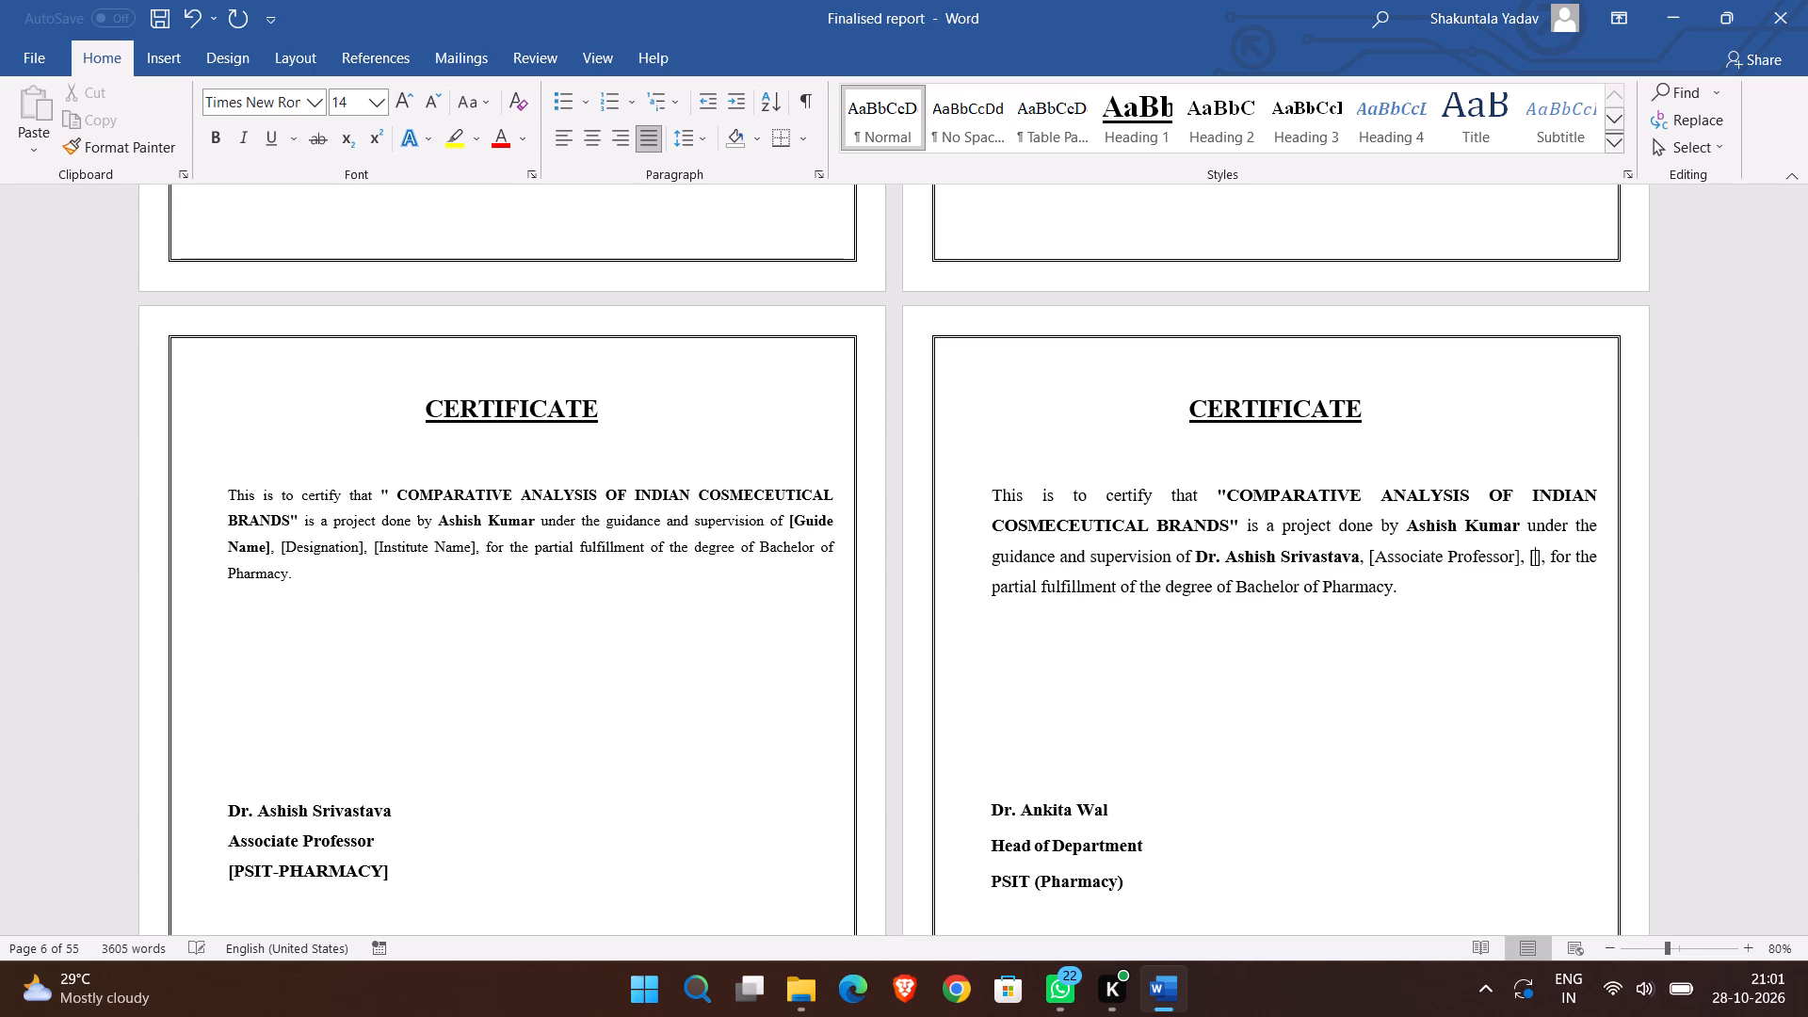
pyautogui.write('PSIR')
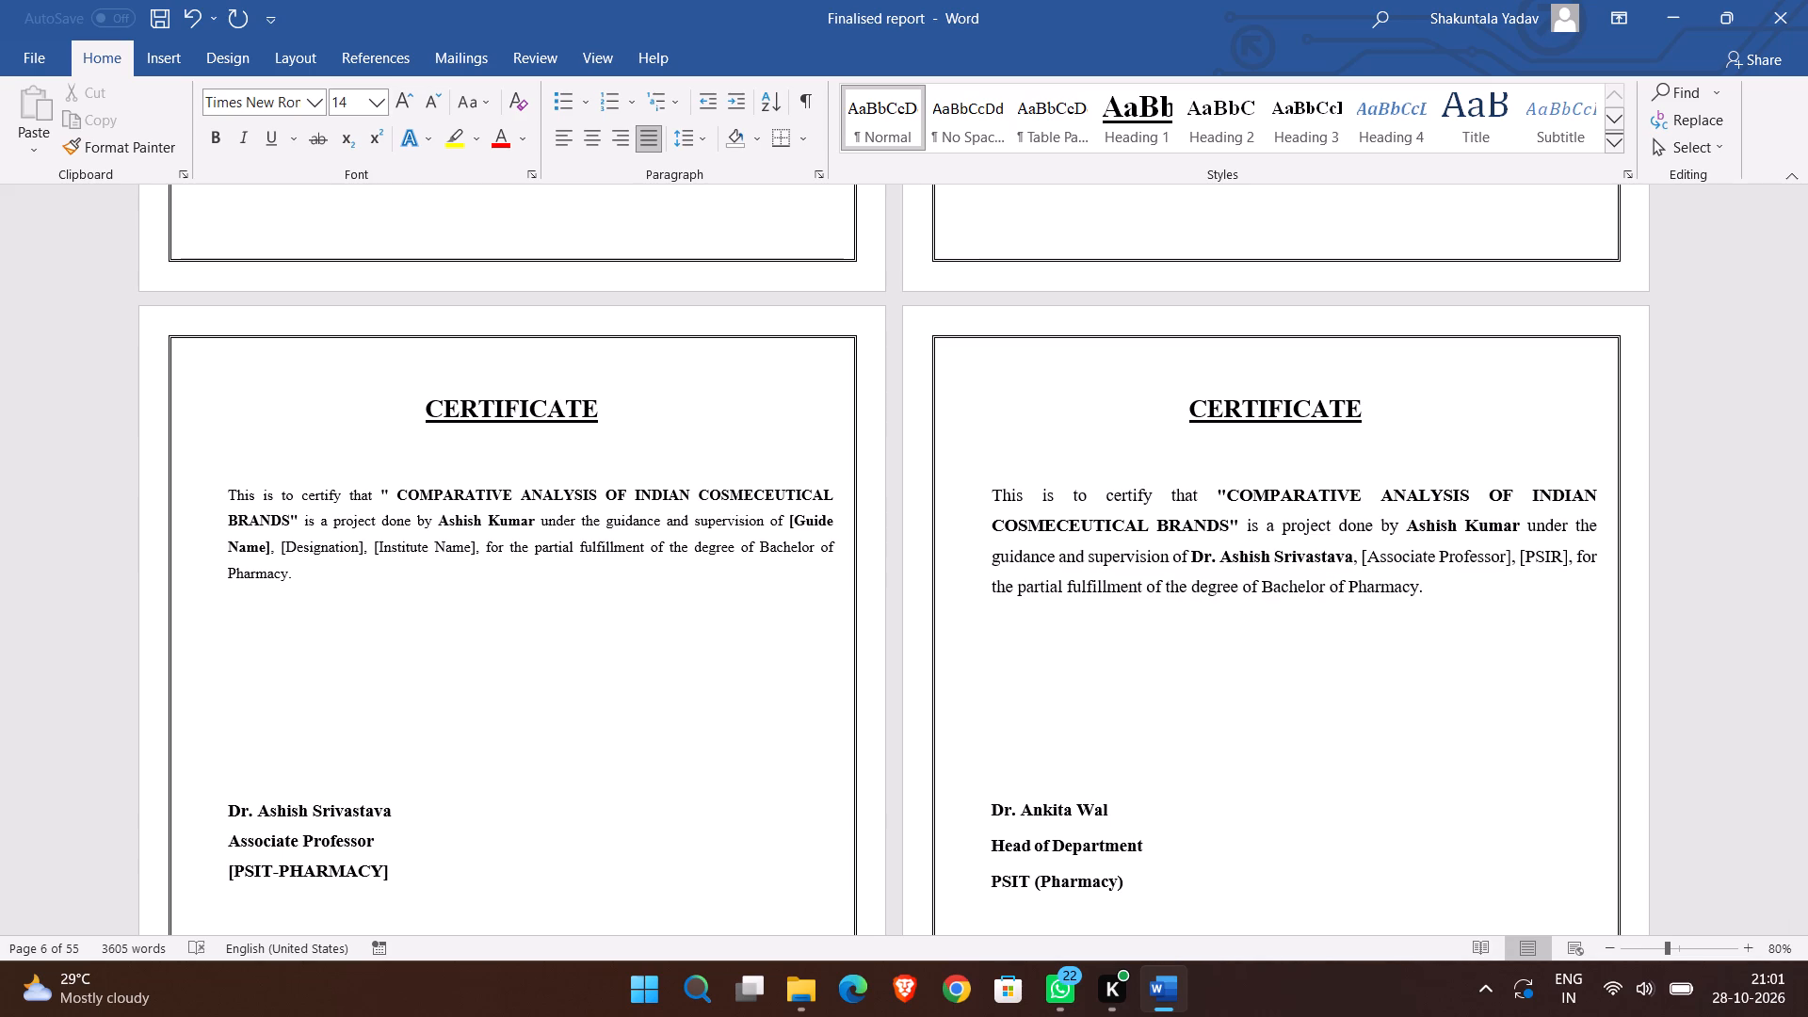
# Correct the bracketed institute name in the Head of Department's certificate paragraph to "PSIT-PHARMACY".
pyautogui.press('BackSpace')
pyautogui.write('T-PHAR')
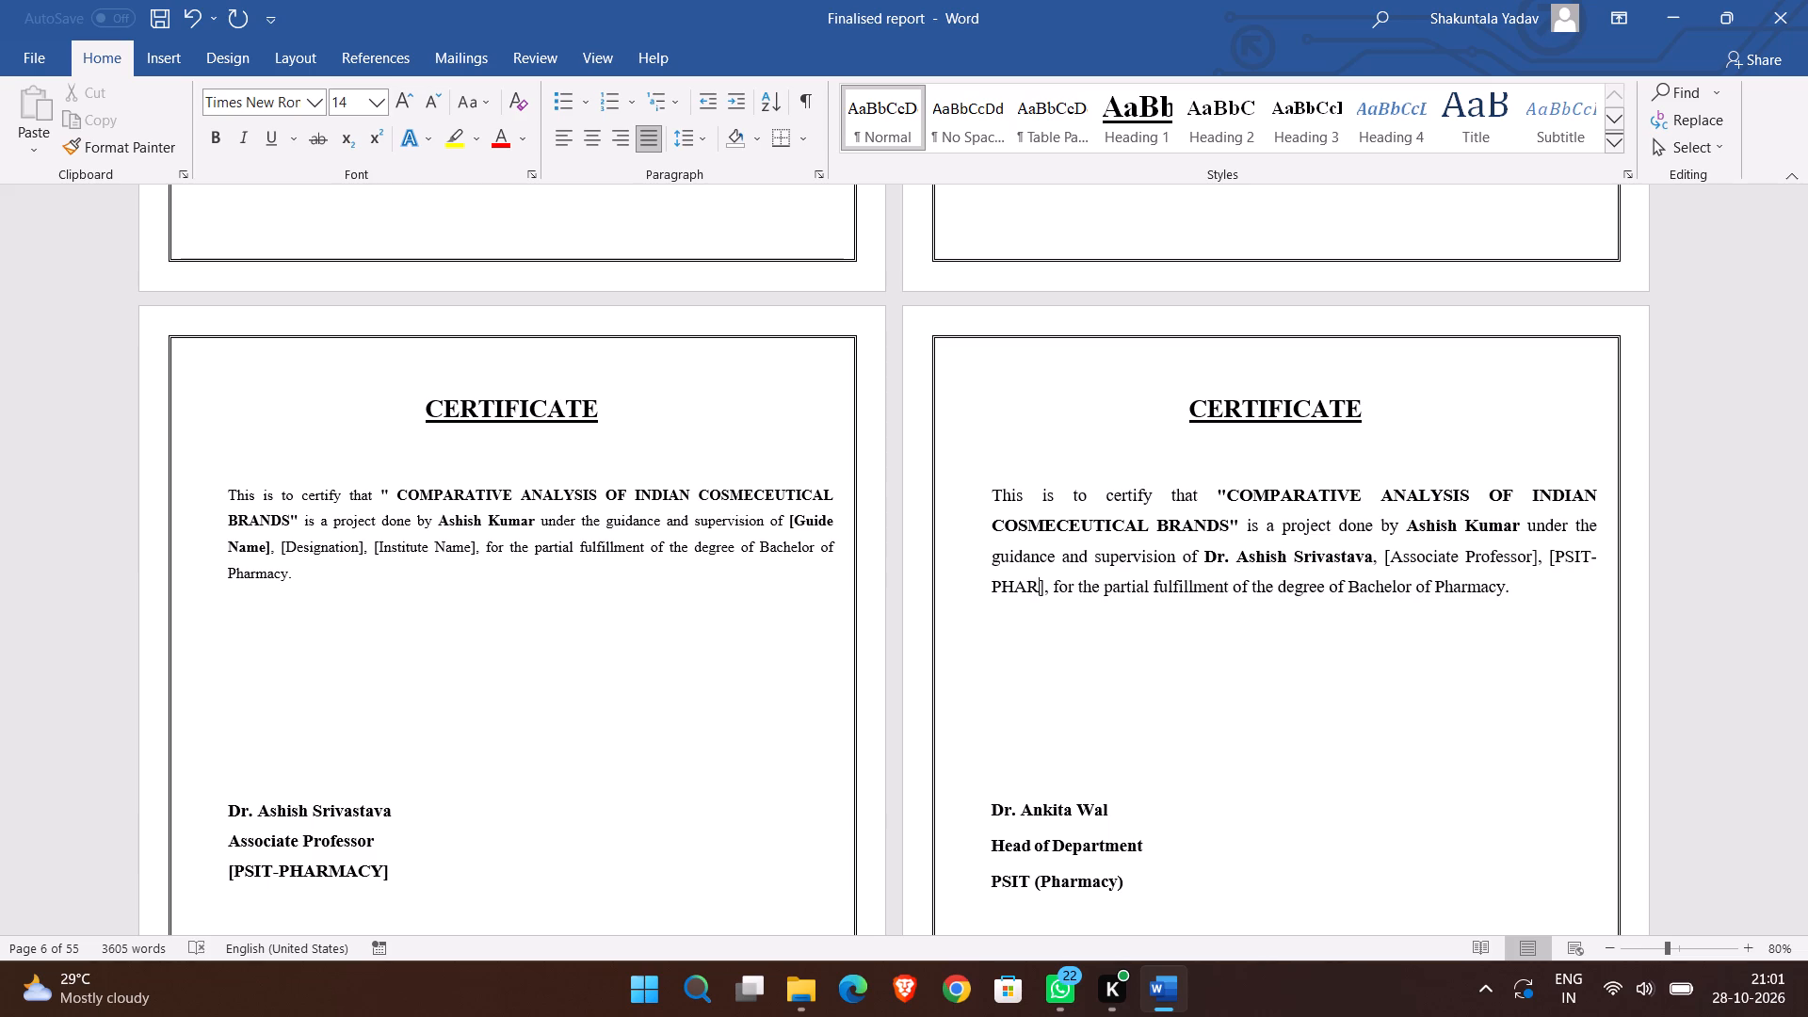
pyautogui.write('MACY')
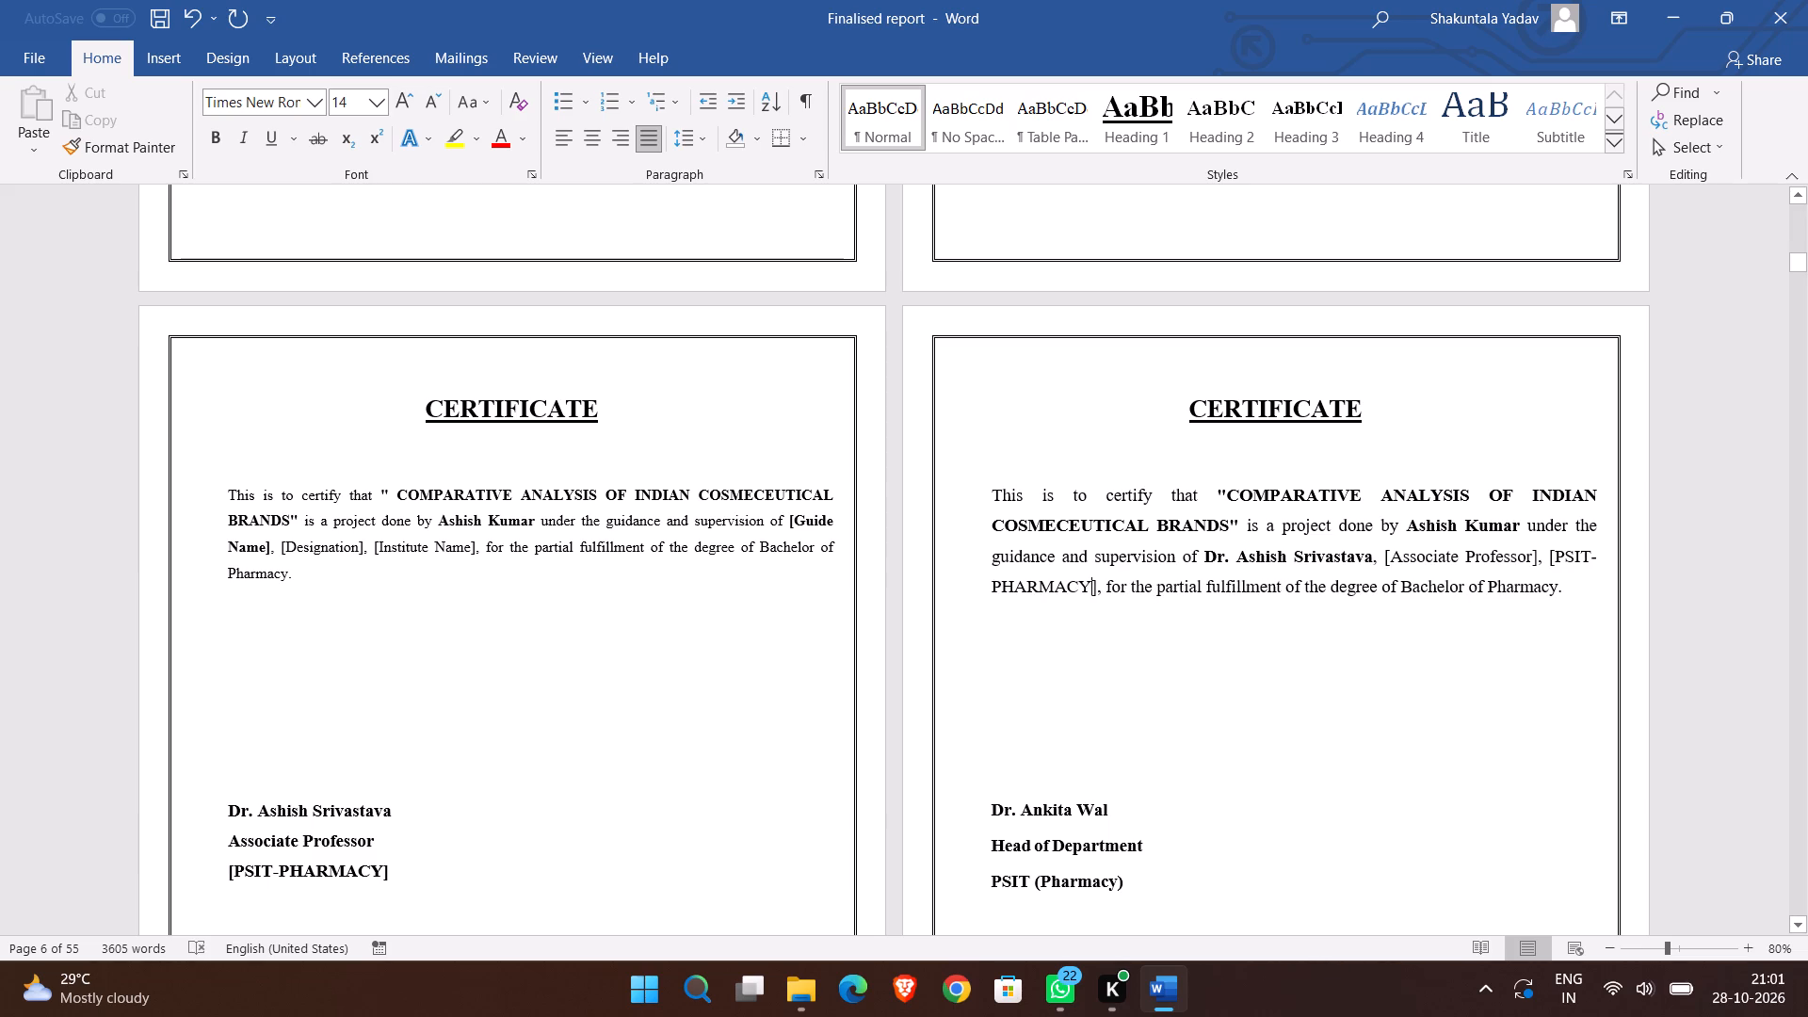
pyautogui.click(1545, 553)
# Review the remaining certificate pages, the contents table, and the Abstract and Introduction pages.
pyautogui.scroll(-2, 1424, 593)
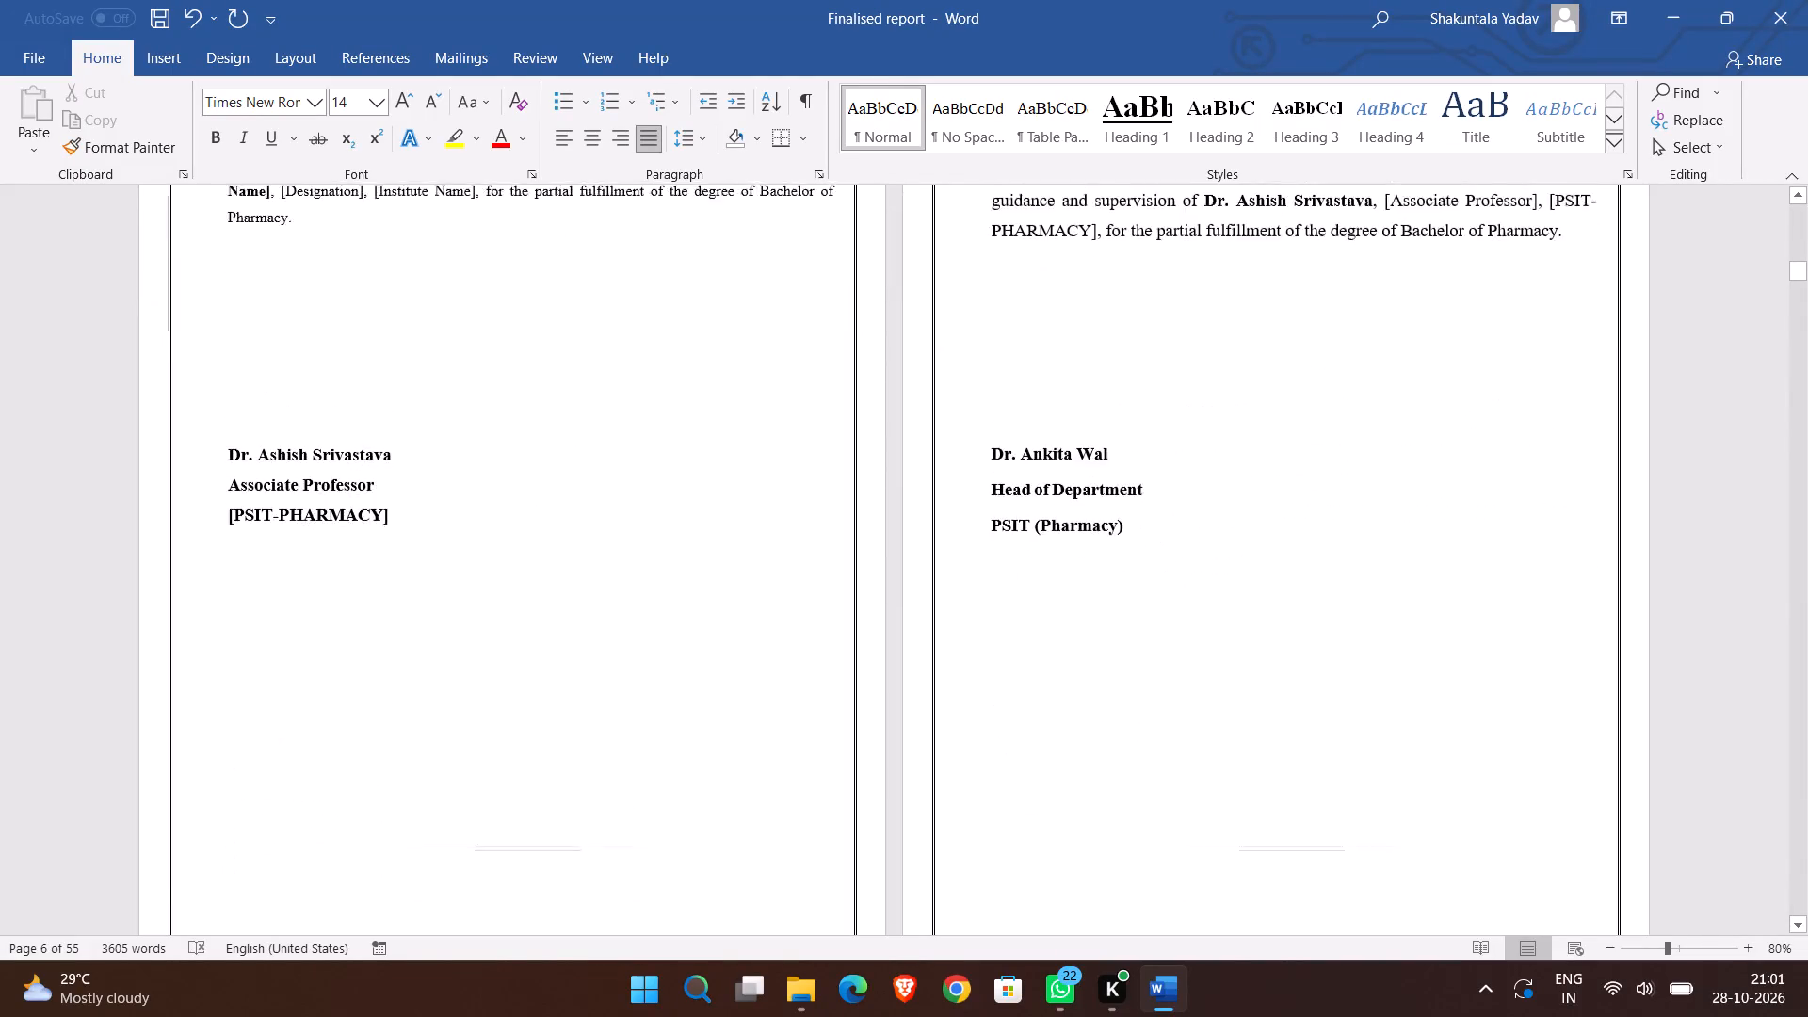
pyautogui.scroll(-2, 1424, 593)
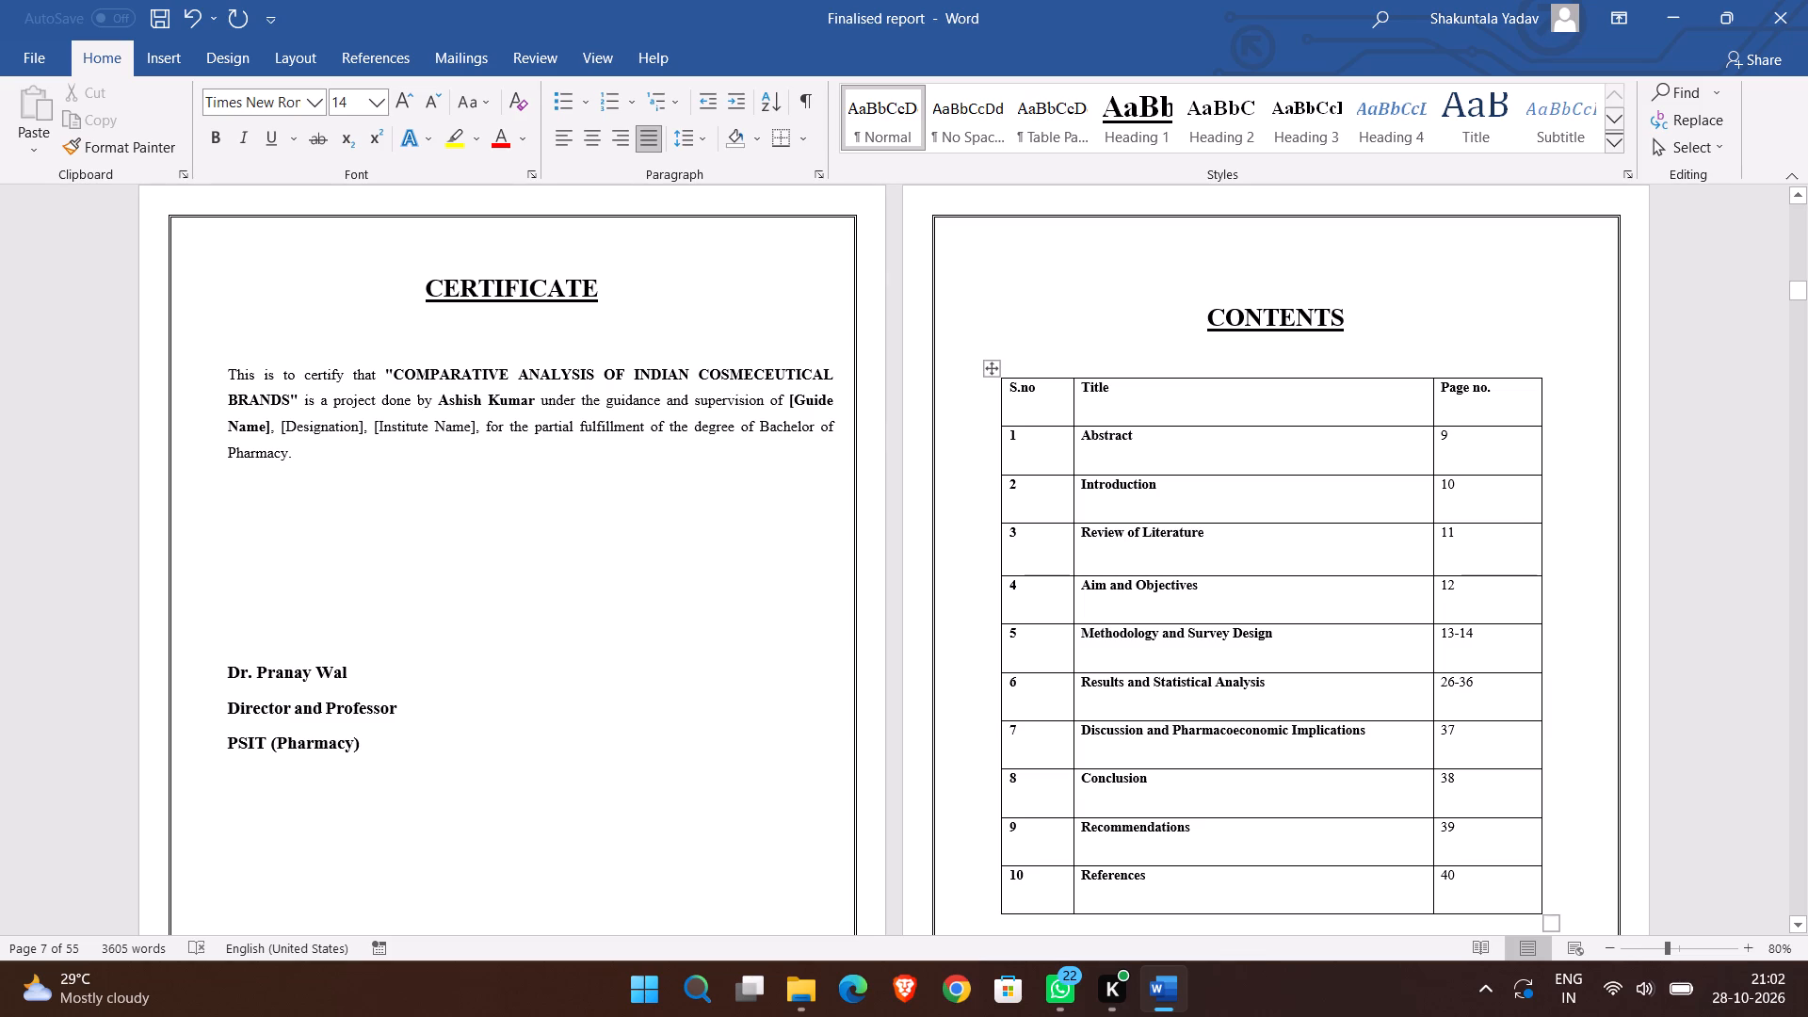
pyautogui.scroll(-3, 1397, 687)
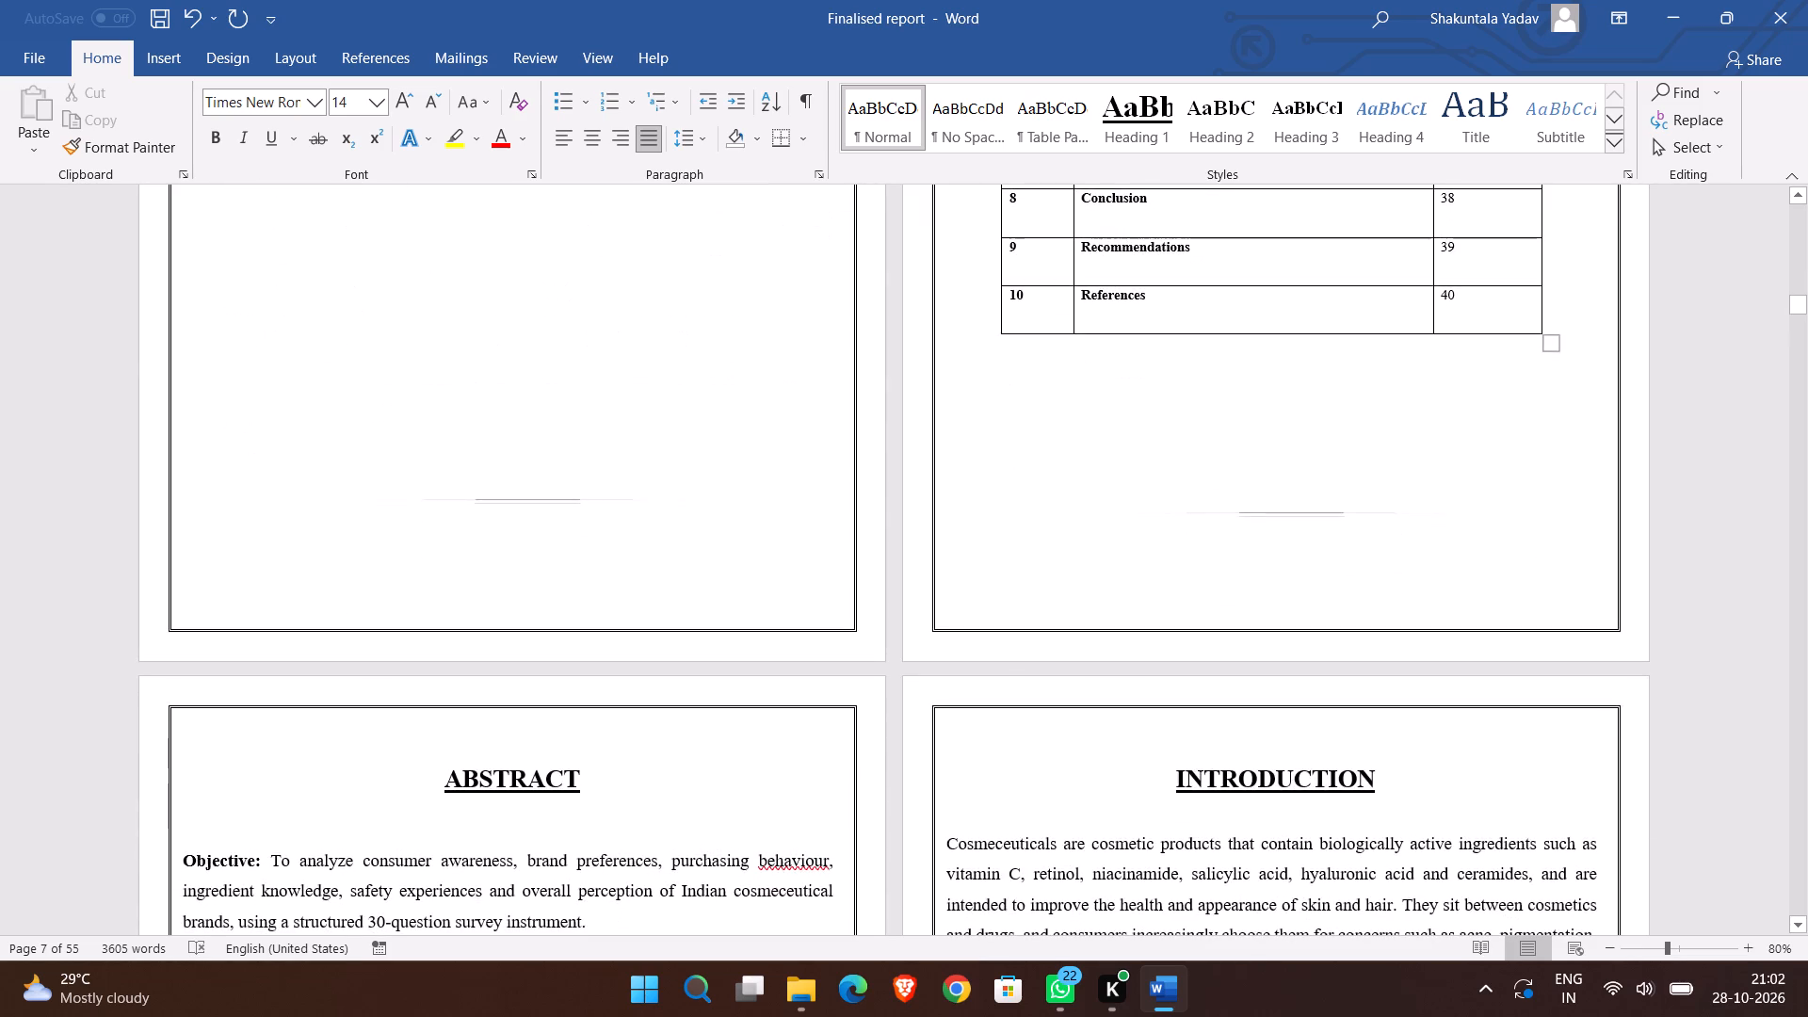
pyautogui.scroll(-3, 1397, 687)
pyautogui.scroll(6, 1397, 687)
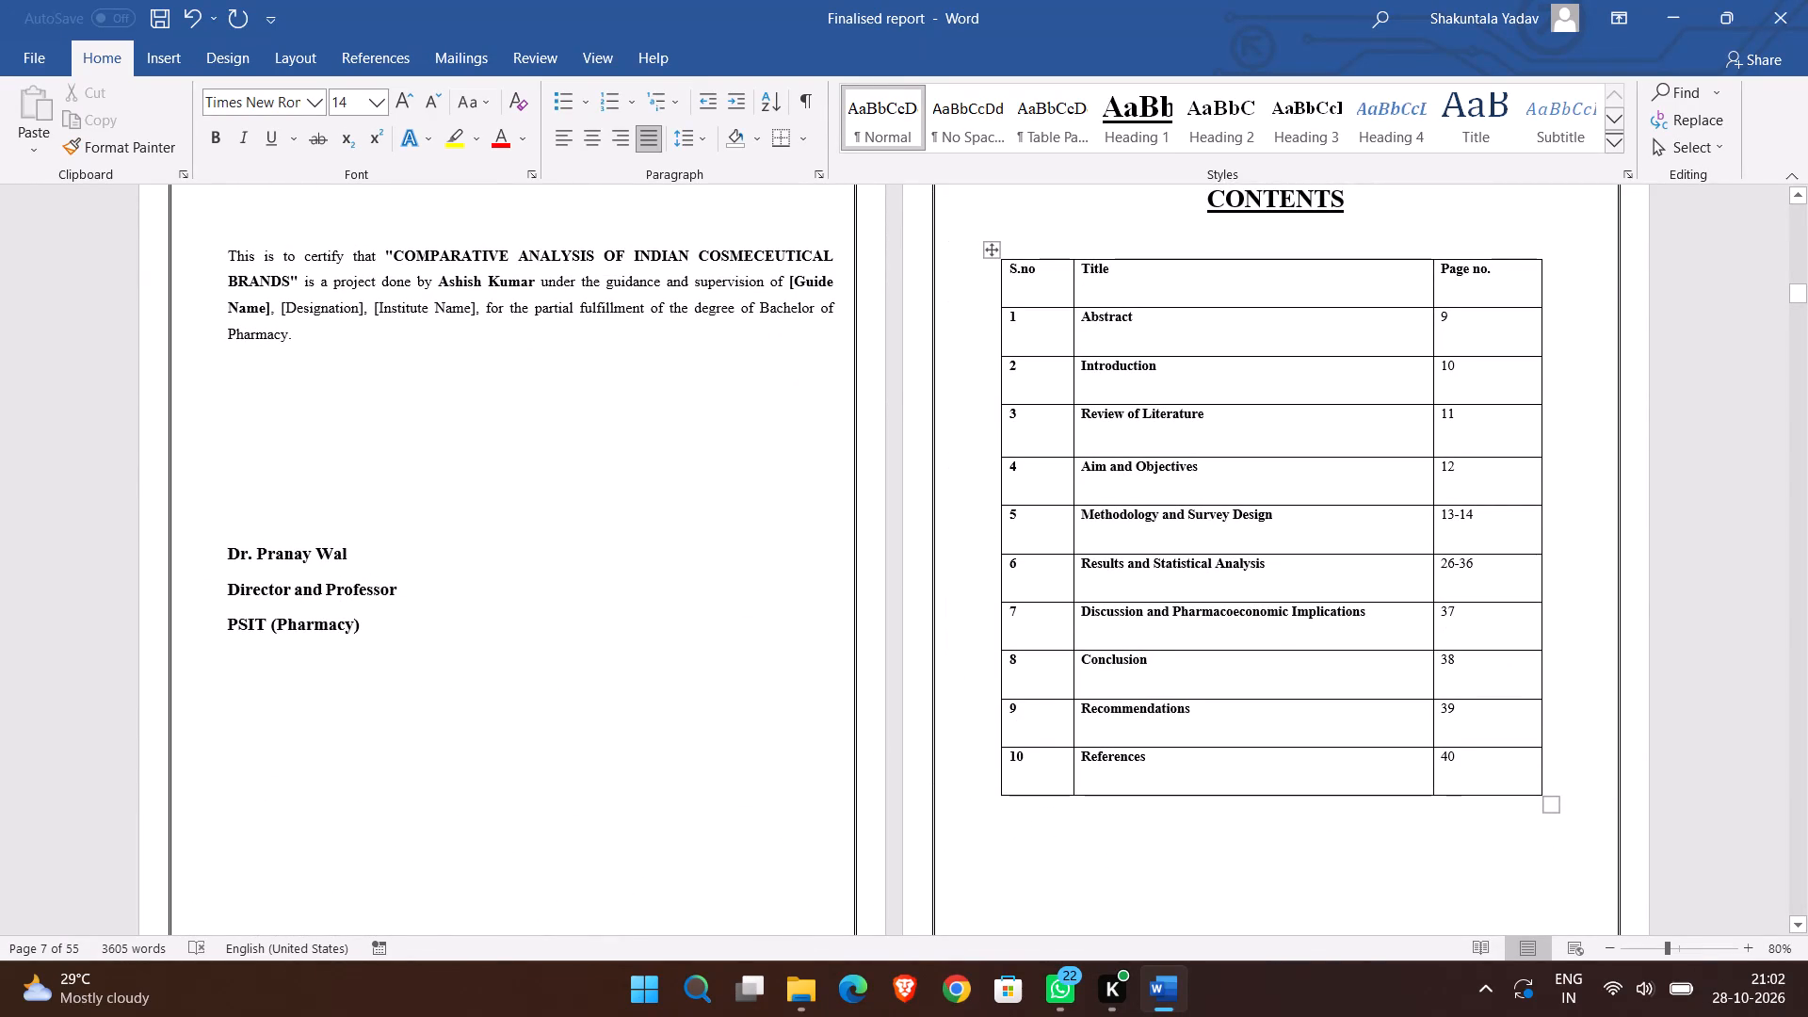
pyautogui.scroll(-3, 1397, 687)
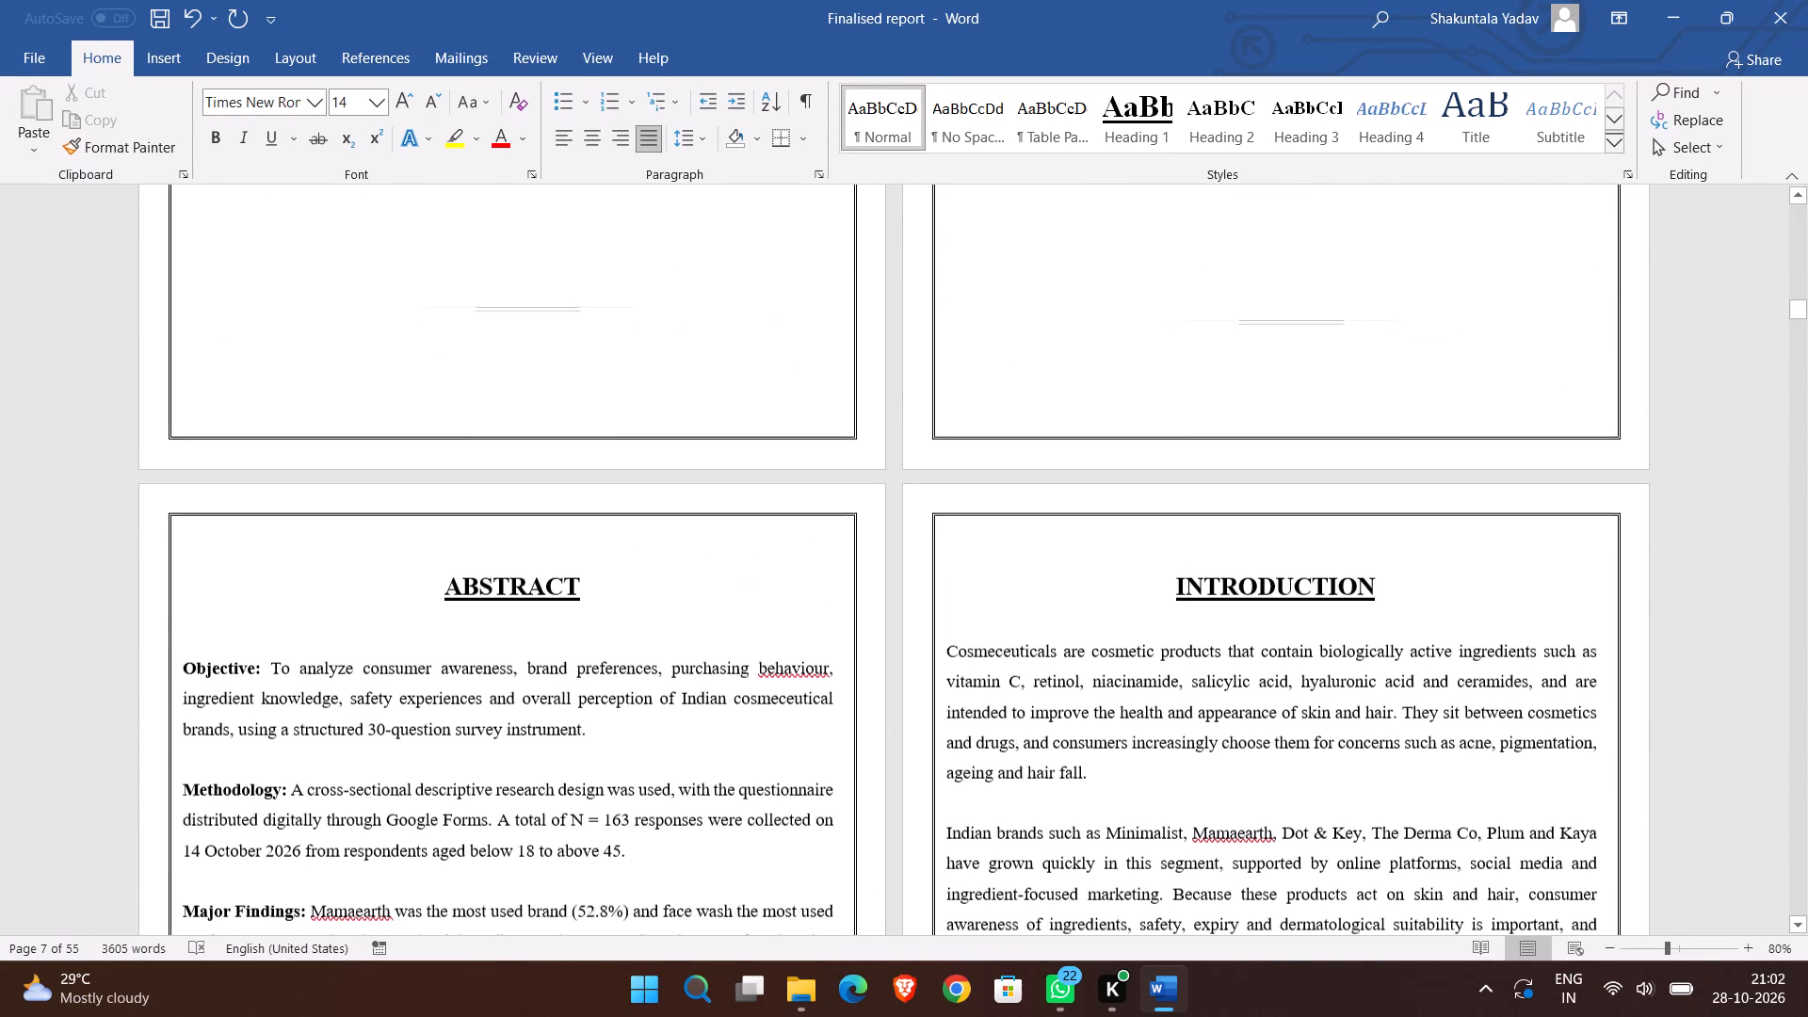
pyautogui.scroll(-2, 1397, 687)
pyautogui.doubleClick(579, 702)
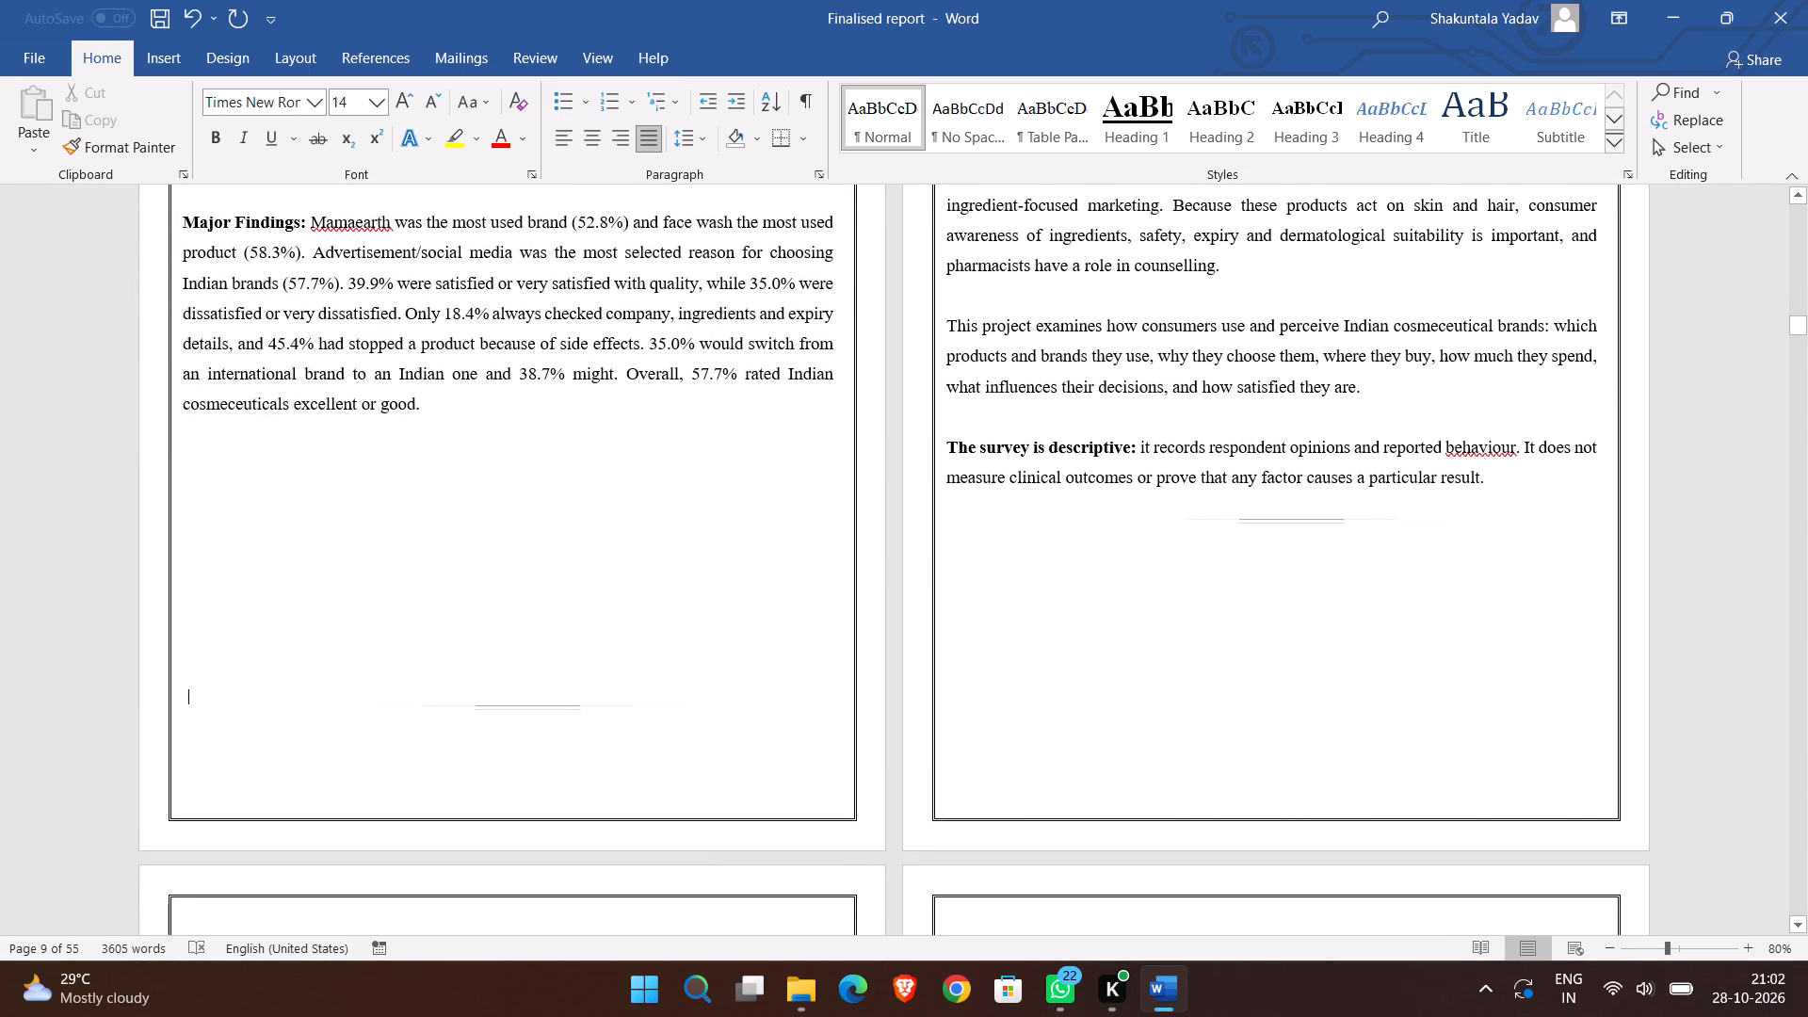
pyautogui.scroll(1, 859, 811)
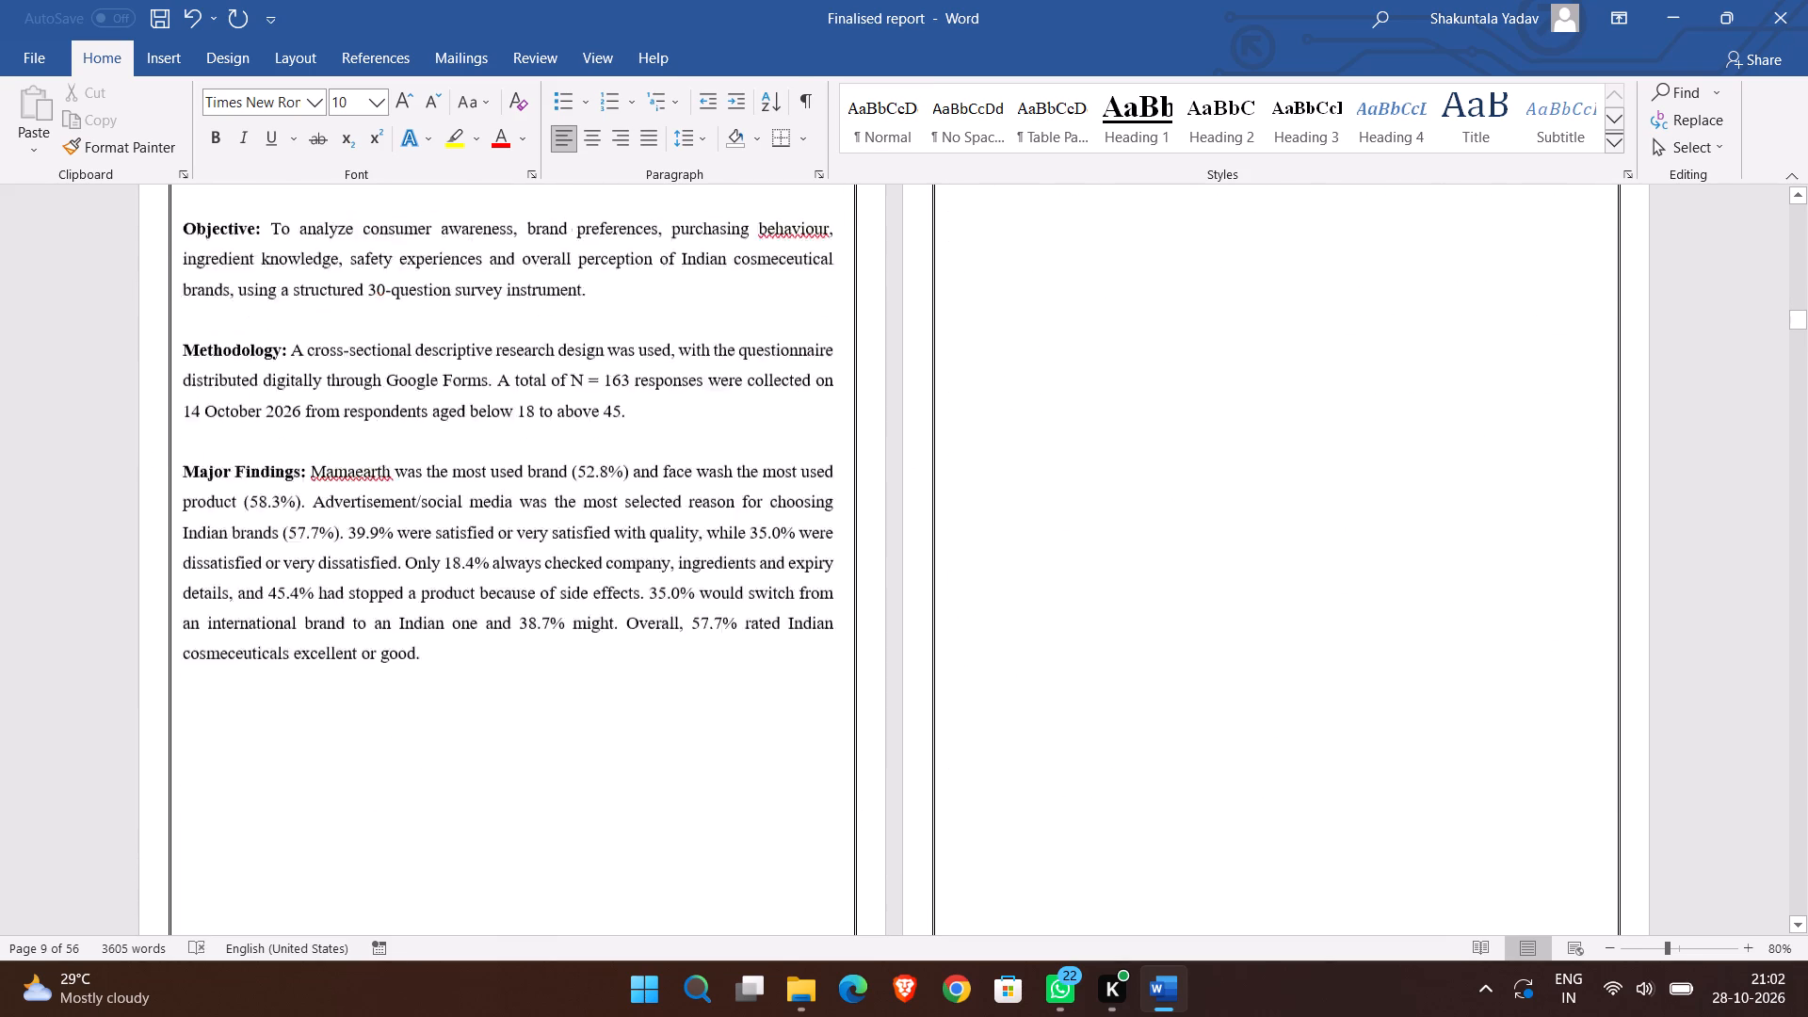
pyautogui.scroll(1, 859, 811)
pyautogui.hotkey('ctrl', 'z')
# Open the Abstract page's footer and set that section's page numbering to start at 1.
pyautogui.scroll(-1, 634, 721)
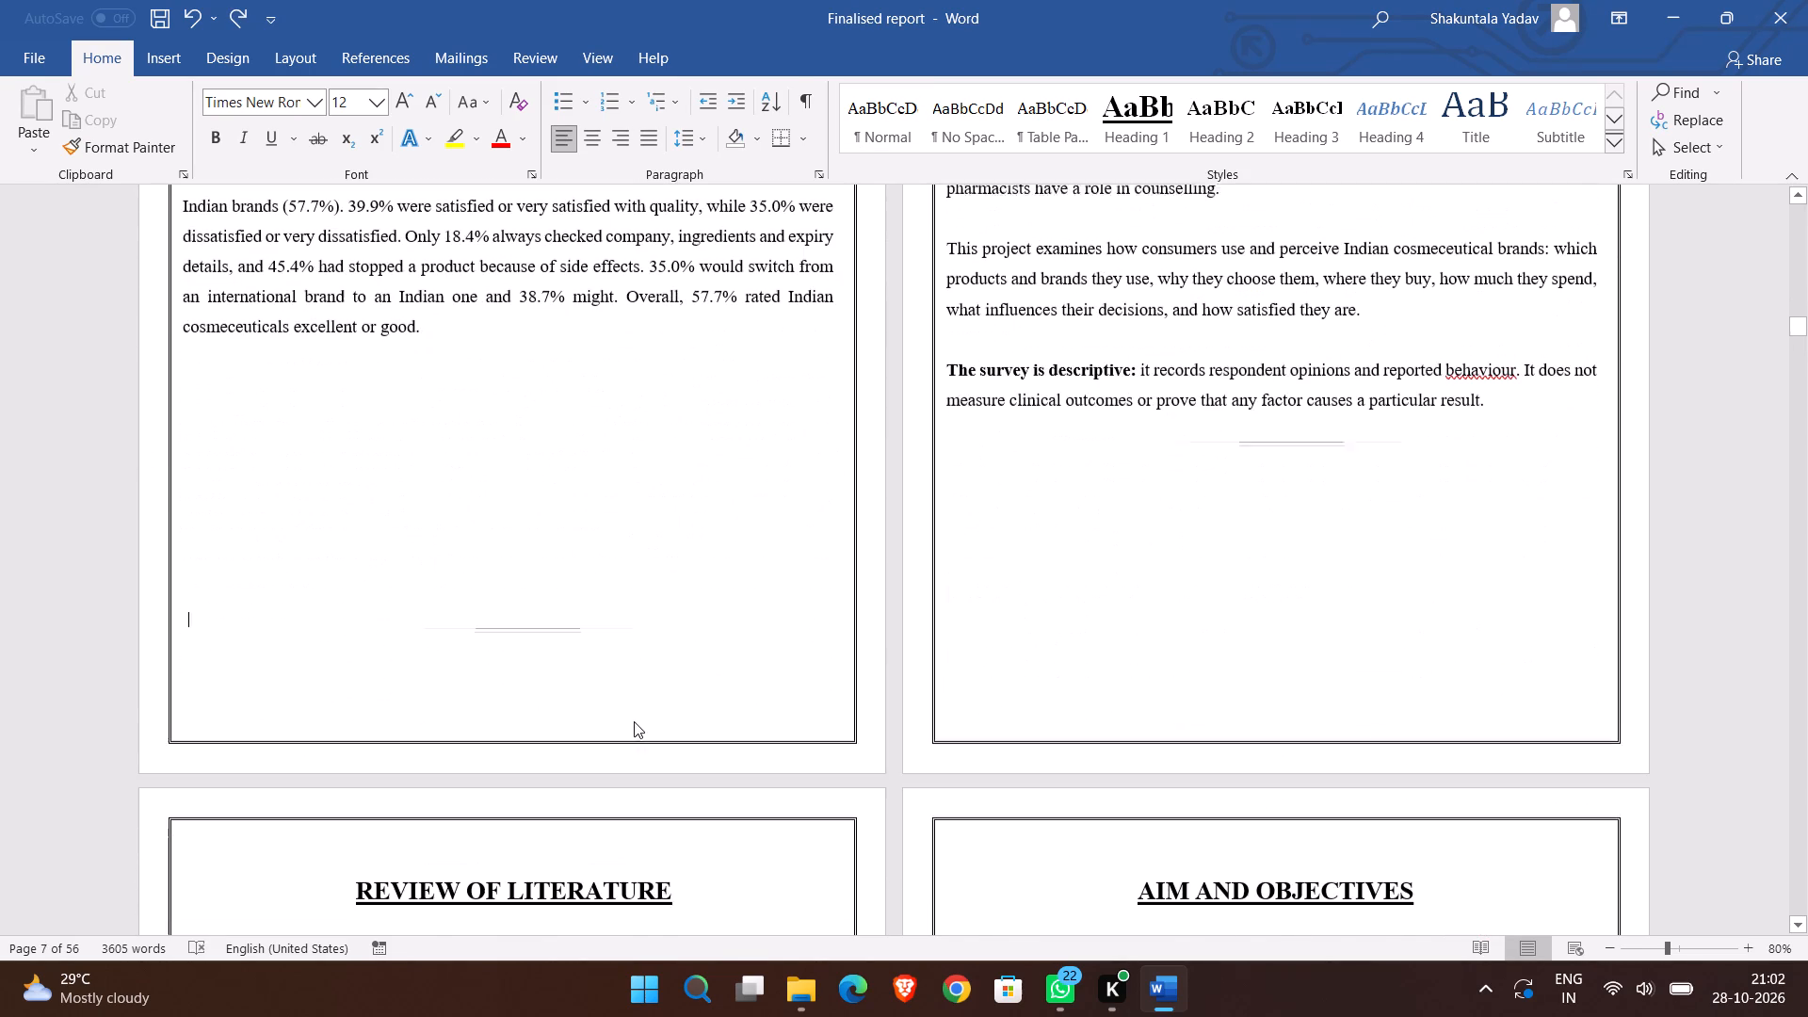
pyautogui.doubleClick(766, 735)
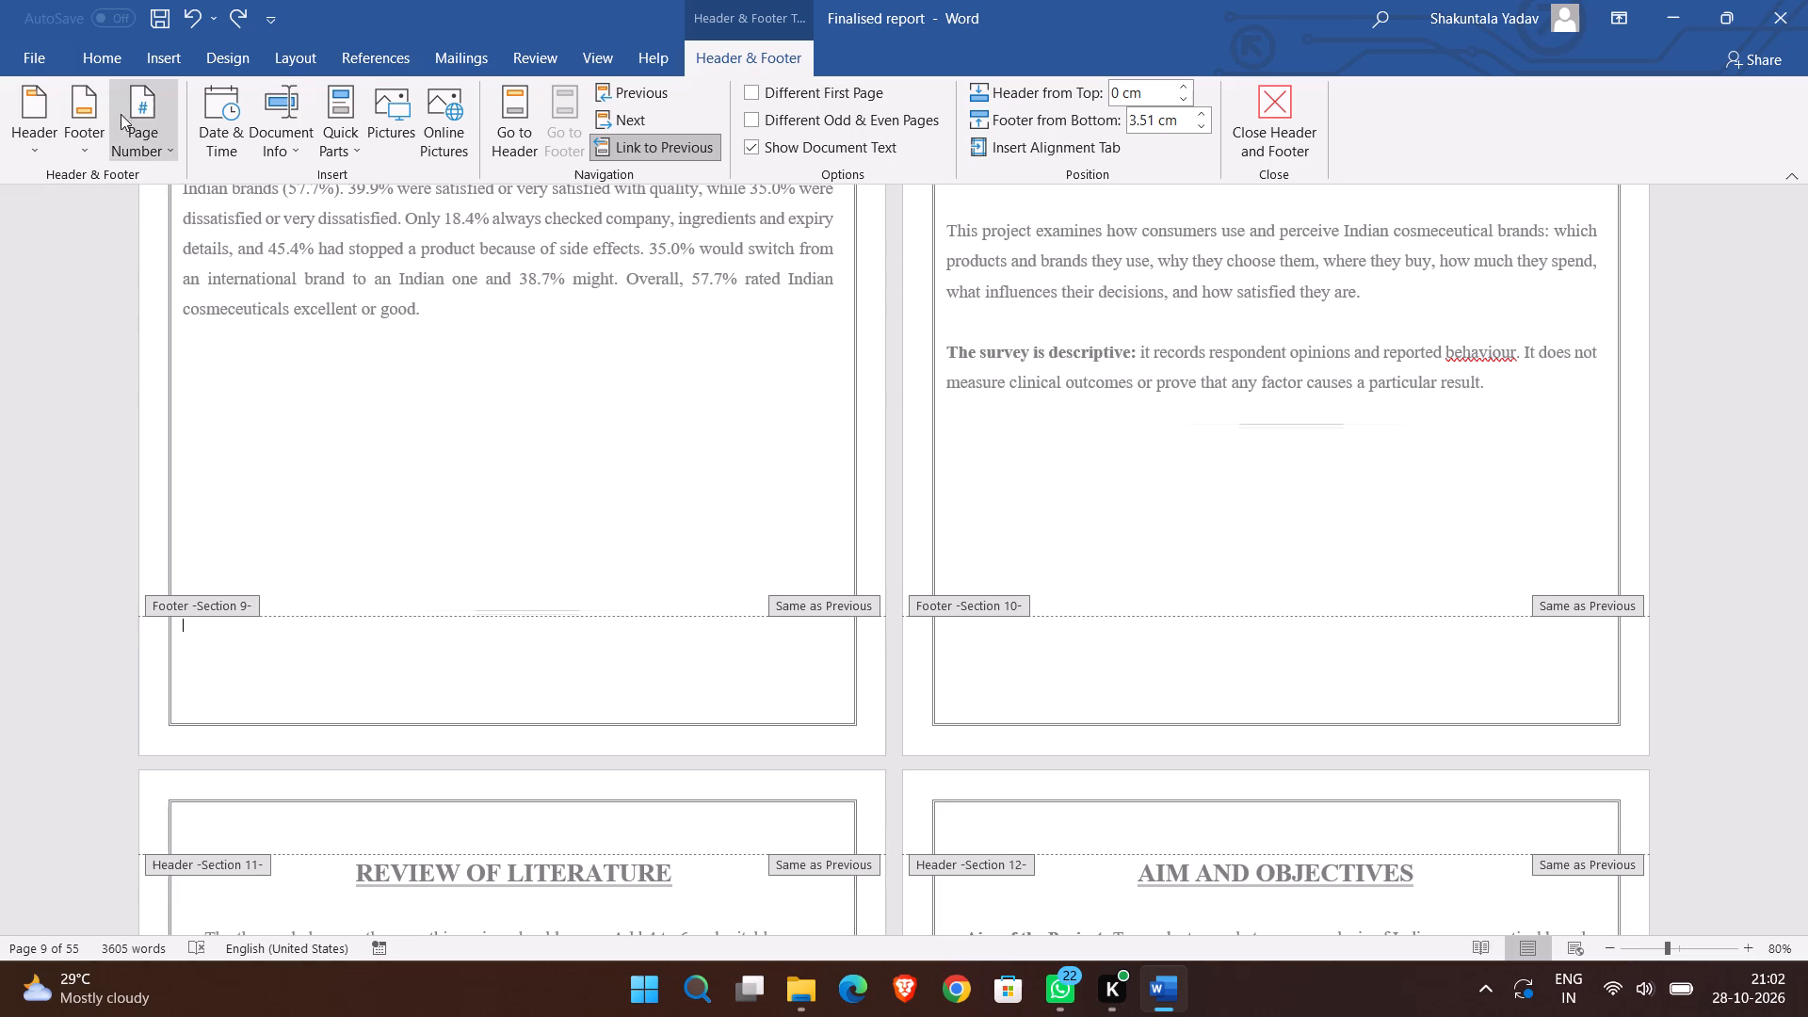
pyautogui.click(140, 145)
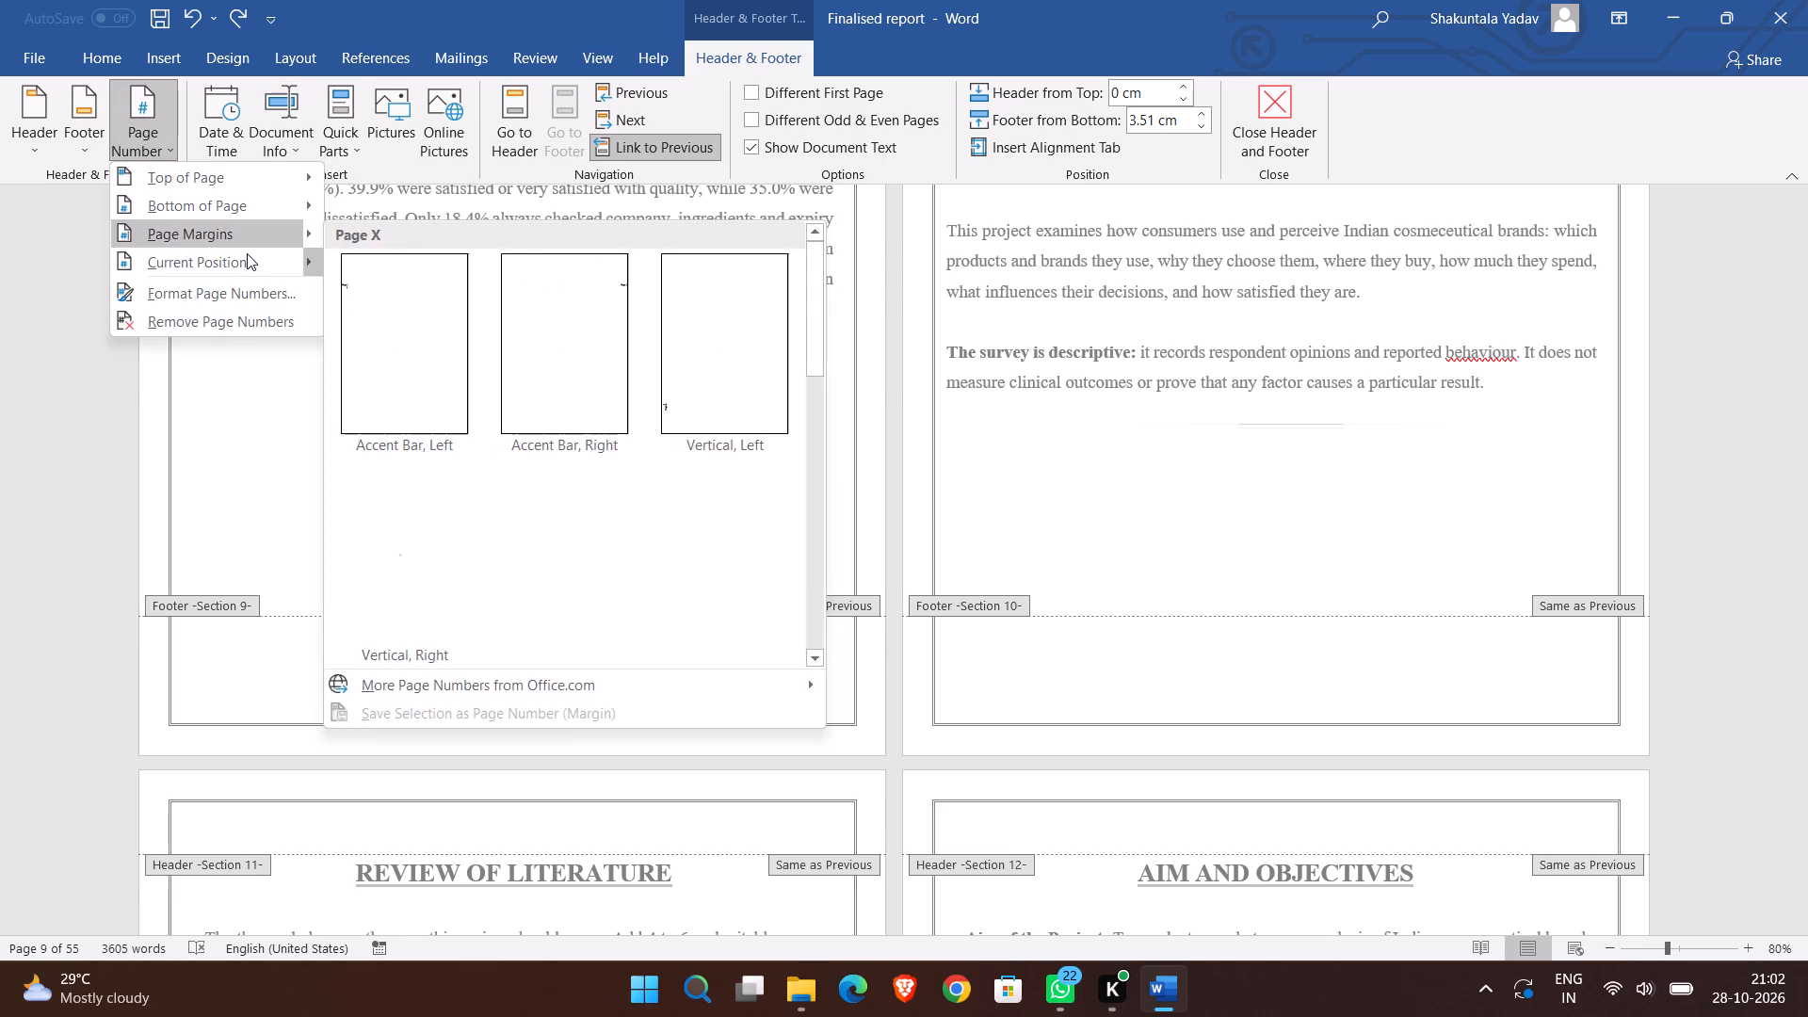
pyautogui.click(296, 282)
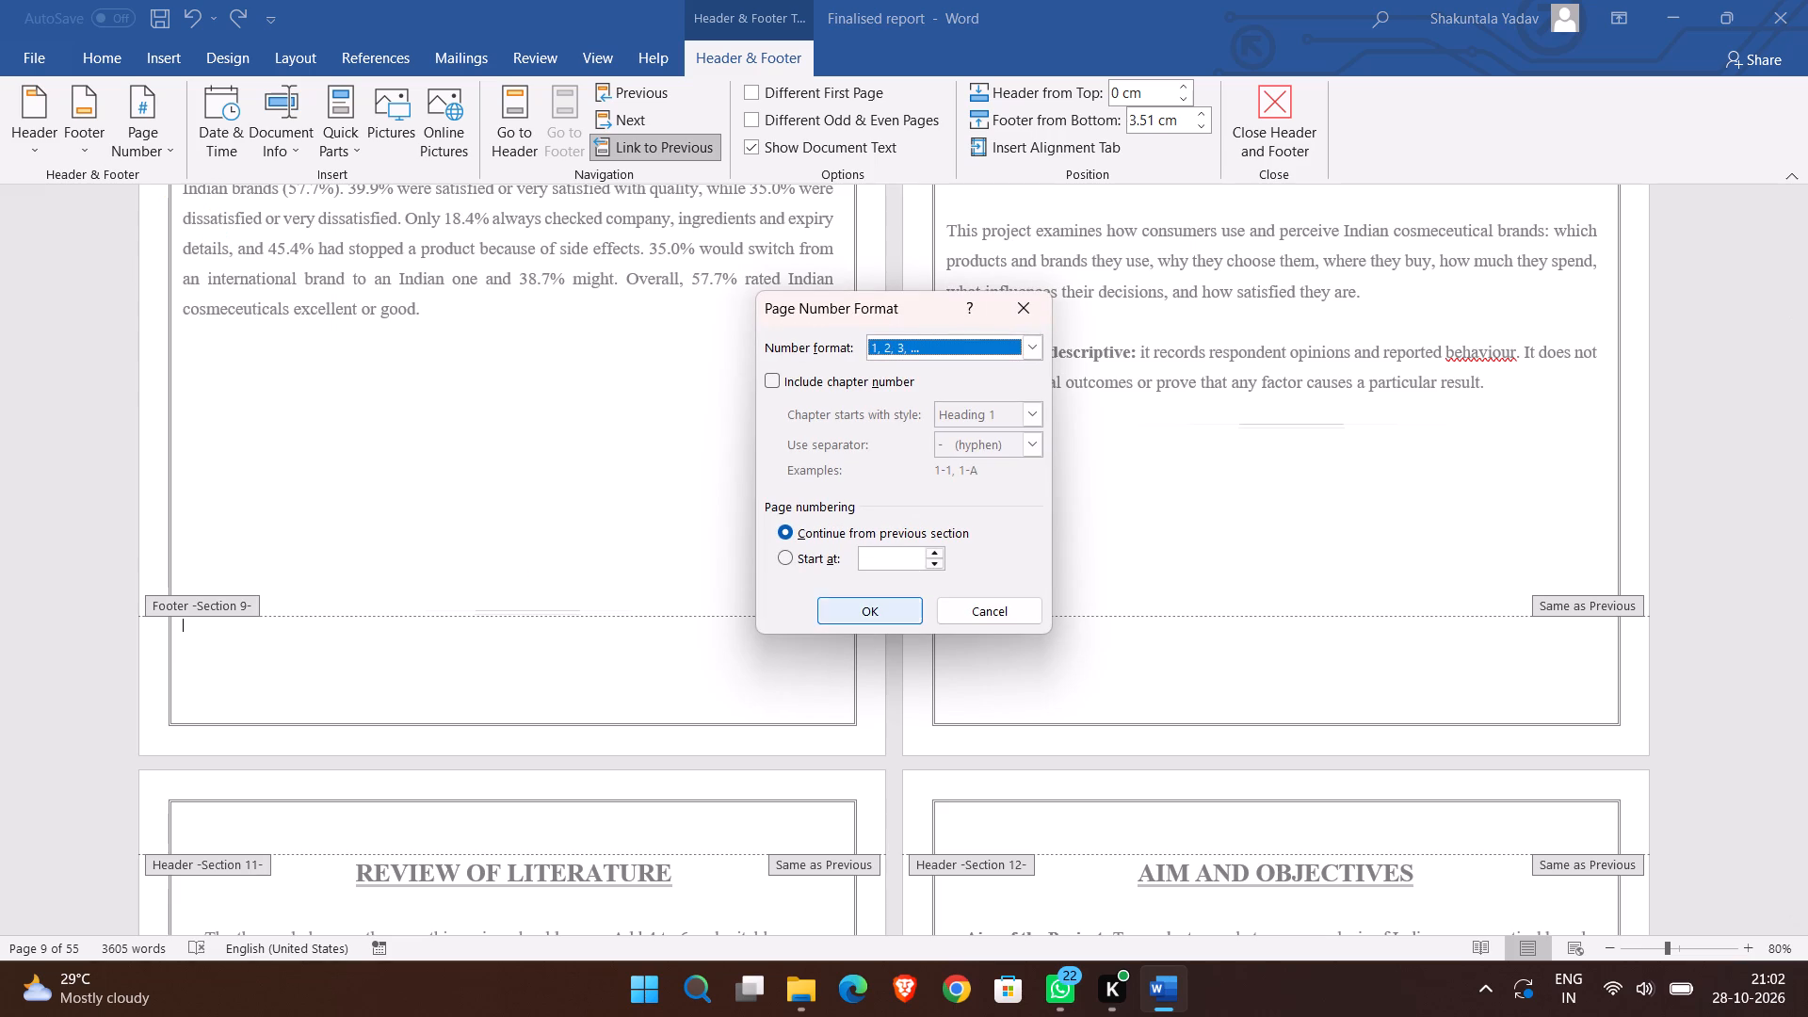
pyautogui.click(1036, 415)
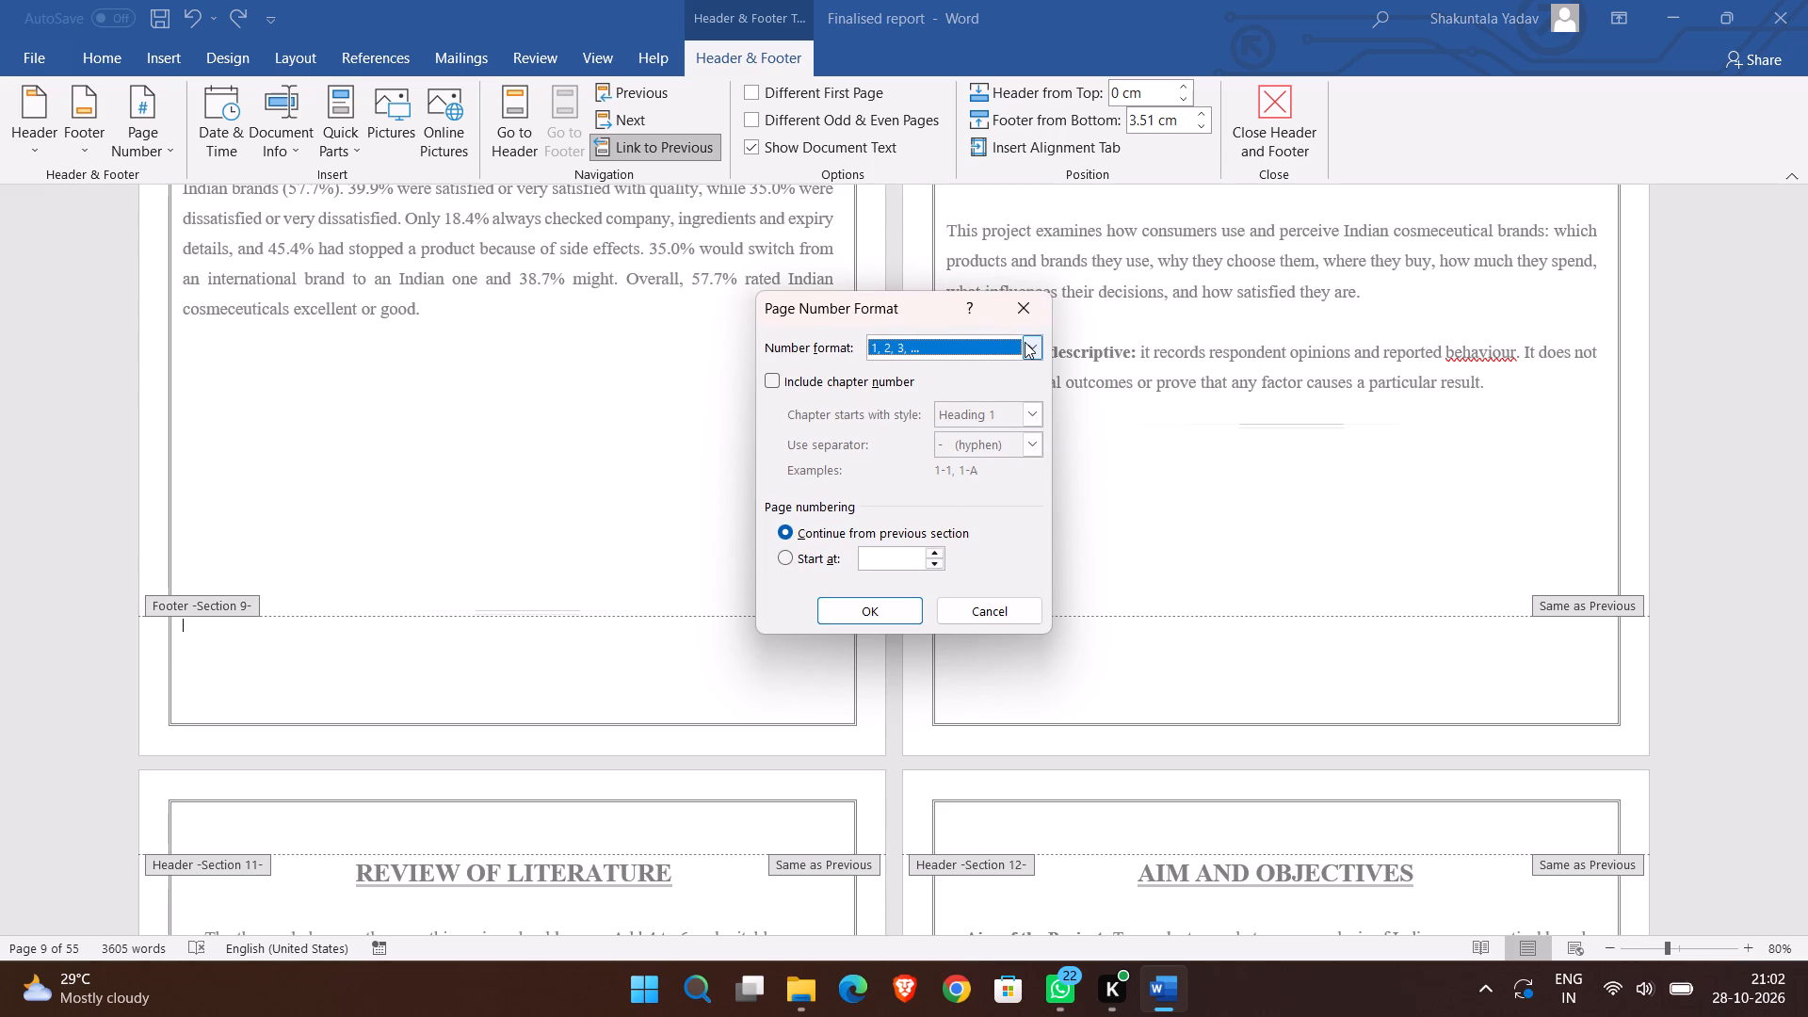
pyautogui.click(1025, 342)
pyautogui.click(916, 346)
pyautogui.click(784, 555)
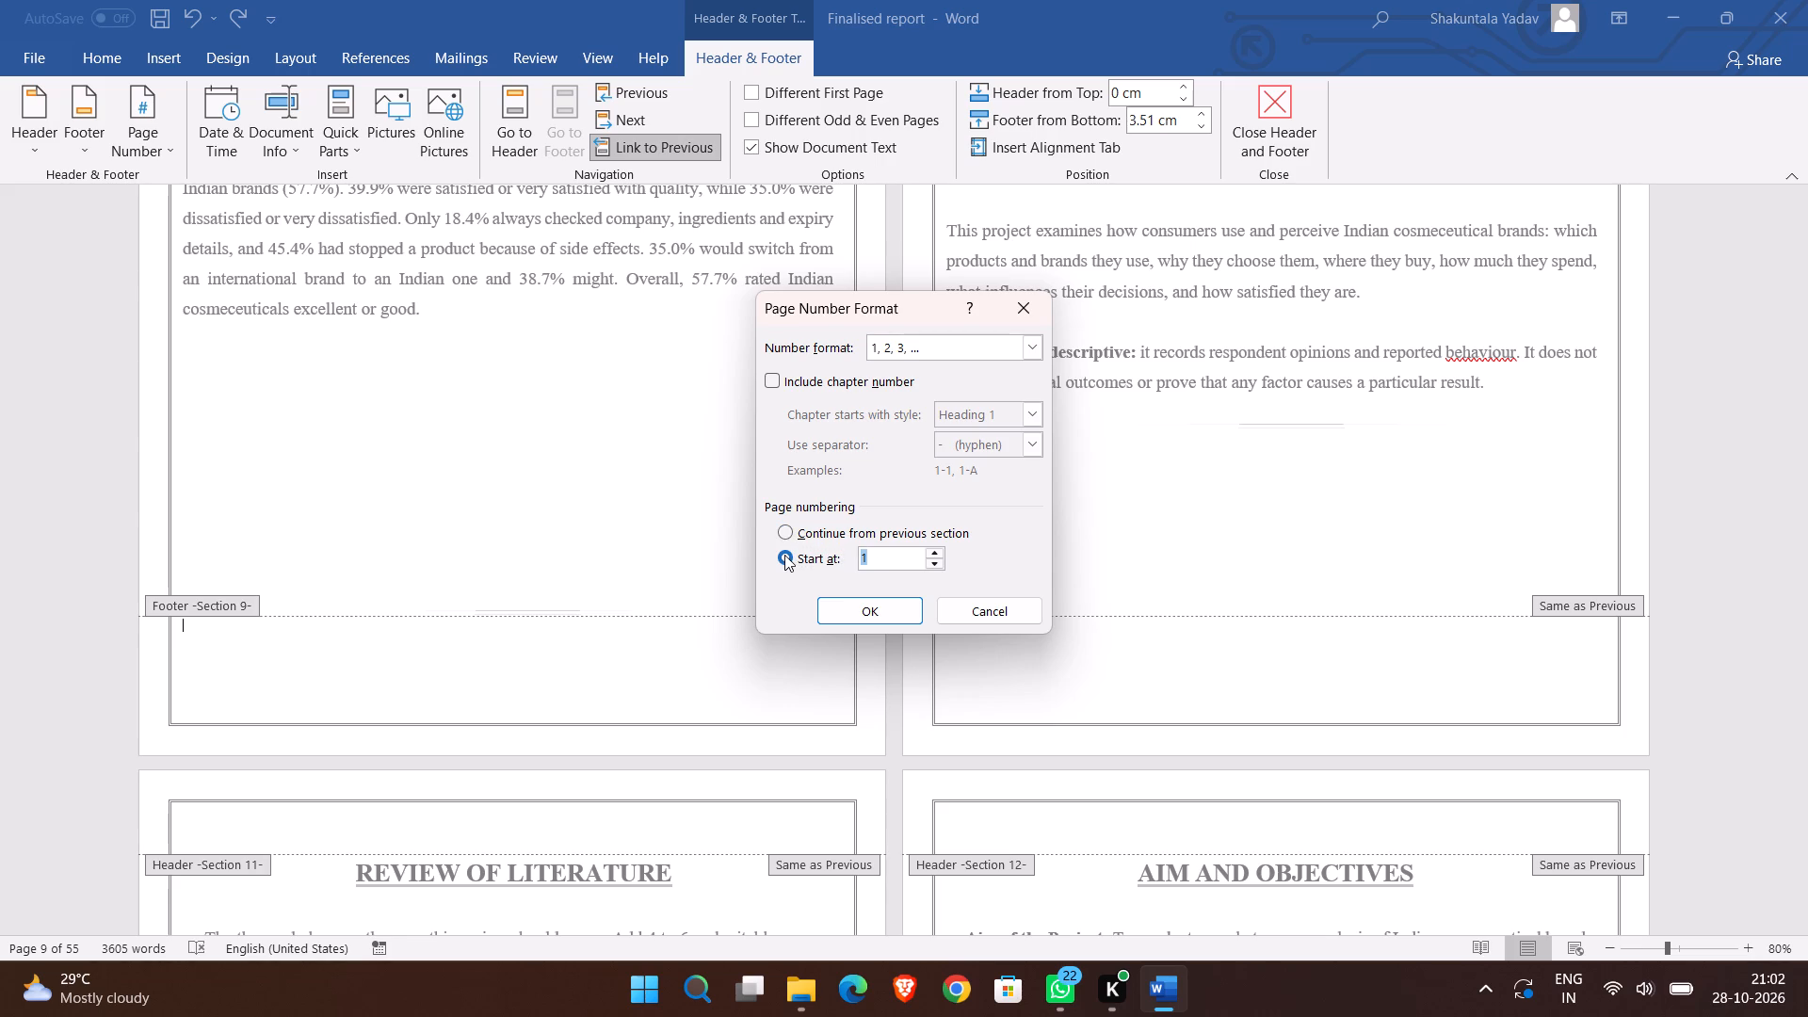
pyautogui.click(883, 610)
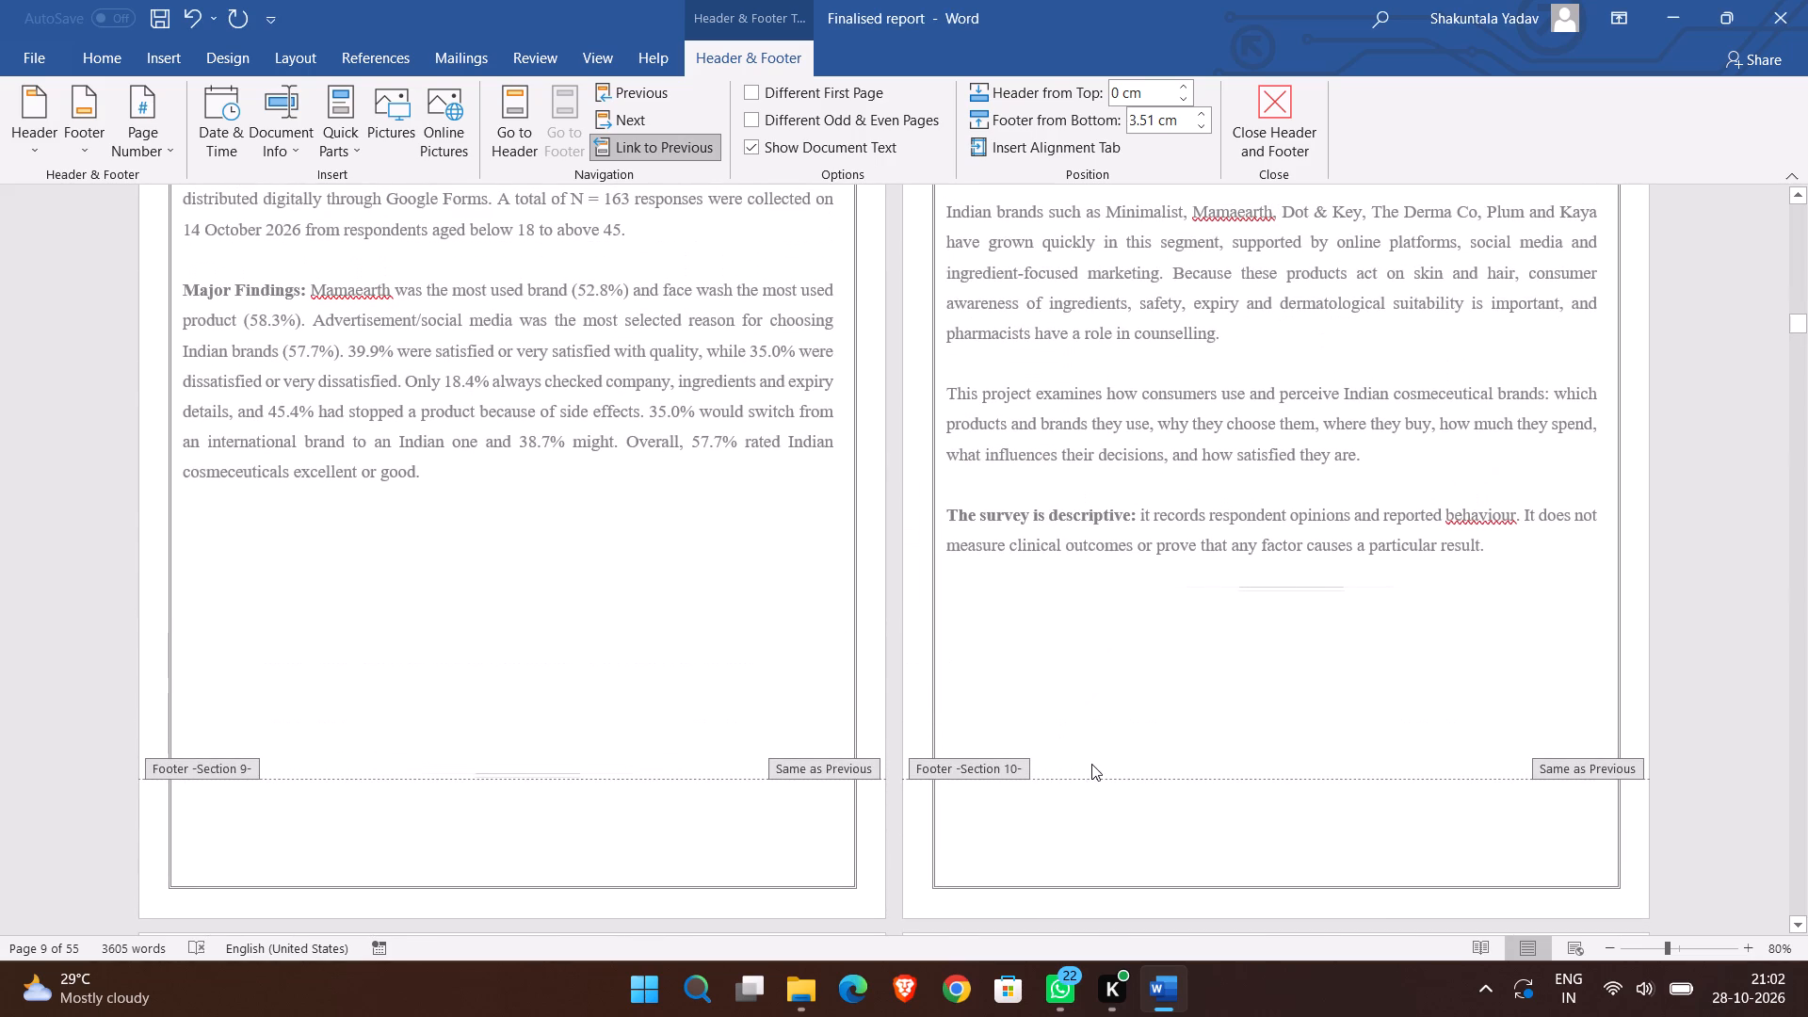
# Examine the section footers from the cover page through the Abstract, Introduction and following pages for page numbering.
pyautogui.scroll(-5, 1091, 764)
pyautogui.scroll(9, 1091, 764)
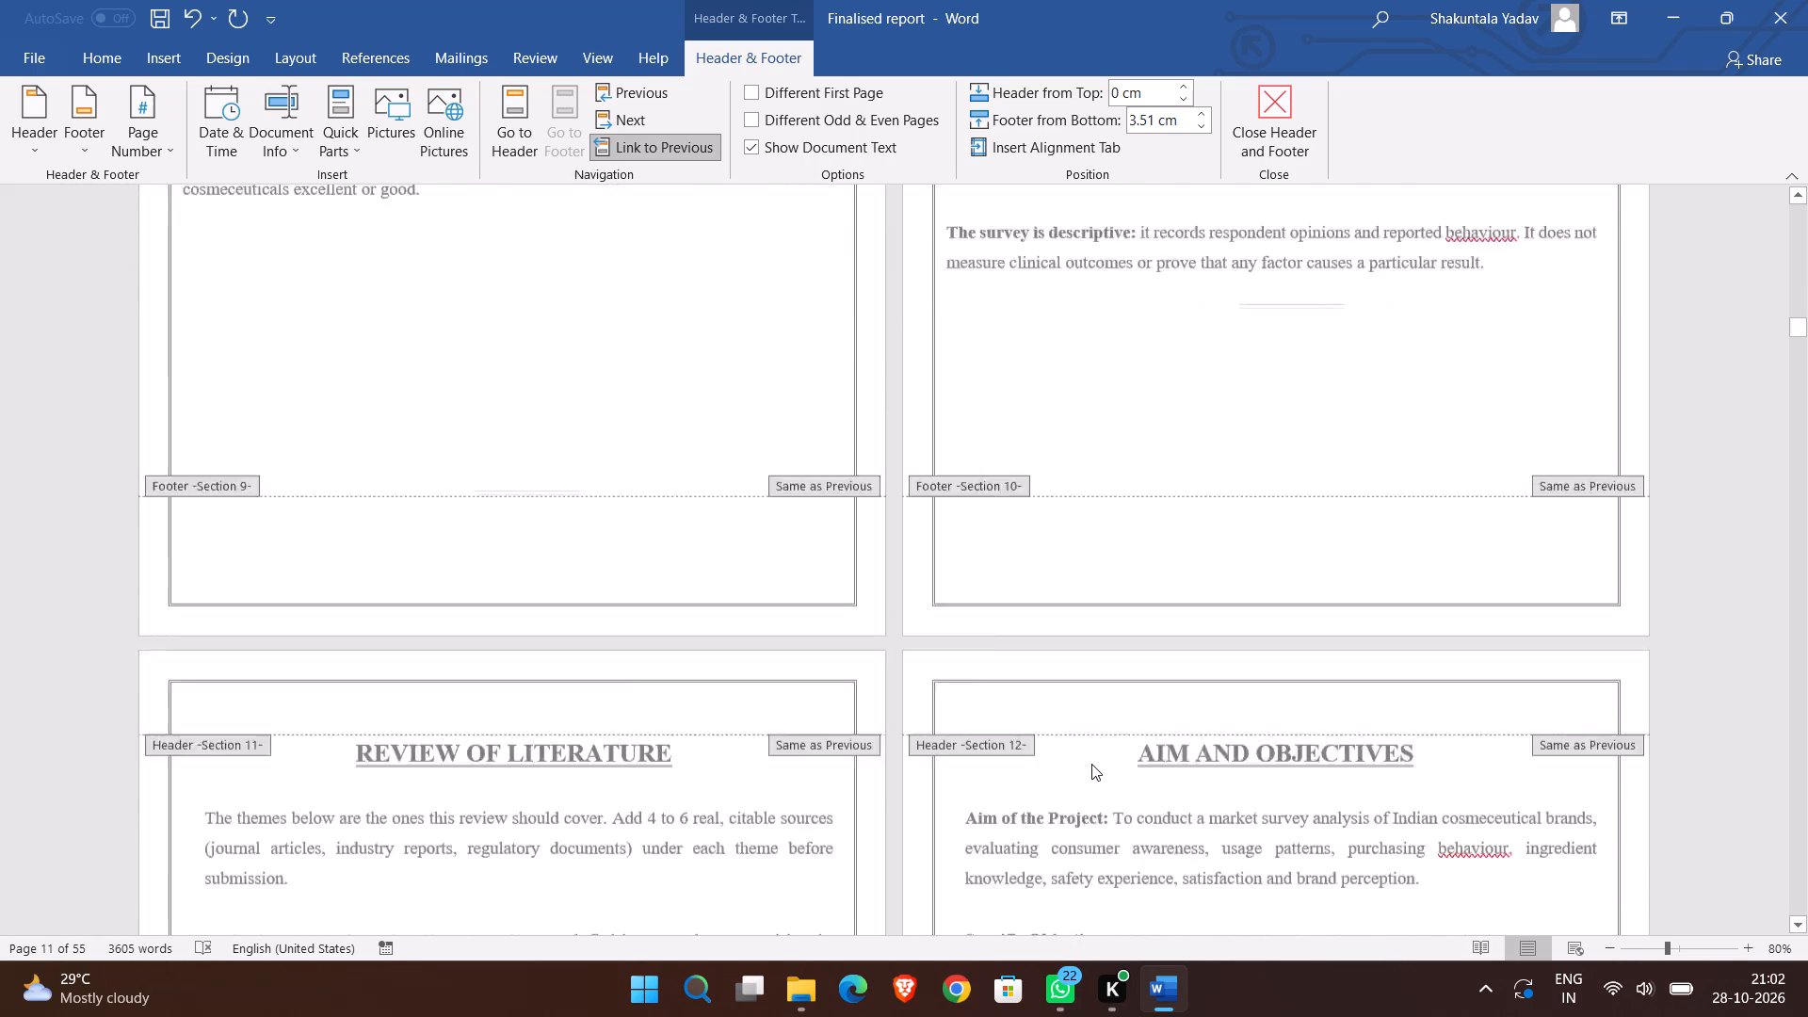
pyautogui.scroll(17, 1091, 764)
pyautogui.scroll(-5, 1091, 764)
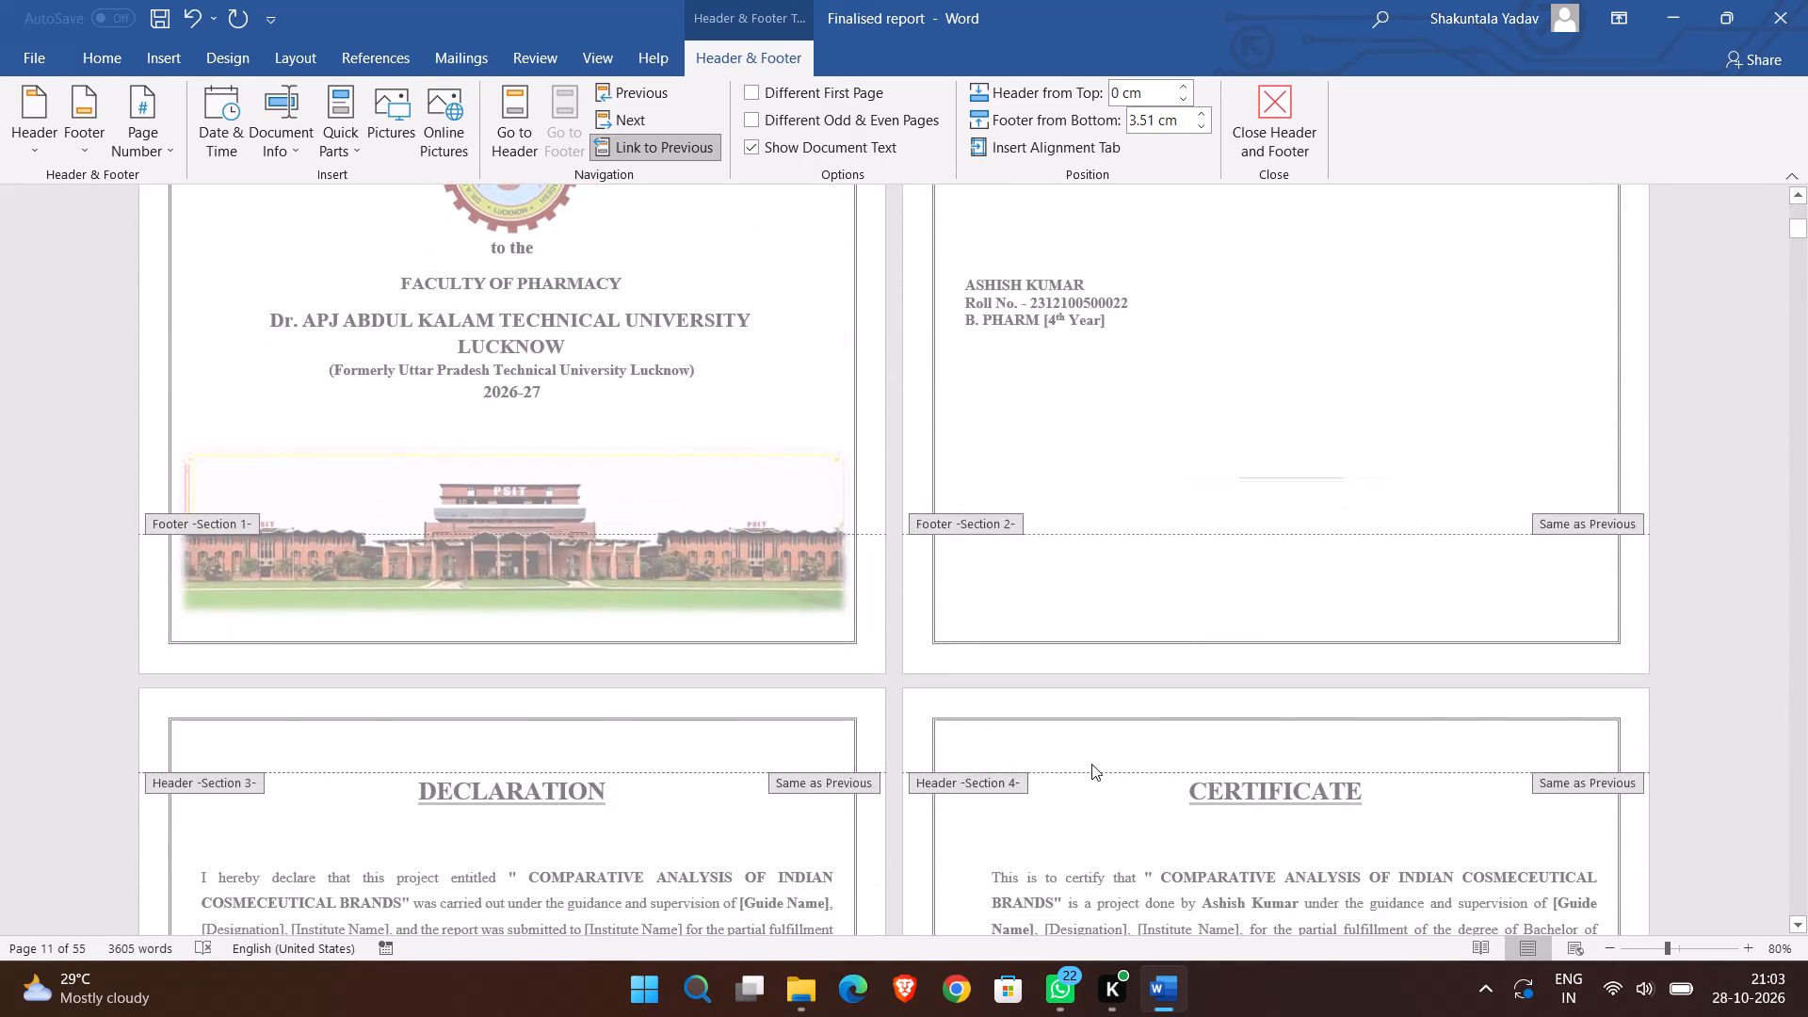
pyautogui.scroll(-6, 1091, 764)
pyautogui.hscroll(1, 1091, 764)
pyautogui.scroll(1, 1091, 764)
pyautogui.hscroll(1, 1091, 764)
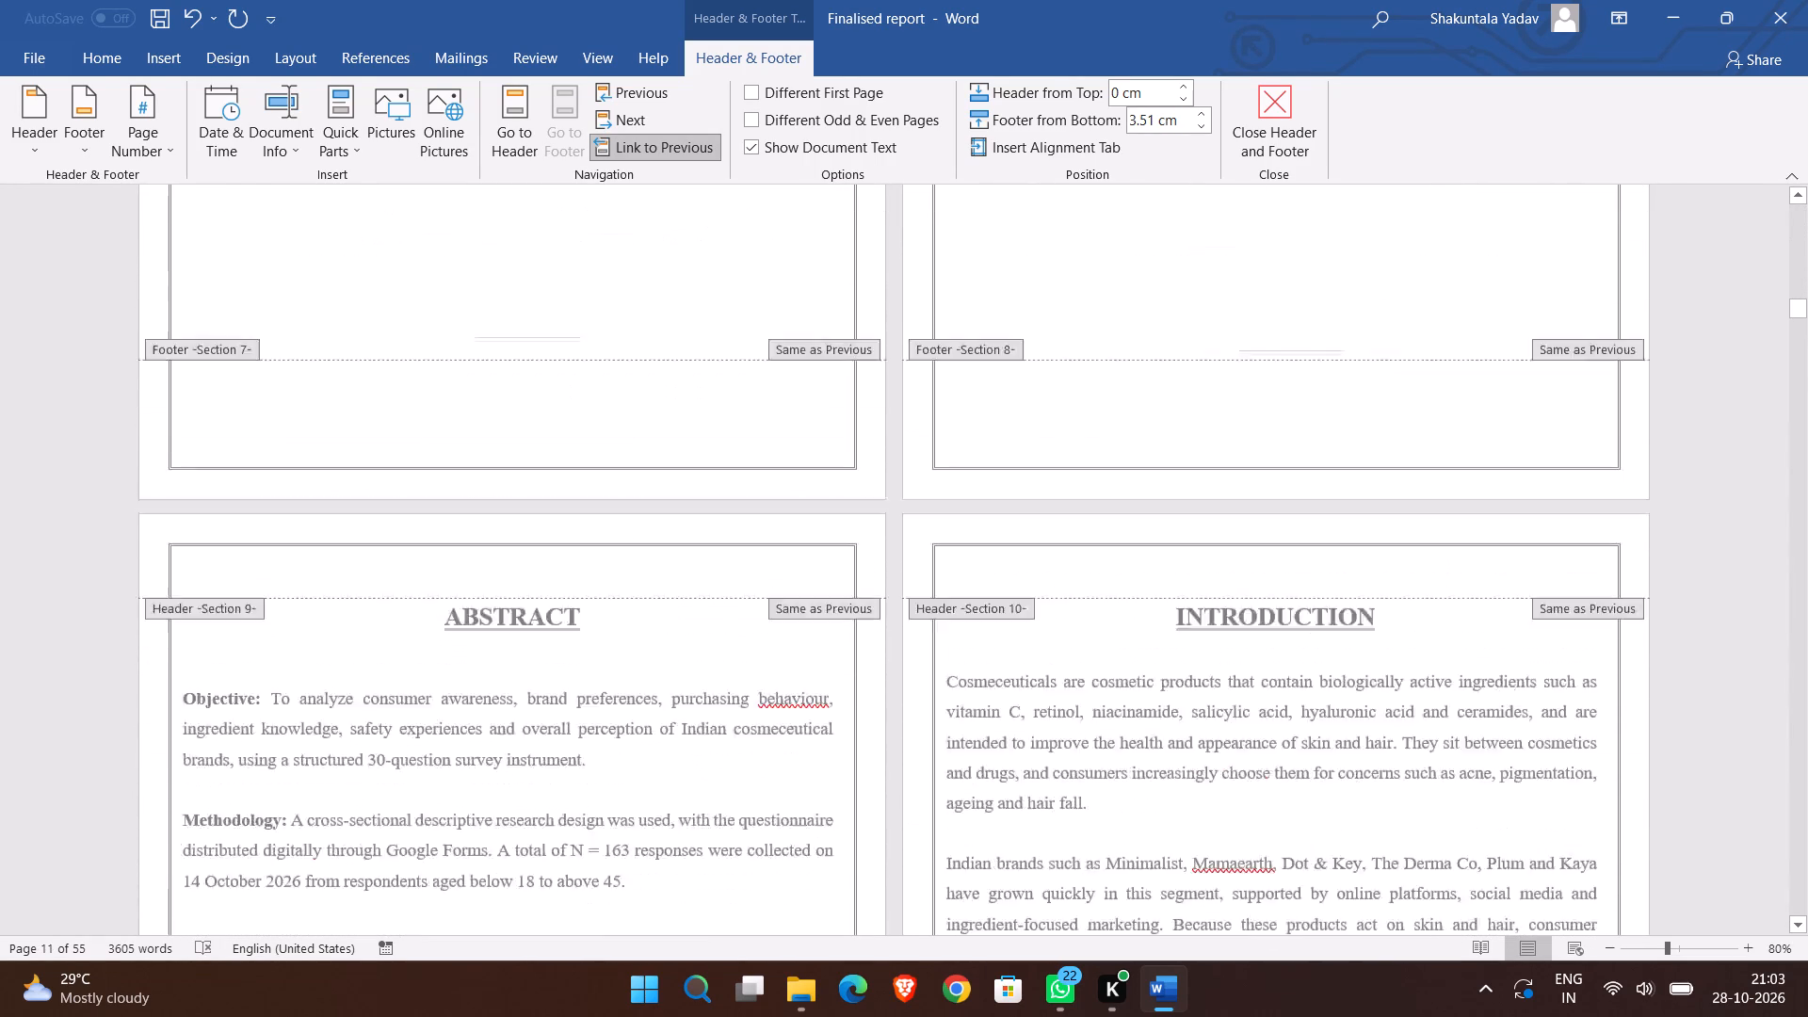
pyautogui.hscroll(1, 1091, 764)
pyautogui.scroll(-2, 1091, 764)
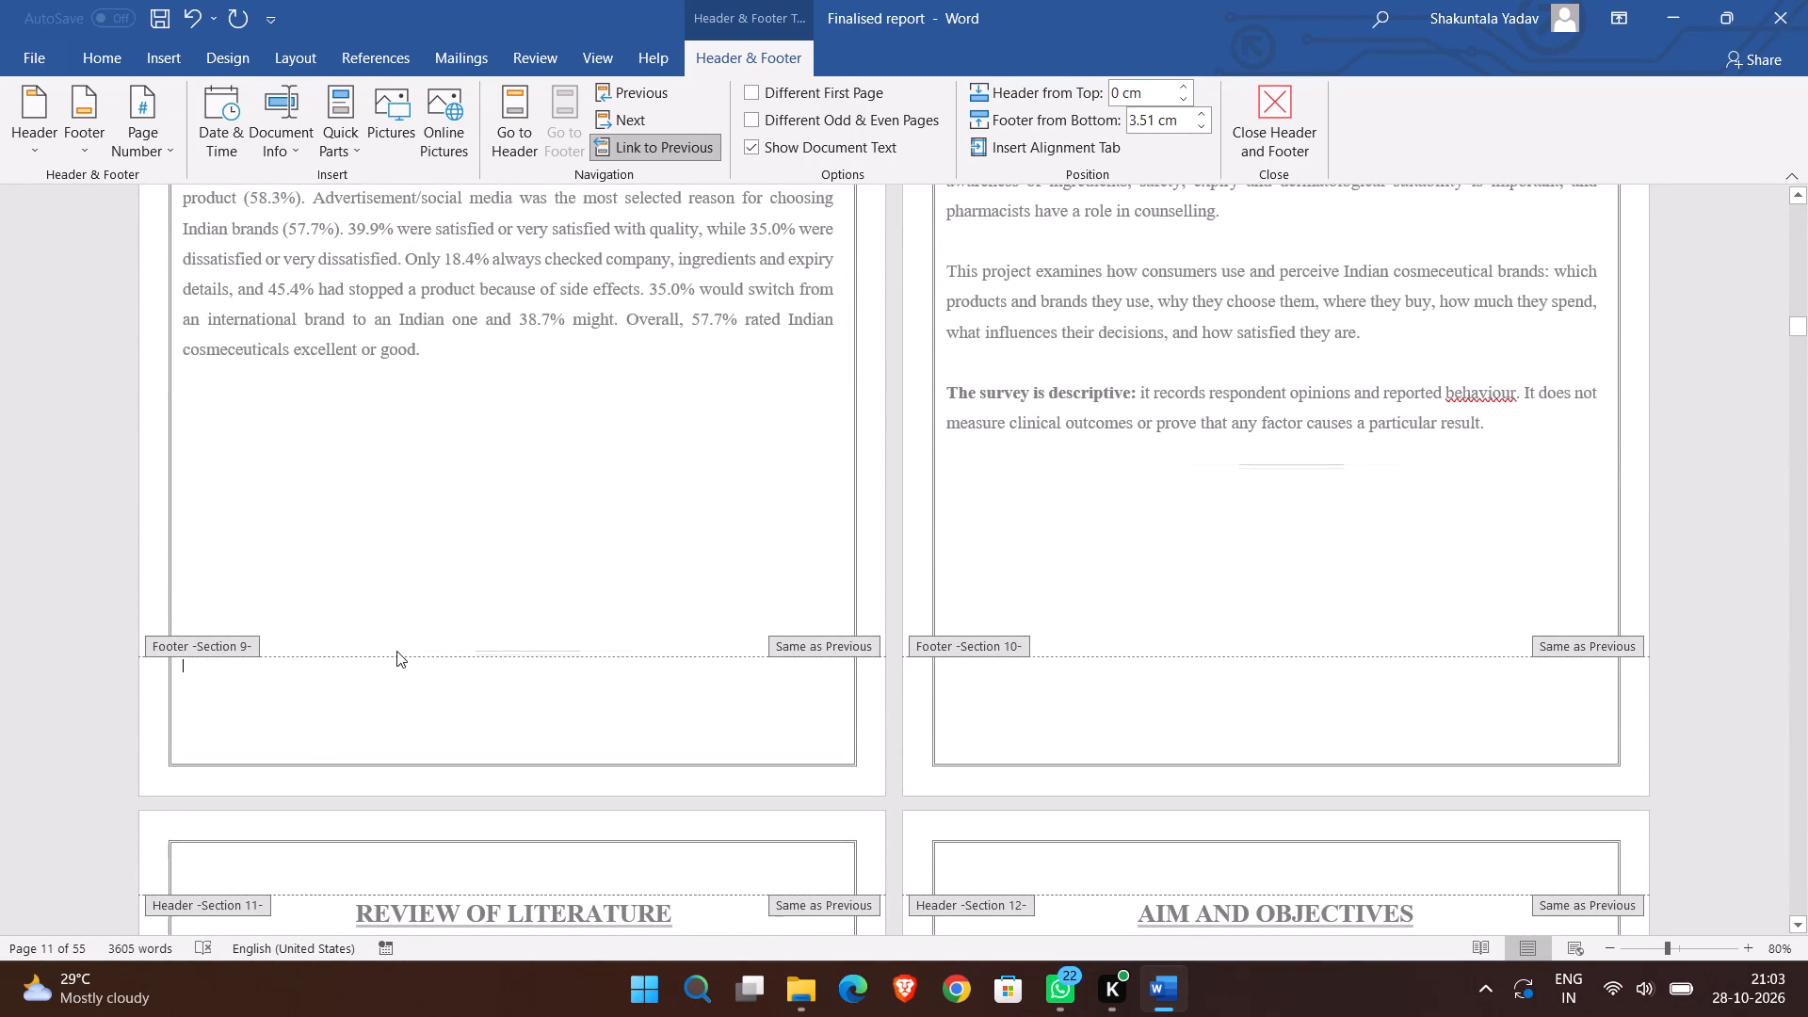
# Set the Abstract section's page numbering to the 1, 2, 3 format, starting at 1.
pyautogui.click(143, 137)
pyautogui.click(199, 293)
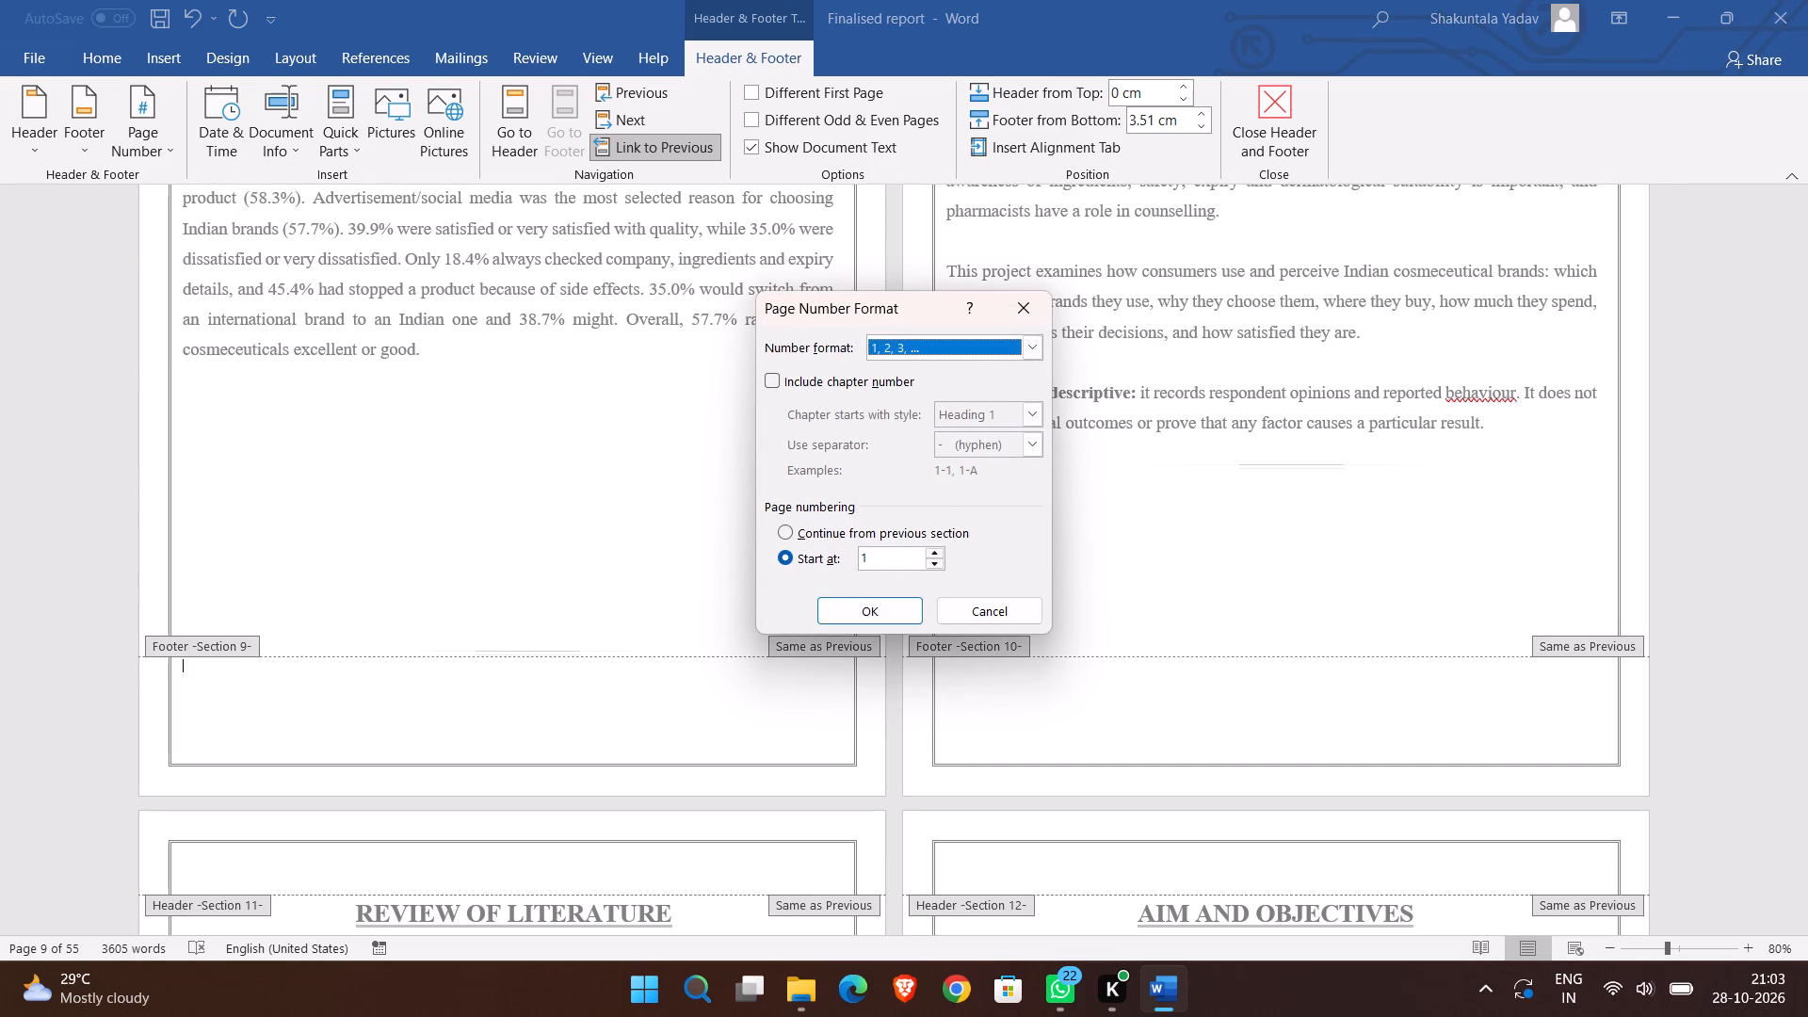
pyautogui.click(870, 605)
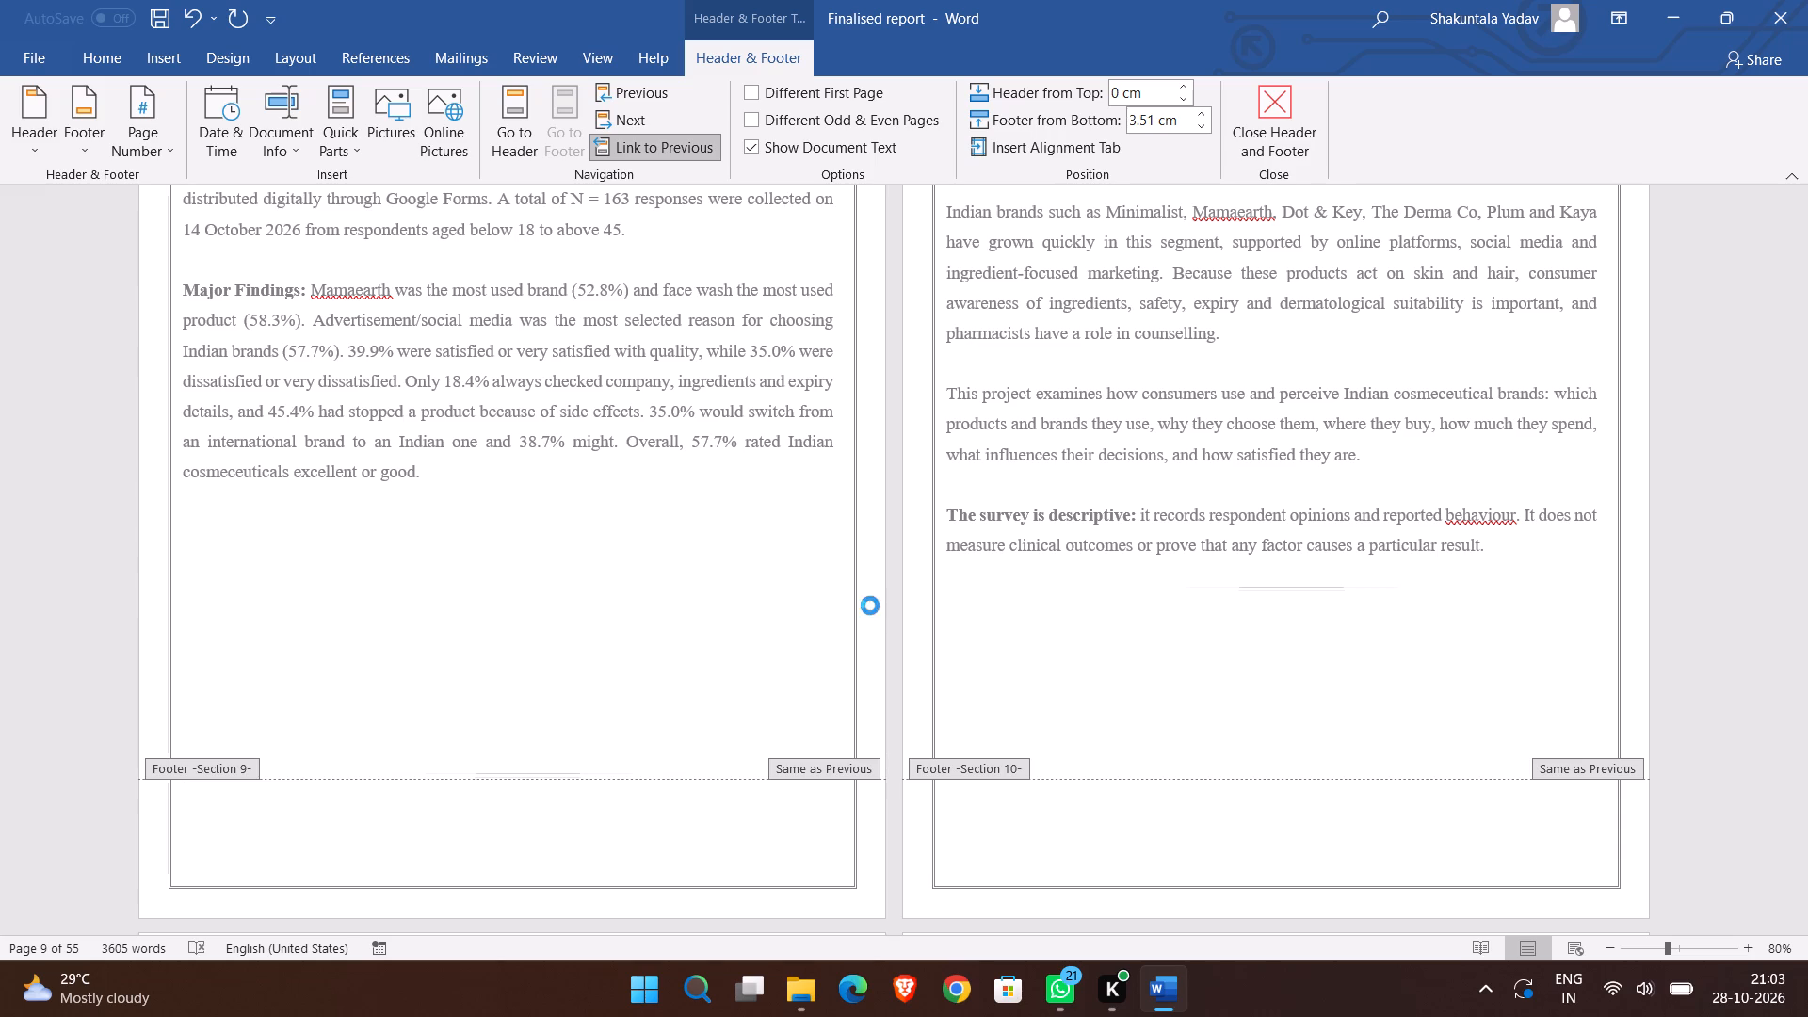
# Examine the section headers and footers of the front pages, from the contents table back to the cover, Acknowledgement and Declaration.
pyautogui.scroll(6, 1055, 641)
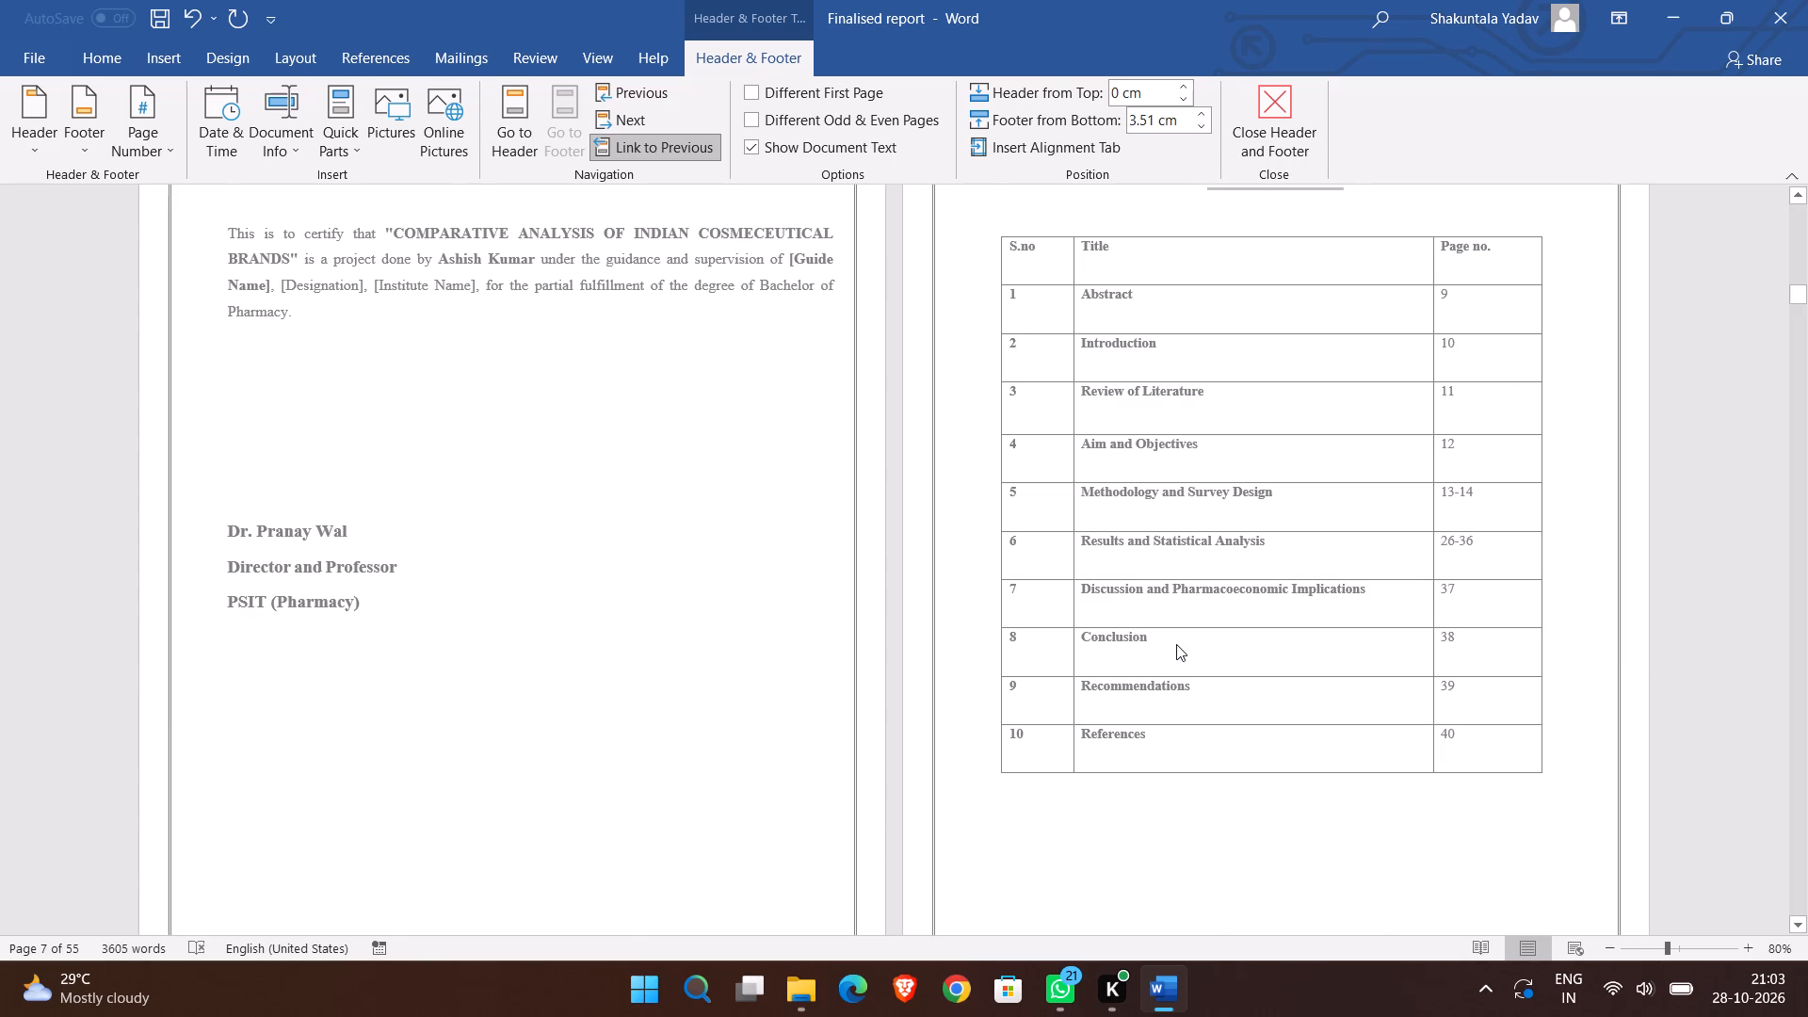
pyautogui.scroll(12, 1176, 644)
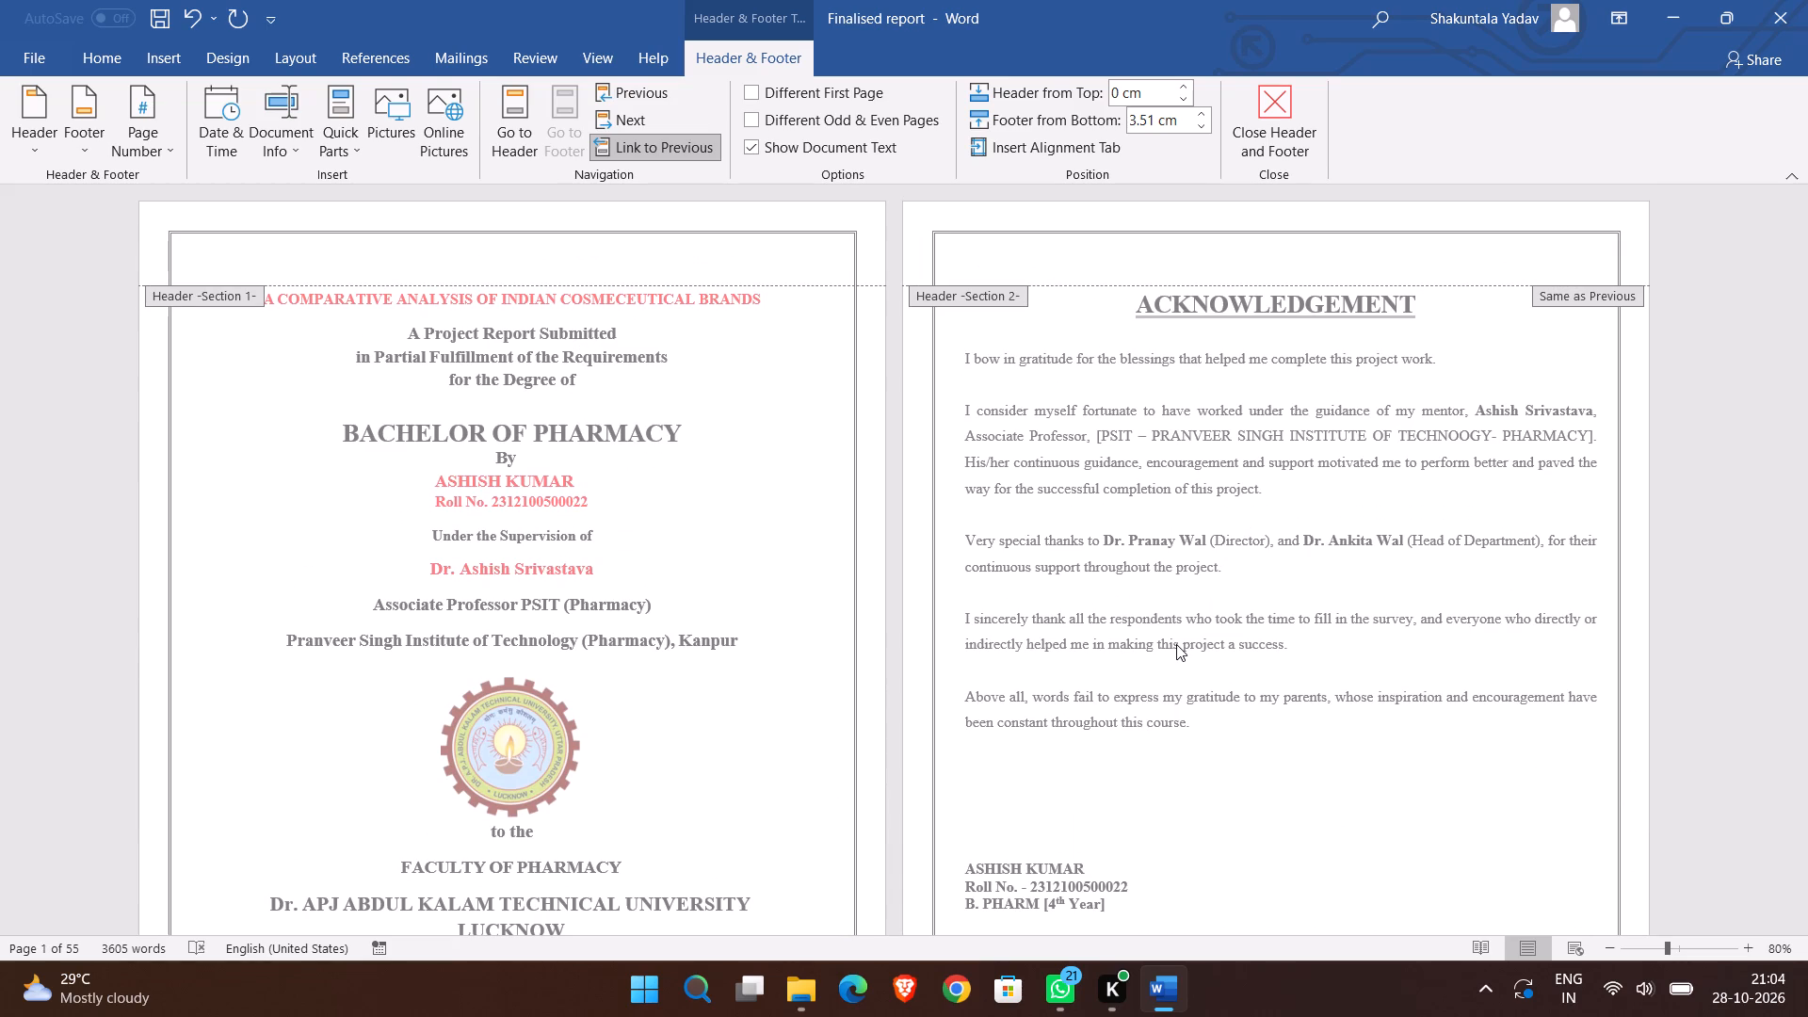
pyautogui.scroll(-1, 802, 690)
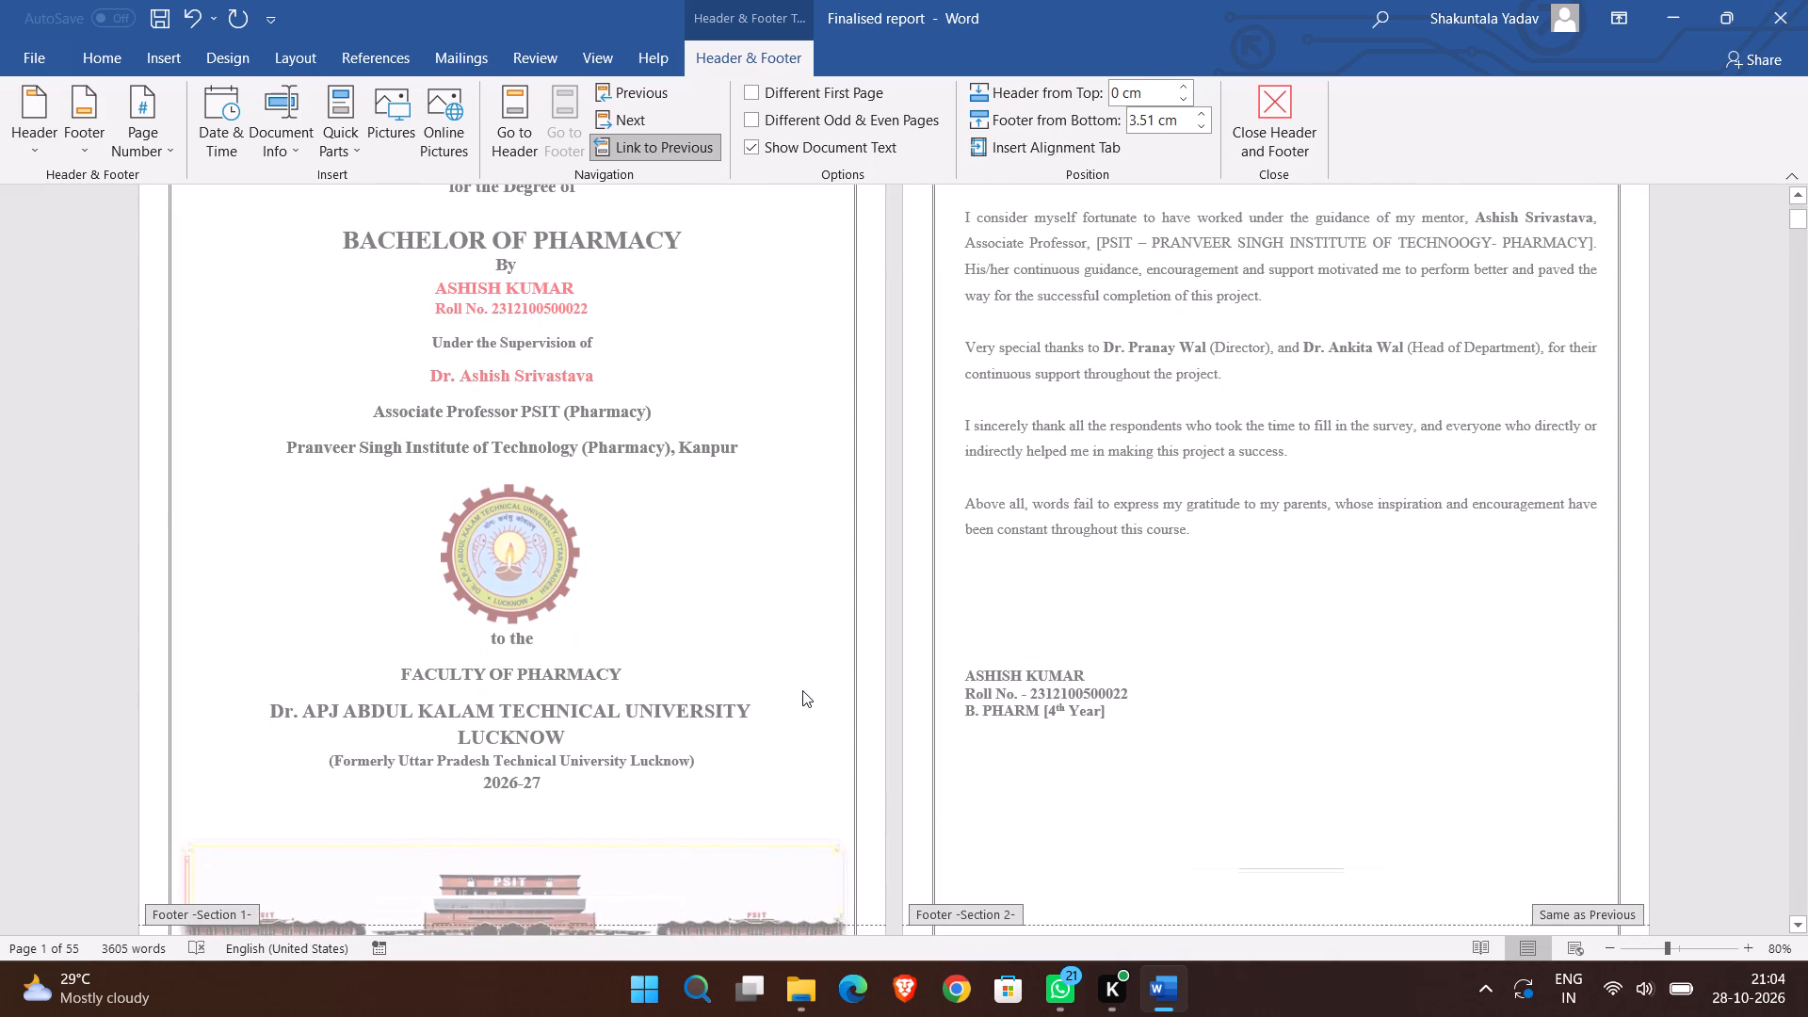
pyautogui.scroll(1, 1401, 609)
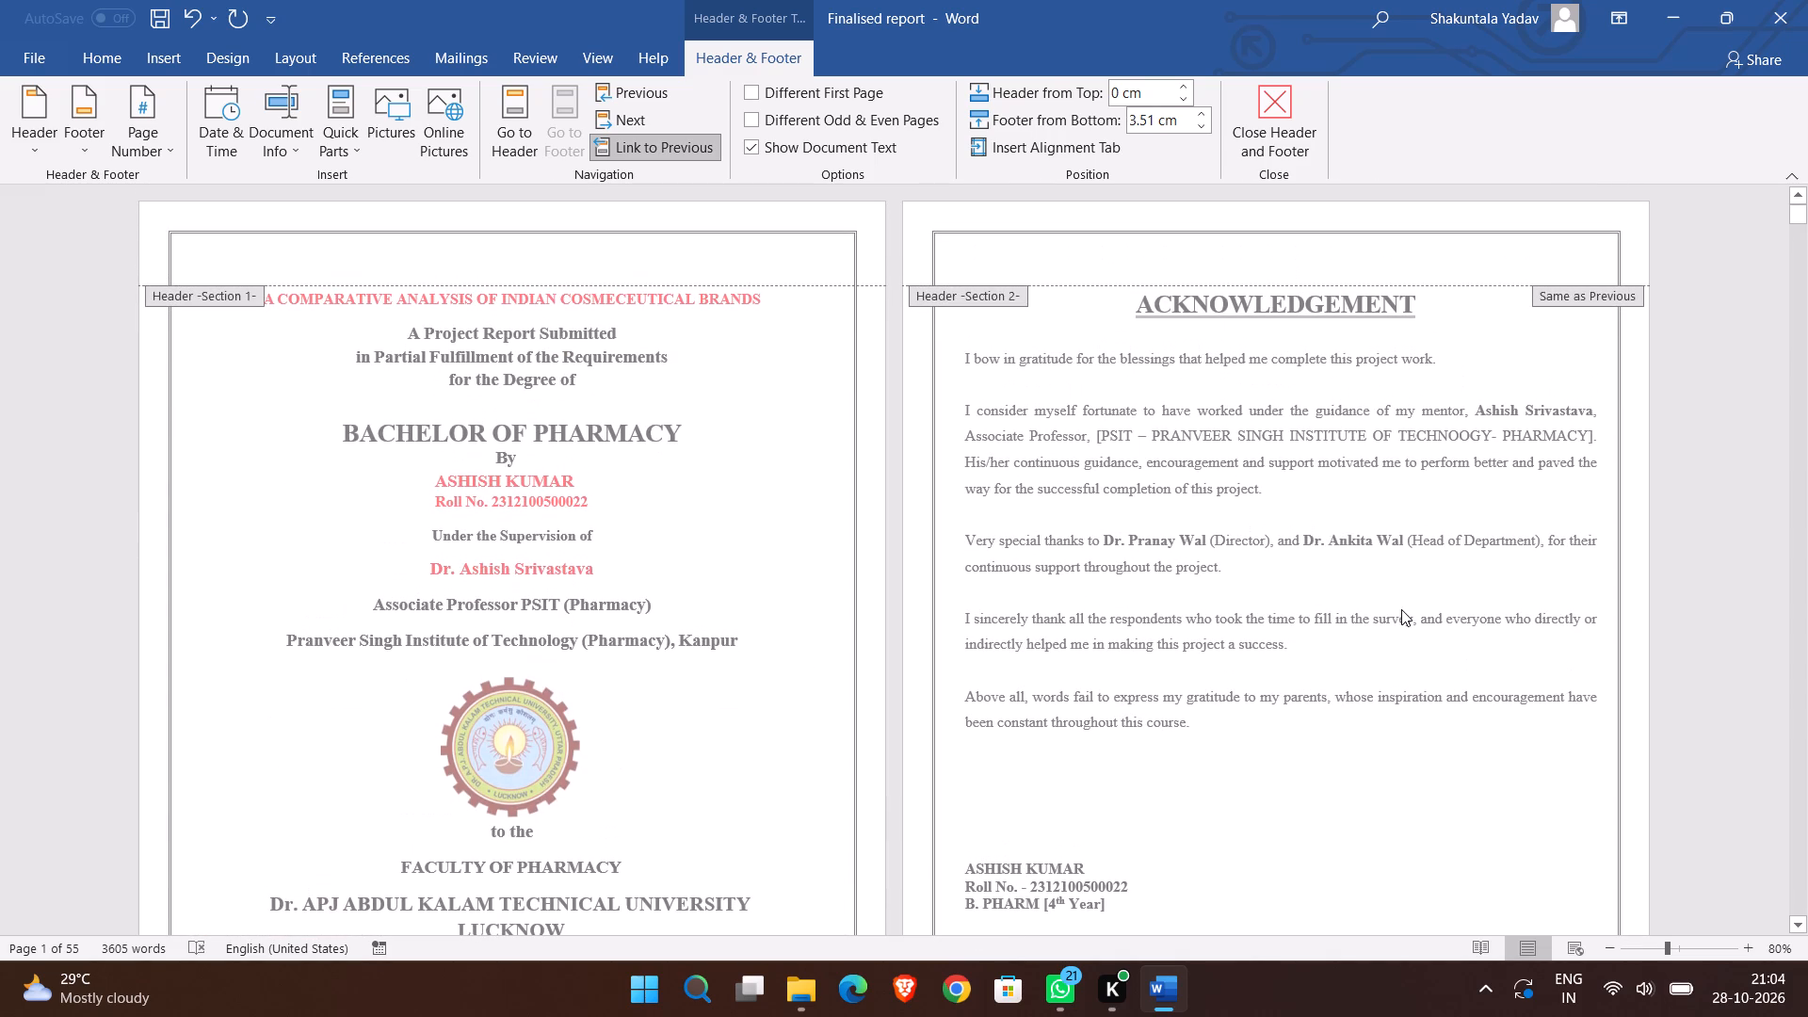
pyautogui.scroll(-2, 1401, 609)
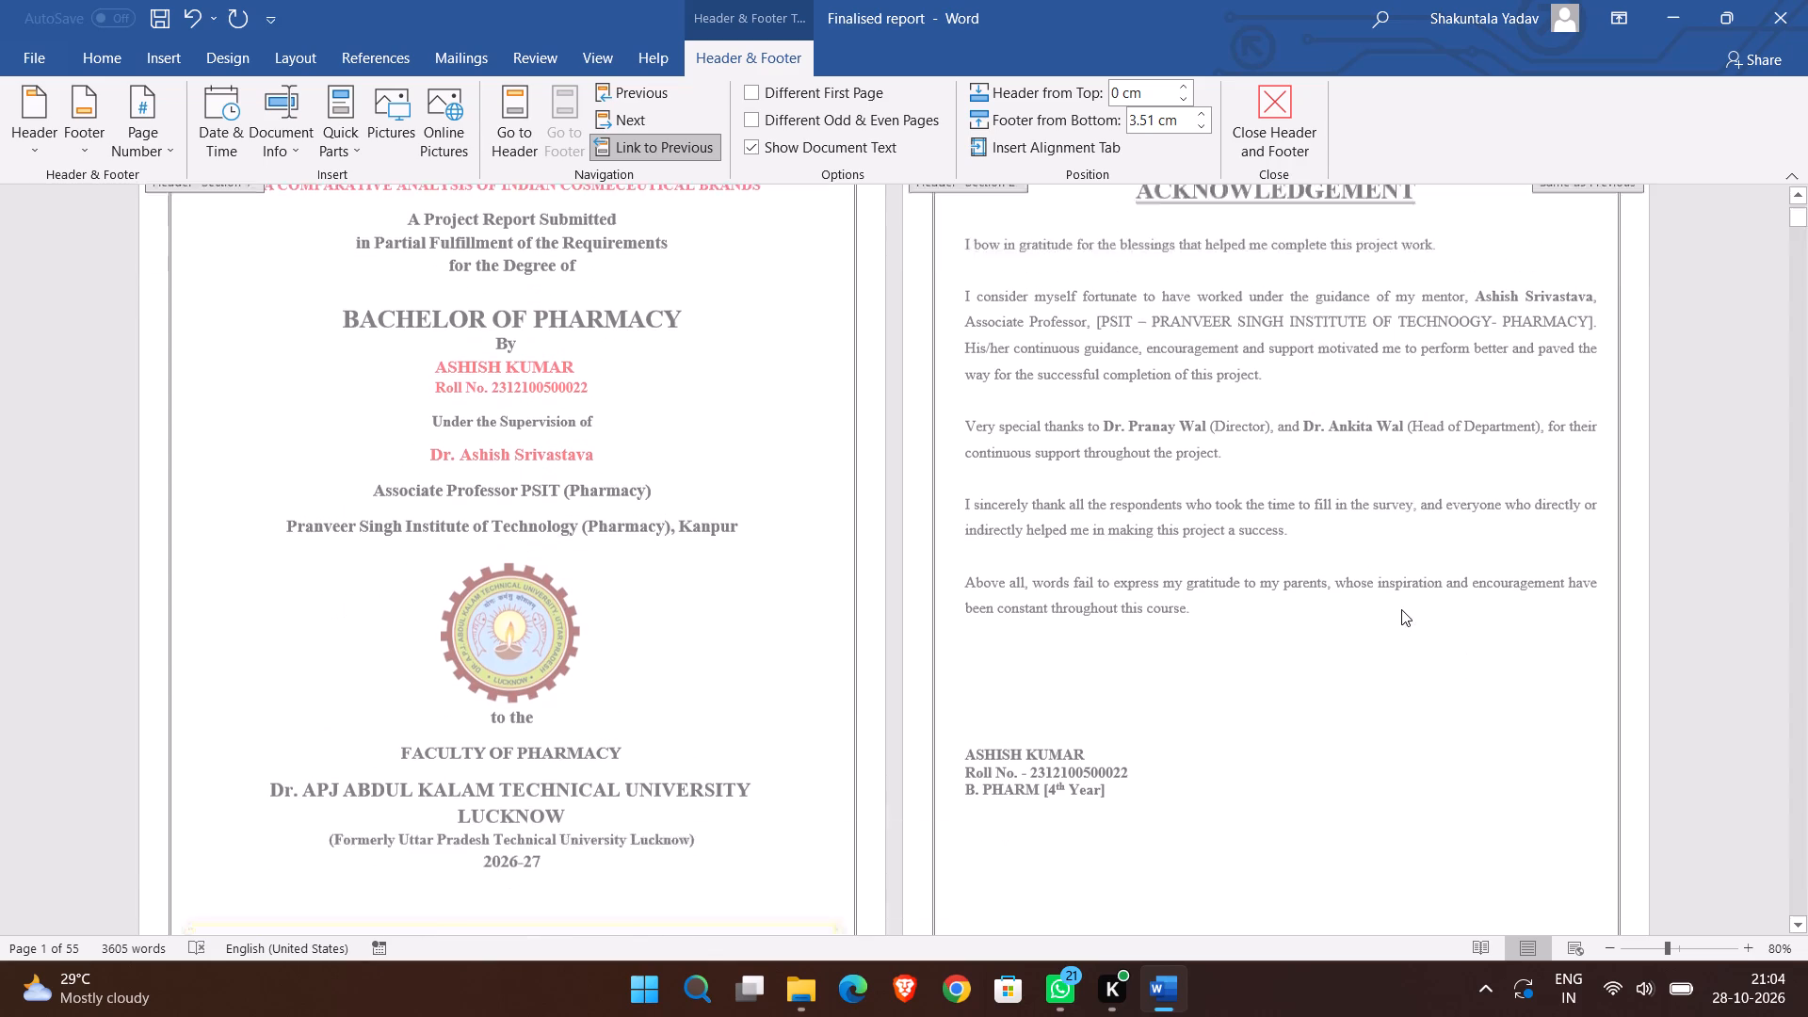
pyautogui.scroll(-2, 1401, 609)
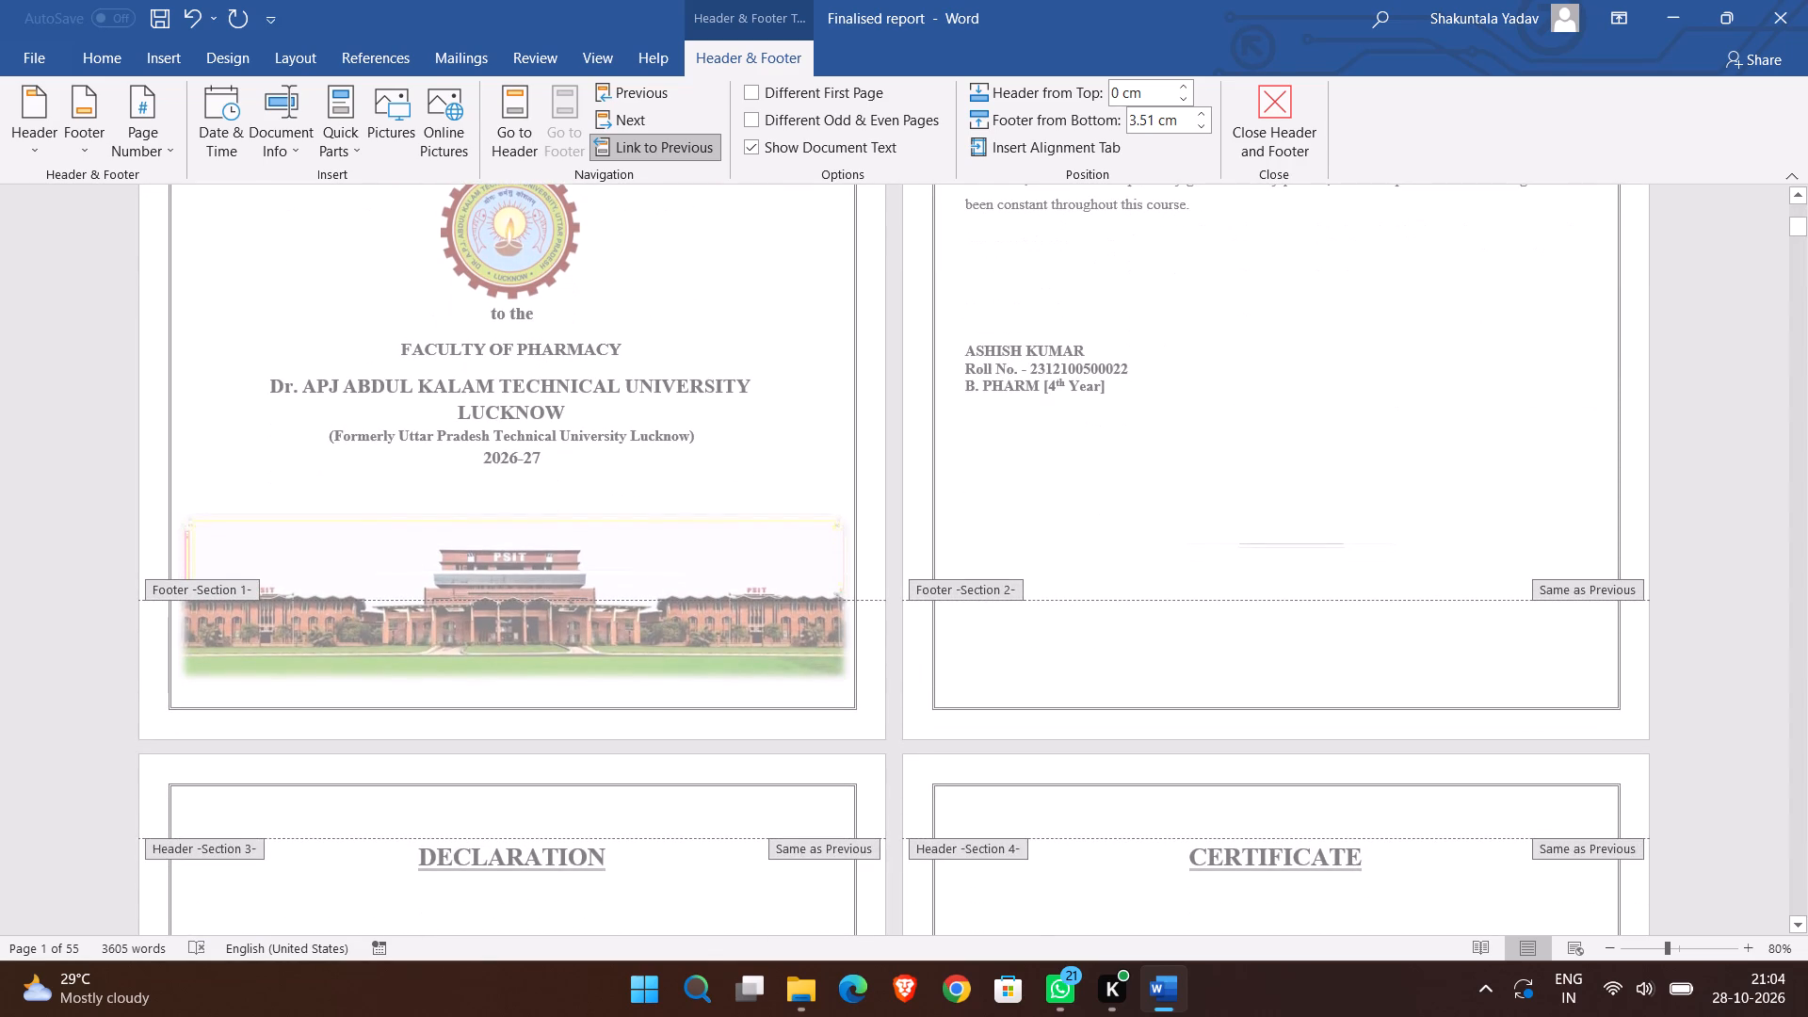
pyautogui.scroll(-4, 1401, 609)
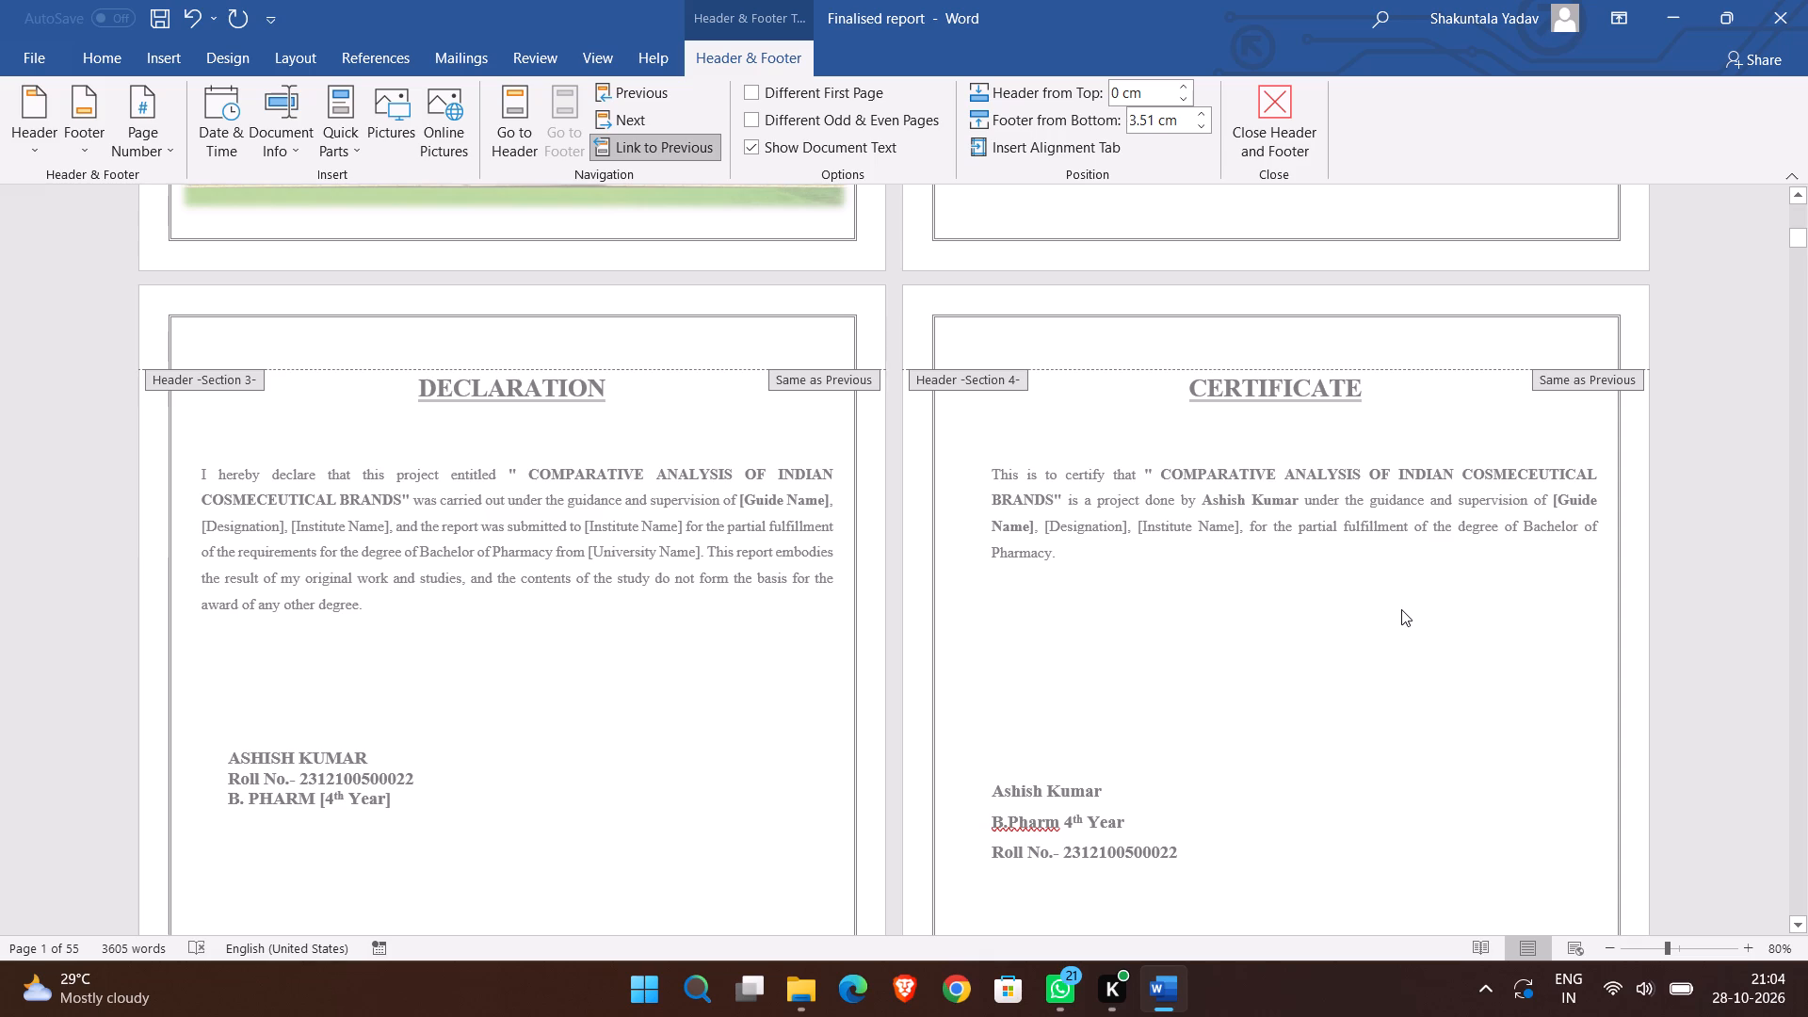
# Leave header and footer editing and return to the document body.
pyautogui.doubleClick(794, 353)
pyautogui.click(685, 331)
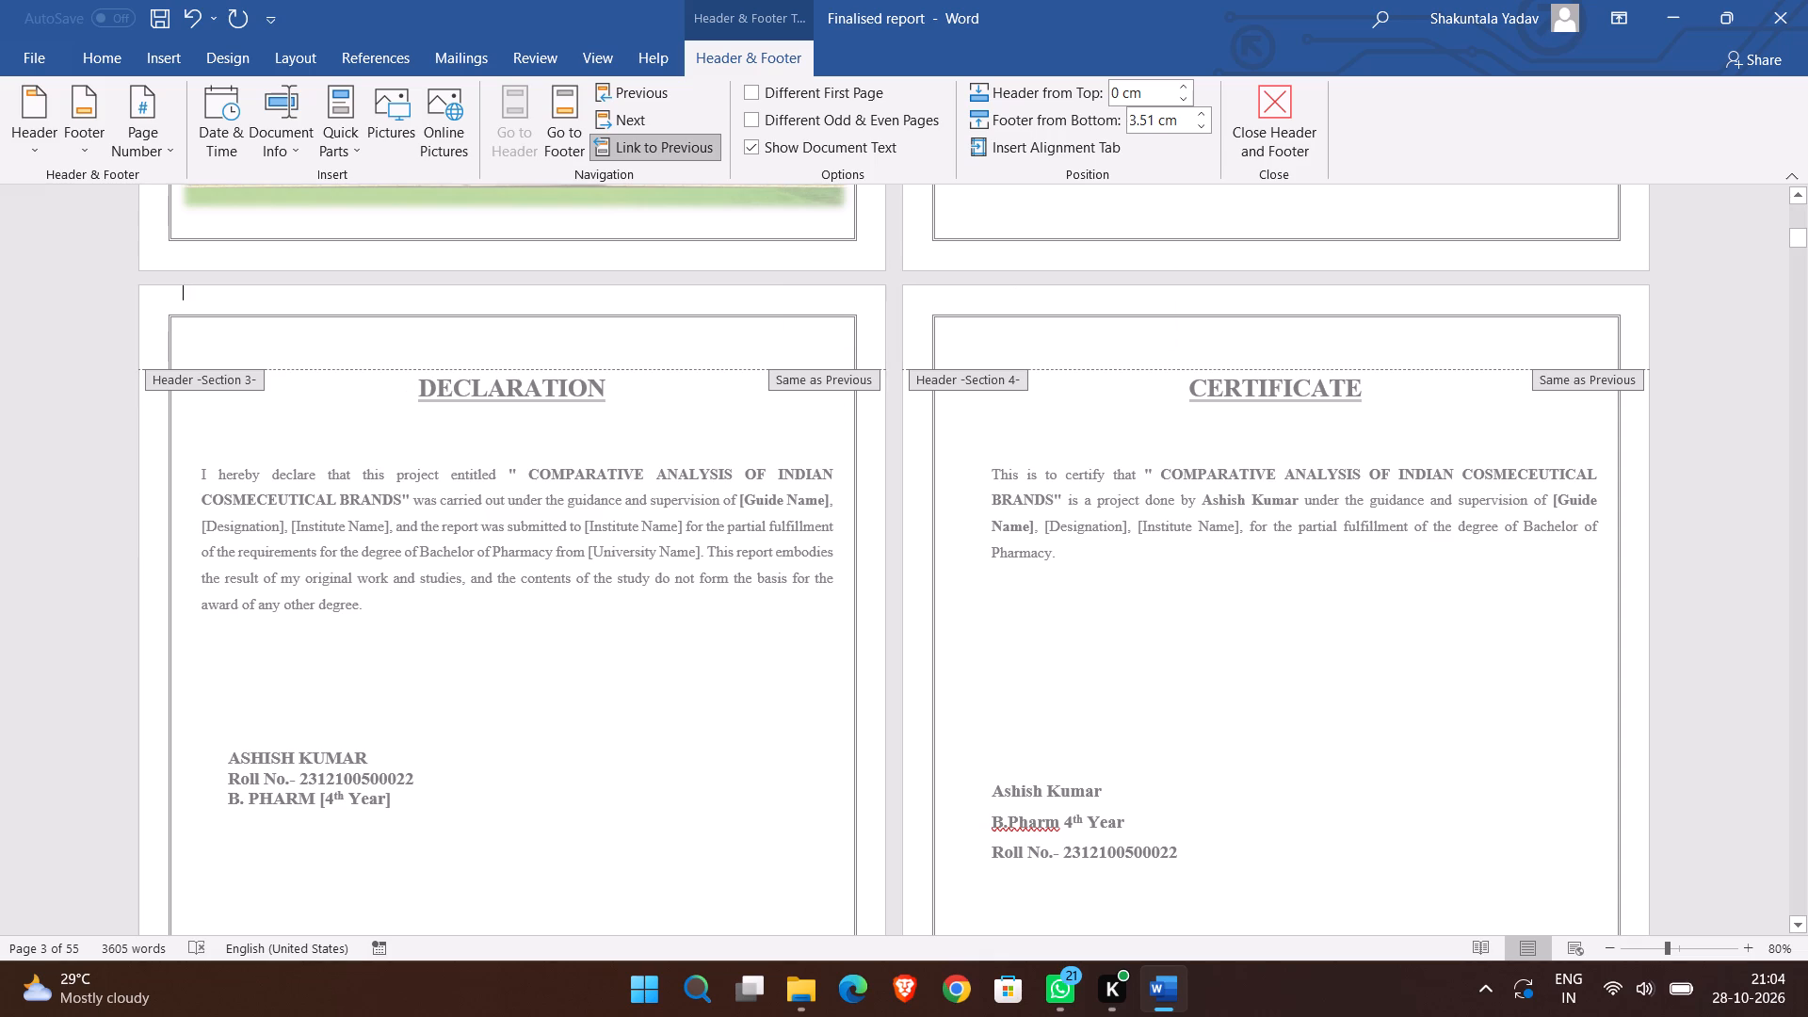
pyautogui.click(1260, 106)
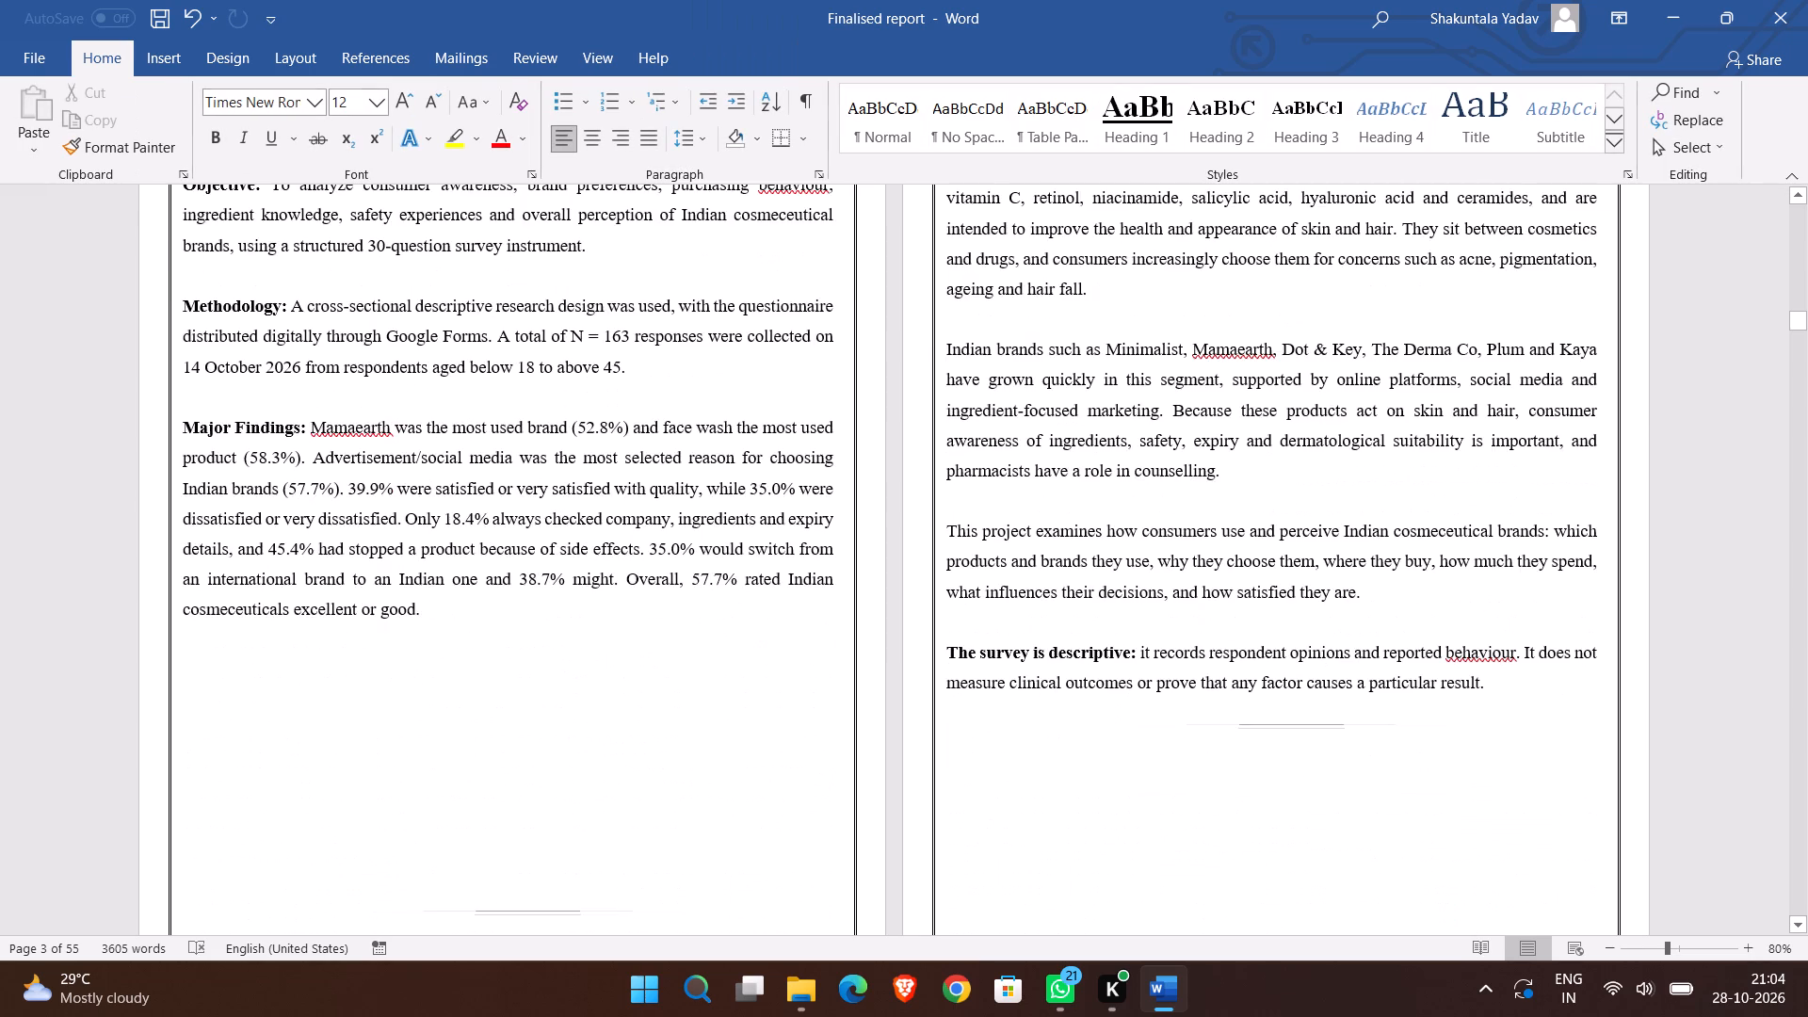
# Replace the bracketed guide name placeholder in the Declaration paragraph with the supervisor's name in capitals, preceded by "DR.".
pyautogui.scroll(16, 635, 553)
pyautogui.scroll(-5, 635, 553)
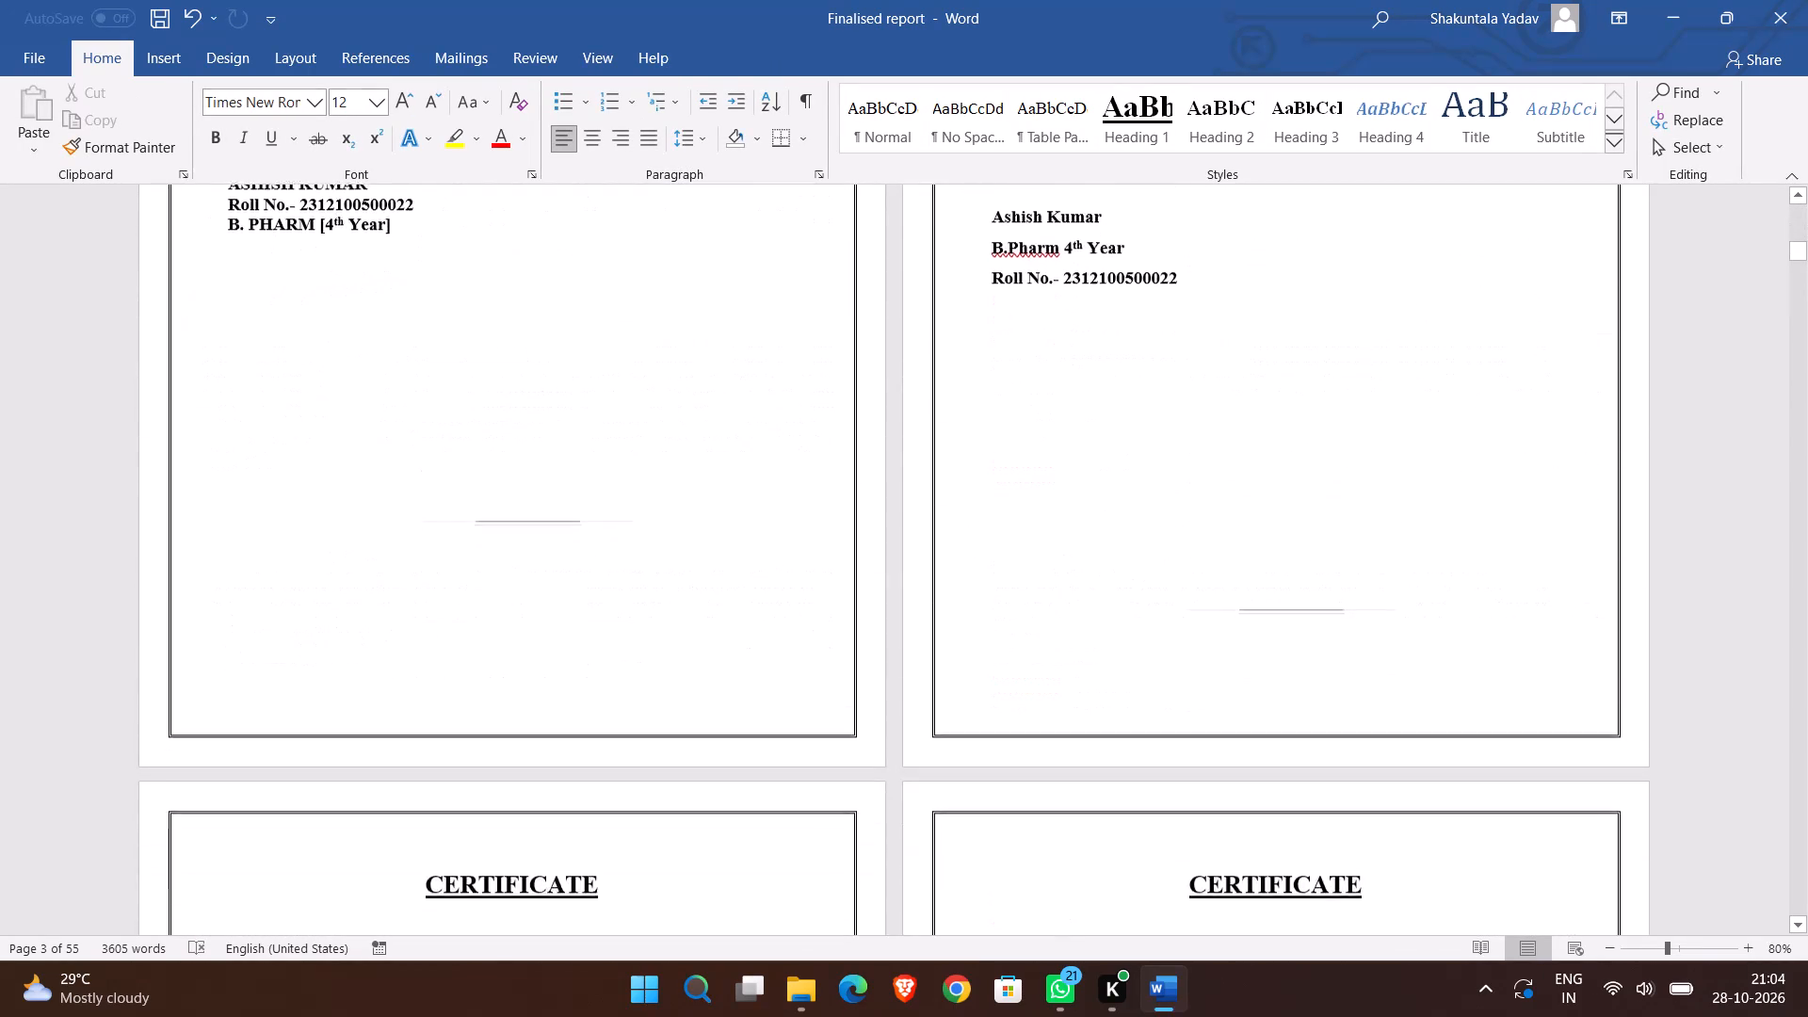
pyautogui.scroll(13, 635, 553)
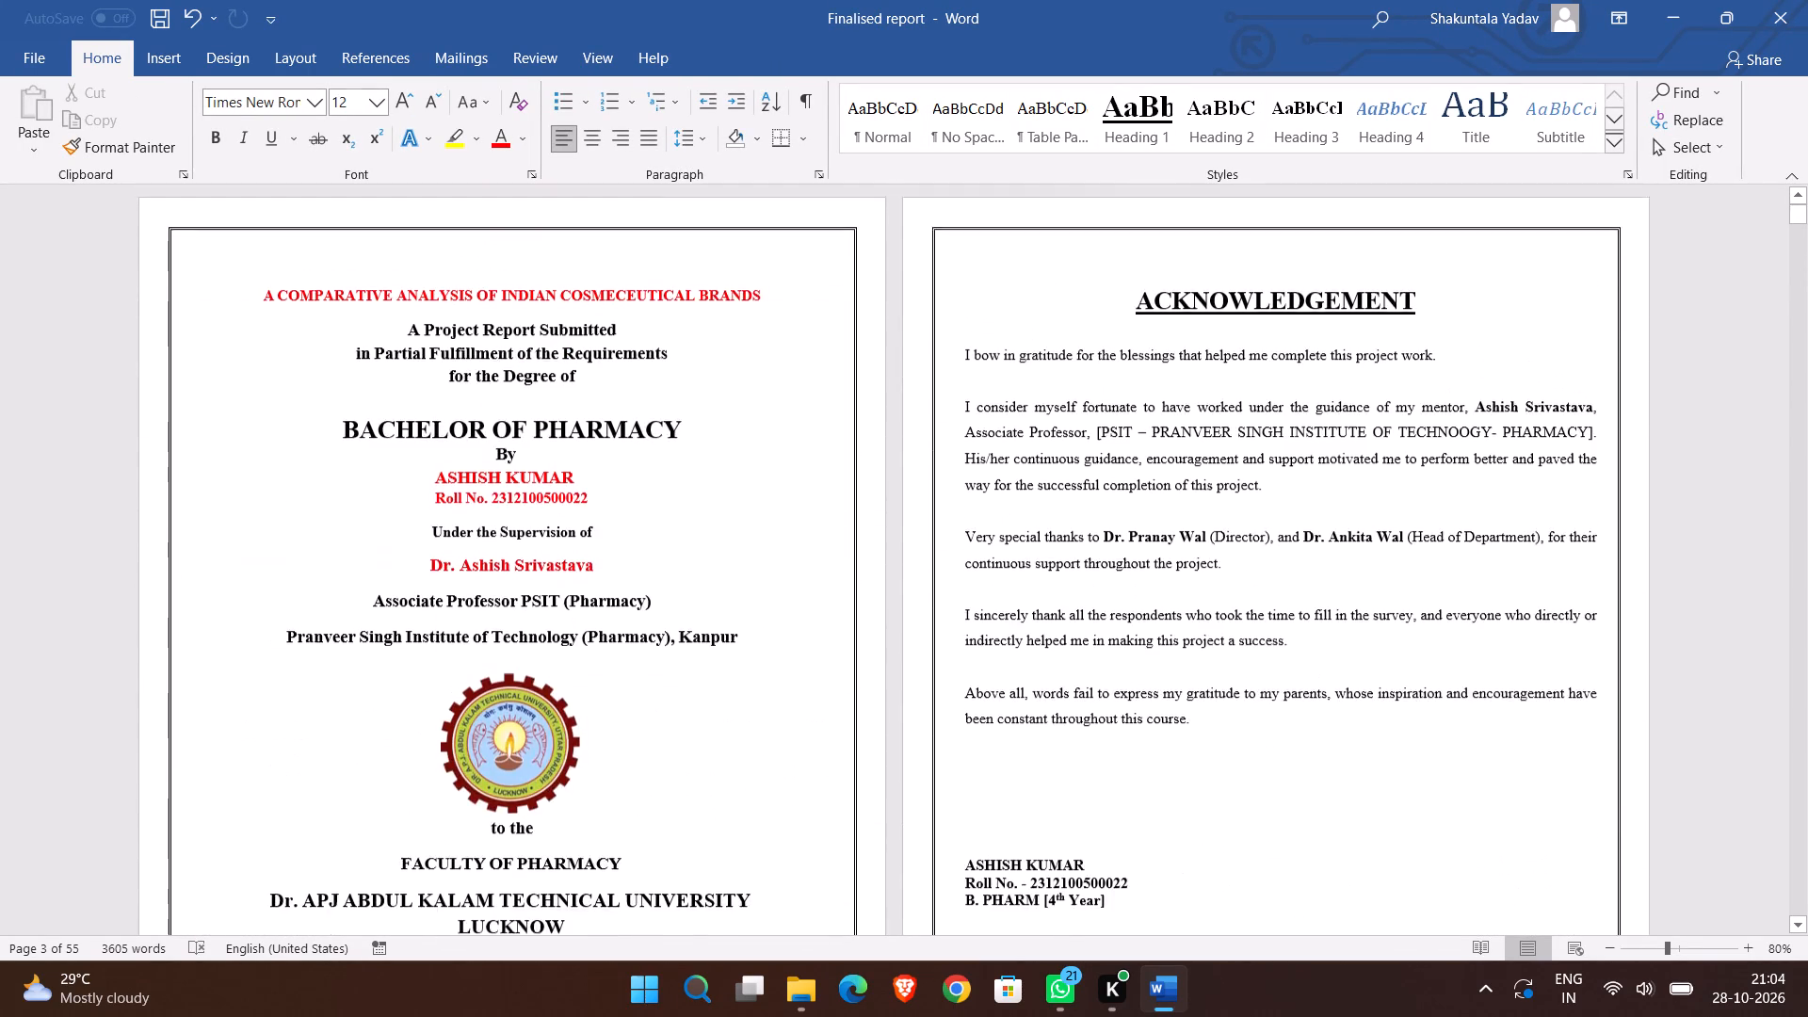
pyautogui.scroll(-6, 635, 553)
pyautogui.scroll(1, 635, 553)
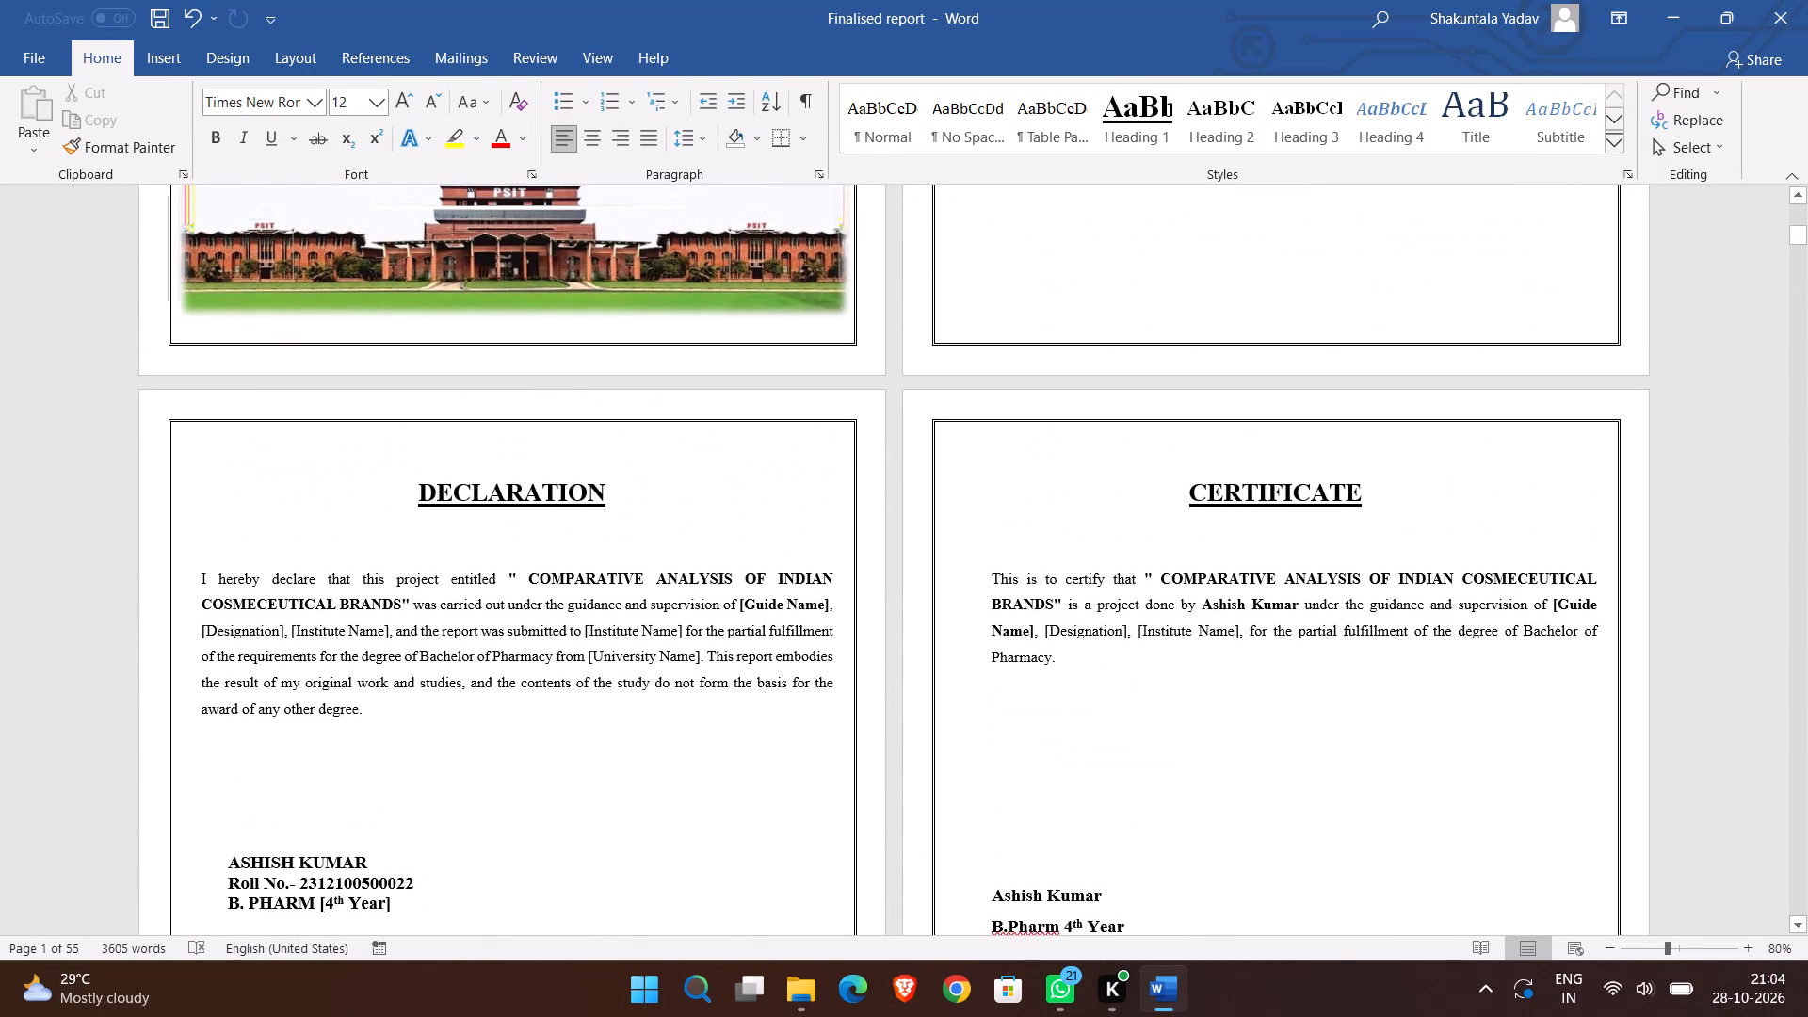
pyautogui.click(827, 604)
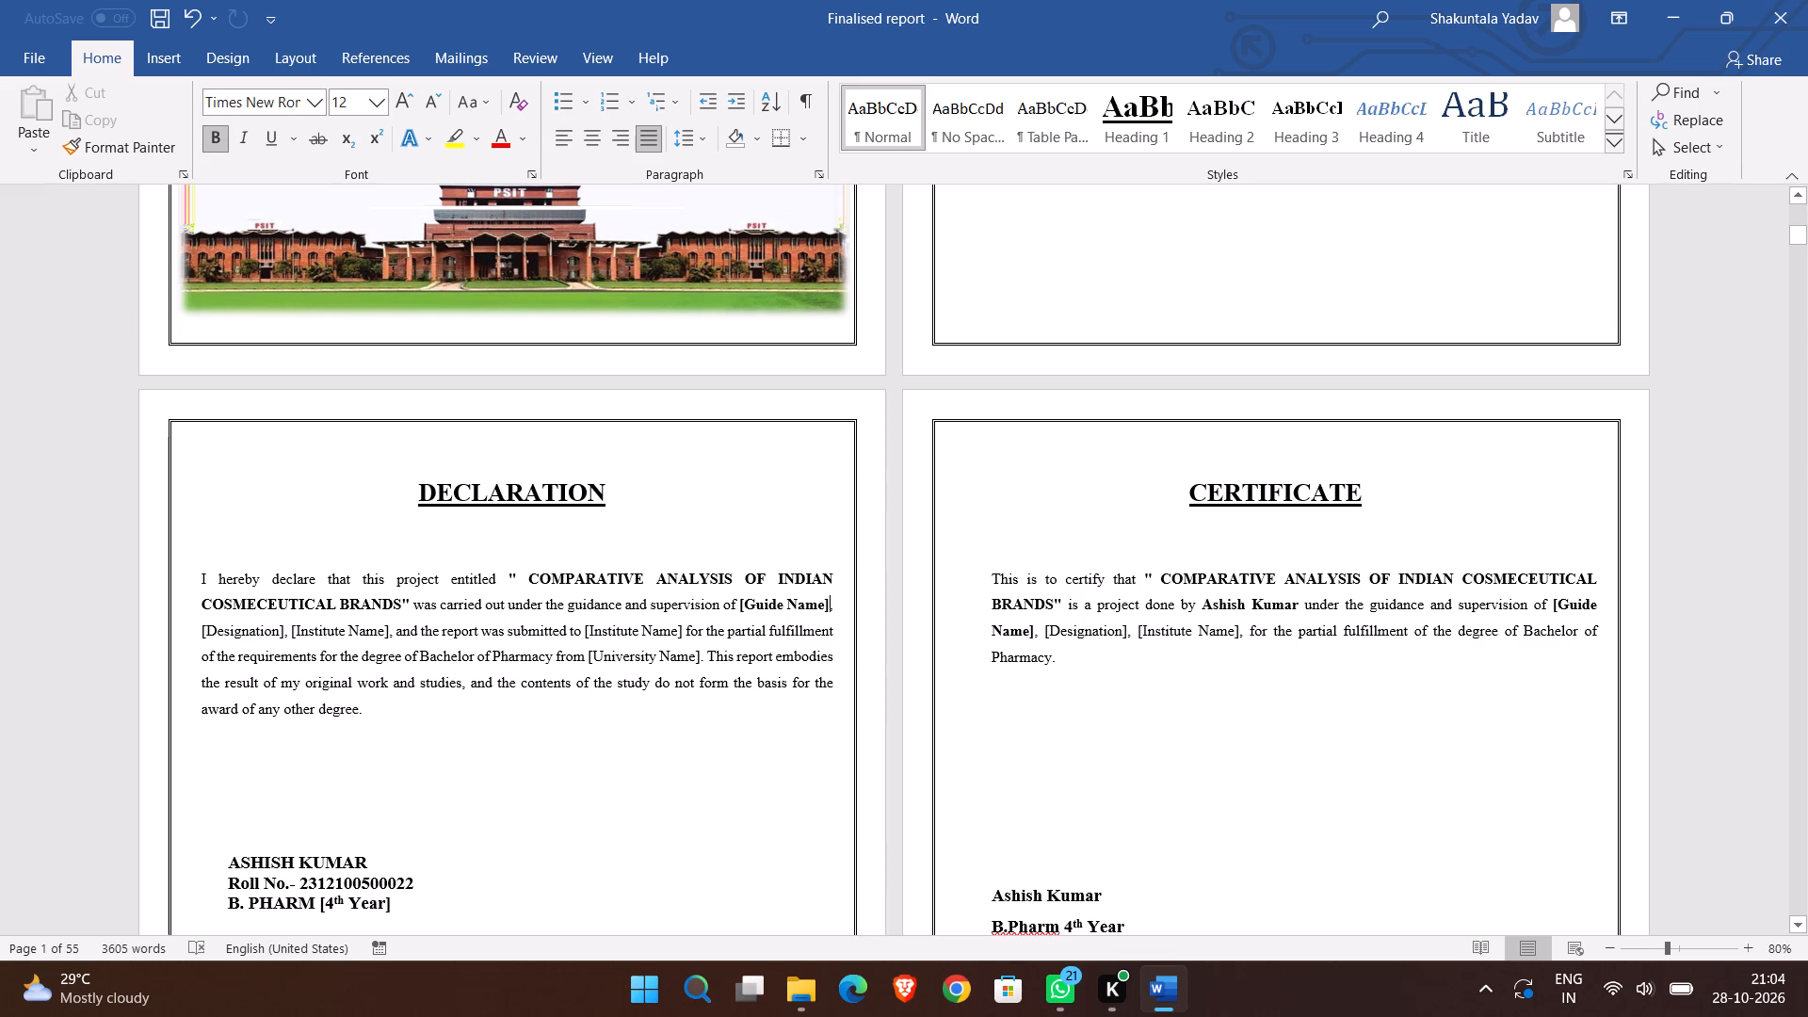
pyautogui.press('BackSpace')
pyautogui.press('BackSpace')
pyautogui.press('BackSpace')
pyautogui.press('BackSpace')
pyautogui.press('BackSpace')
pyautogui.press('BackSpace')
pyautogui.press('BackSpace')
pyautogui.press('BackSpace')
pyautogui.press('BackSpace')
pyautogui.press('BackSpace')
pyautogui.press('BackSpace')
pyautogui.press('BackSpace')
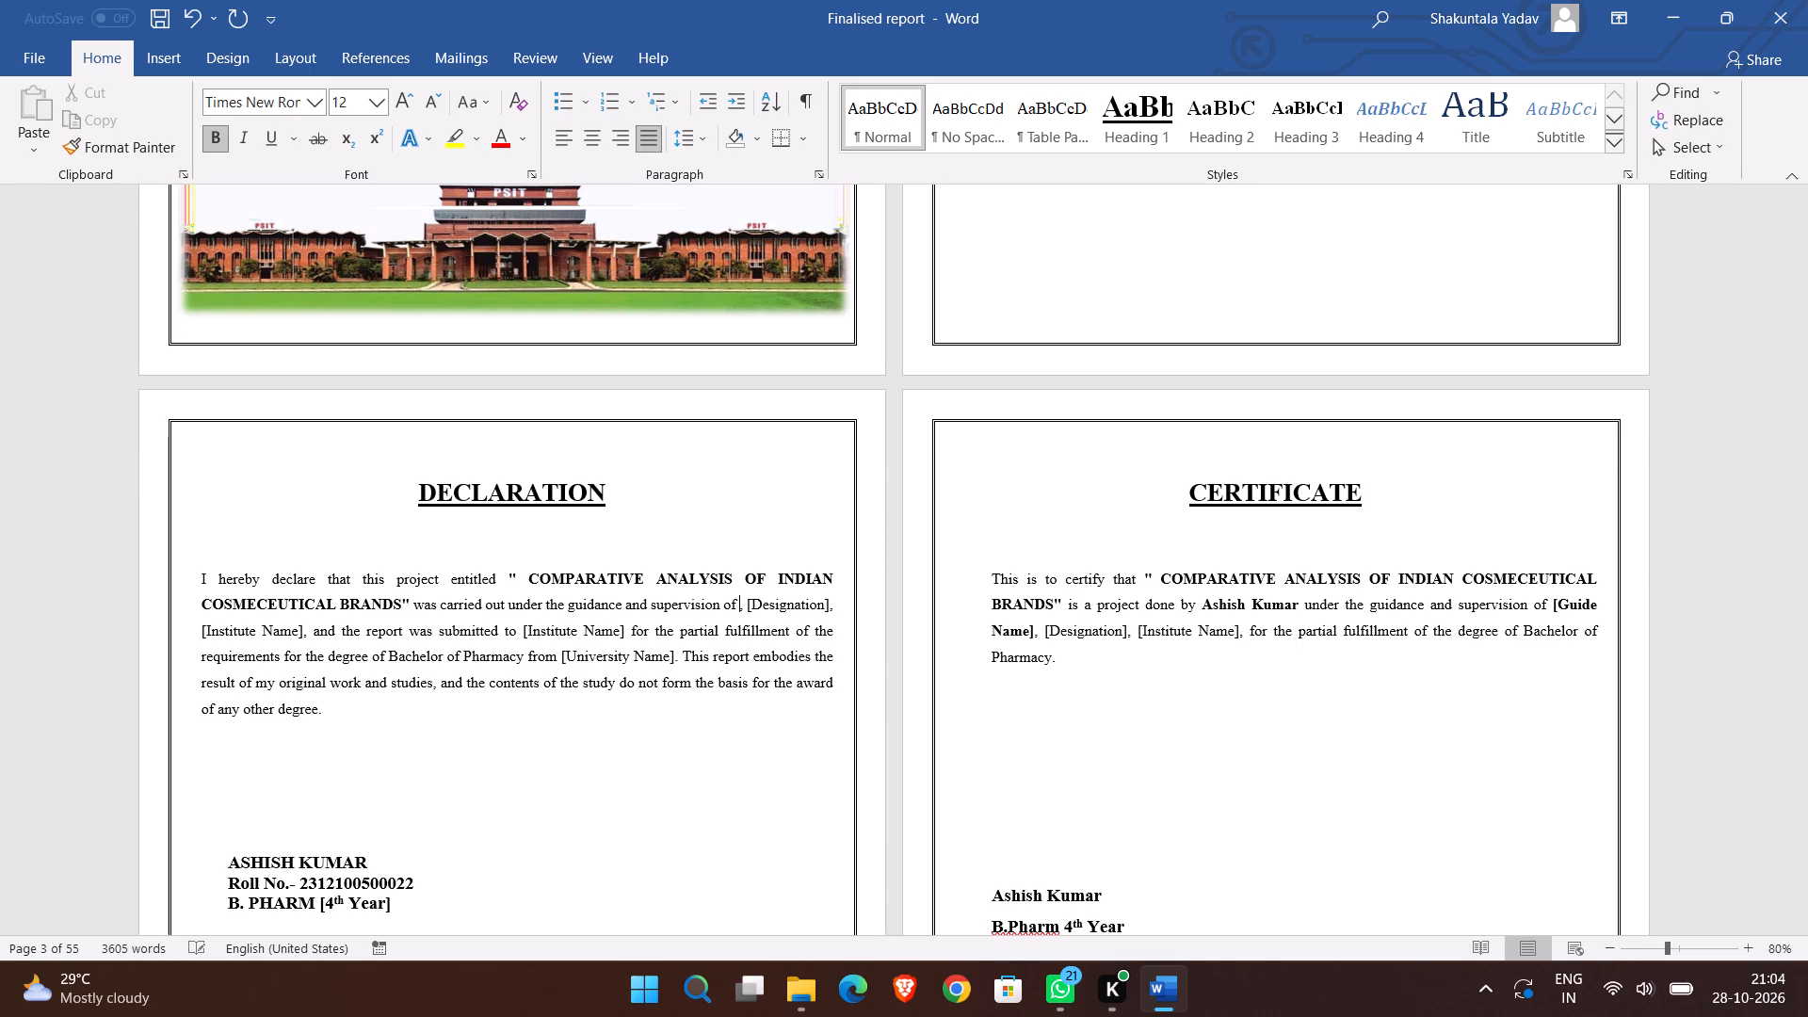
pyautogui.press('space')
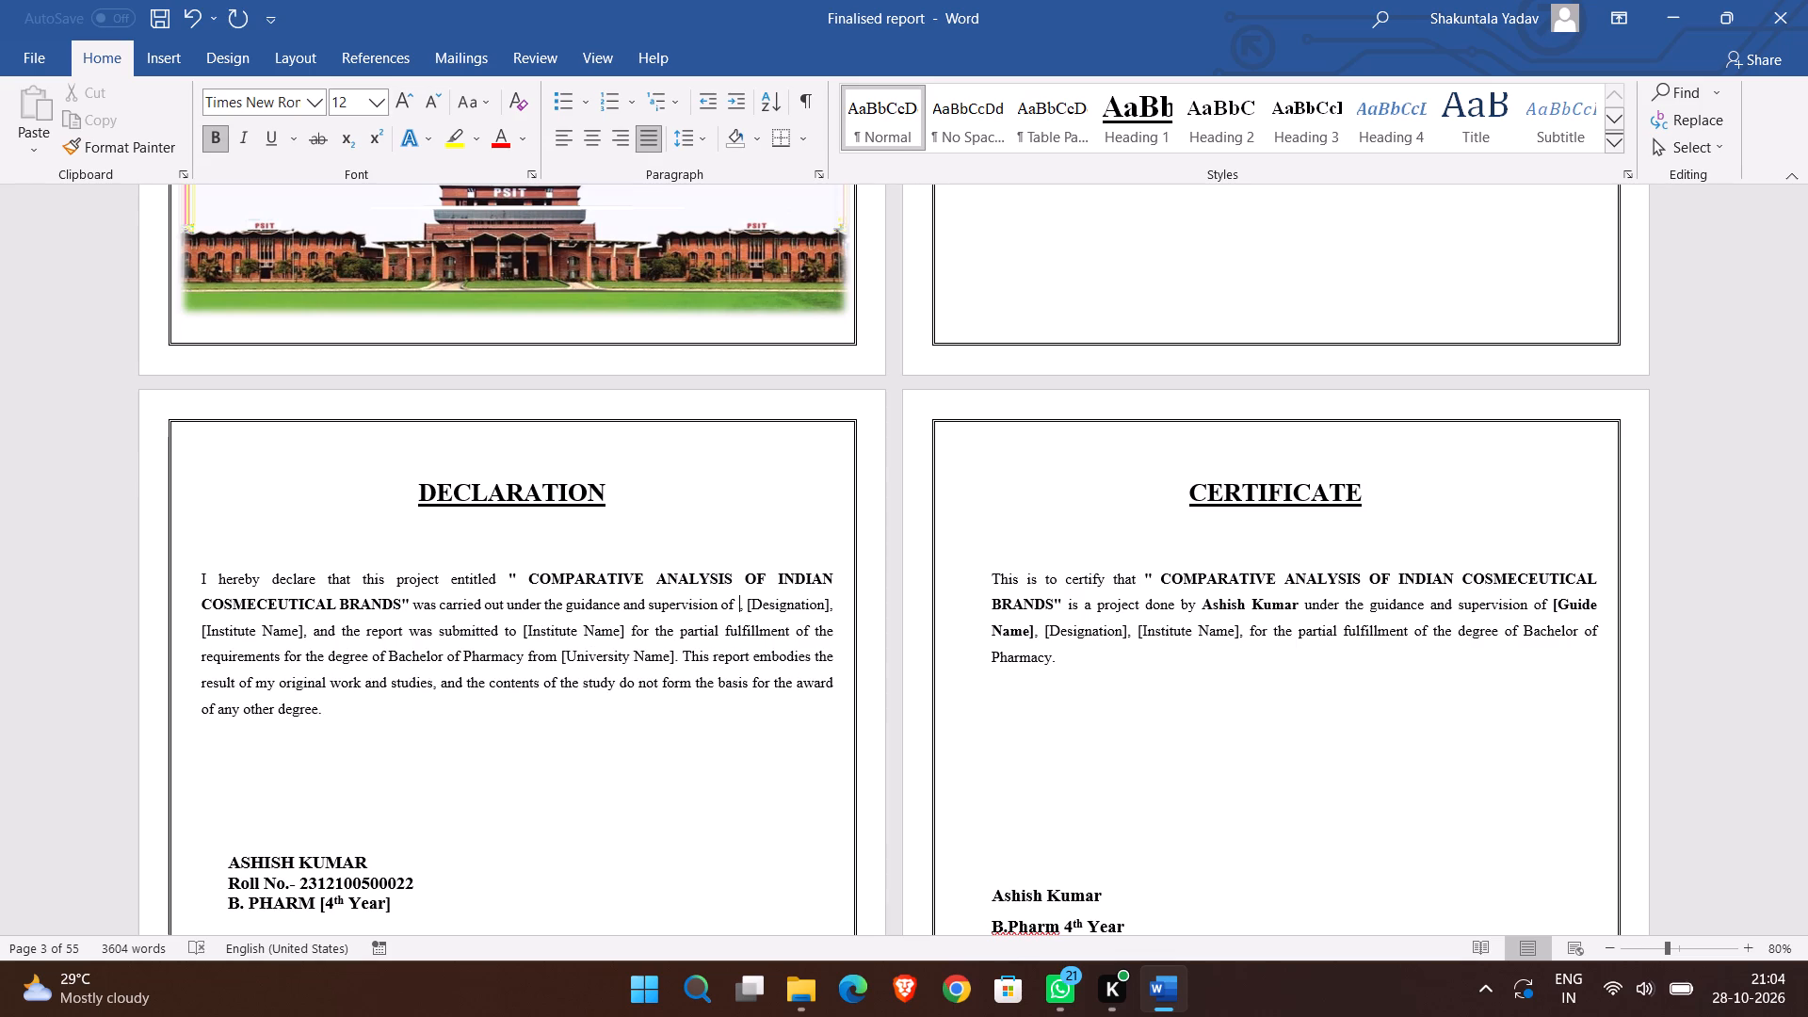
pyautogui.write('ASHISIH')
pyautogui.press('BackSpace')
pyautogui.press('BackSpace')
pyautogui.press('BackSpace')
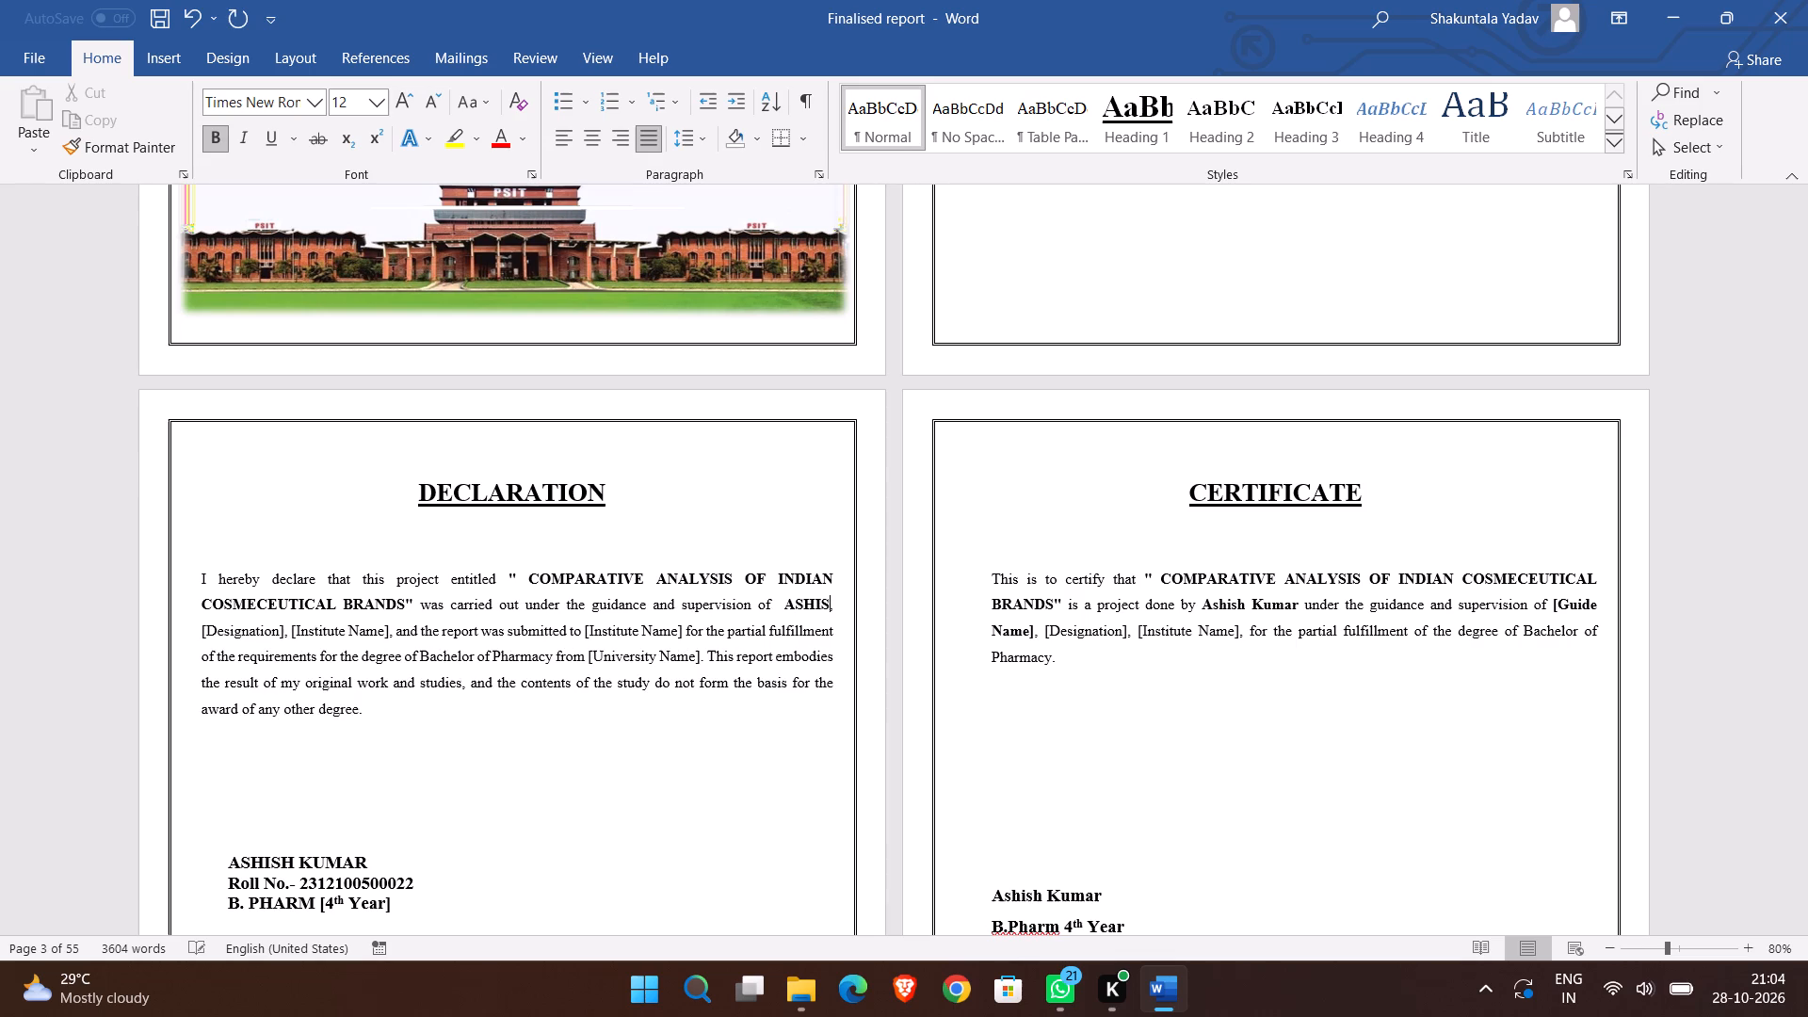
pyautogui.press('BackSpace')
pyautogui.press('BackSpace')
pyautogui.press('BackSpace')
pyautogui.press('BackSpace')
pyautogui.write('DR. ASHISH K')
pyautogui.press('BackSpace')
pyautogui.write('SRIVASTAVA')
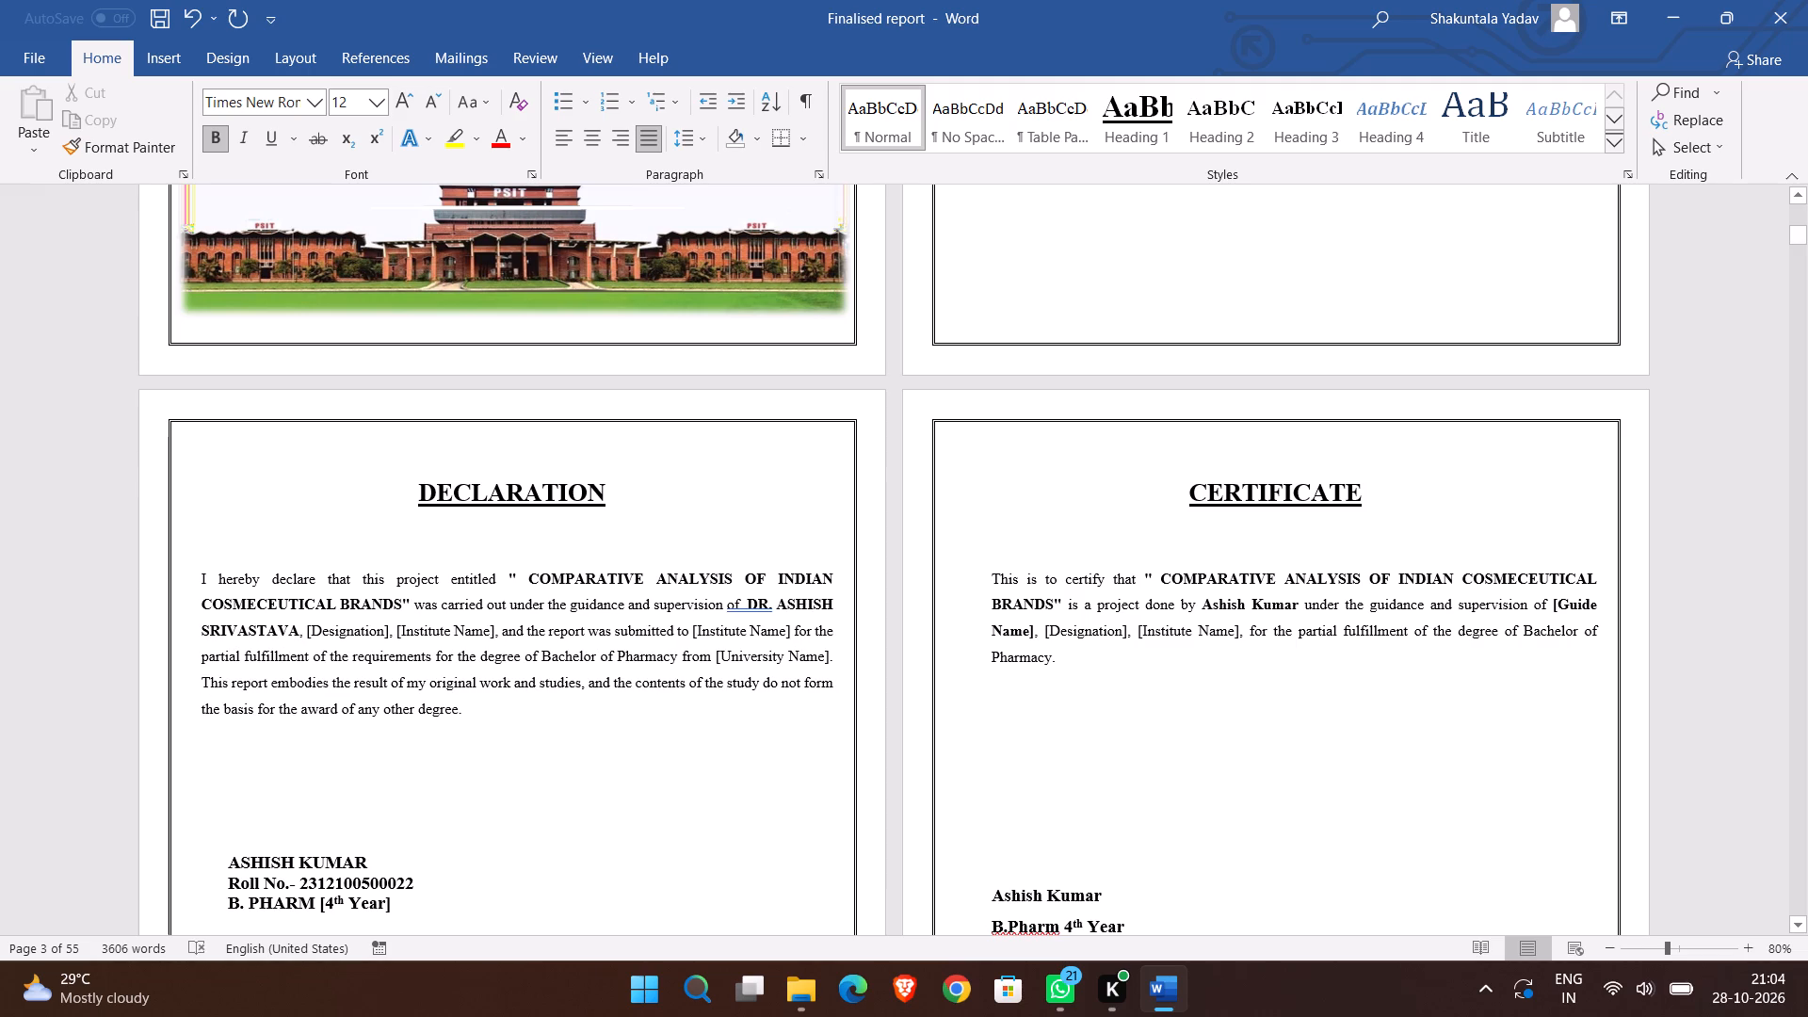
# Replace the Declaration's first institute name placeholder with "PSIT-PHARMACY", keeping the square brackets.
pyautogui.click(488, 626)
pyautogui.press('BackSpace')
pyautogui.press('BackSpace')
pyautogui.press('BackSpace')
pyautogui.press('BackSpace')
pyautogui.press('BackSpace')
pyautogui.press('BackSpace')
pyautogui.press('BackSpace')
pyautogui.press('BackSpace')
pyautogui.press('BackSpace')
pyautogui.press('BackSpace')
pyautogui.press('BackSpace')
pyautogui.press('BackSpace')
pyautogui.press('BackSpace')
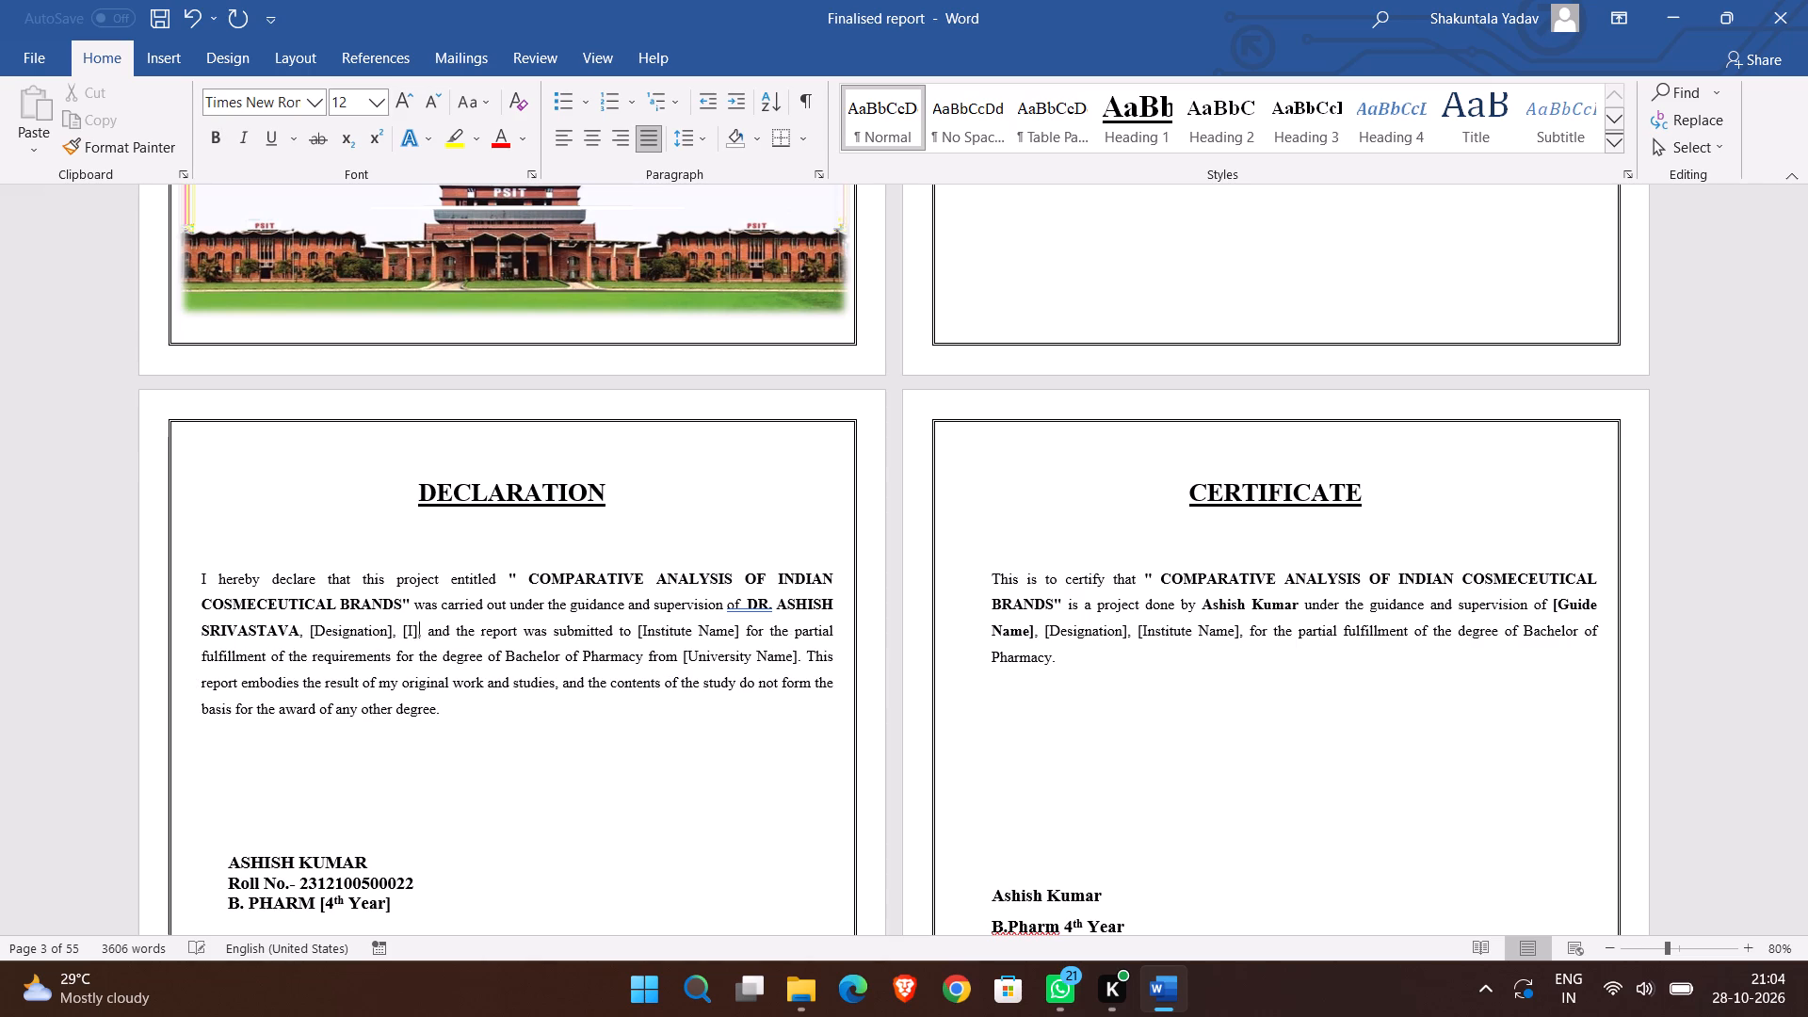
pyautogui.press('BackSpace')
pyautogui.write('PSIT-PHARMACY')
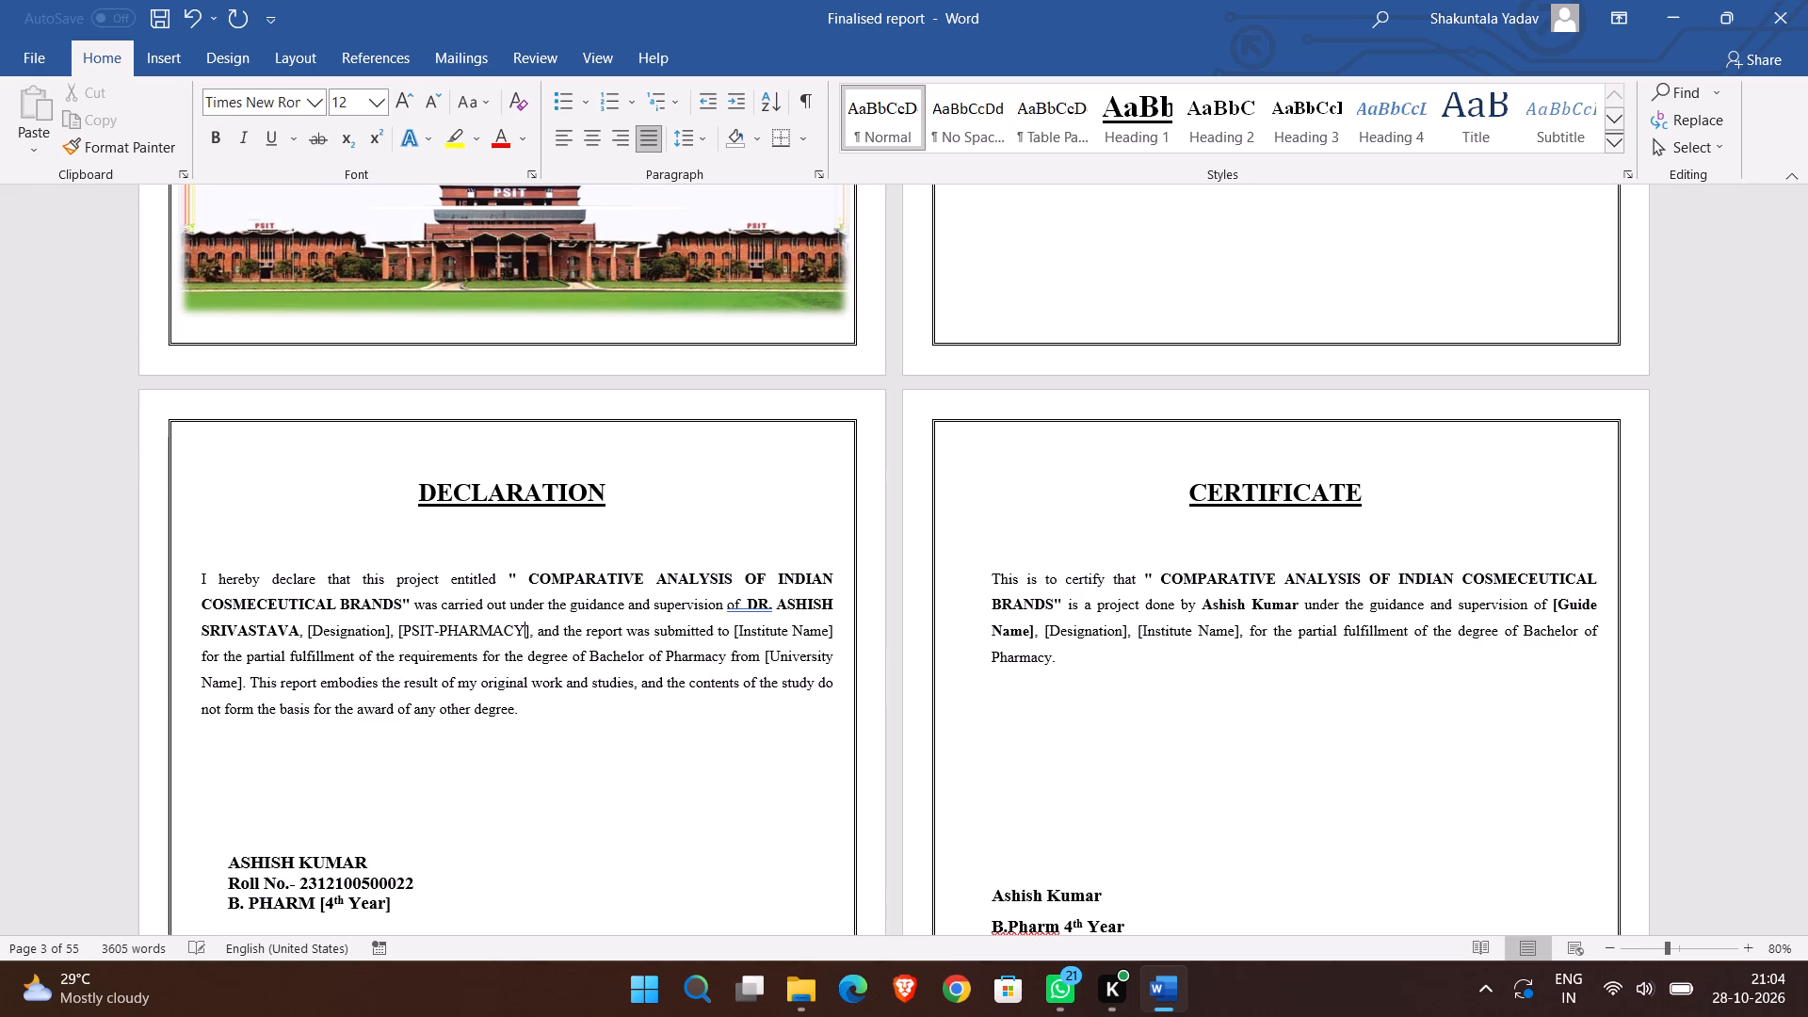
# Replace the designation placeholder in the Declaration with "ASSOCIATE PROFESSOR", keeping the square brackets.
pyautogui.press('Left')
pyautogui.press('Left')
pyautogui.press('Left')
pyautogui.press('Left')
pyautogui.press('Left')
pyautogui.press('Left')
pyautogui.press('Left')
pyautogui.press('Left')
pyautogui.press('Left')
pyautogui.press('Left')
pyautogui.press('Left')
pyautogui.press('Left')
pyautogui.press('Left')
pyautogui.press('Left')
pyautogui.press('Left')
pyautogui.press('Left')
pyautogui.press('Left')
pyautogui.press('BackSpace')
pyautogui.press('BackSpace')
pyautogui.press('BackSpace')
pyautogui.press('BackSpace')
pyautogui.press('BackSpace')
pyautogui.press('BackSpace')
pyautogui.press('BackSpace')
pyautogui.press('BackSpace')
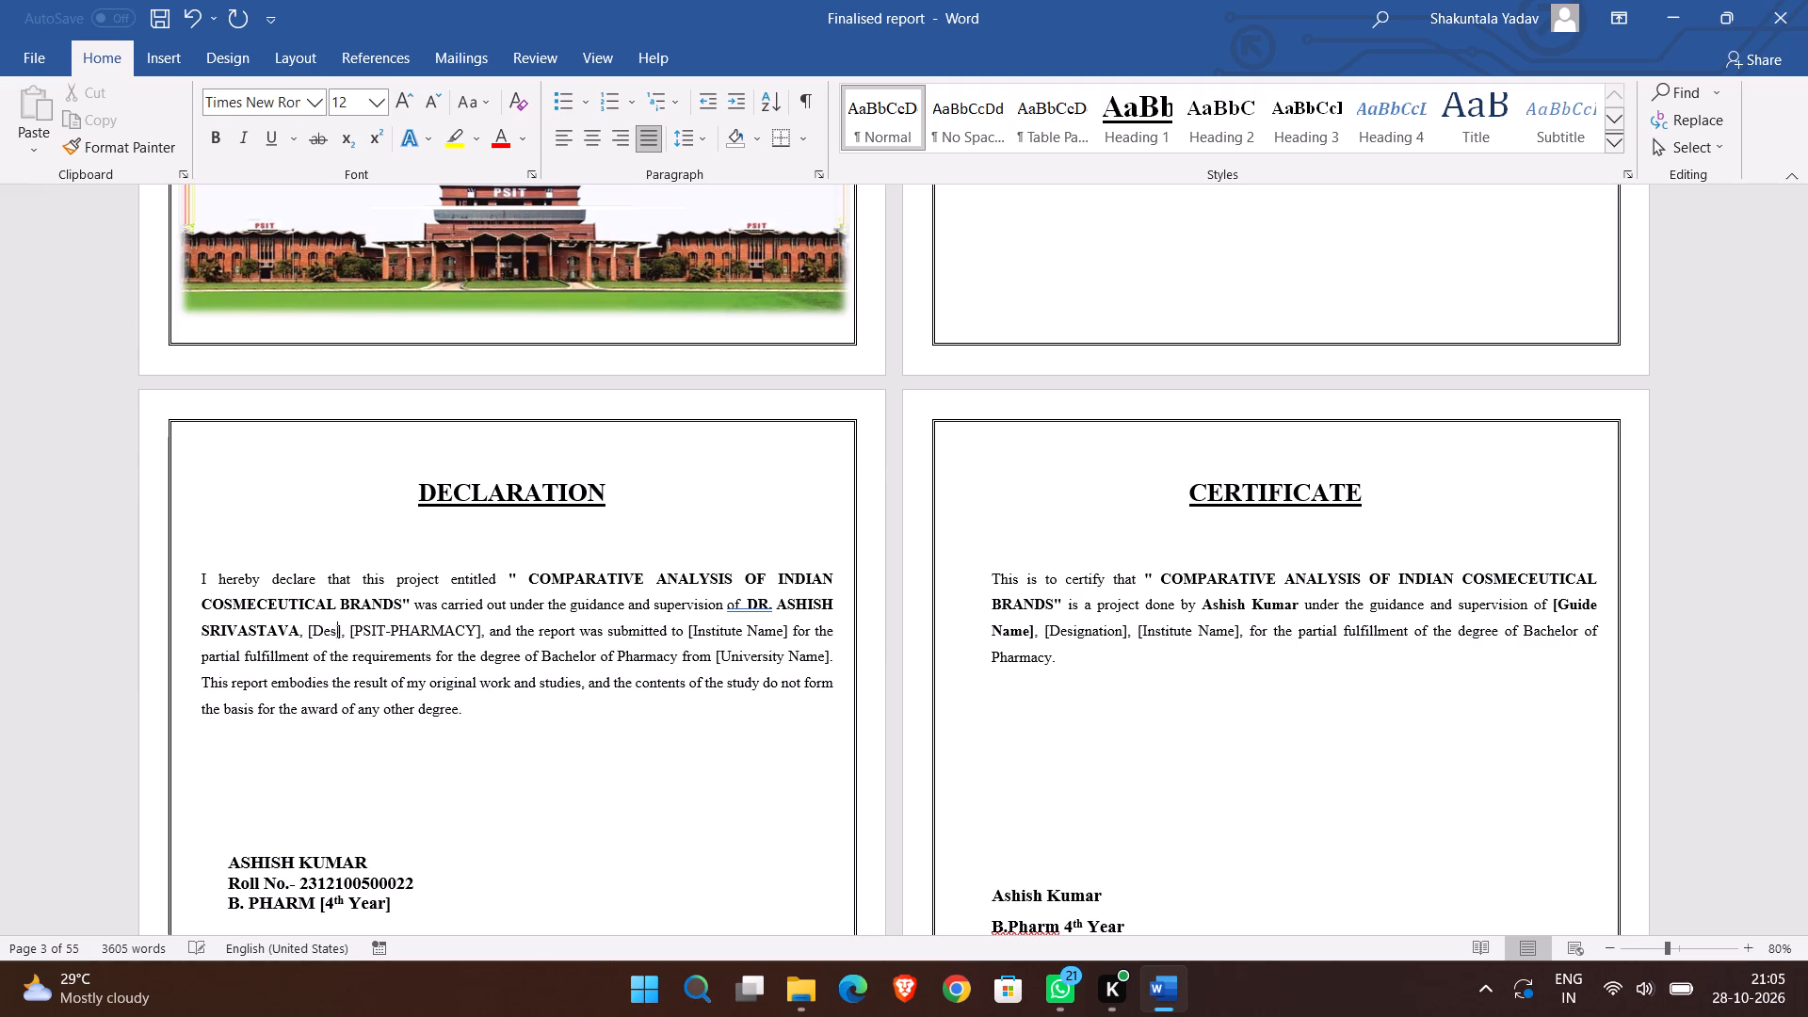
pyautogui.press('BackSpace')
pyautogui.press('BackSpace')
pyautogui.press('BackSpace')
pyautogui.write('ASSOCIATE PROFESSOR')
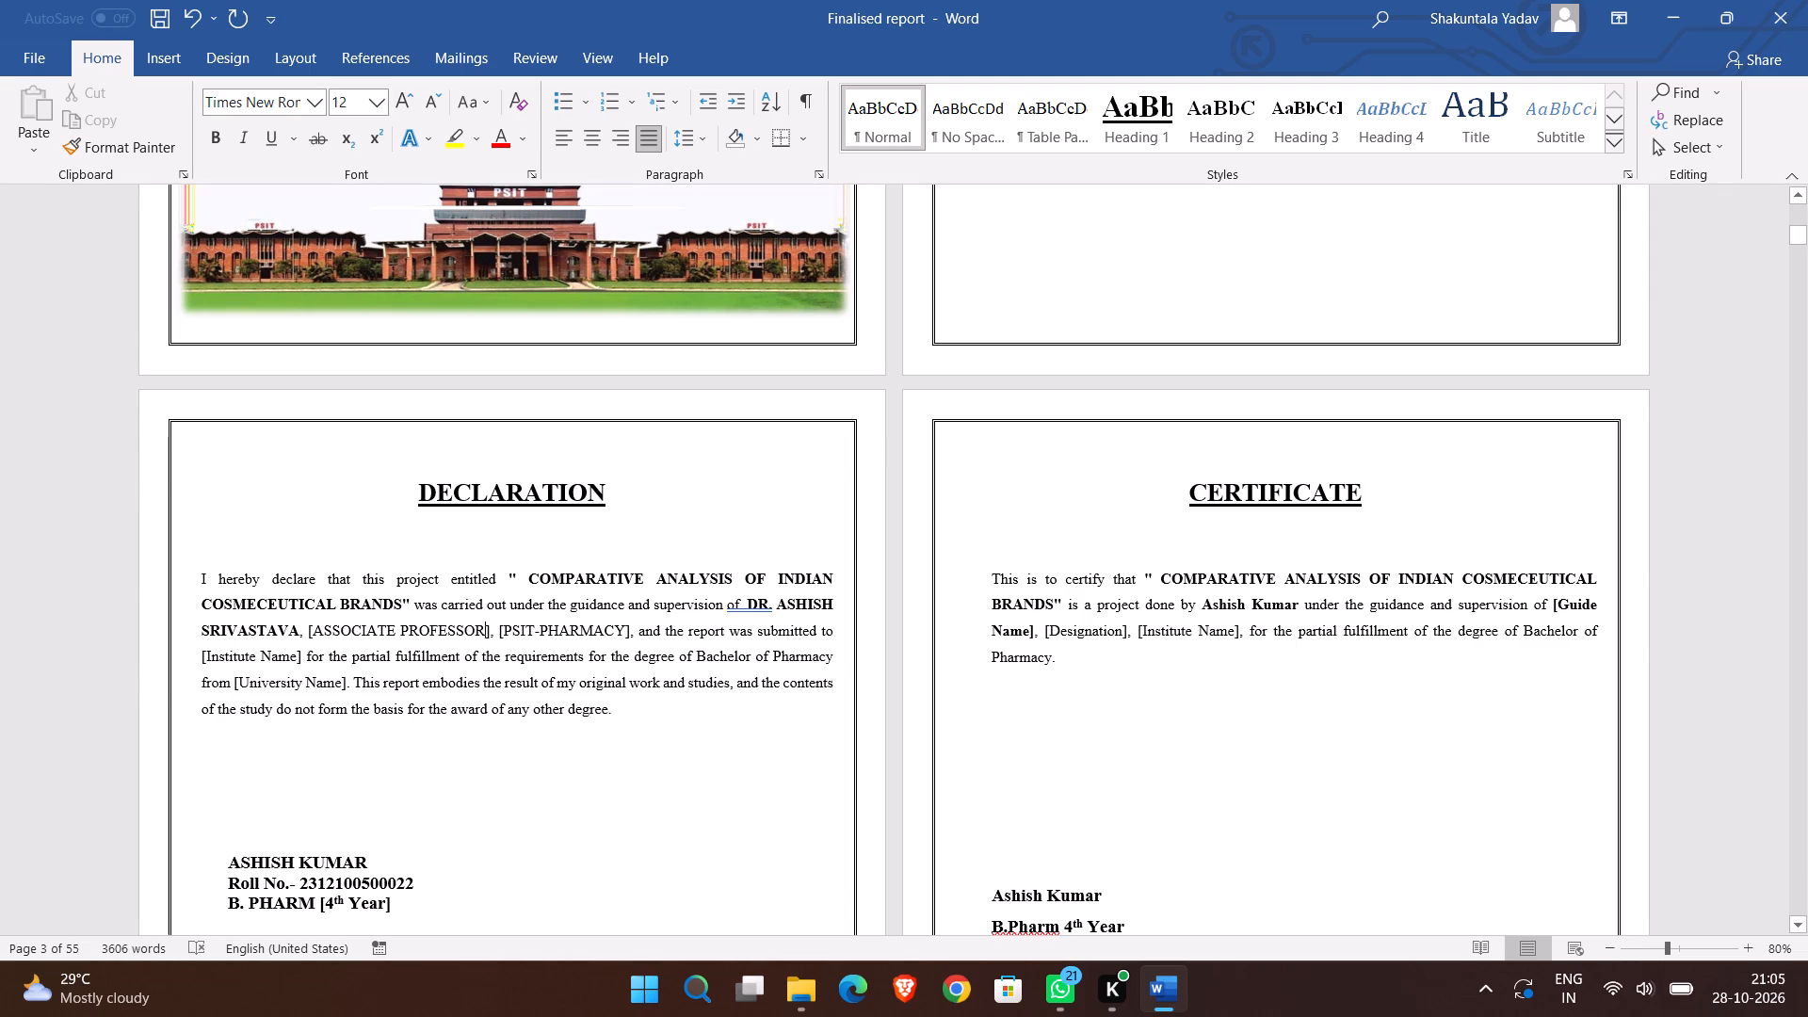
# Delete the extra space before the supervisor's name in the Declaration paragraph.
pyautogui.click(745, 597)
pyautogui.press('BackSpace')
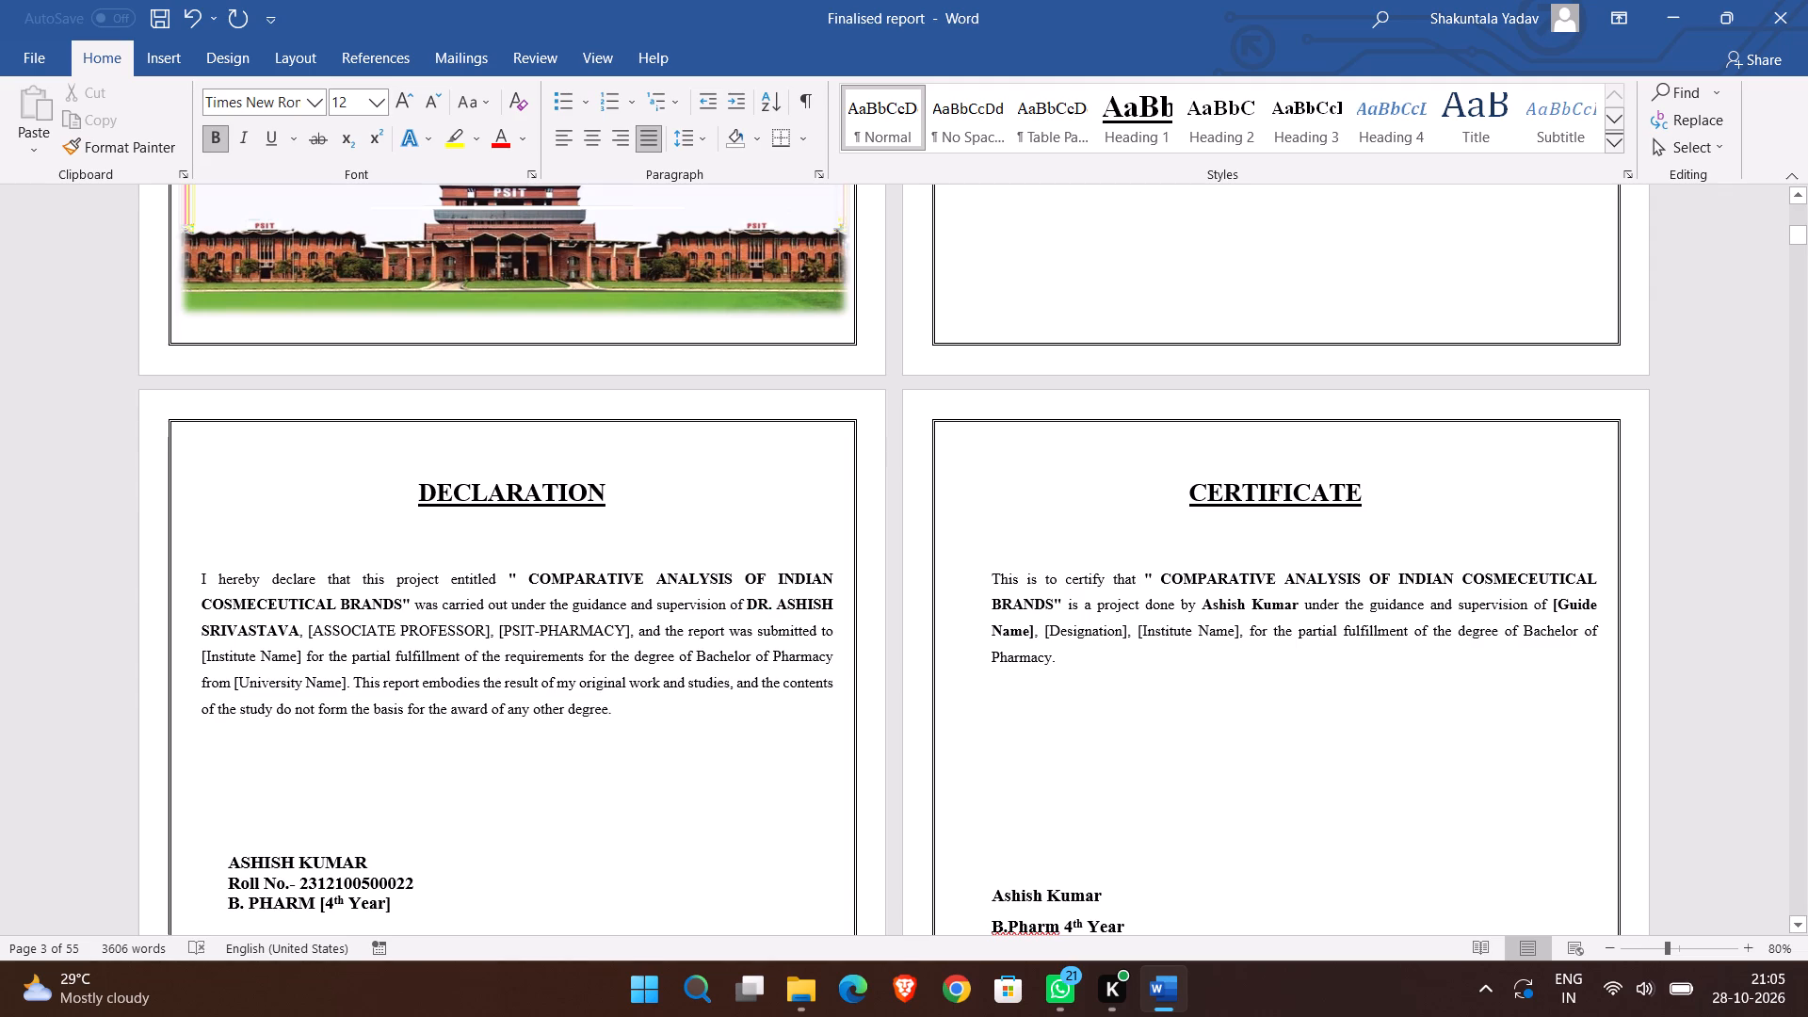
# Replace the remaining institute name placeholder in the Declaration with "PSIT-PHARMACY" inside its square brackets.
pyautogui.click(297, 651)
pyautogui.press('BackSpace')
pyautogui.press('BackSpace')
pyautogui.press('BackSpace')
pyautogui.press('BackSpace')
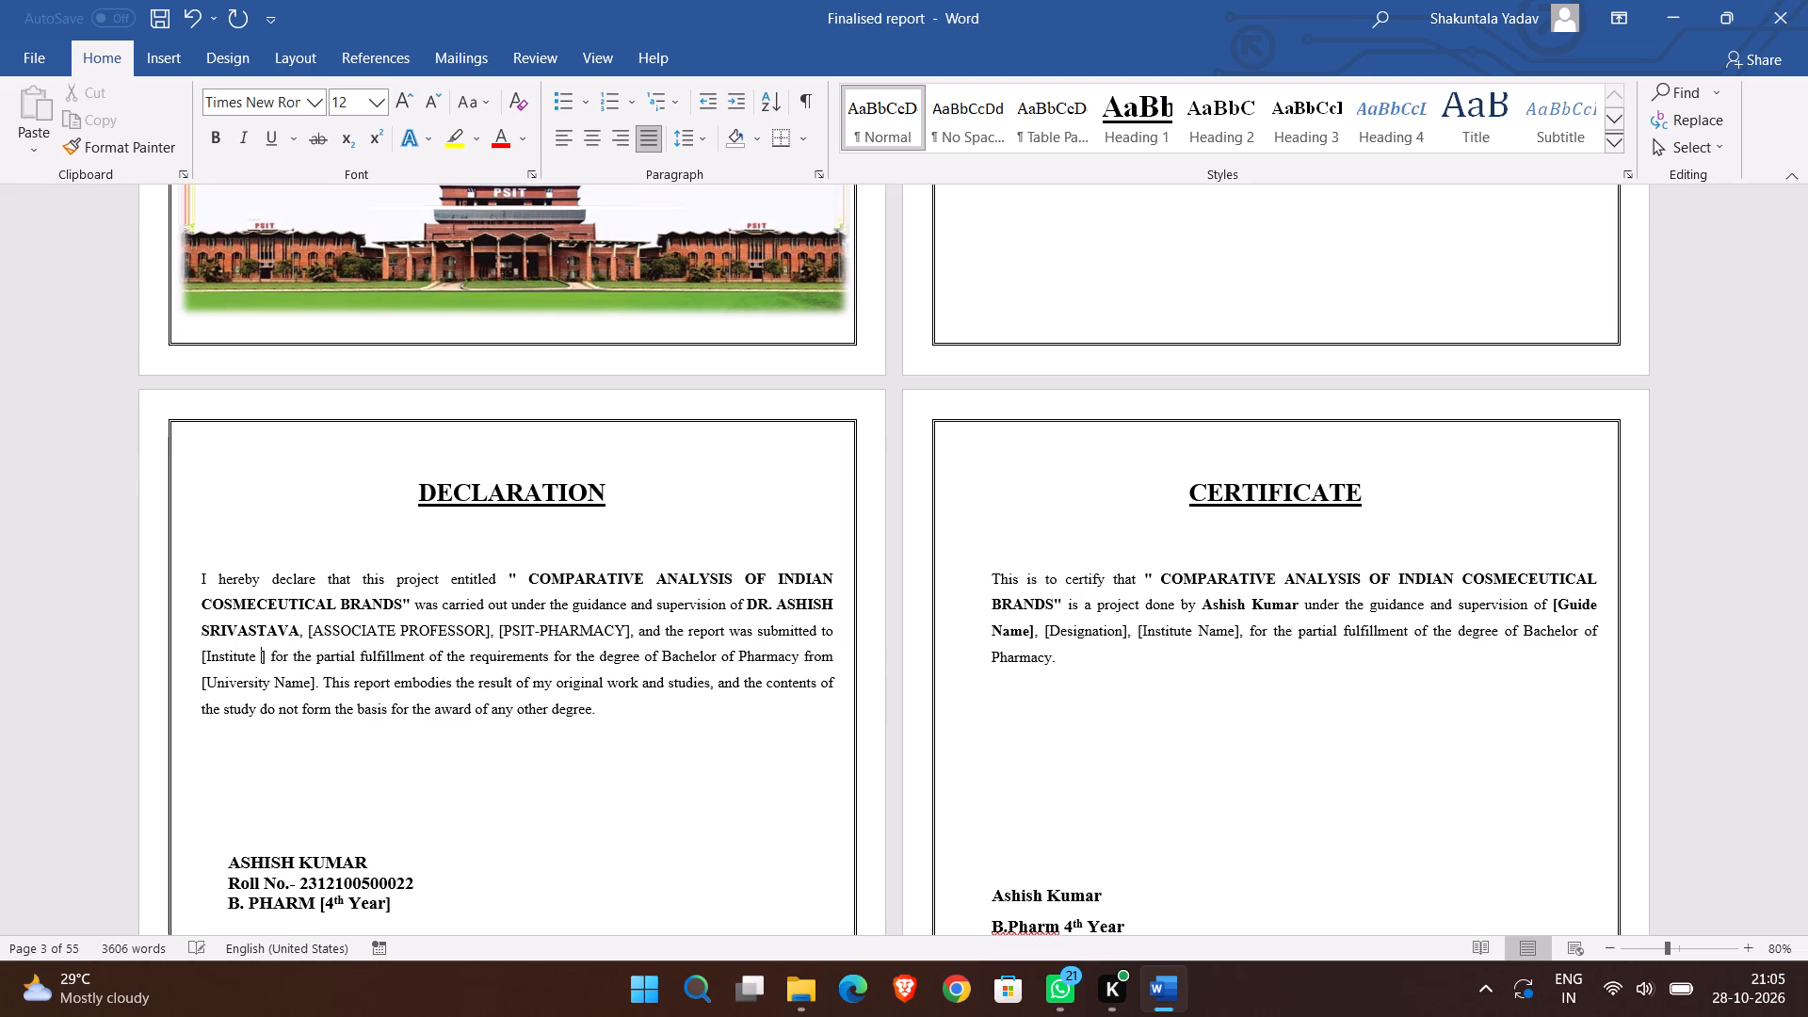
pyautogui.press('BackSpace')
pyautogui.press('BackSpace')
pyautogui.press('BackSpace')
pyautogui.press('BackSpace')
pyautogui.press('BackSpace')
pyautogui.press('BackSpace')
pyautogui.press('BackSpace')
pyautogui.press('BackSpace')
pyautogui.press('BackSpace')
pyautogui.press('BackSpace')
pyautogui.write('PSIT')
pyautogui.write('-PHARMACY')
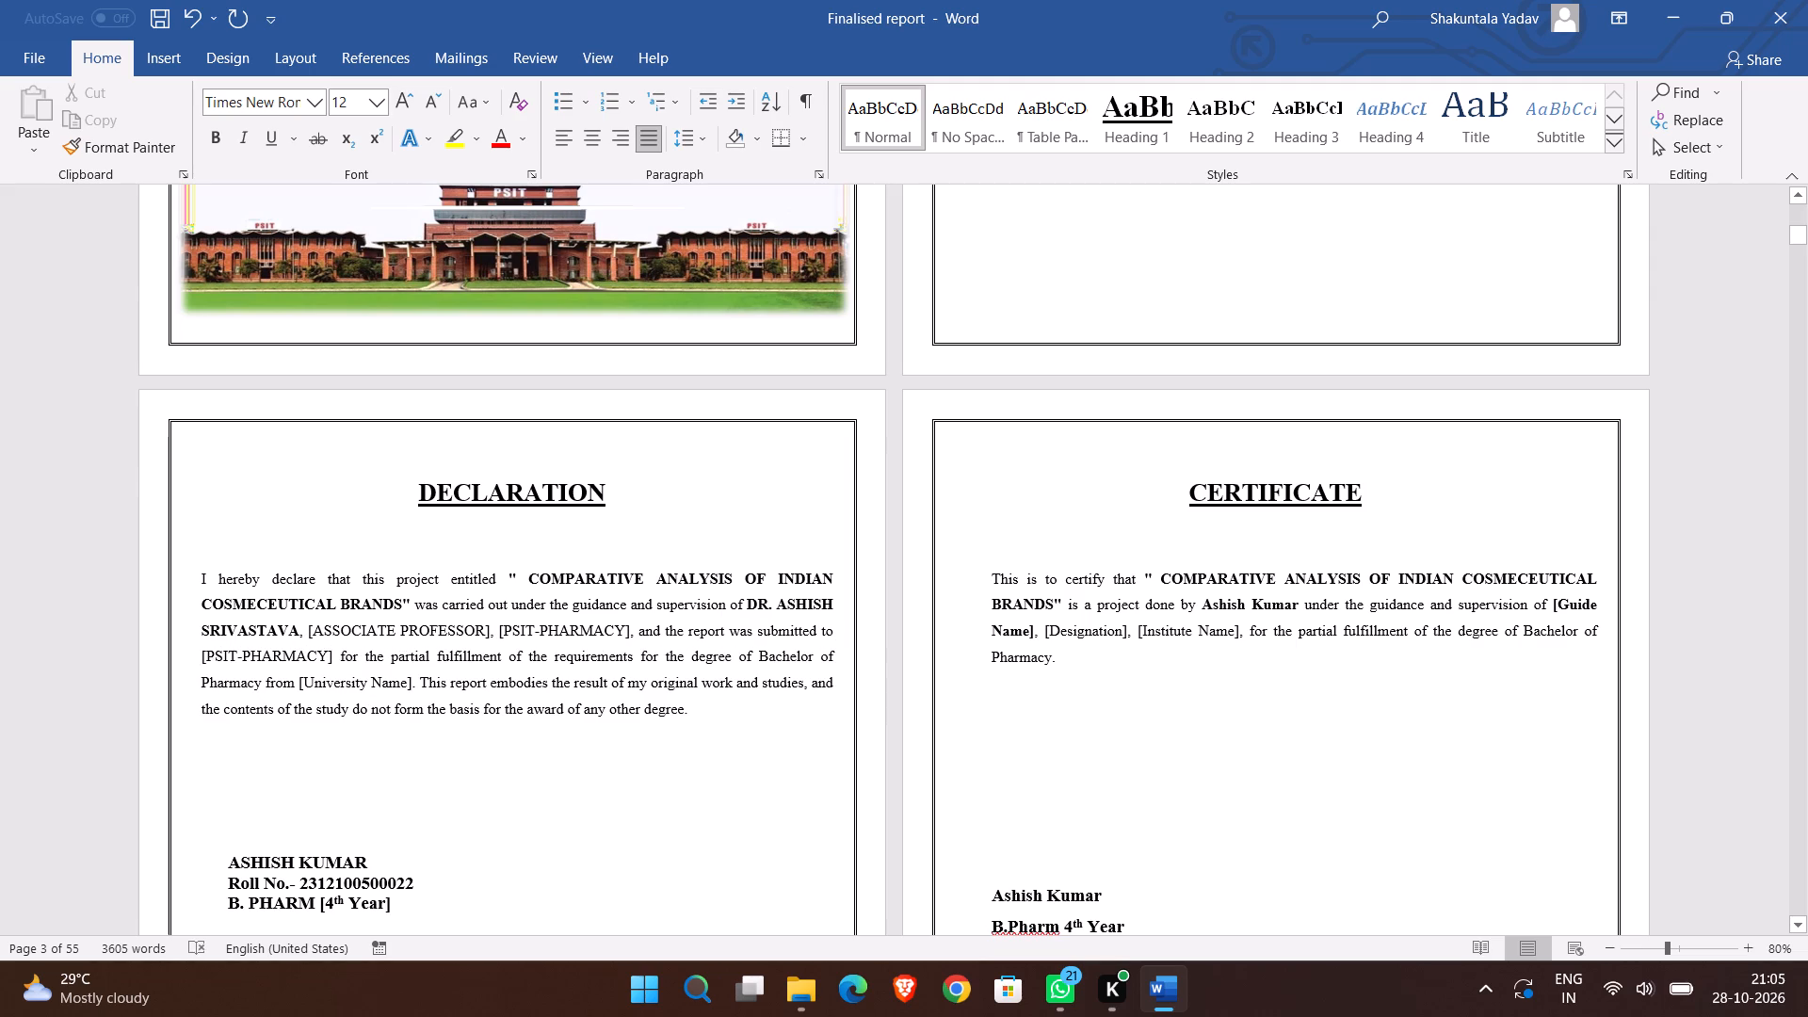
# Replace the university name placeholder in the Declaration with "PSIT-PHARMACY", keeping the square brackets.
pyautogui.click(409, 683)
pyautogui.press('BackSpace')
pyautogui.press('BackSpace')
pyautogui.press('BackSpace')
pyautogui.press('BackSpace')
pyautogui.press('BackSpace')
pyautogui.press('BackSpace')
pyautogui.press('BackSpace')
pyautogui.press('BackSpace')
pyautogui.press('BackSpace')
pyautogui.press('BackSpace')
pyautogui.press('BackSpace')
pyautogui.press('BackSpace')
pyautogui.press('BackSpace')
pyautogui.press('BackSpace')
pyautogui.press('BackSpace')
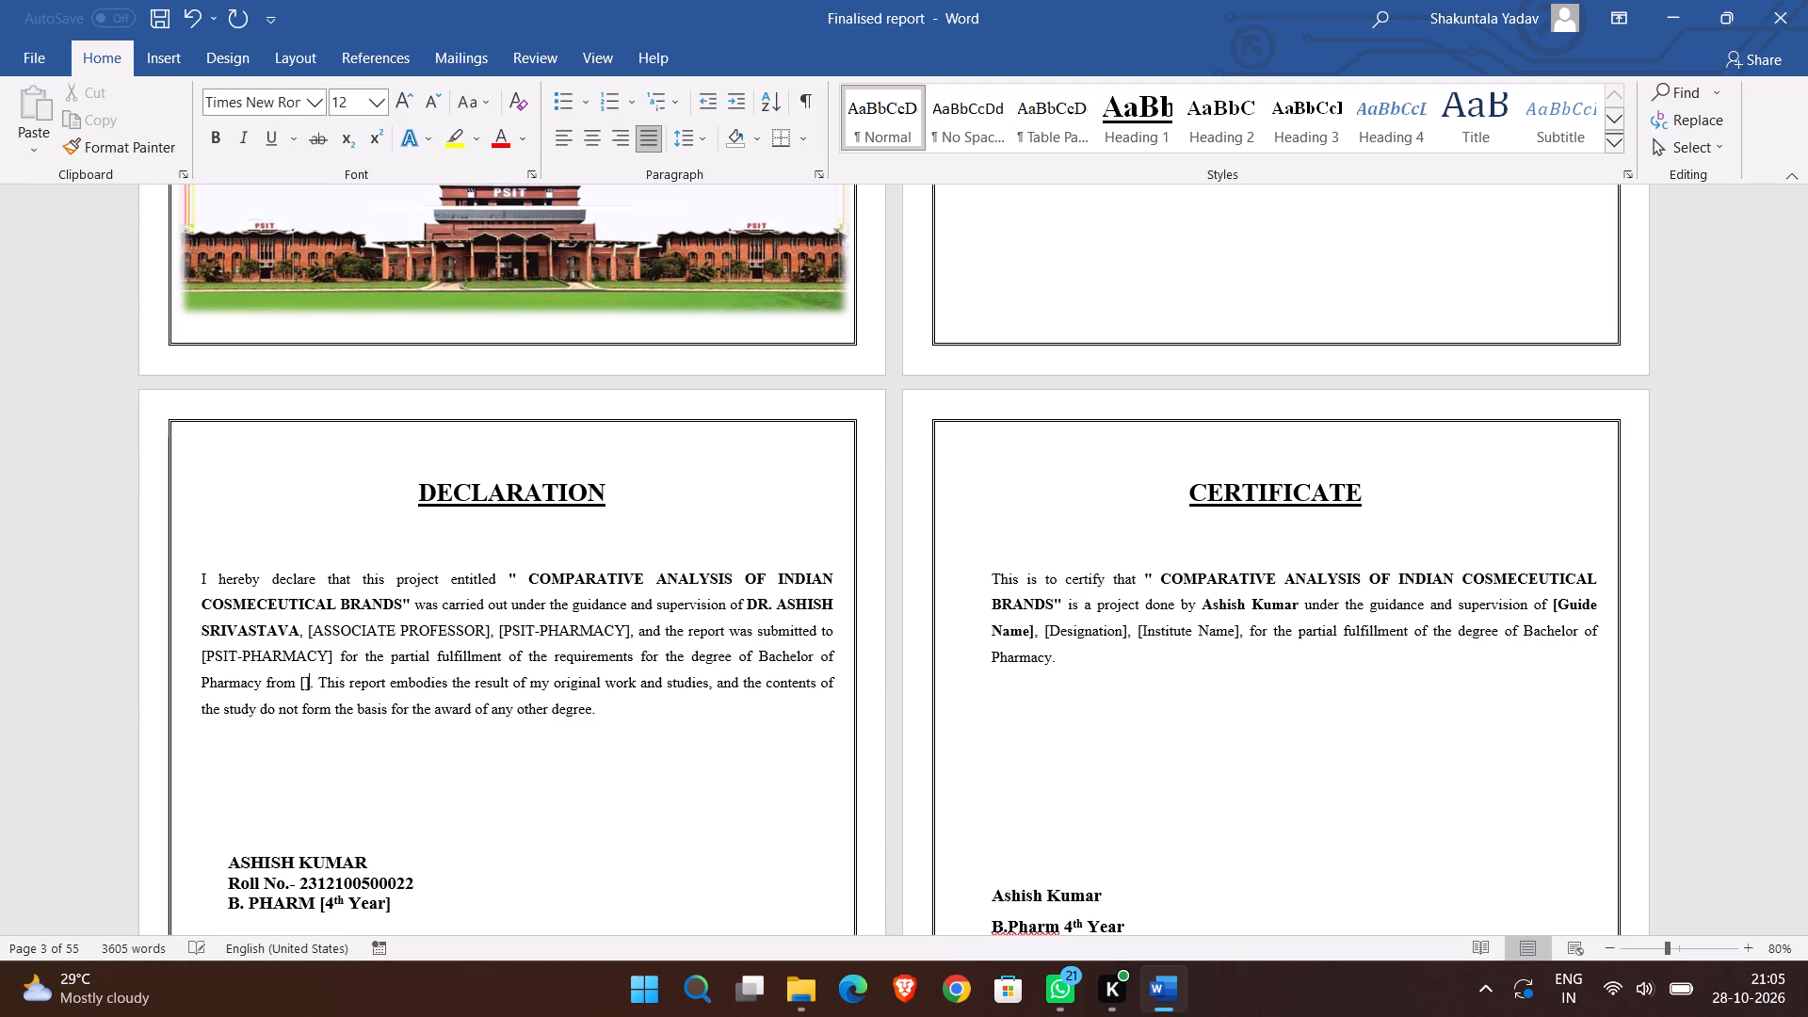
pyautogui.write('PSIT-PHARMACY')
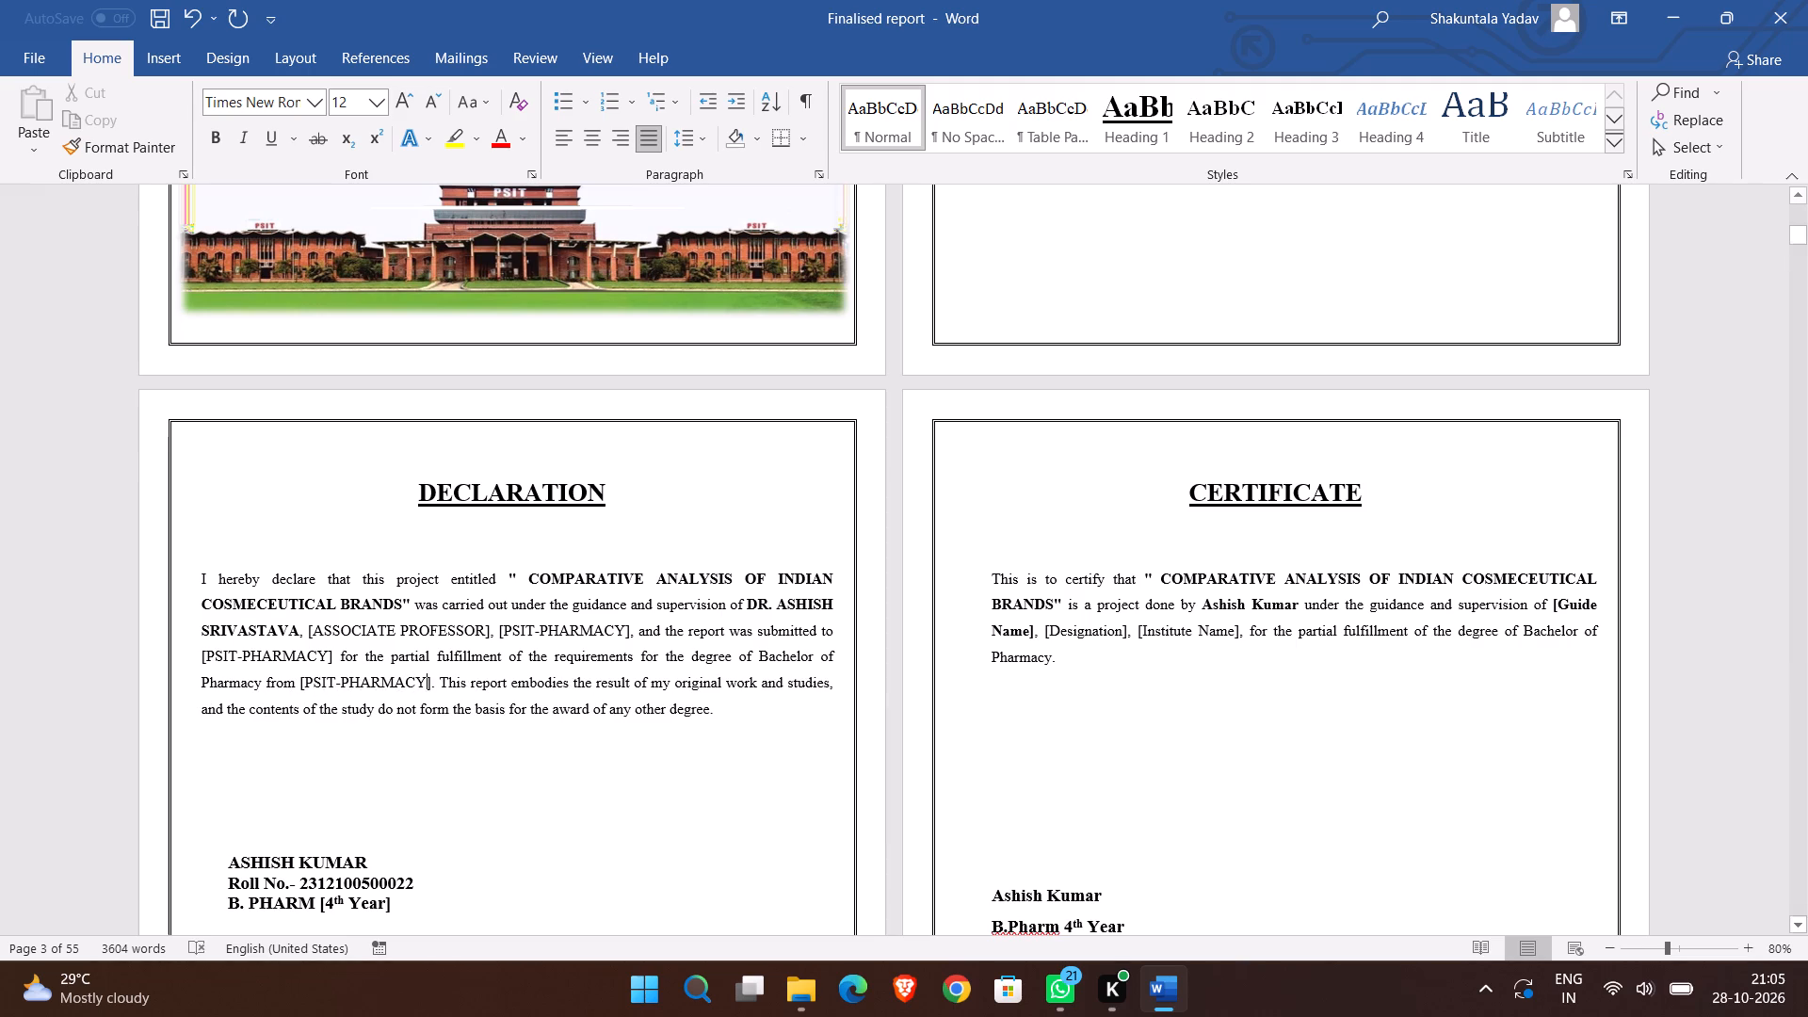
# Replace the bracketed guide name in the student-signed Certificate with the supervisor's name in capitals, prefixed "DR.", without the square brackets.
pyautogui.scroll(-1, 692, 709)
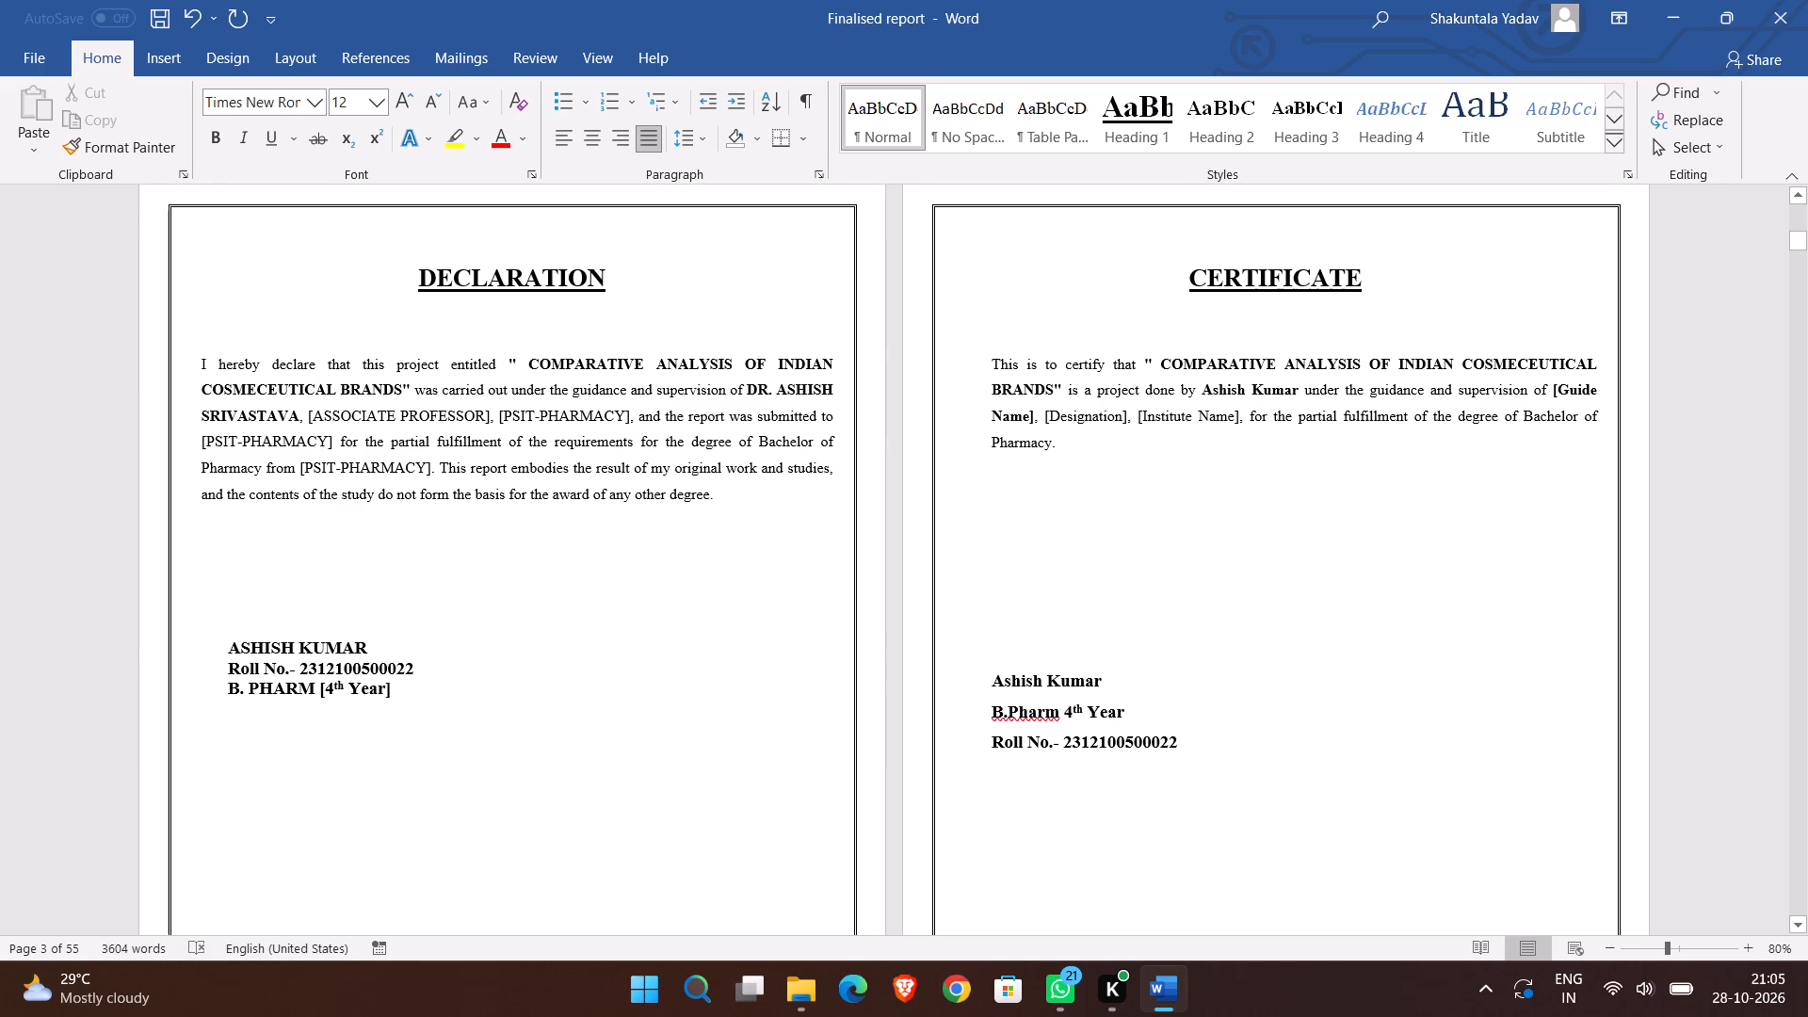
pyautogui.click(1027, 410)
pyautogui.press('BackSpace')
pyautogui.press('BackSpace')
pyautogui.press('BackSpace')
pyautogui.press('BackSpace')
pyautogui.press('BackSpace')
pyautogui.press('BackSpace')
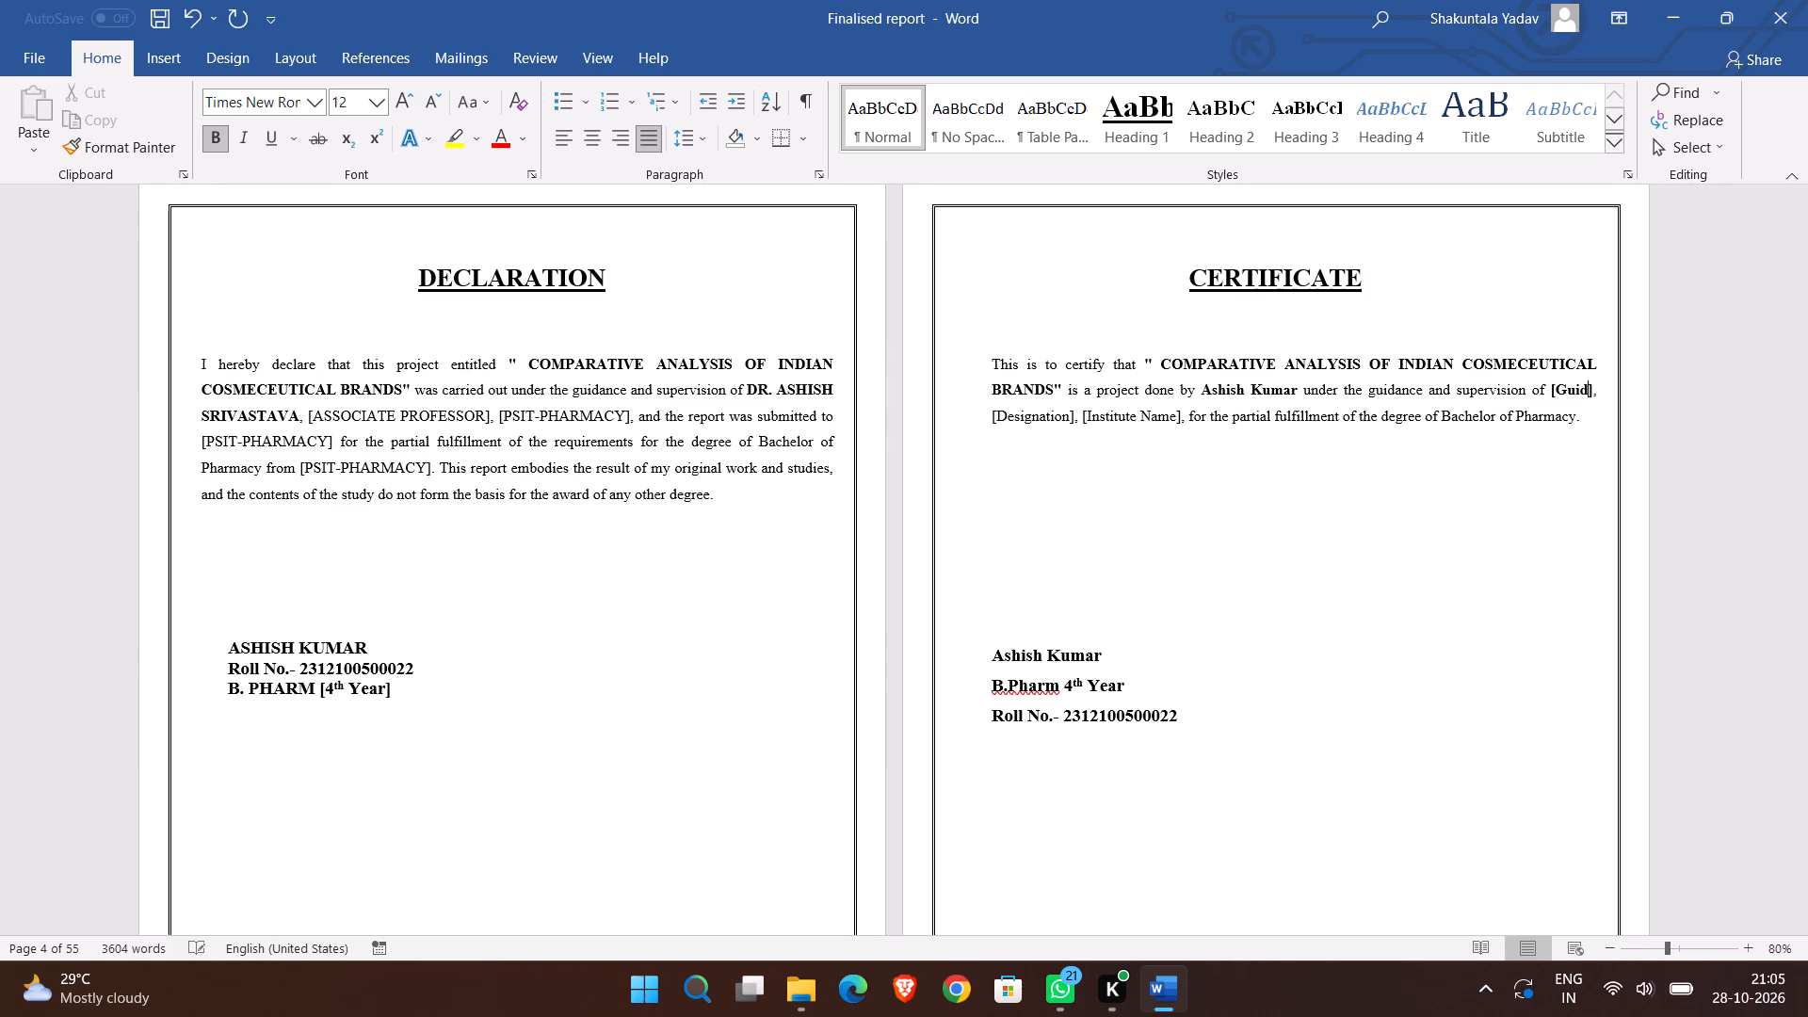
pyautogui.press('BackSpace')
pyautogui.press('BackSpace')
pyautogui.press('BackSpace')
pyautogui.press('BackSpace')
pyautogui.press('Right')
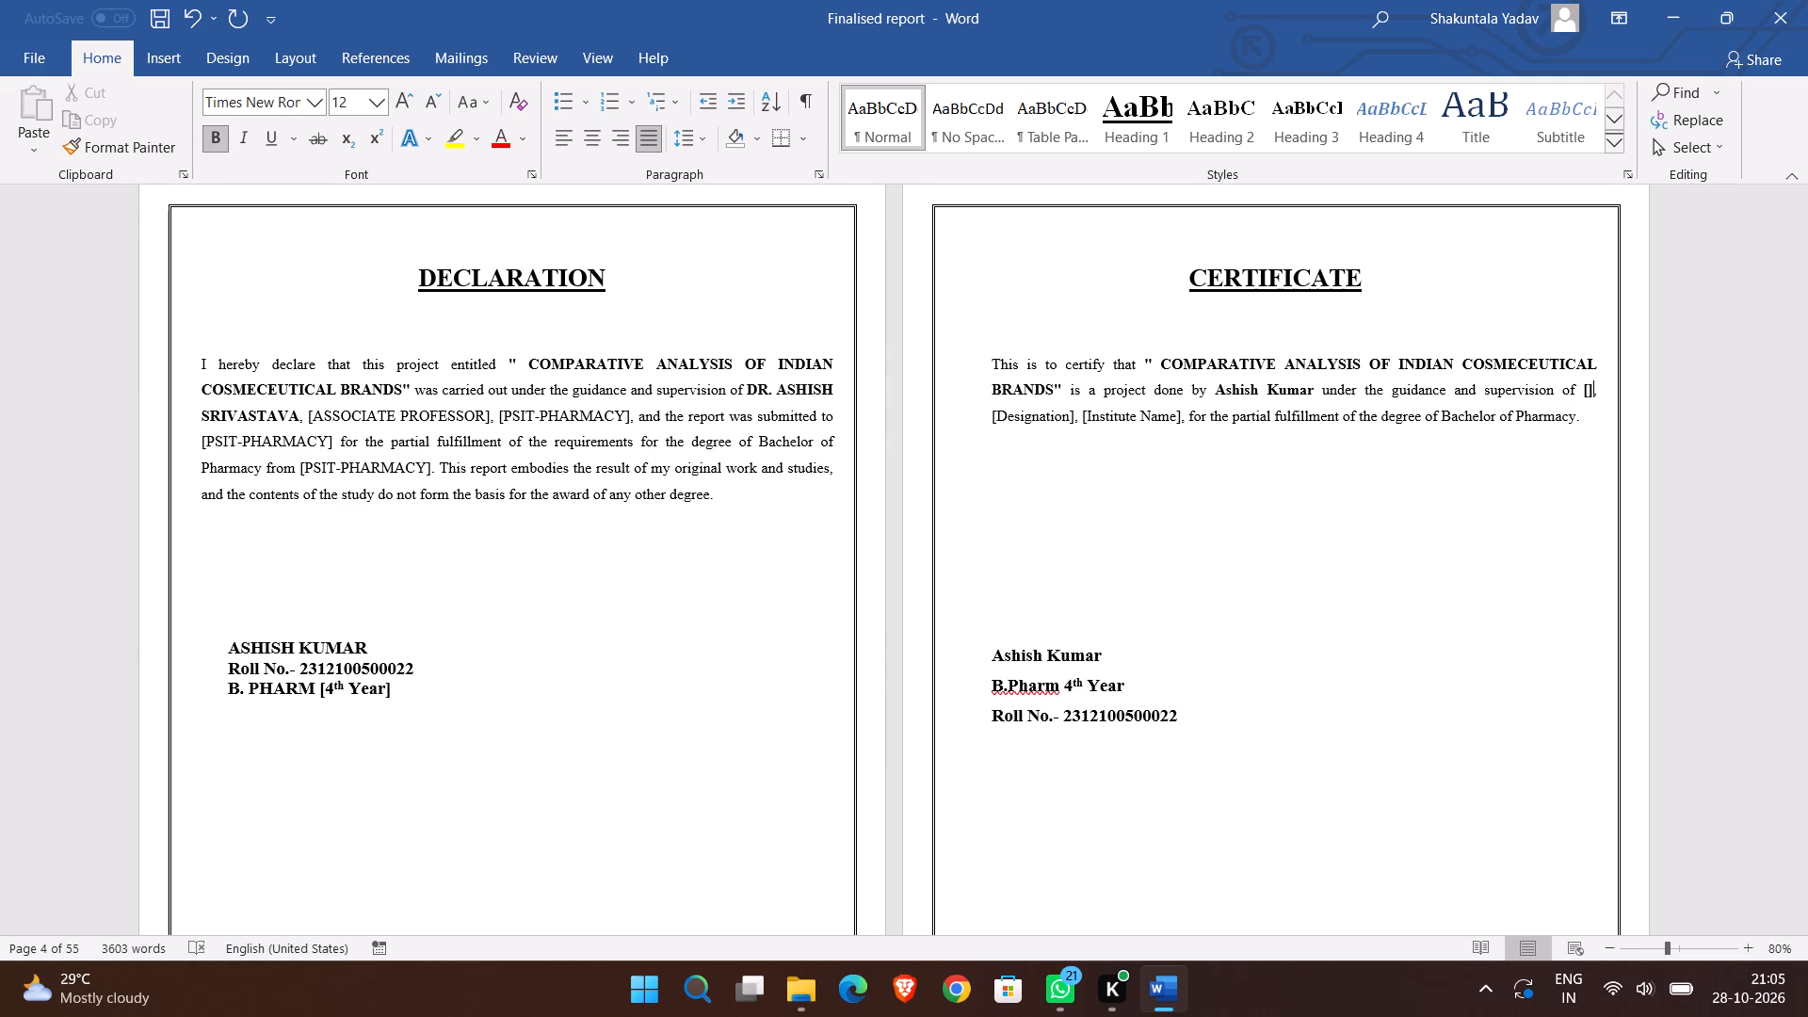
pyautogui.press('BackSpace')
pyautogui.press('BackSpace')
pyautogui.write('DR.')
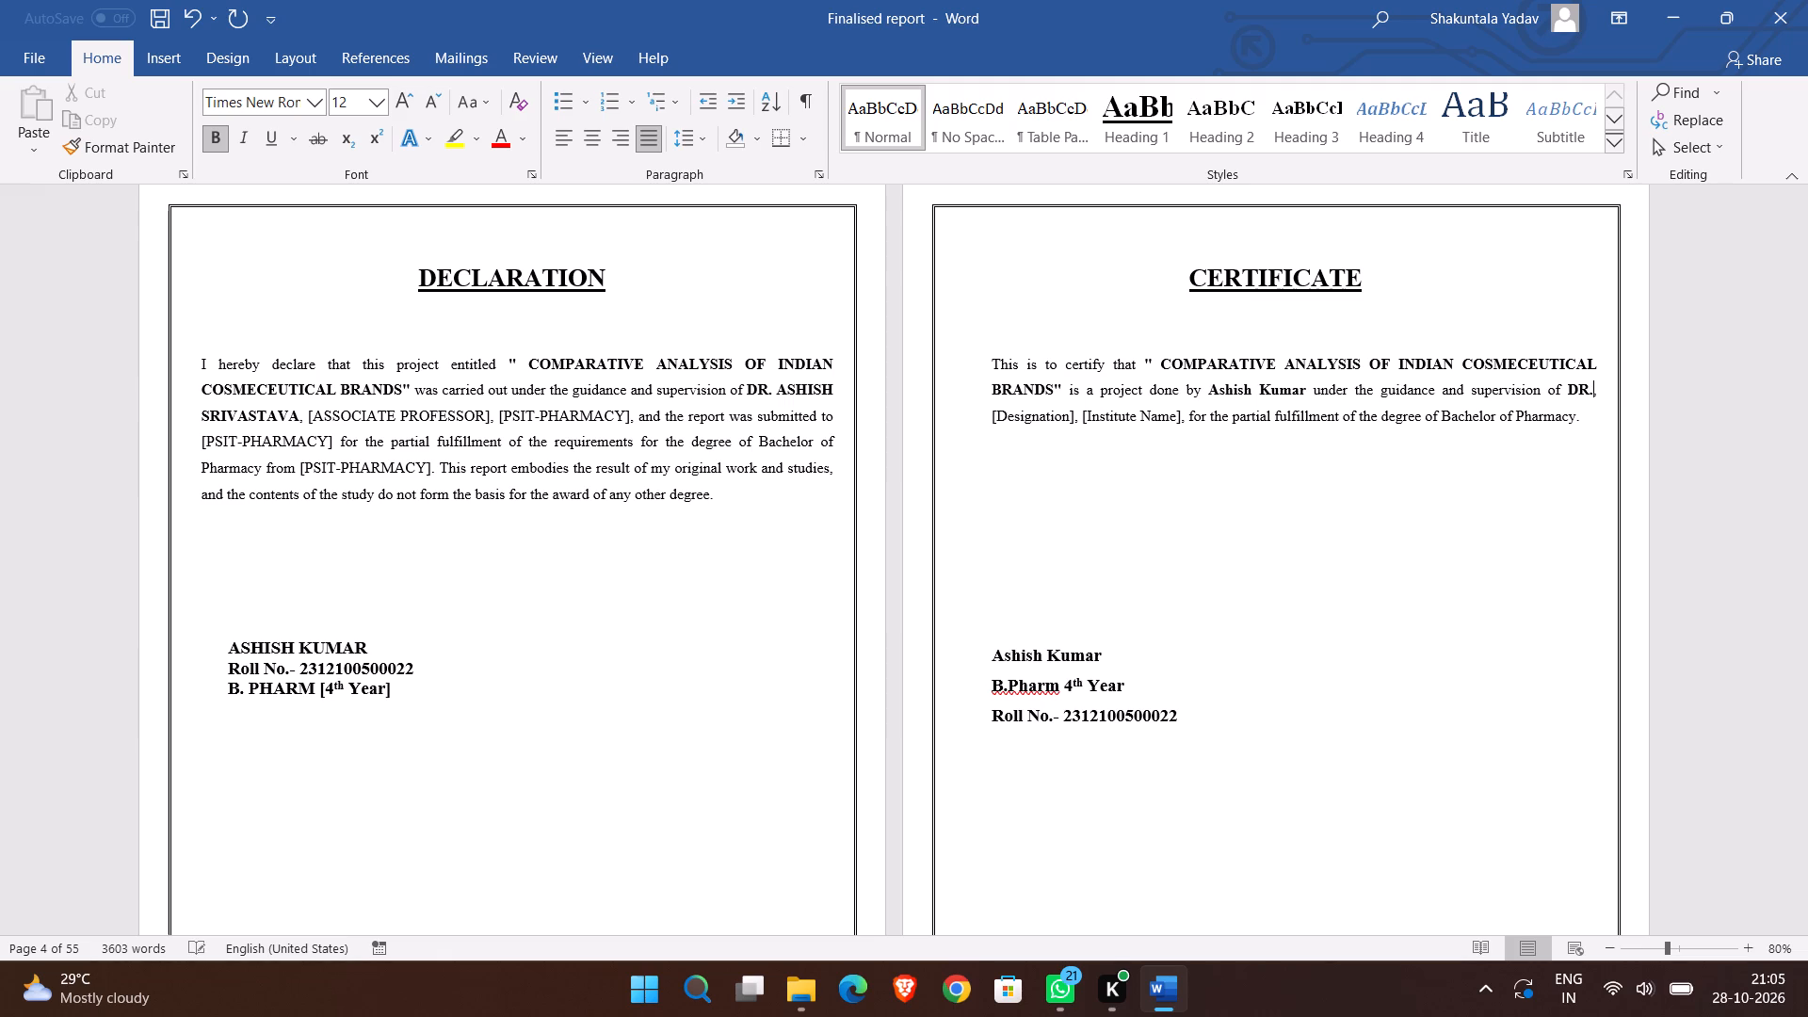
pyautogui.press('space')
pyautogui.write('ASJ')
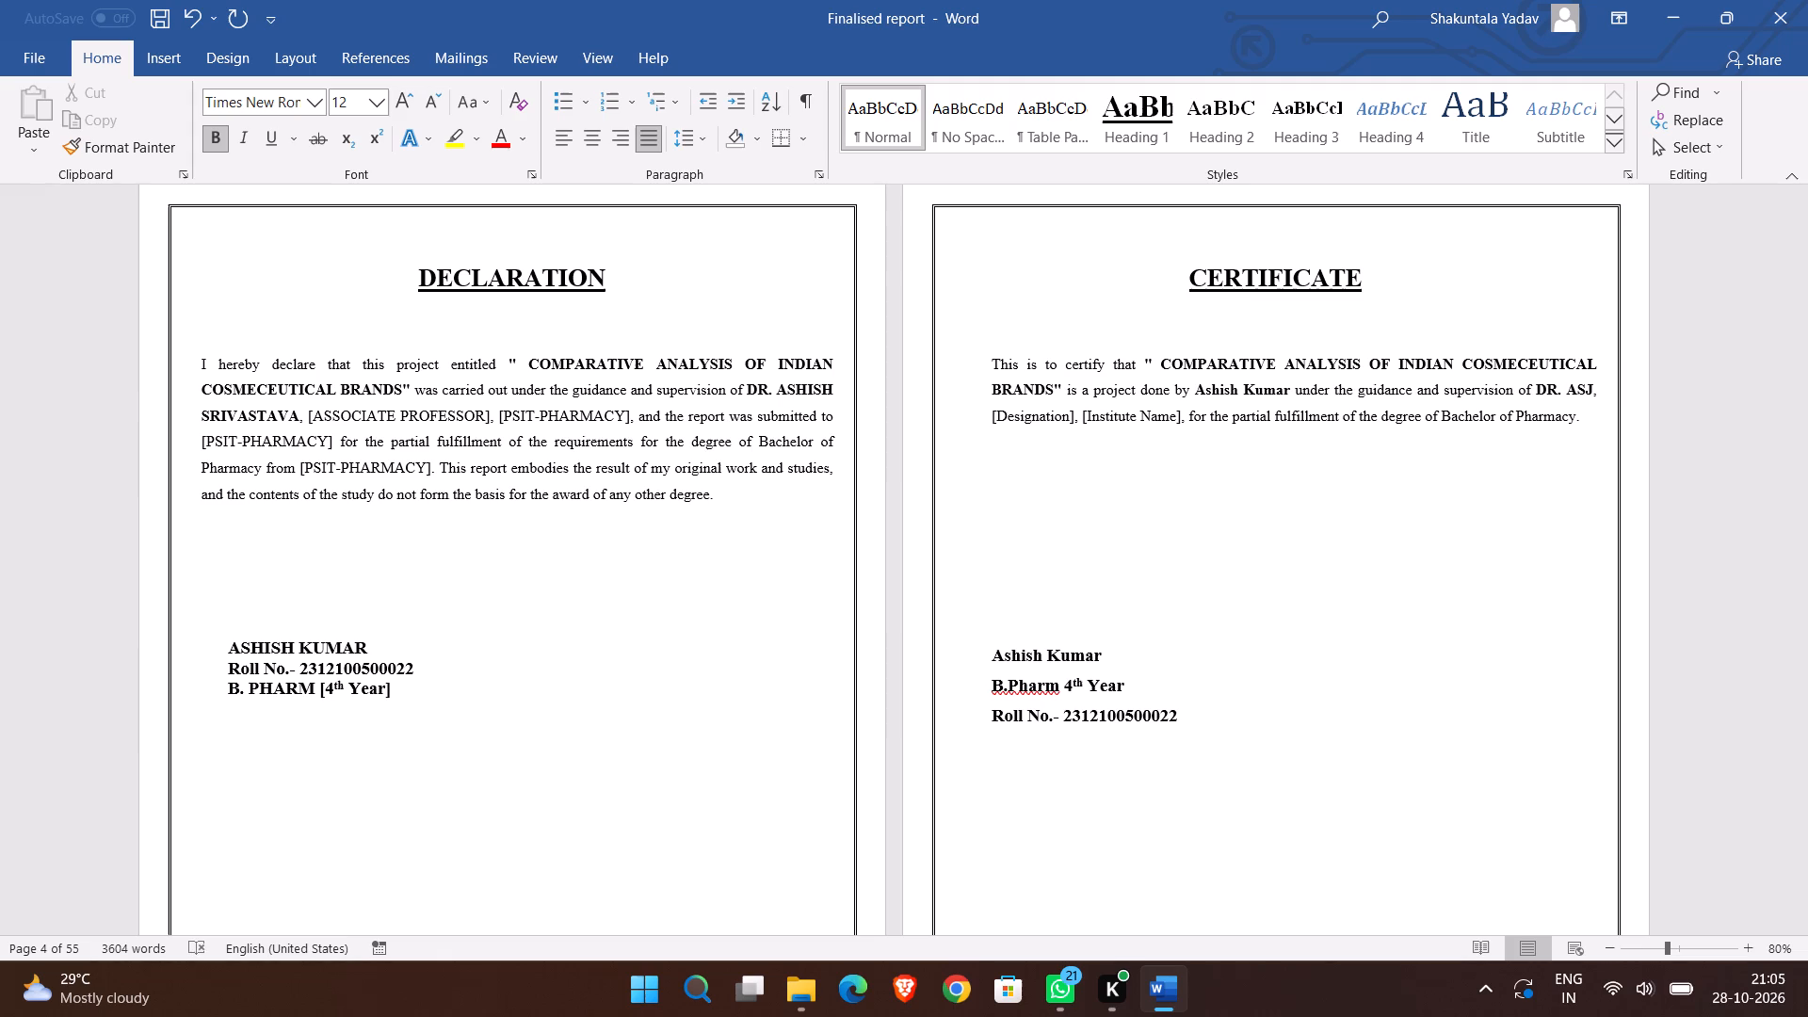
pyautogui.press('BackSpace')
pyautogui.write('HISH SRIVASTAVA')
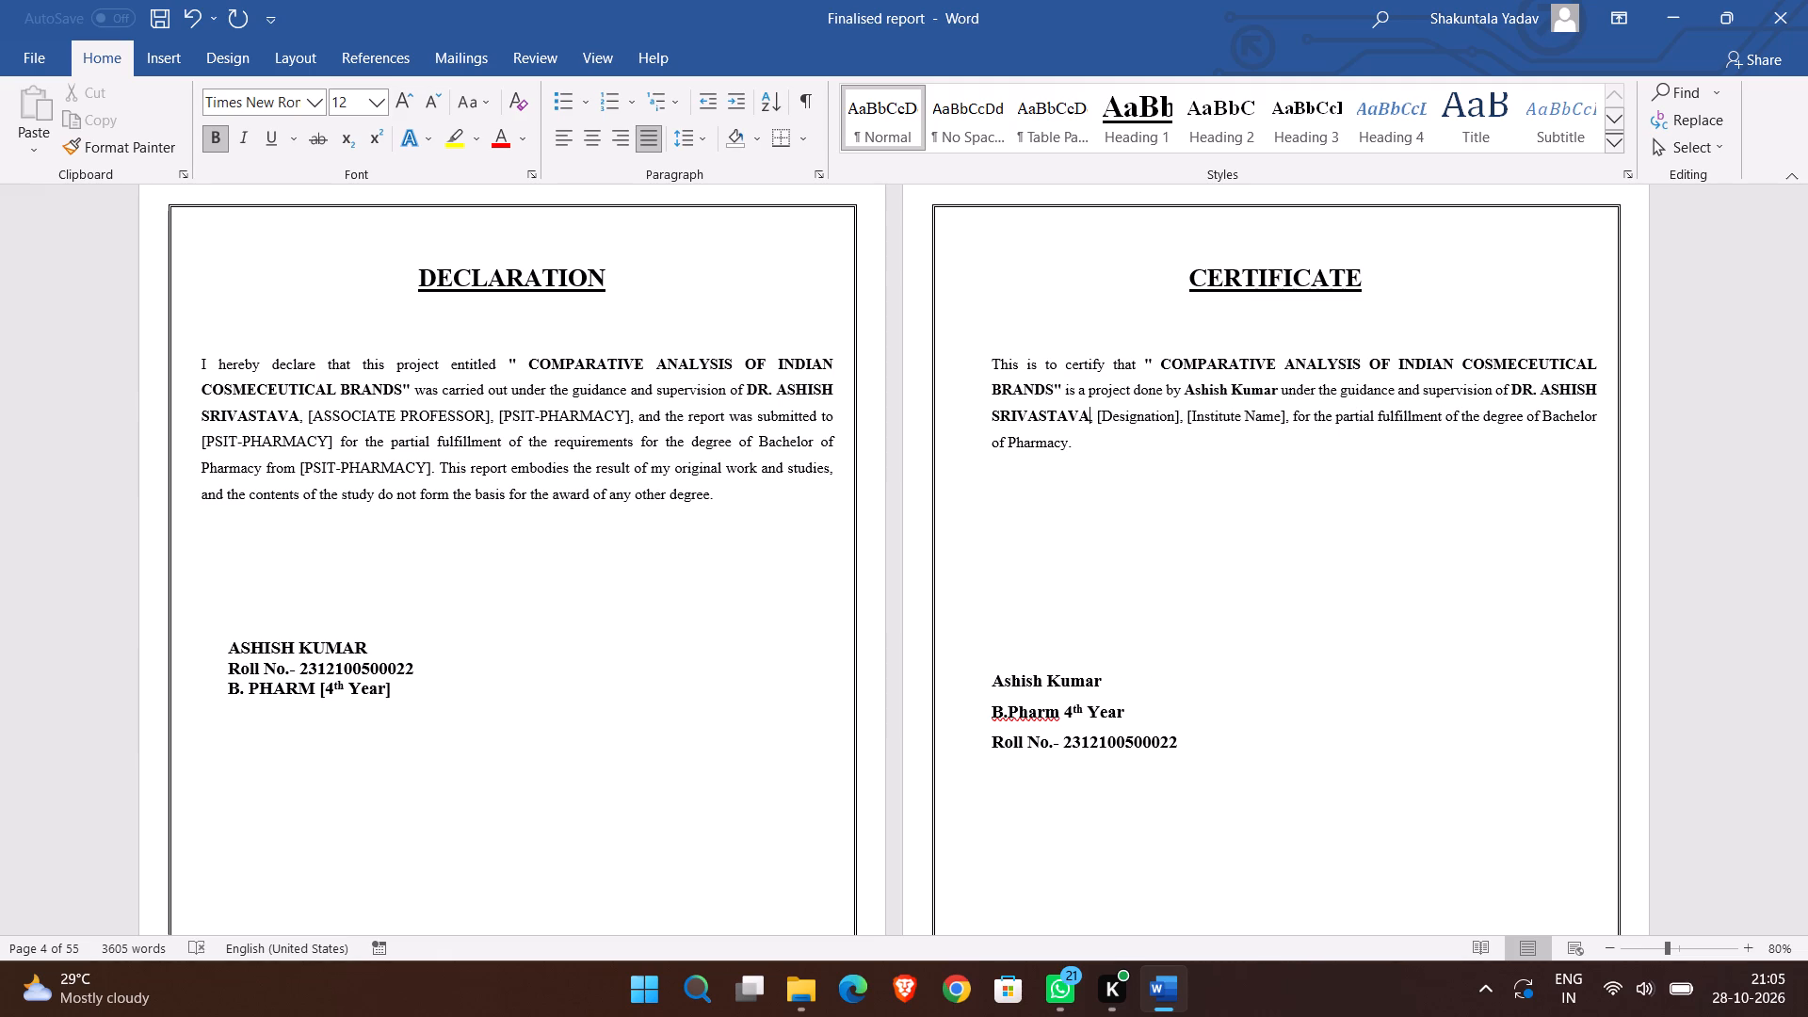
# Replace the designation placeholder in the student-signed Certificate with "ASSOCIATE PROFESSOR", keeping the square brackets.
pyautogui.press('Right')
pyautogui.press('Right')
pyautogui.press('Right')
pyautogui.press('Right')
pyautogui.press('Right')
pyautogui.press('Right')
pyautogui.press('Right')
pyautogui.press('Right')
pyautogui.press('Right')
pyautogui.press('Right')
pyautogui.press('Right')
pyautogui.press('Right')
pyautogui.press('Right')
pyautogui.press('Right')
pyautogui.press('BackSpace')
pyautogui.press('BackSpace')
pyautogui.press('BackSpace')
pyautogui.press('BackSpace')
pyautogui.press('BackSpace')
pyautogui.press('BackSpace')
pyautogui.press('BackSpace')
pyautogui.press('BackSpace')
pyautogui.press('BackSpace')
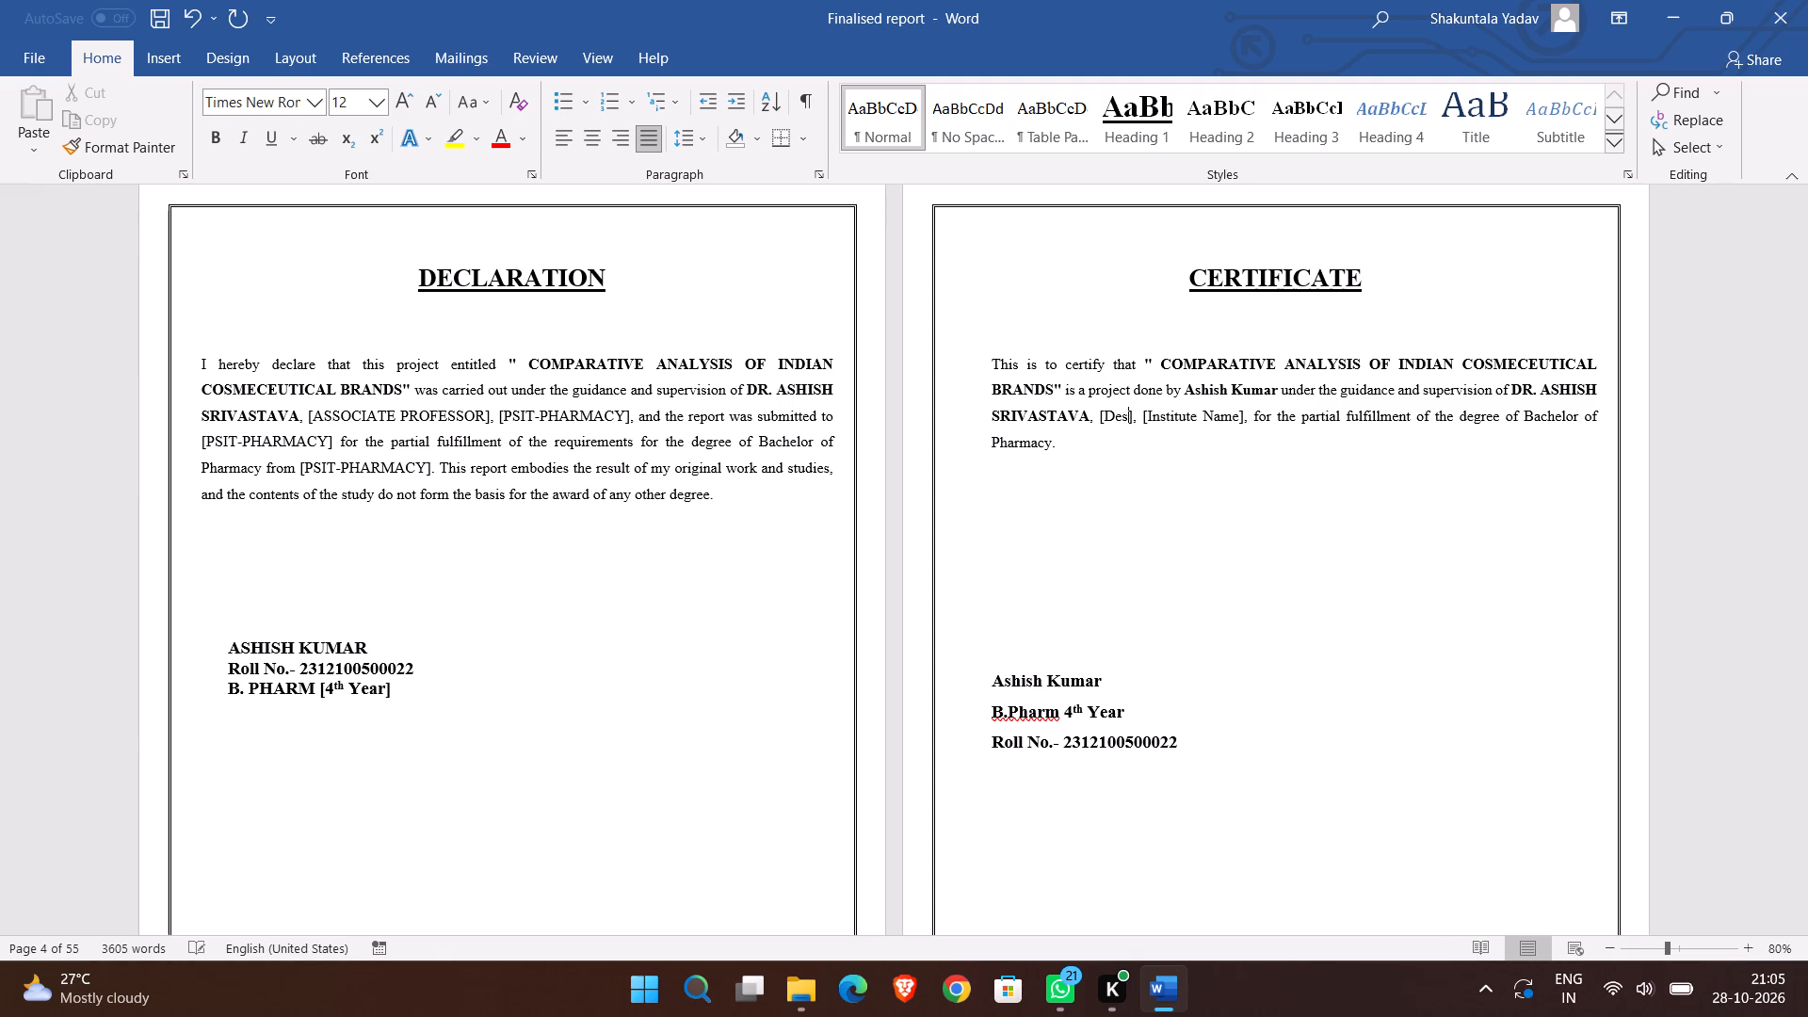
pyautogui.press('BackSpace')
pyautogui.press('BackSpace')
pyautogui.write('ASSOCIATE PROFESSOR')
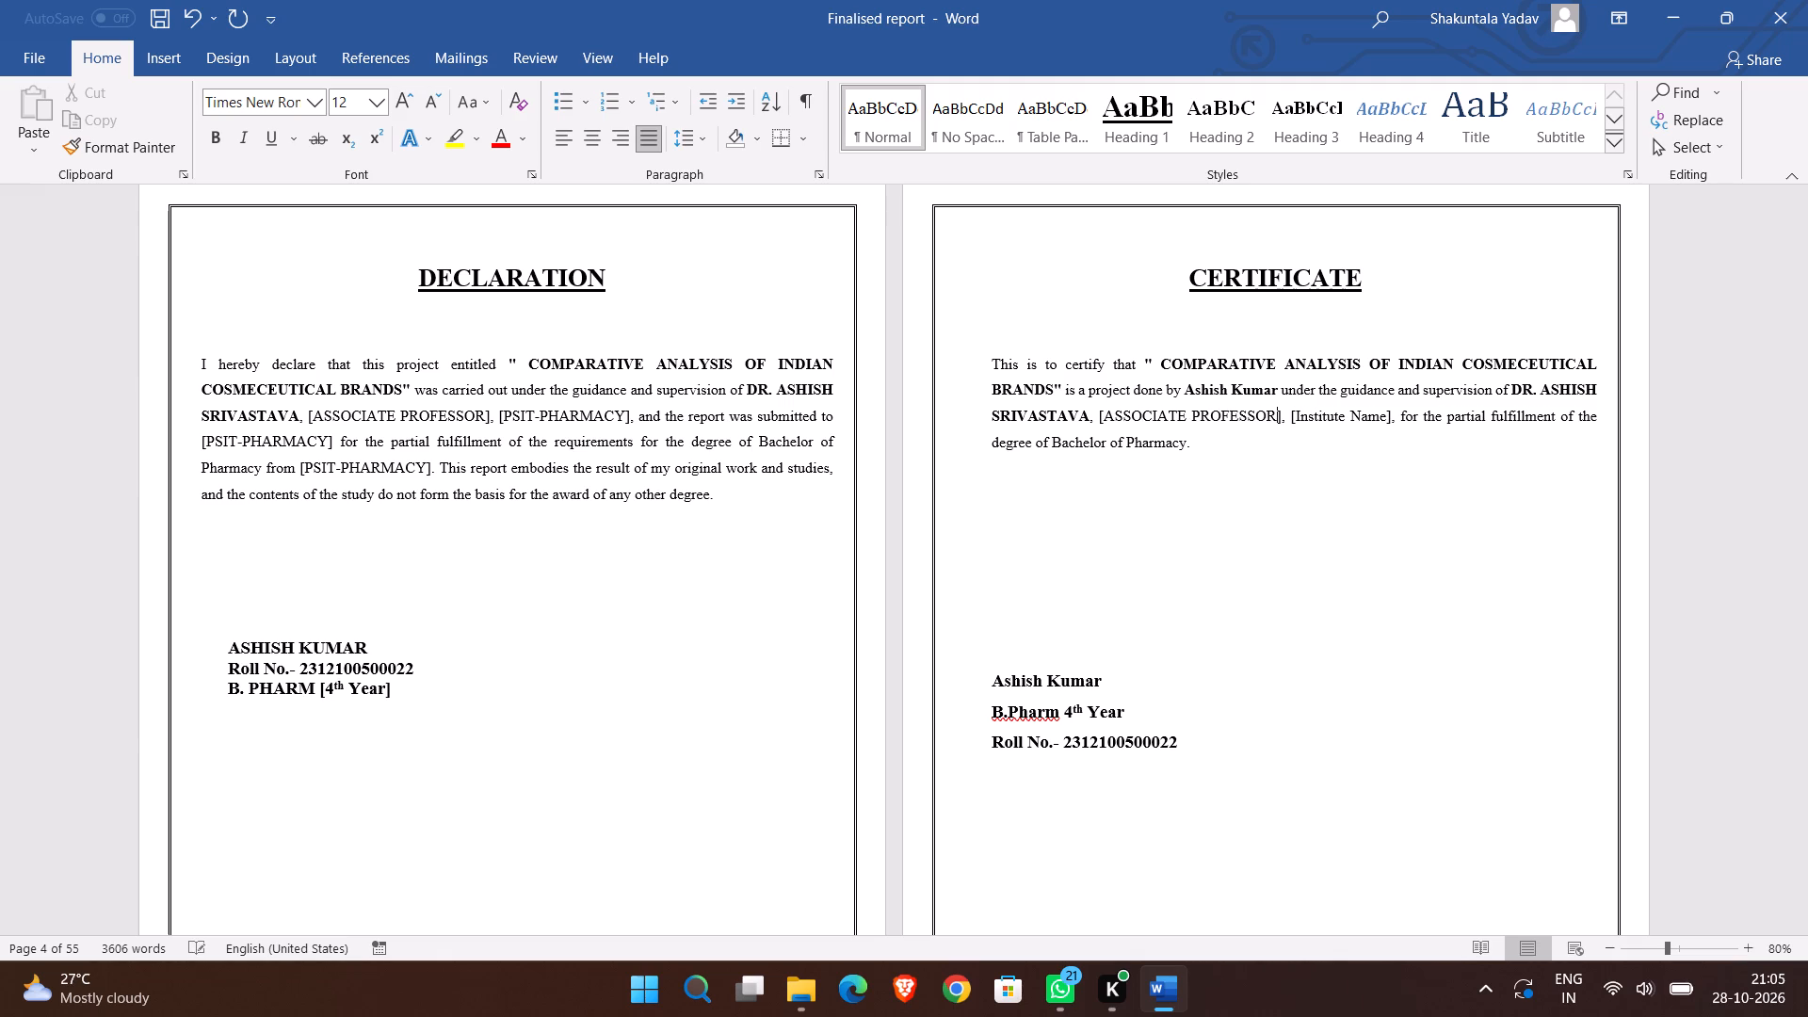
# Replace the institute name placeholder in the student-signed Certificate with "PSIT-PHARMACY", keeping the square brackets.
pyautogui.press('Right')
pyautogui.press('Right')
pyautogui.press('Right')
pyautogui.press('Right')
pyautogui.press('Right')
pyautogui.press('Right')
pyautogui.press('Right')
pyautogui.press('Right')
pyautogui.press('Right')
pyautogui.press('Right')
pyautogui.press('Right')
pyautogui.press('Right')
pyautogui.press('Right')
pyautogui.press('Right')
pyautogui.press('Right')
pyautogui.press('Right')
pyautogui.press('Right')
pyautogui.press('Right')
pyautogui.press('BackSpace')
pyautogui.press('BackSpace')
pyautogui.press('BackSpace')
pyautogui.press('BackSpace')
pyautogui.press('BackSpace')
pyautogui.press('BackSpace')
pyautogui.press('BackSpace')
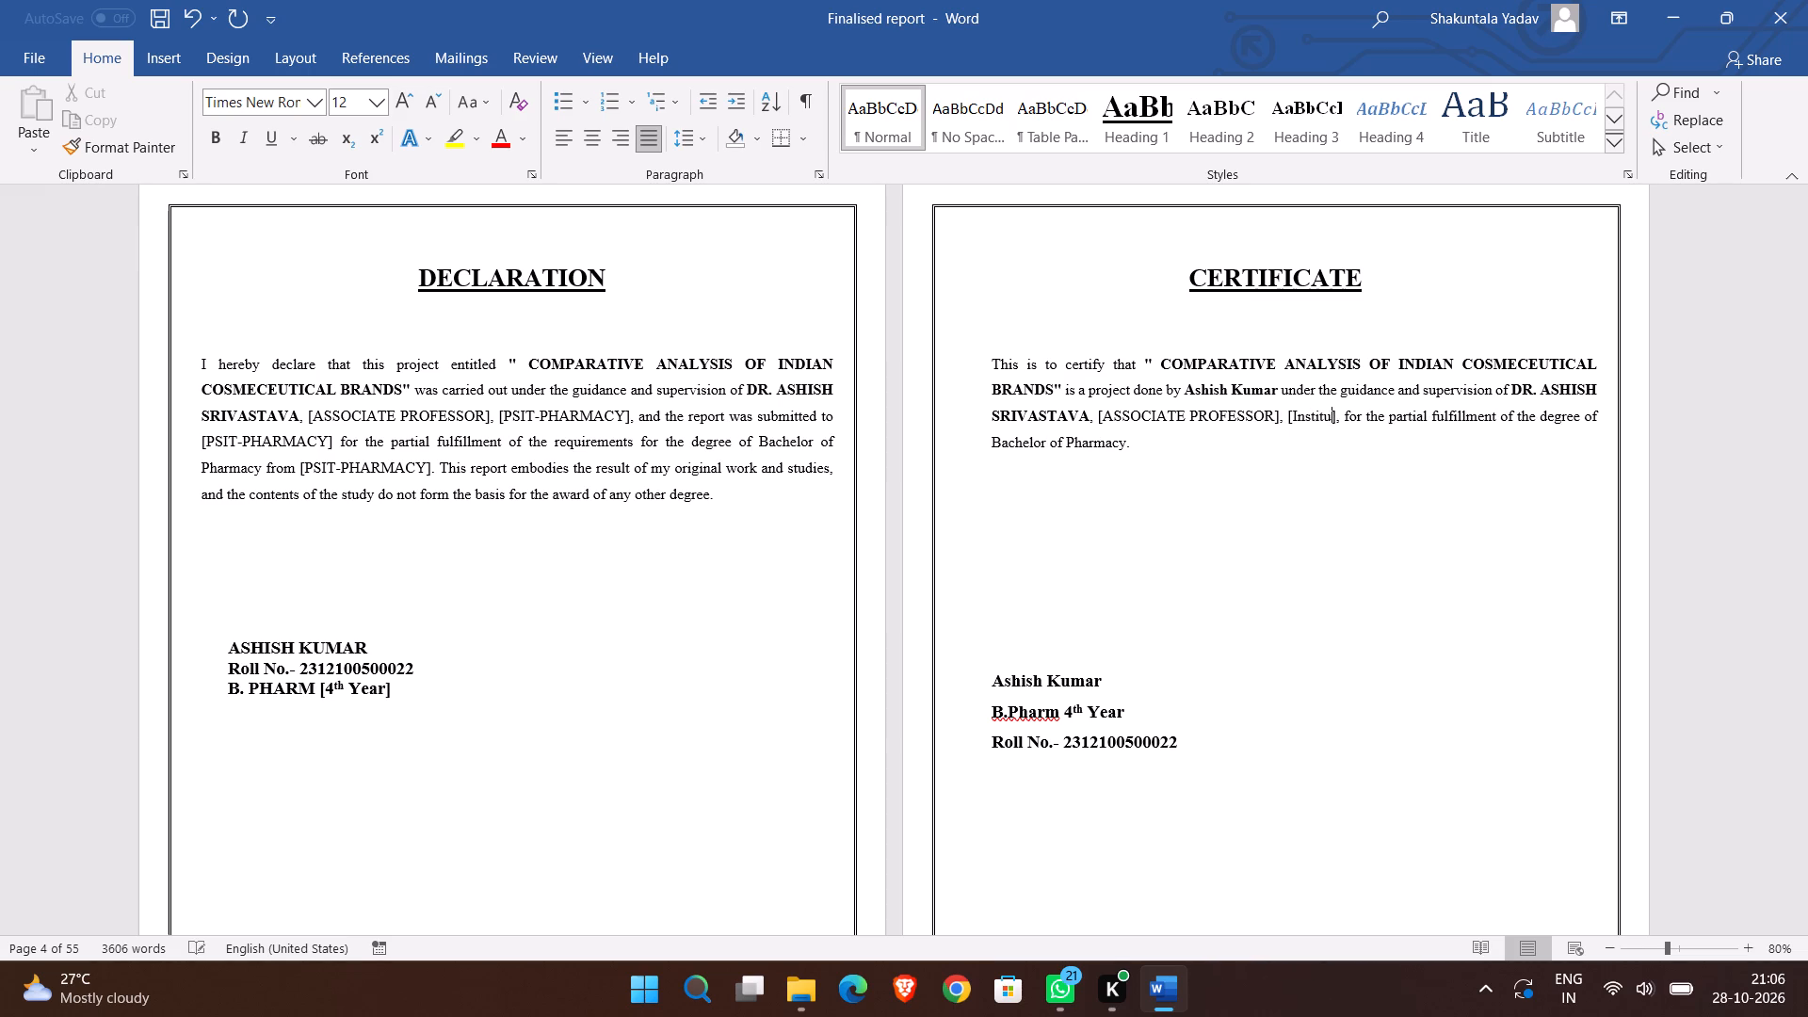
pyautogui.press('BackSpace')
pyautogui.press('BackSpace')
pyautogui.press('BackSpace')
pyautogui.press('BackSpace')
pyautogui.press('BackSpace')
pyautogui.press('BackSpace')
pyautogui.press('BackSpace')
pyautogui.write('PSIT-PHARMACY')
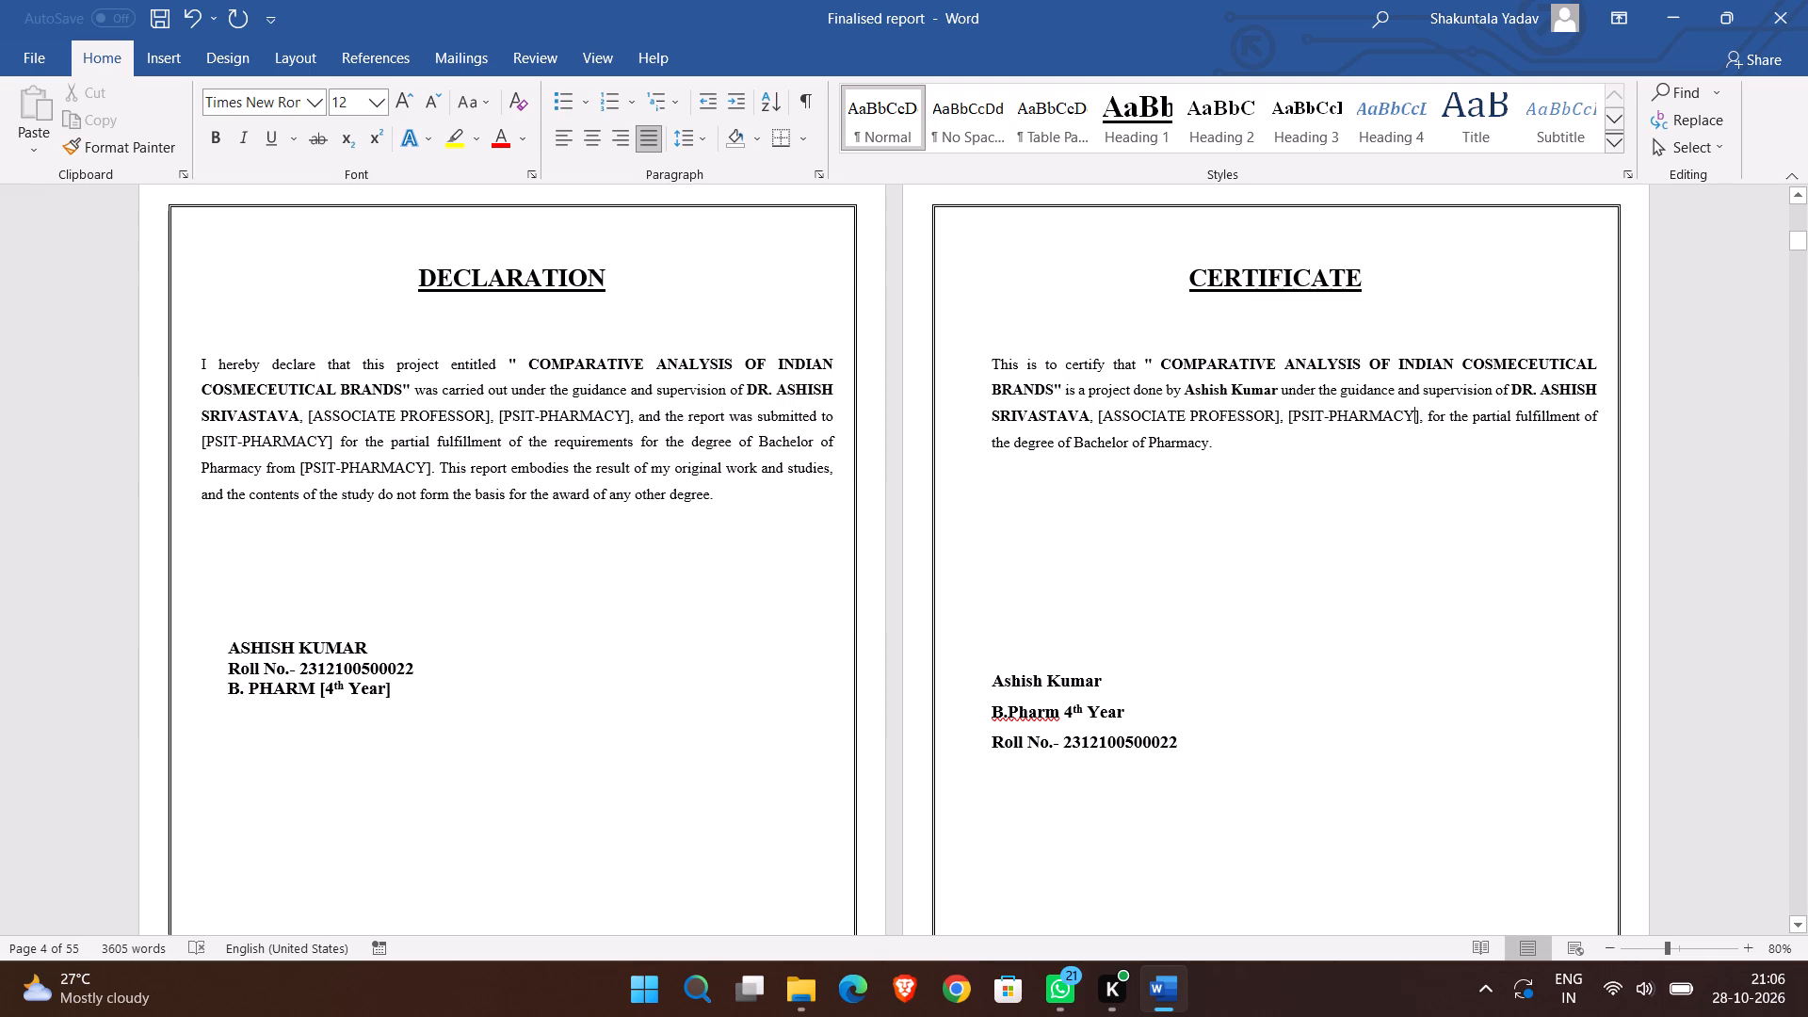
# Replace the bracketed guide name in the supervisor-signed Certificate with the supervisor's name copied from the Head of Department's Certificate, without square brackets.
pyautogui.scroll(-1, 1159, 492)
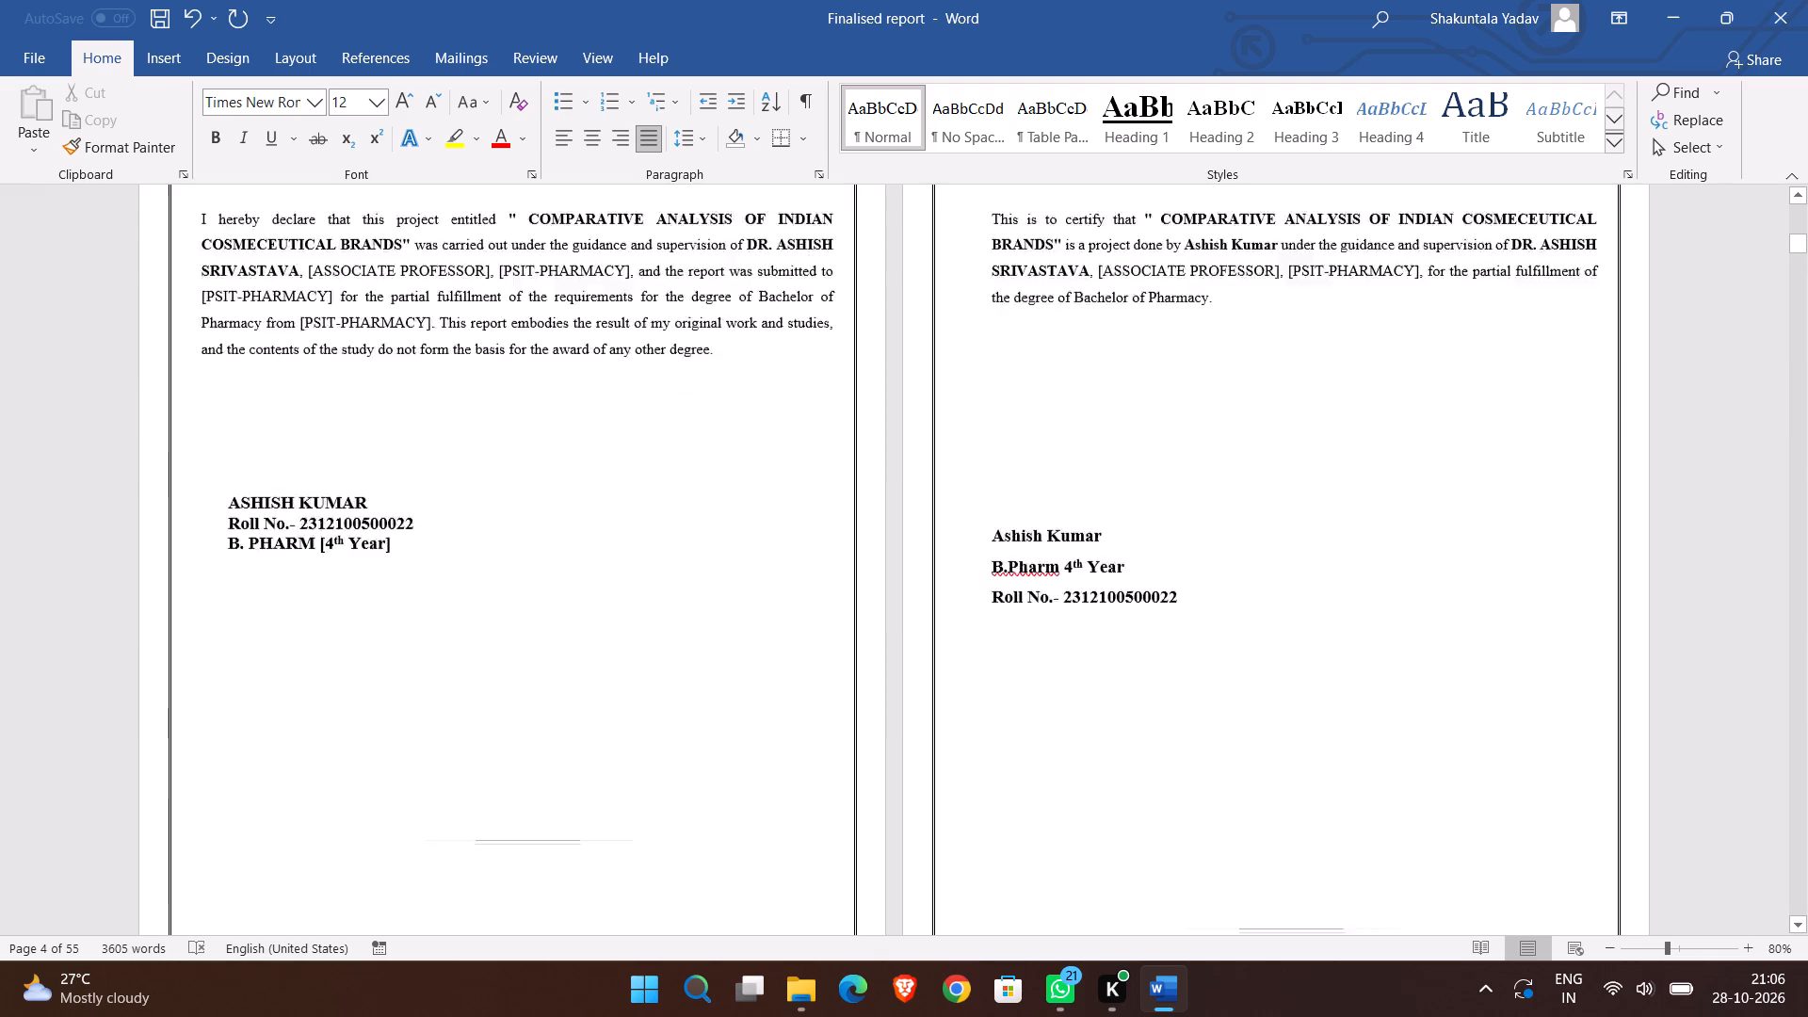
pyautogui.scroll(-3, 1159, 492)
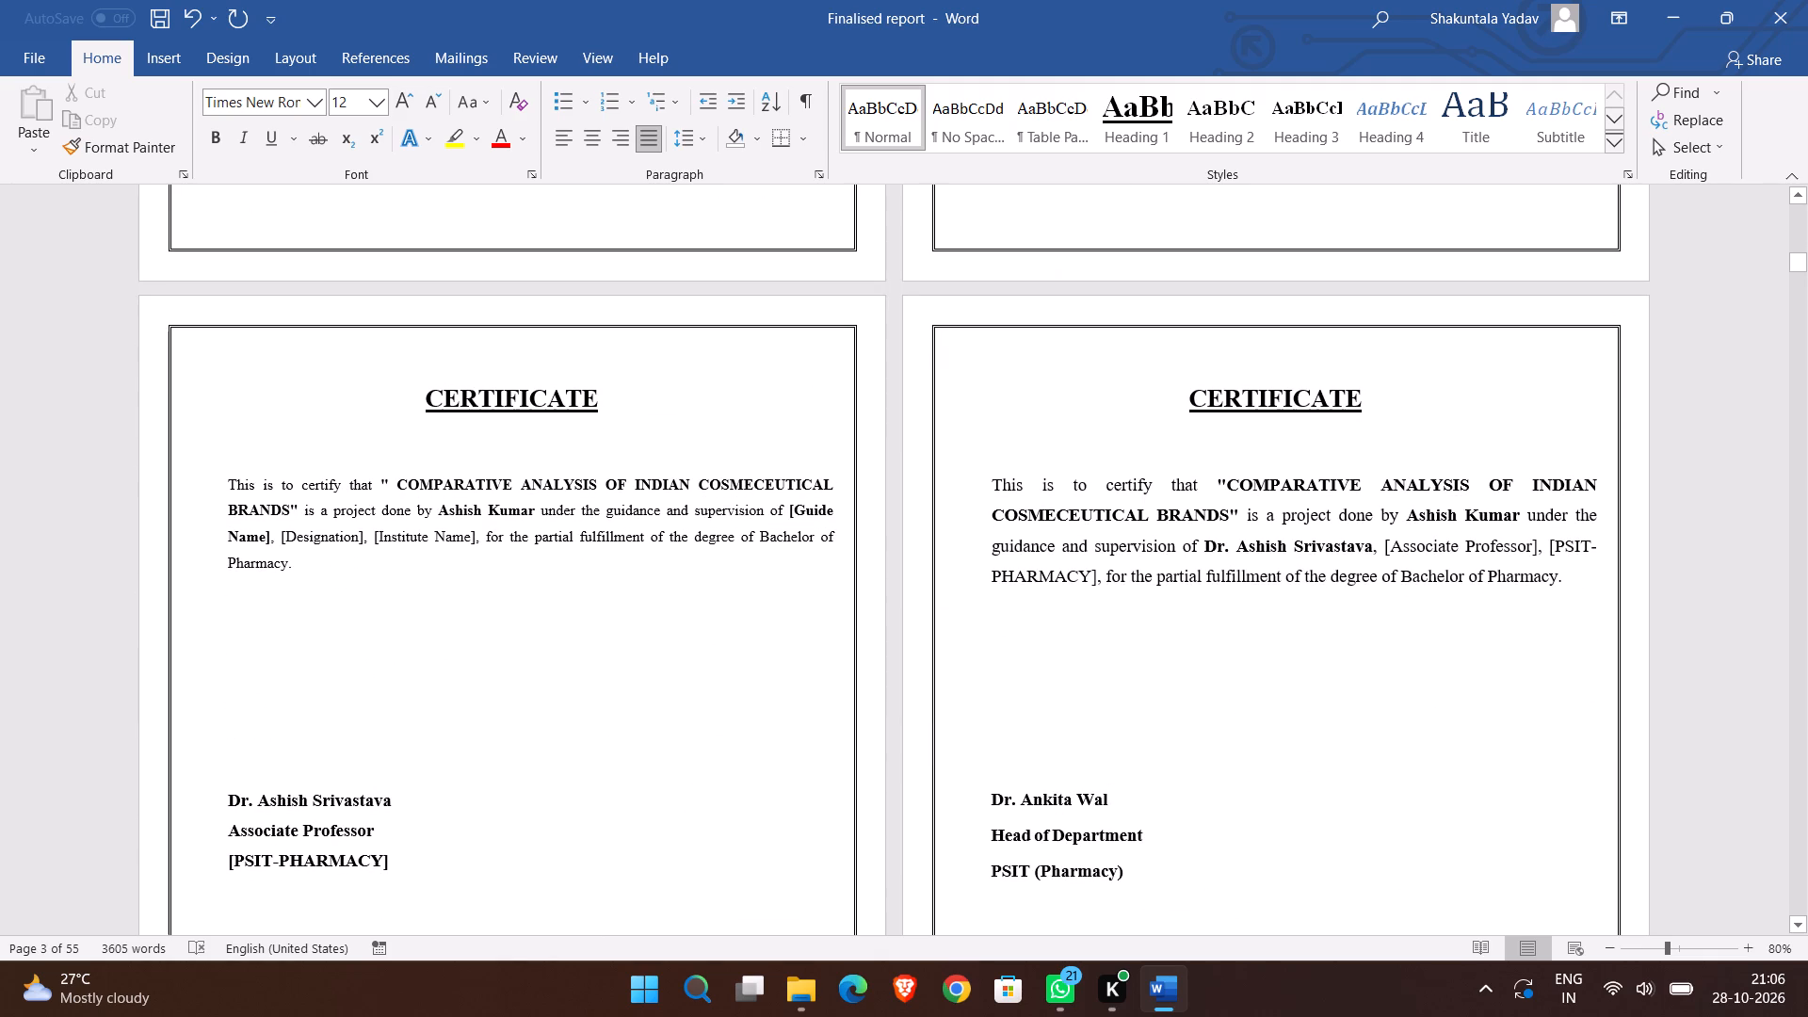
pyautogui.click(349, 532)
pyautogui.moveTo(1201, 541); pyautogui.dragTo(1373, 552)
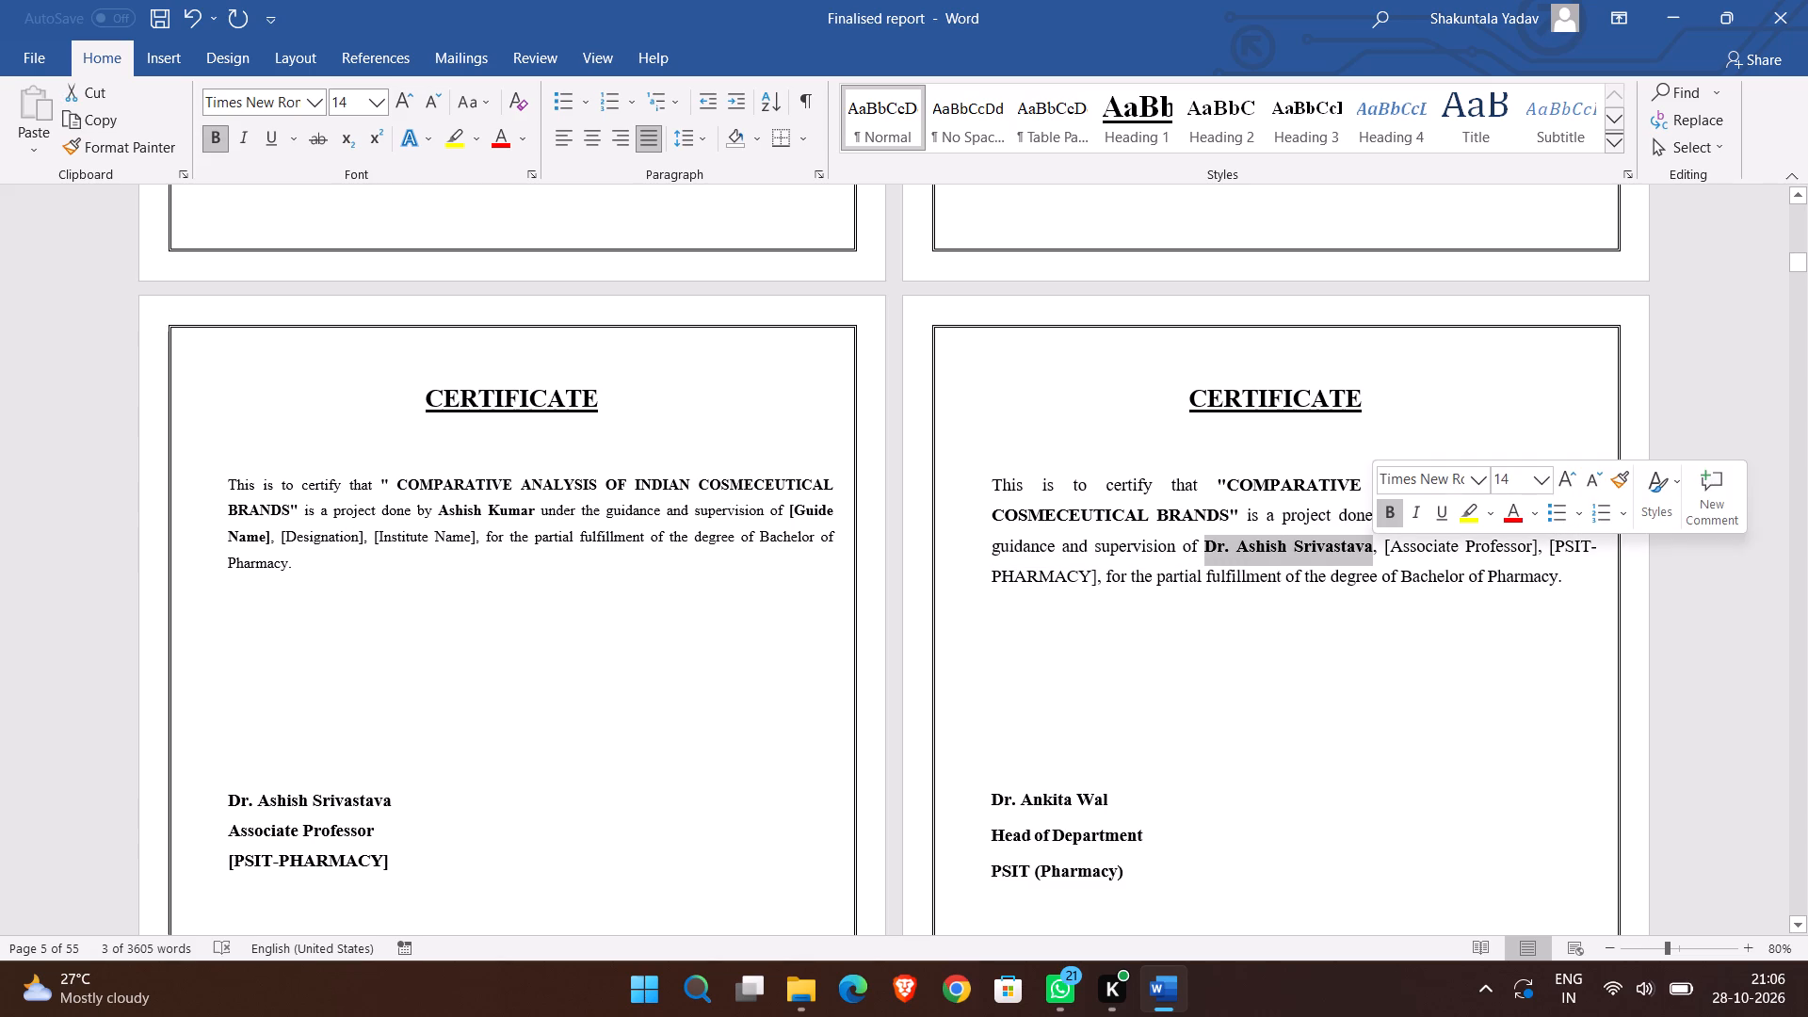
pyautogui.hotkey('ctrl', 'c')
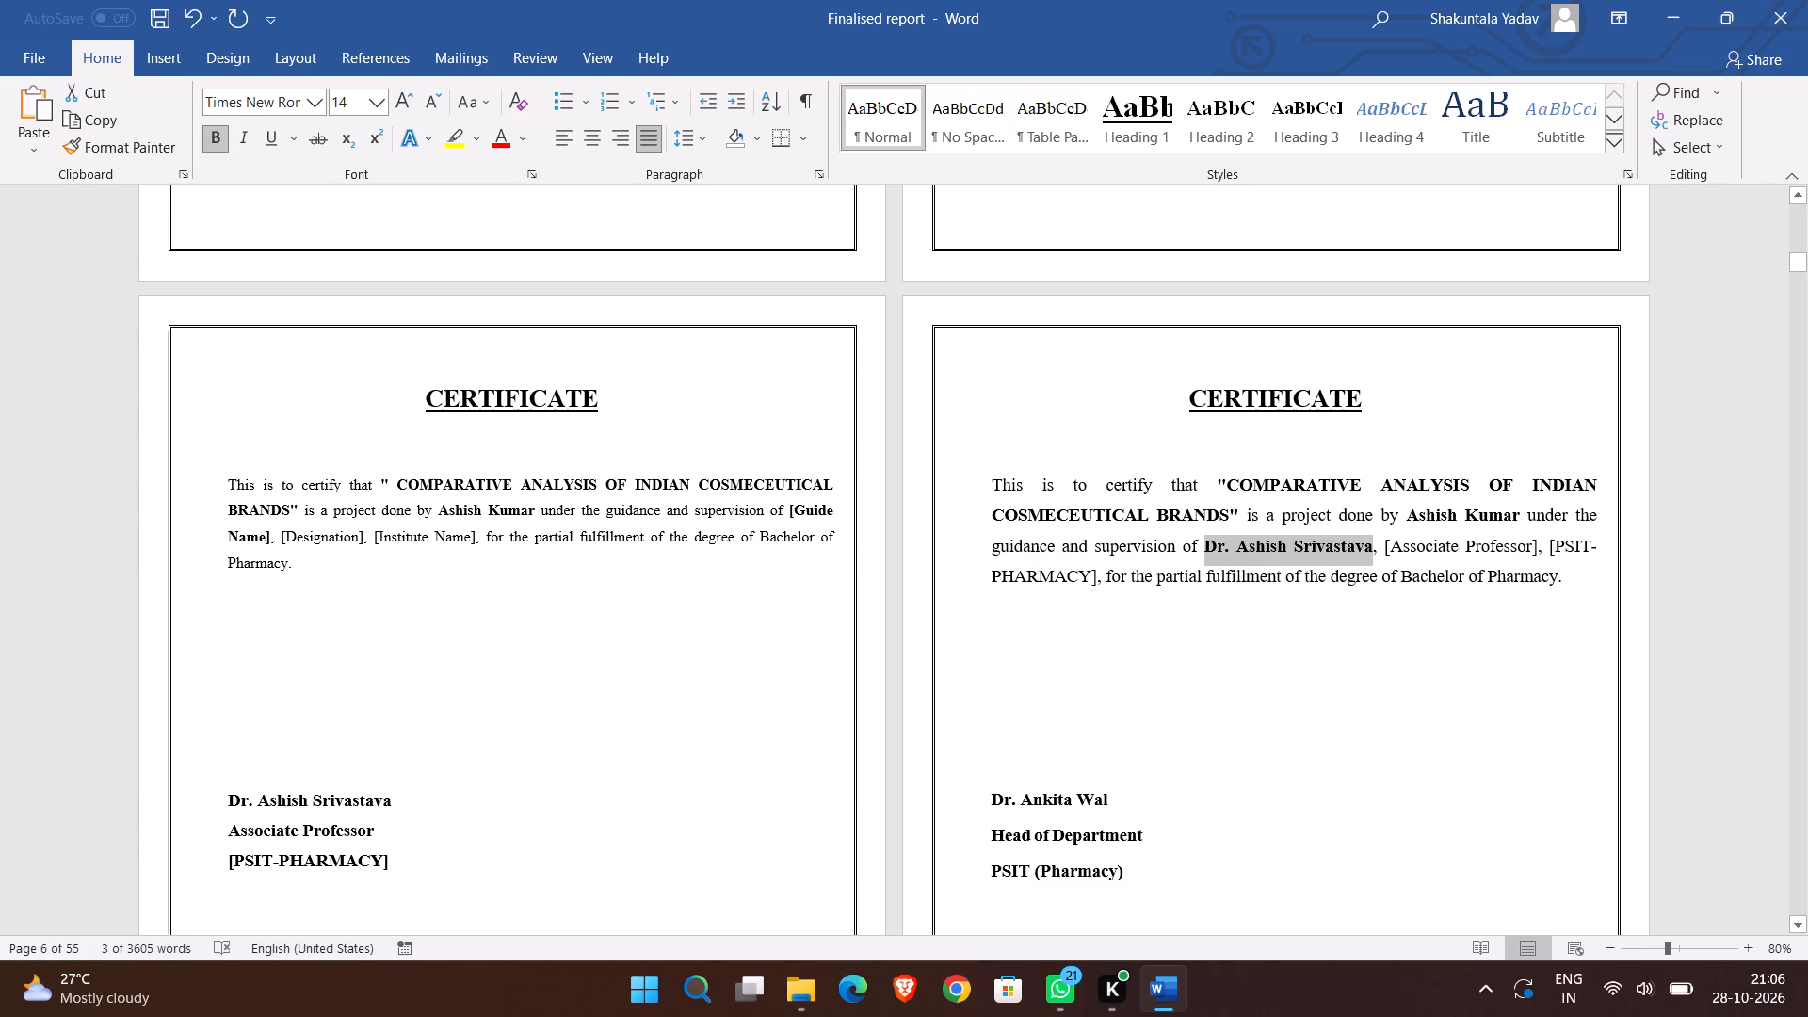
pyautogui.moveTo(263, 534); pyautogui.dragTo(684, 528)
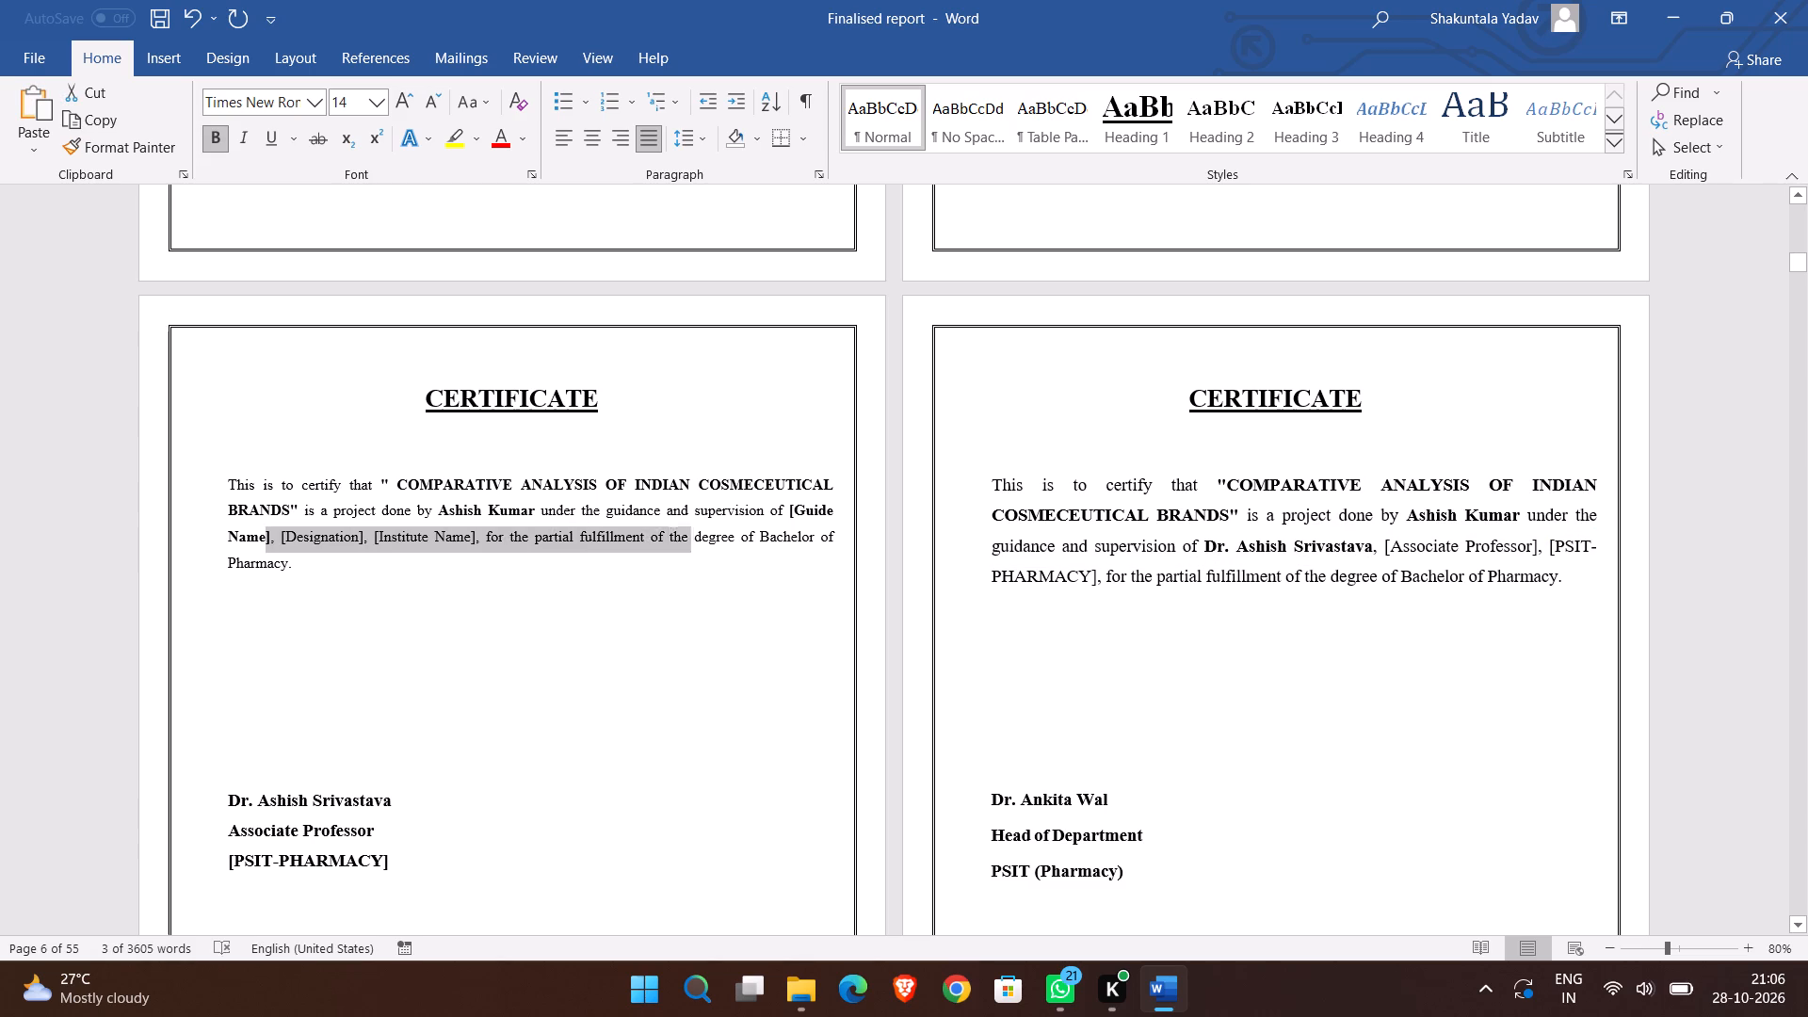
pyautogui.moveTo(684, 528); pyautogui.dragTo(792, 508)
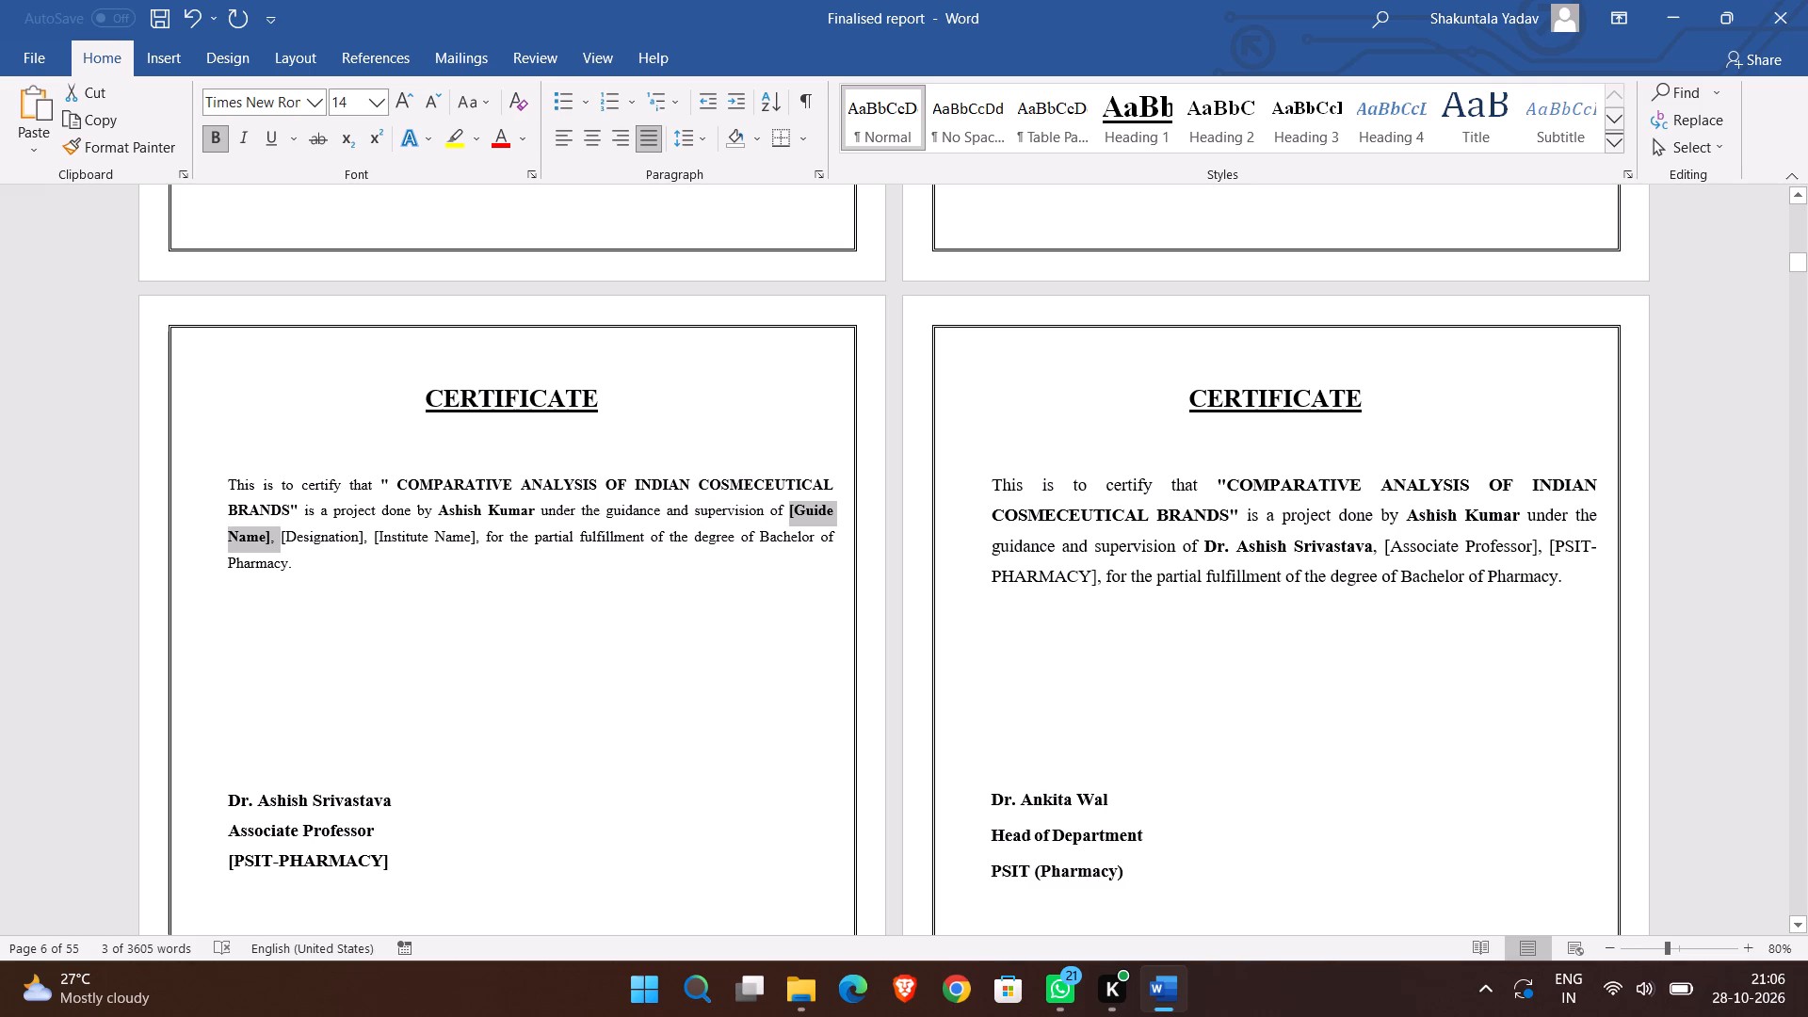
pyautogui.moveTo(792, 508); pyautogui.dragTo(793, 508)
pyautogui.hotkey('ctrl', 'v')
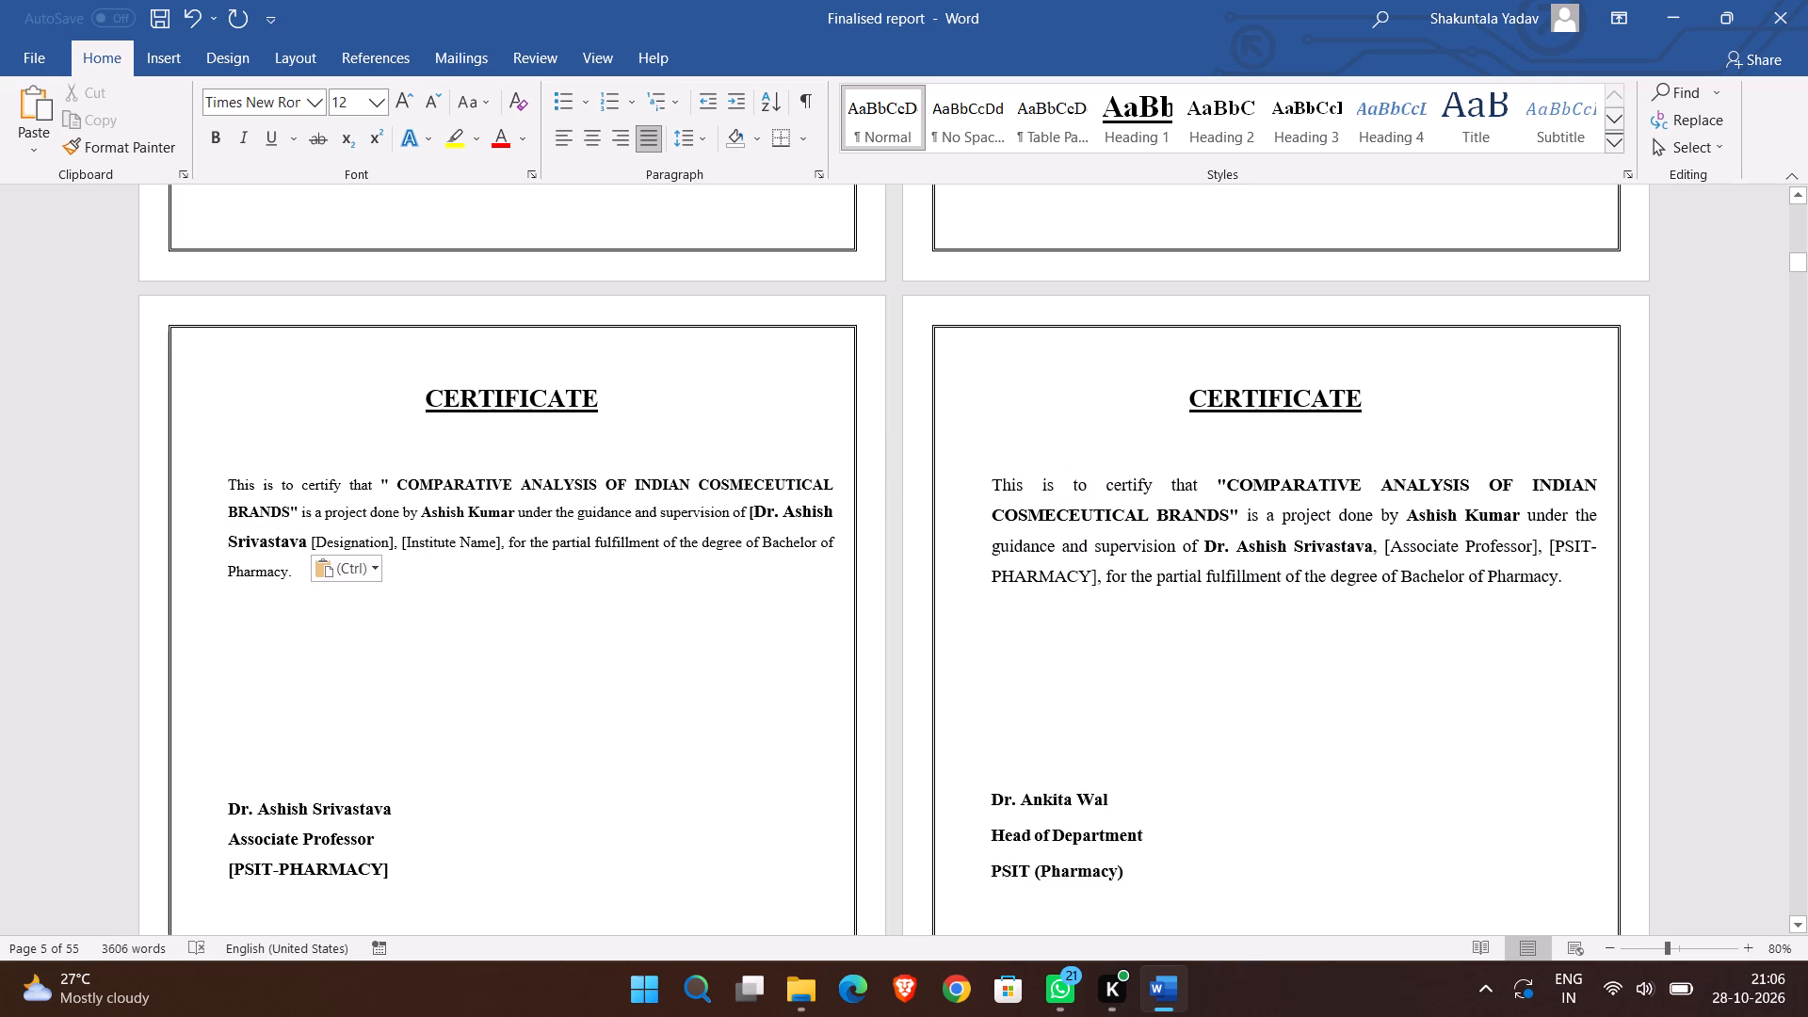
pyautogui.click(752, 508)
pyautogui.press('BackSpace')
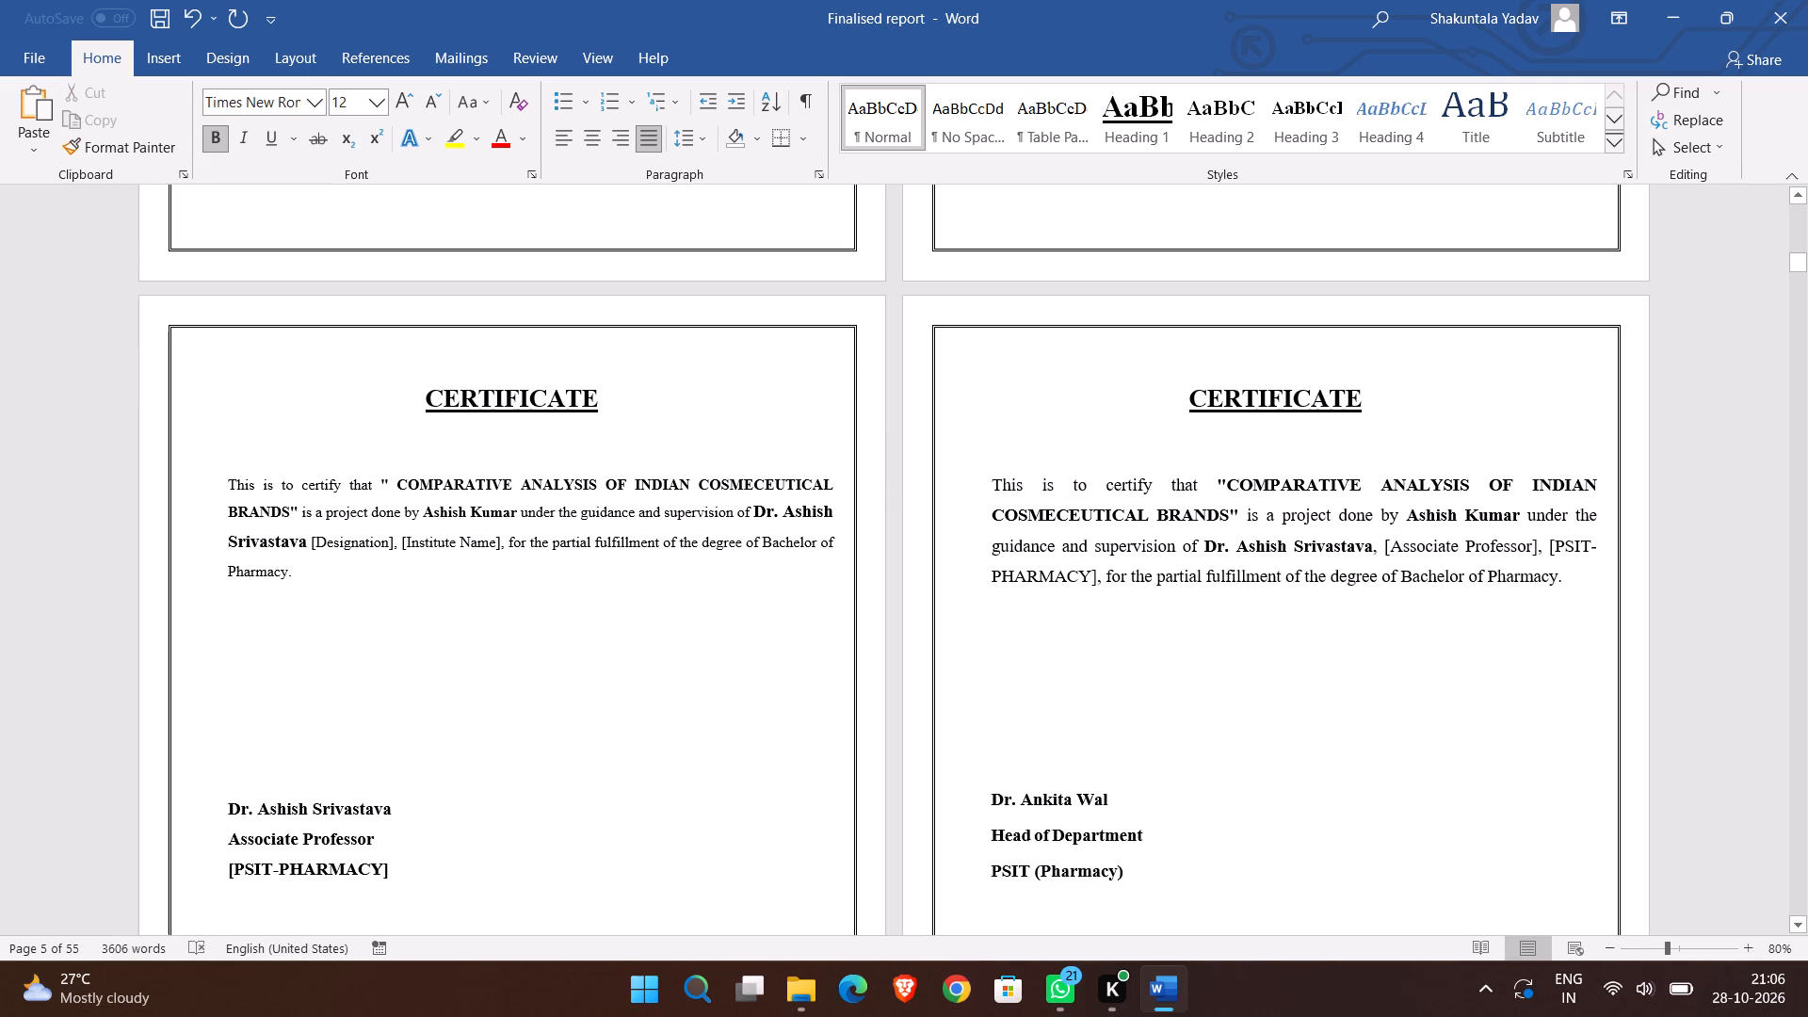
# Replace the designation placeholder in the supervisor-signed Certificate with "Associate Professor" copied from the Head of Department's Certificate, keeping the square brackets.
pyautogui.moveTo(1532, 547); pyautogui.dragTo(1413, 551)
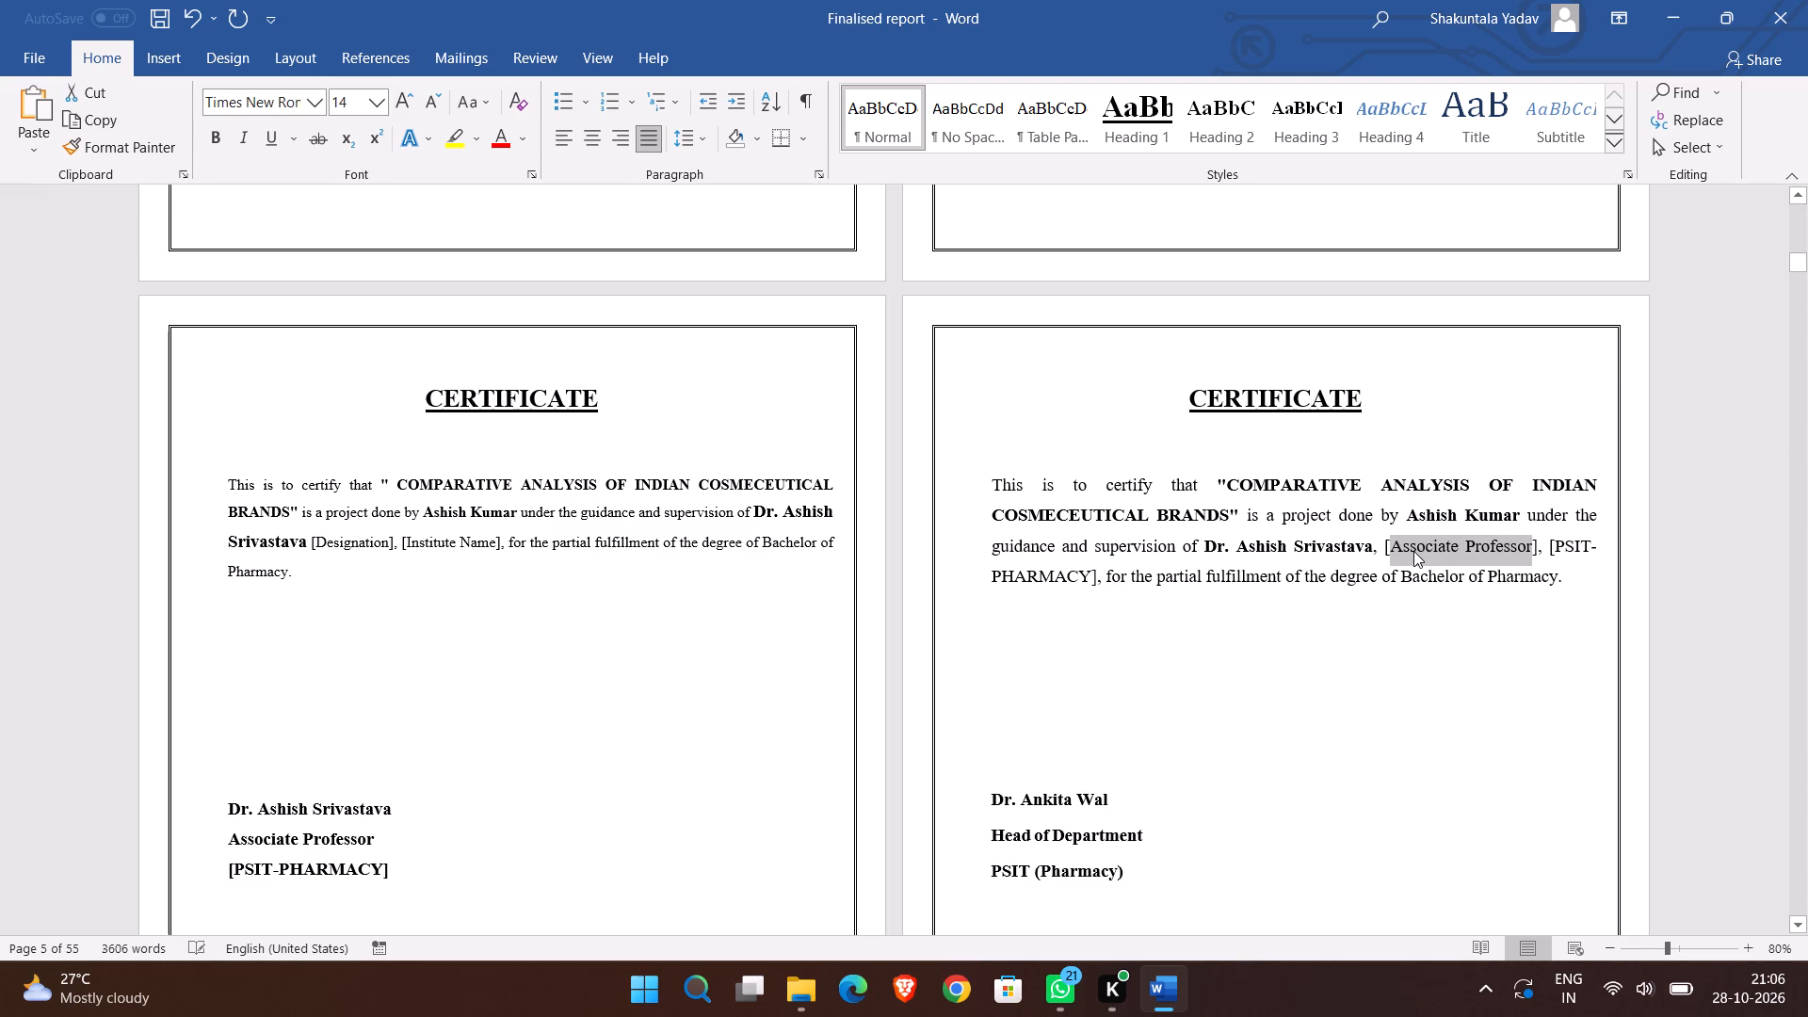
pyautogui.hotkey('ctrl', 'c')
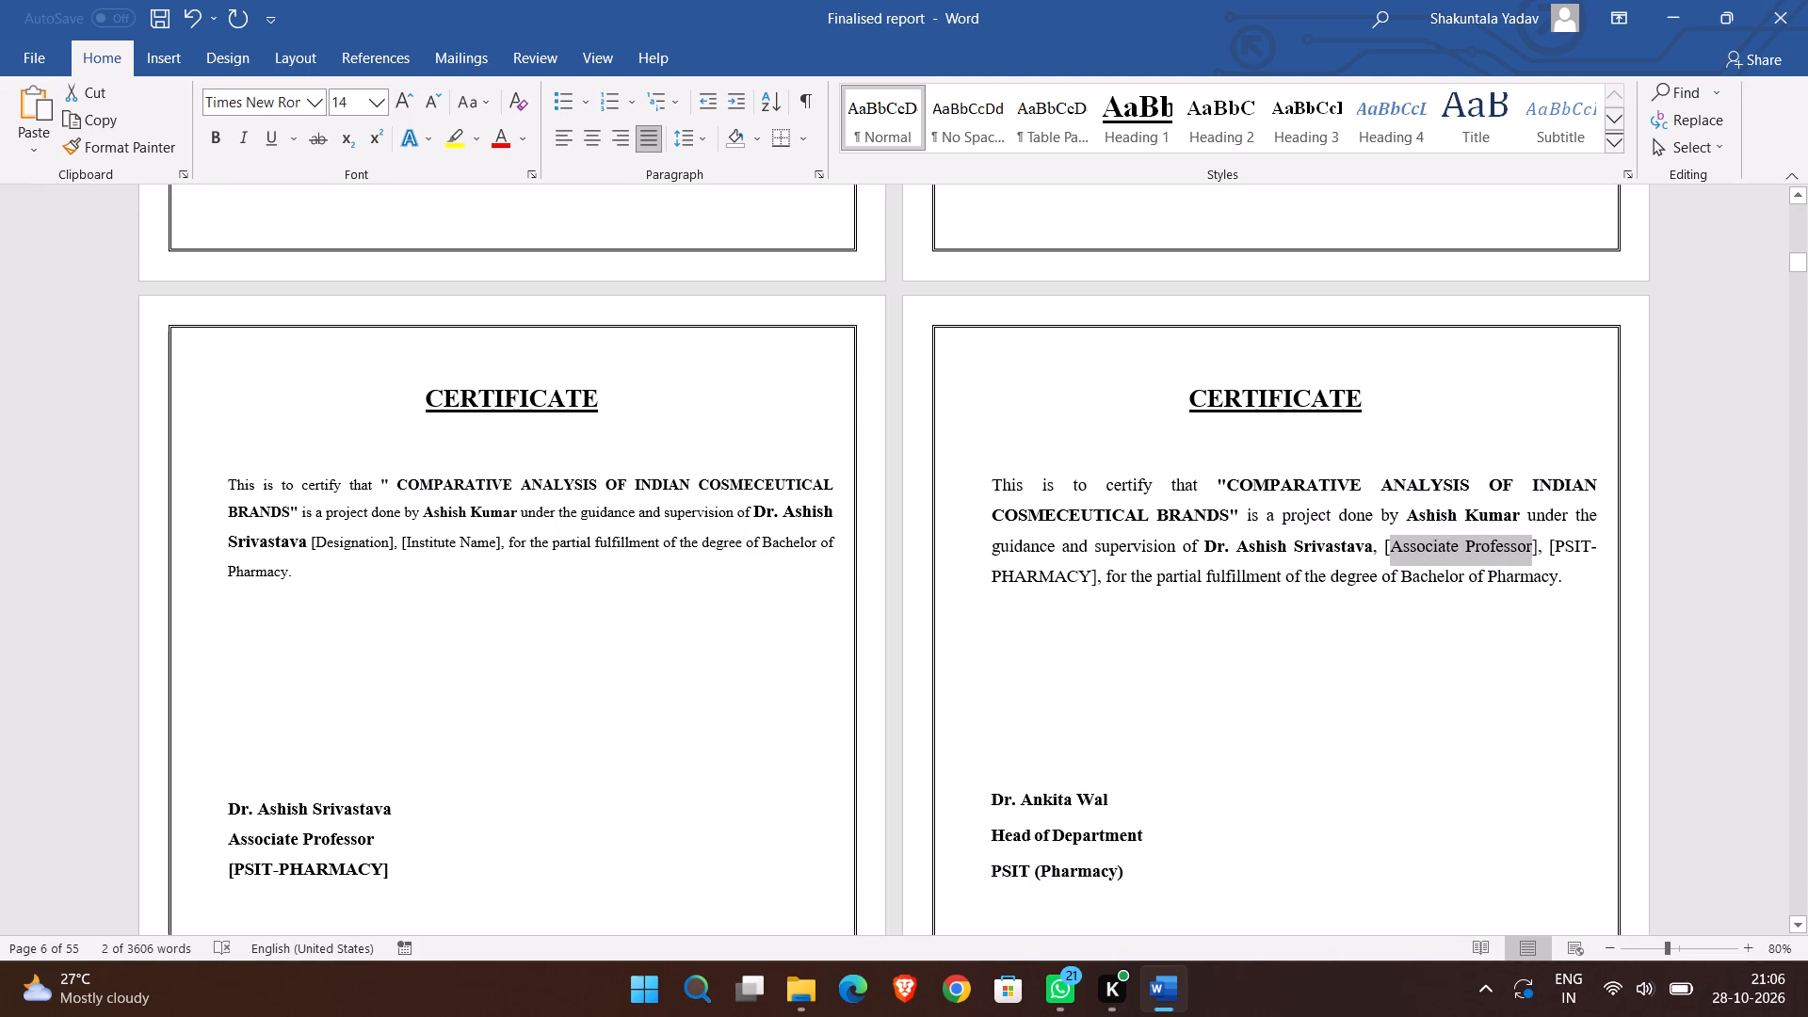
pyautogui.moveTo(384, 543); pyautogui.dragTo(319, 544)
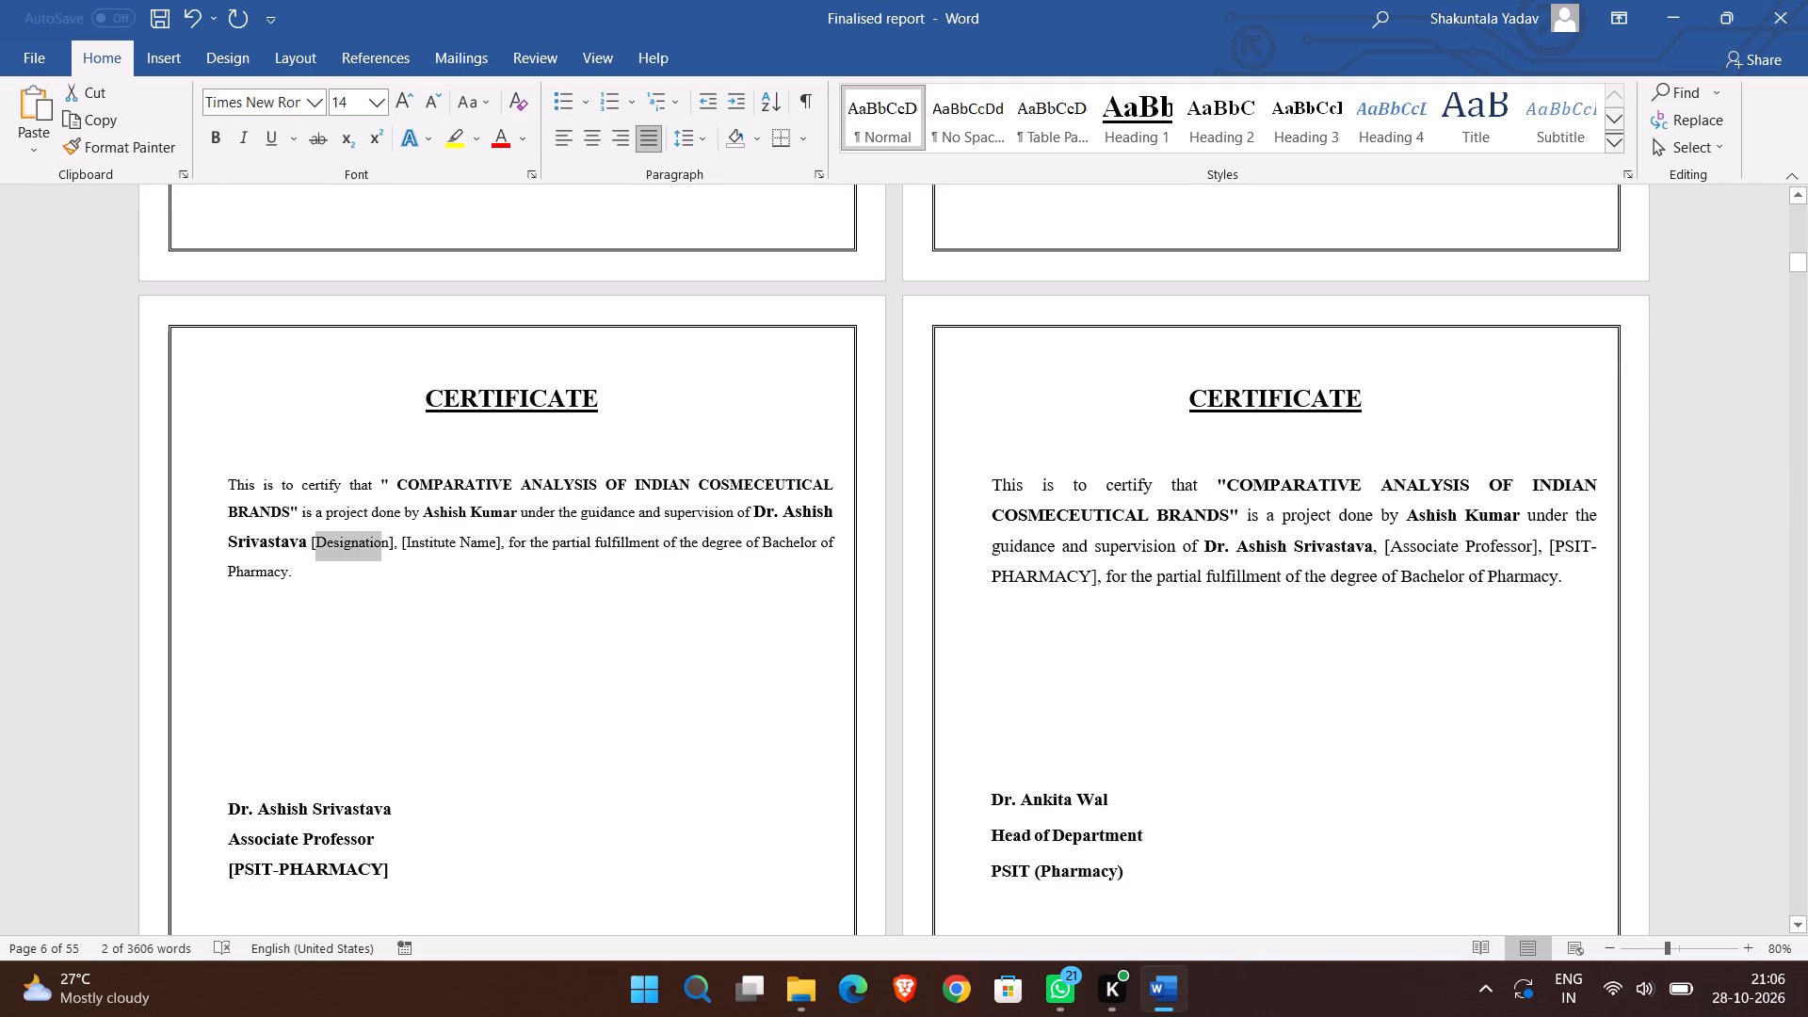
pyautogui.hotkey('ctrl', 'v')
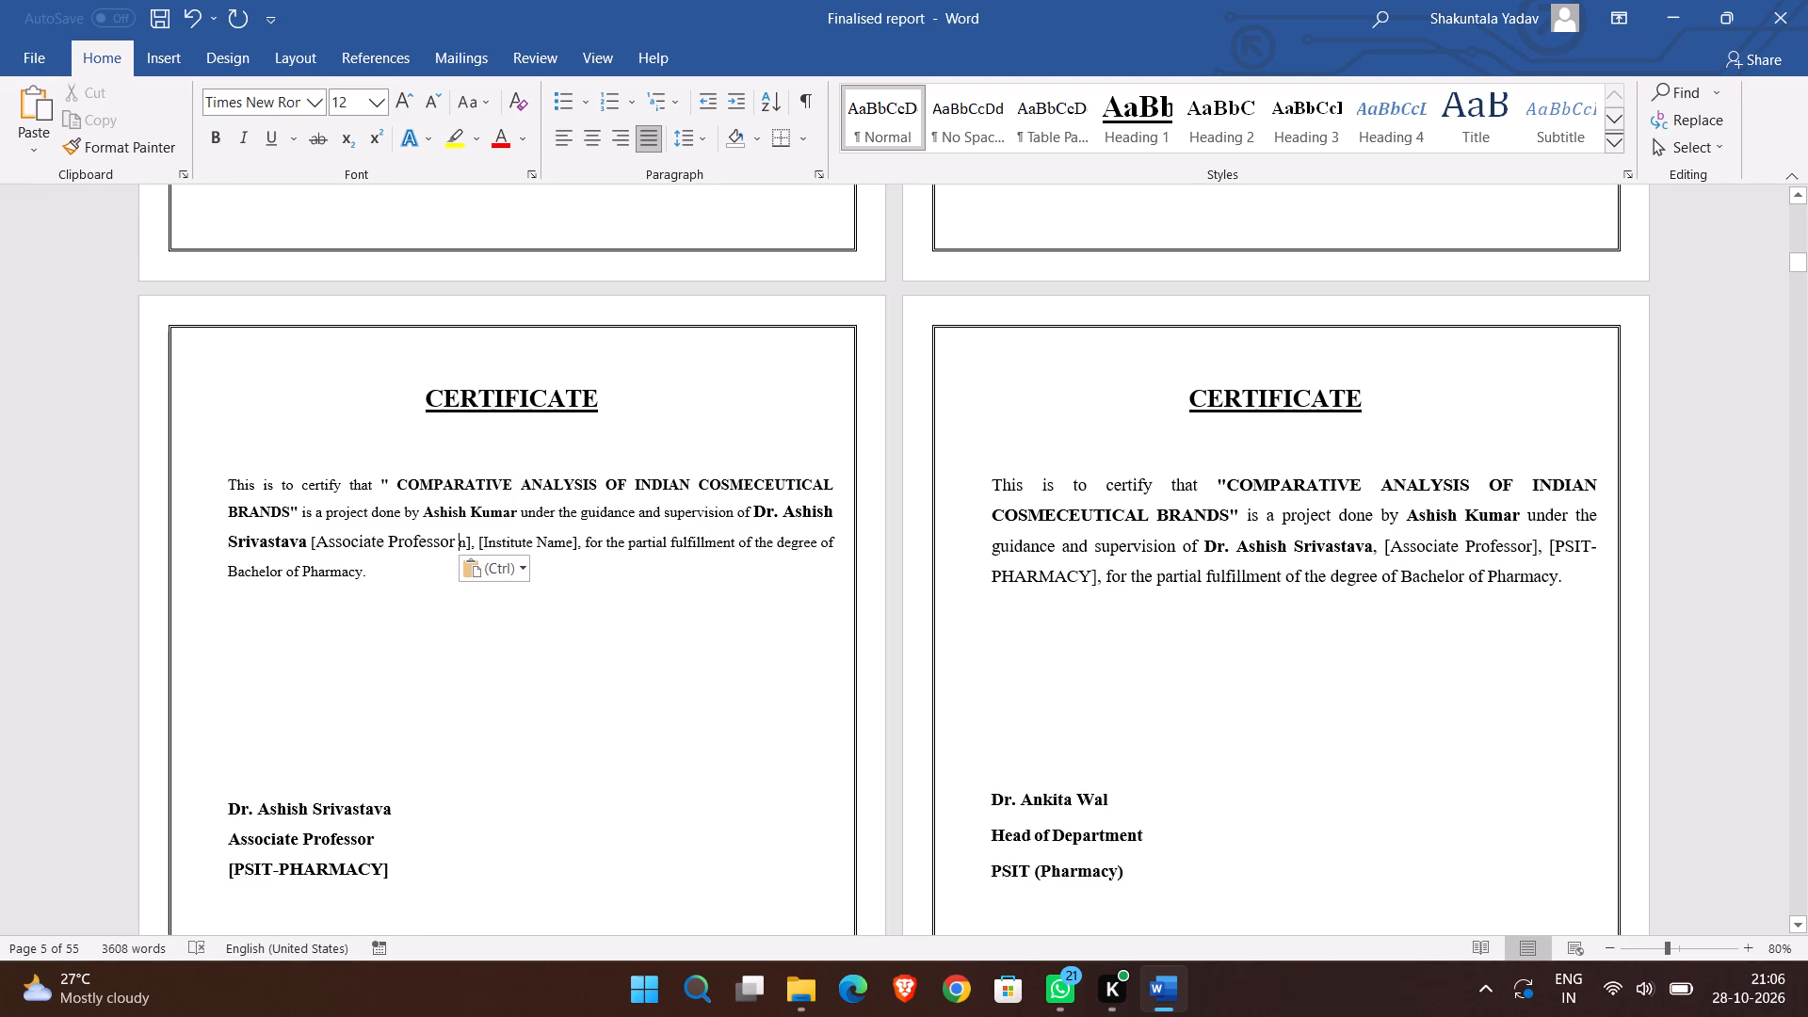
# Delete the leftover "n" and extra space after "Associate Professor" in the supervisor-signed Certificate.
pyautogui.press('Right')
pyautogui.press('BackSpace')
pyautogui.press('BackSpace')
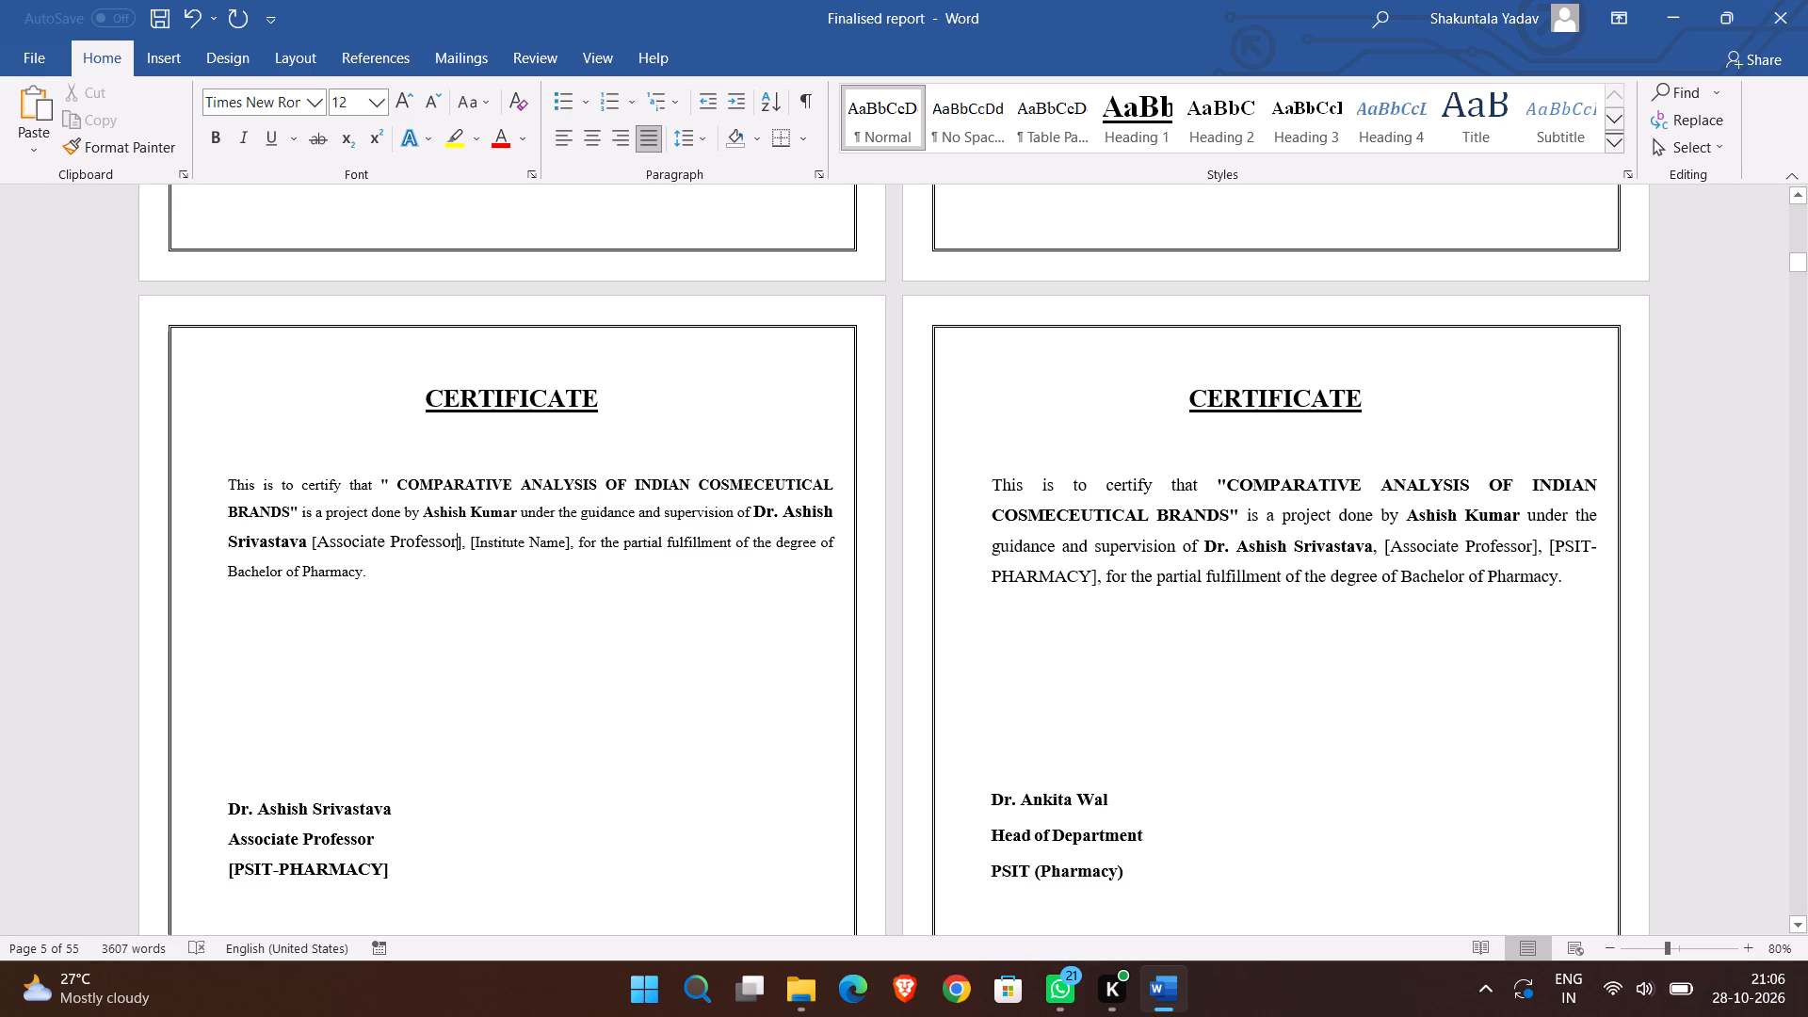
# Copy "PSIT-PHARMACY" from the Head of Department's Certificate over the institute name placeholder in the supervisor-signed Certificate.
pyautogui.moveTo(1089, 577); pyautogui.dragTo(1571, 539)
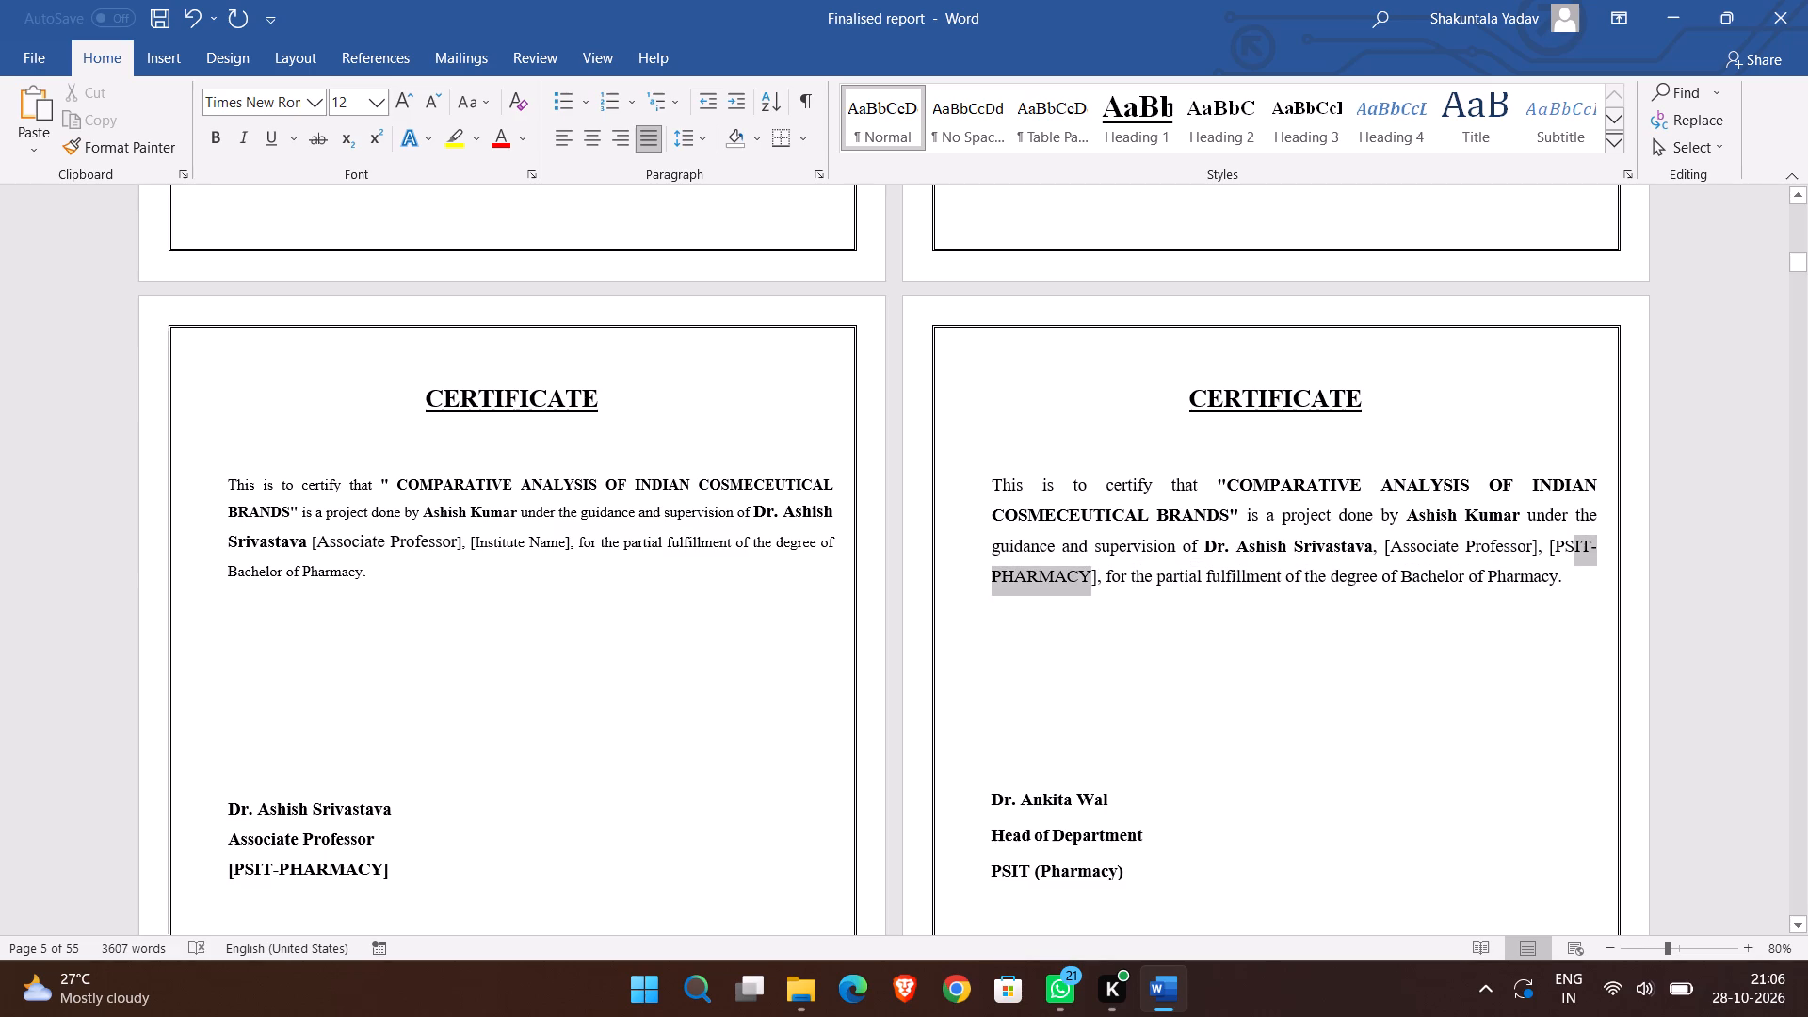
pyautogui.moveTo(1571, 539); pyautogui.dragTo(1557, 540)
pyautogui.hotkey('ctrl', 'c')
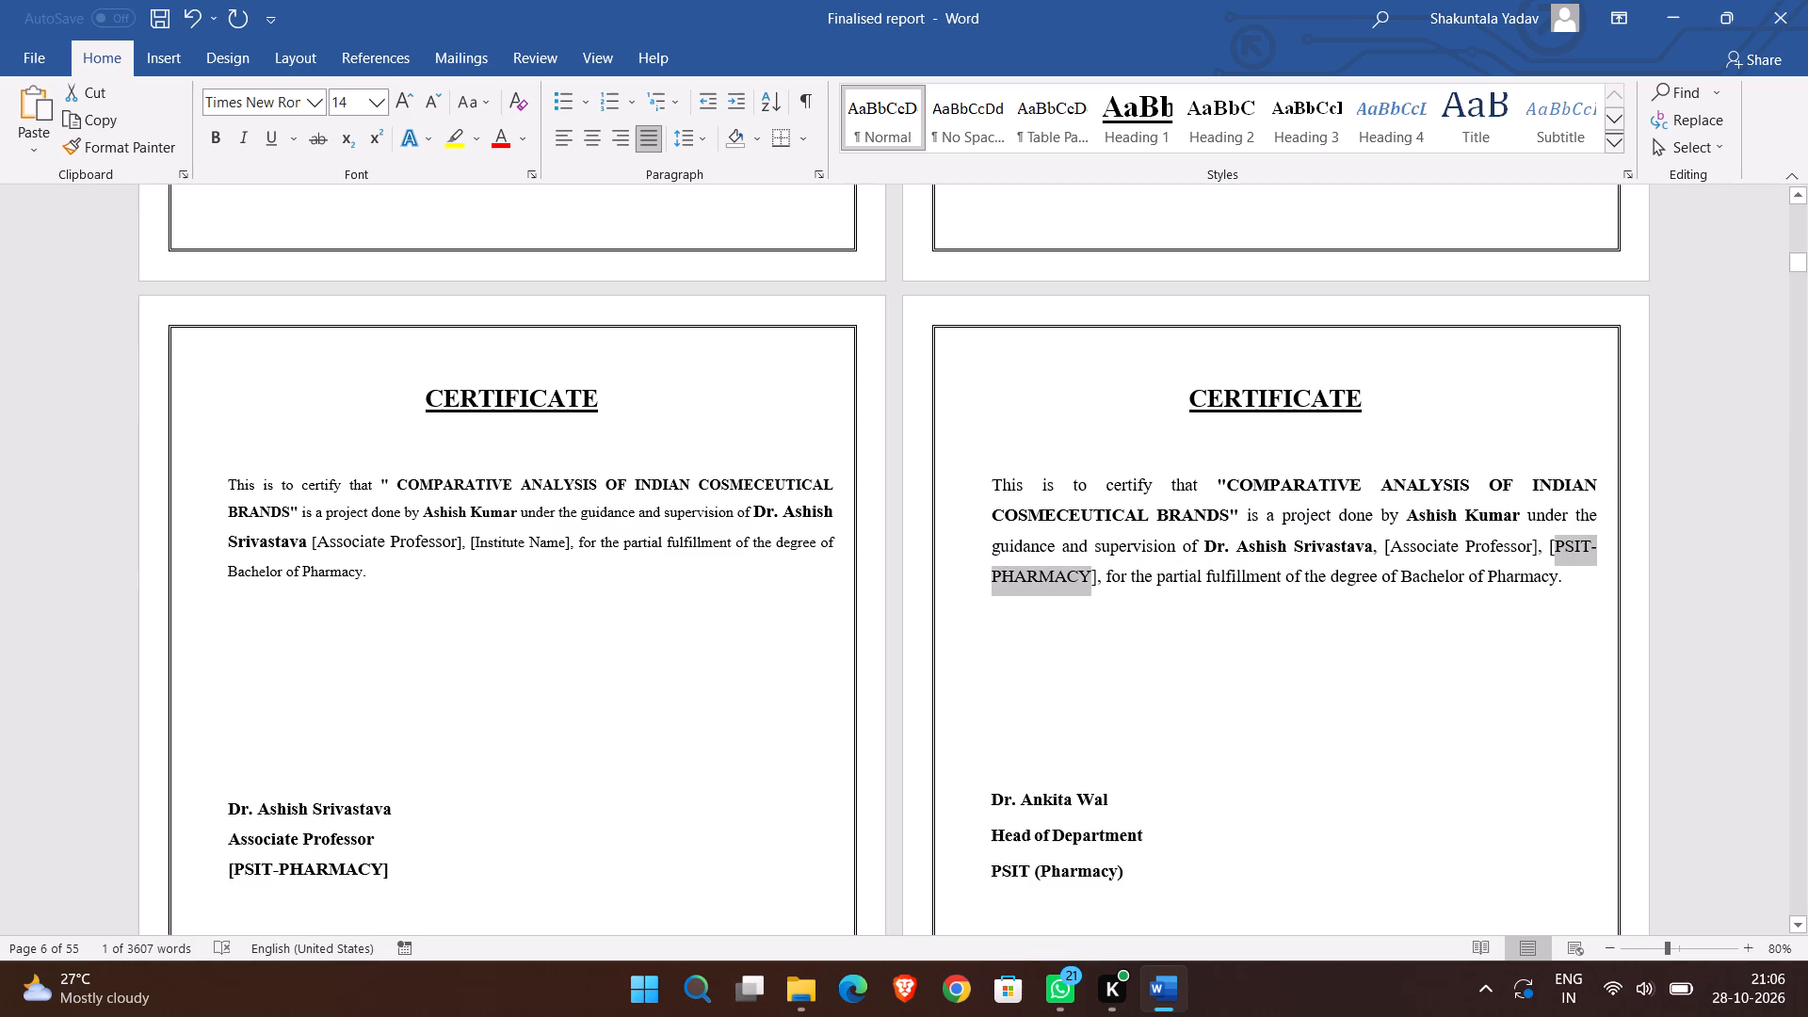
pyautogui.moveTo(565, 545); pyautogui.dragTo(493, 547)
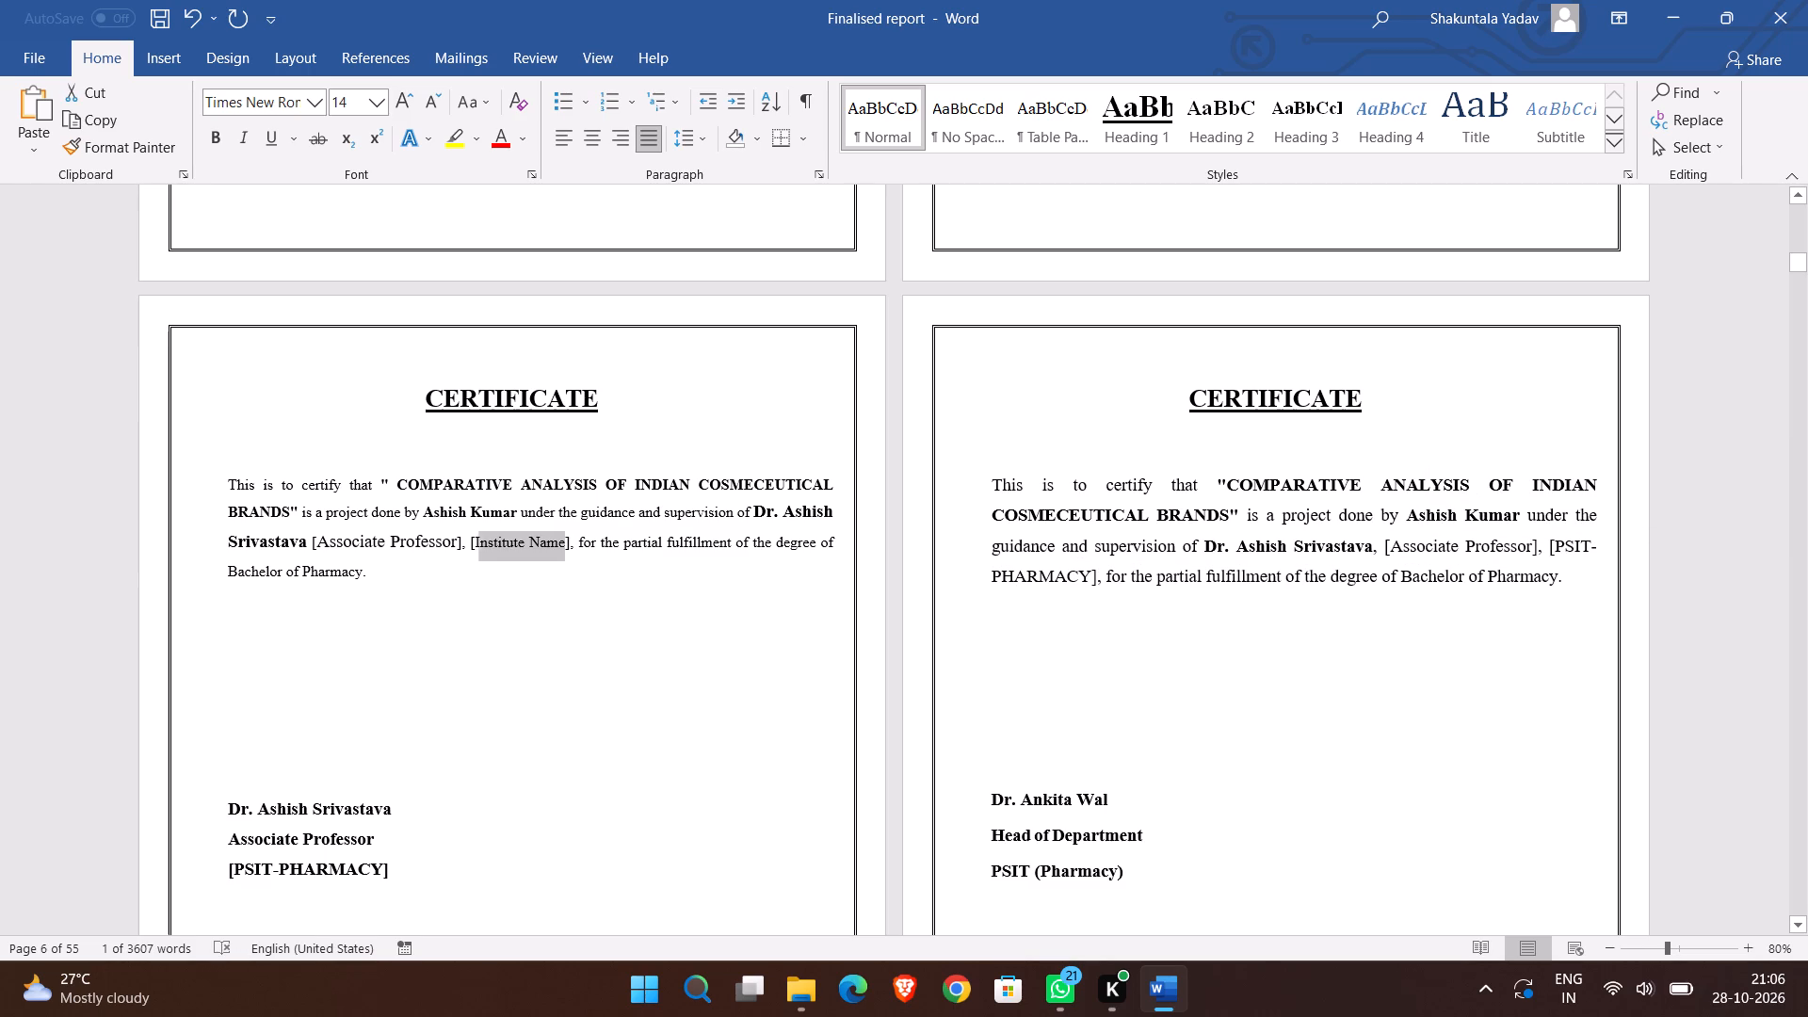
pyautogui.moveTo(493, 547); pyautogui.dragTo(492, 547)
pyautogui.hotkey('ctrl', 'v')
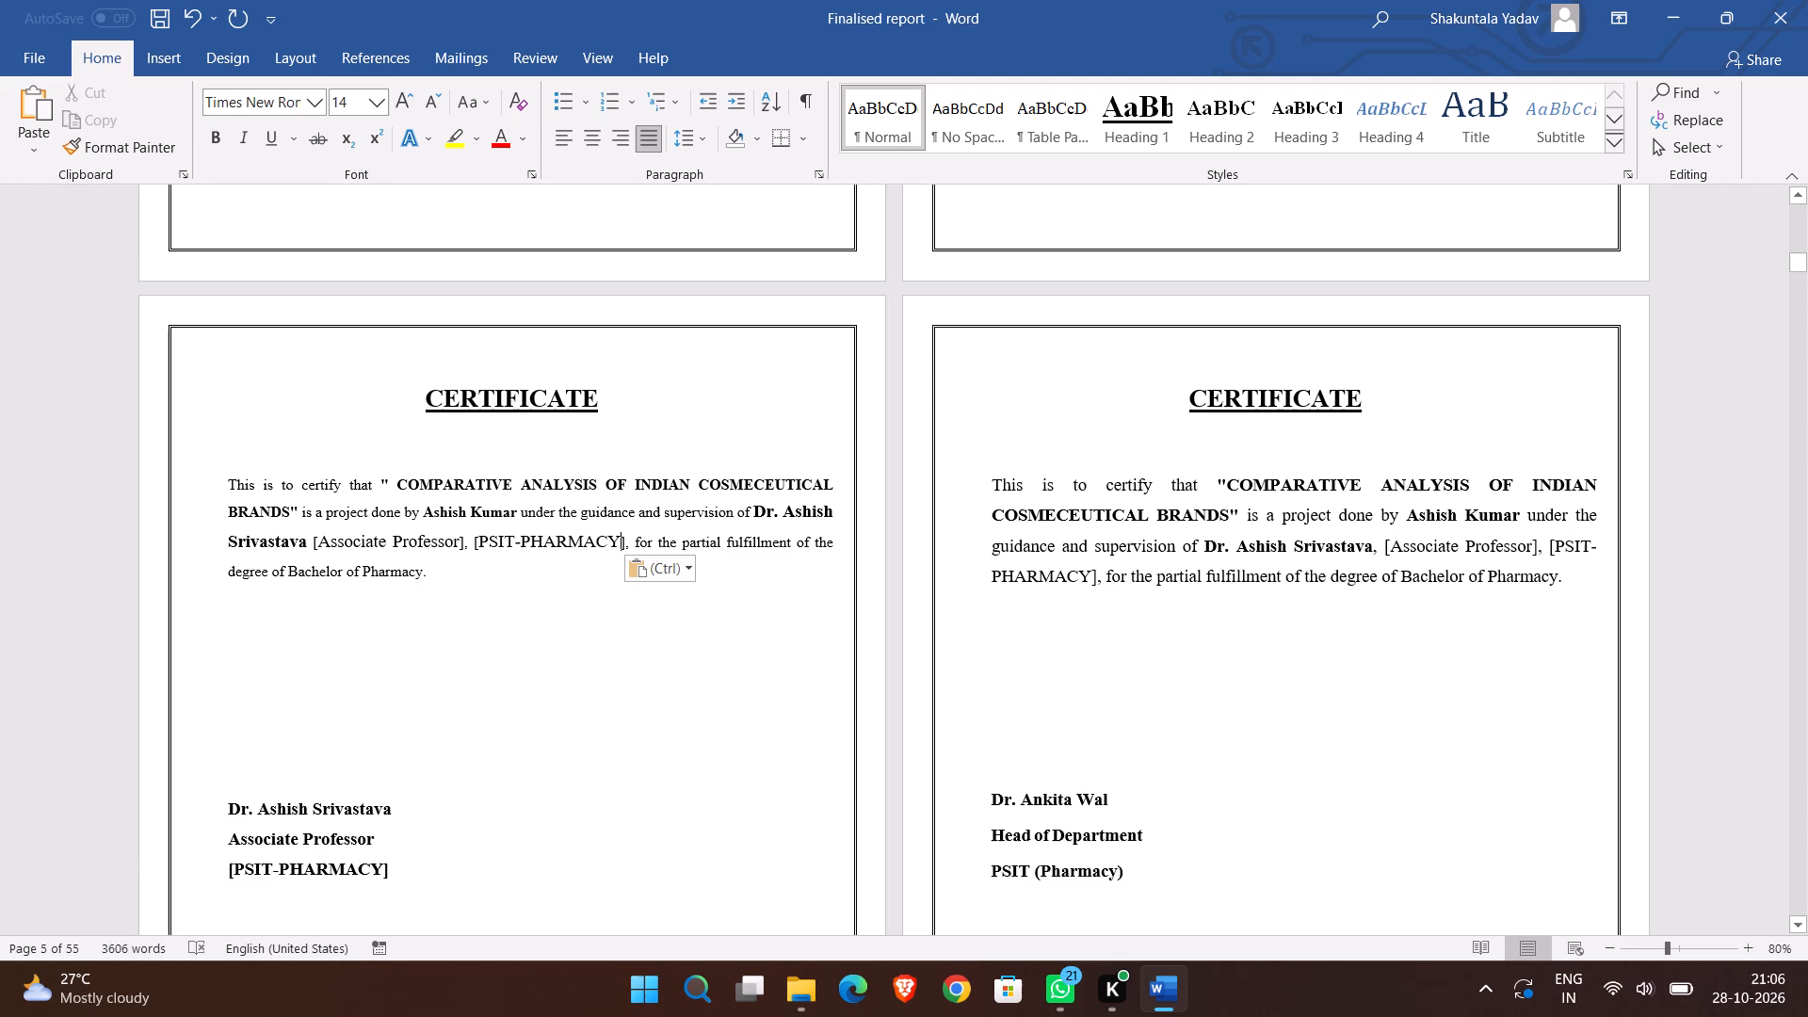
pyautogui.click(598, 613)
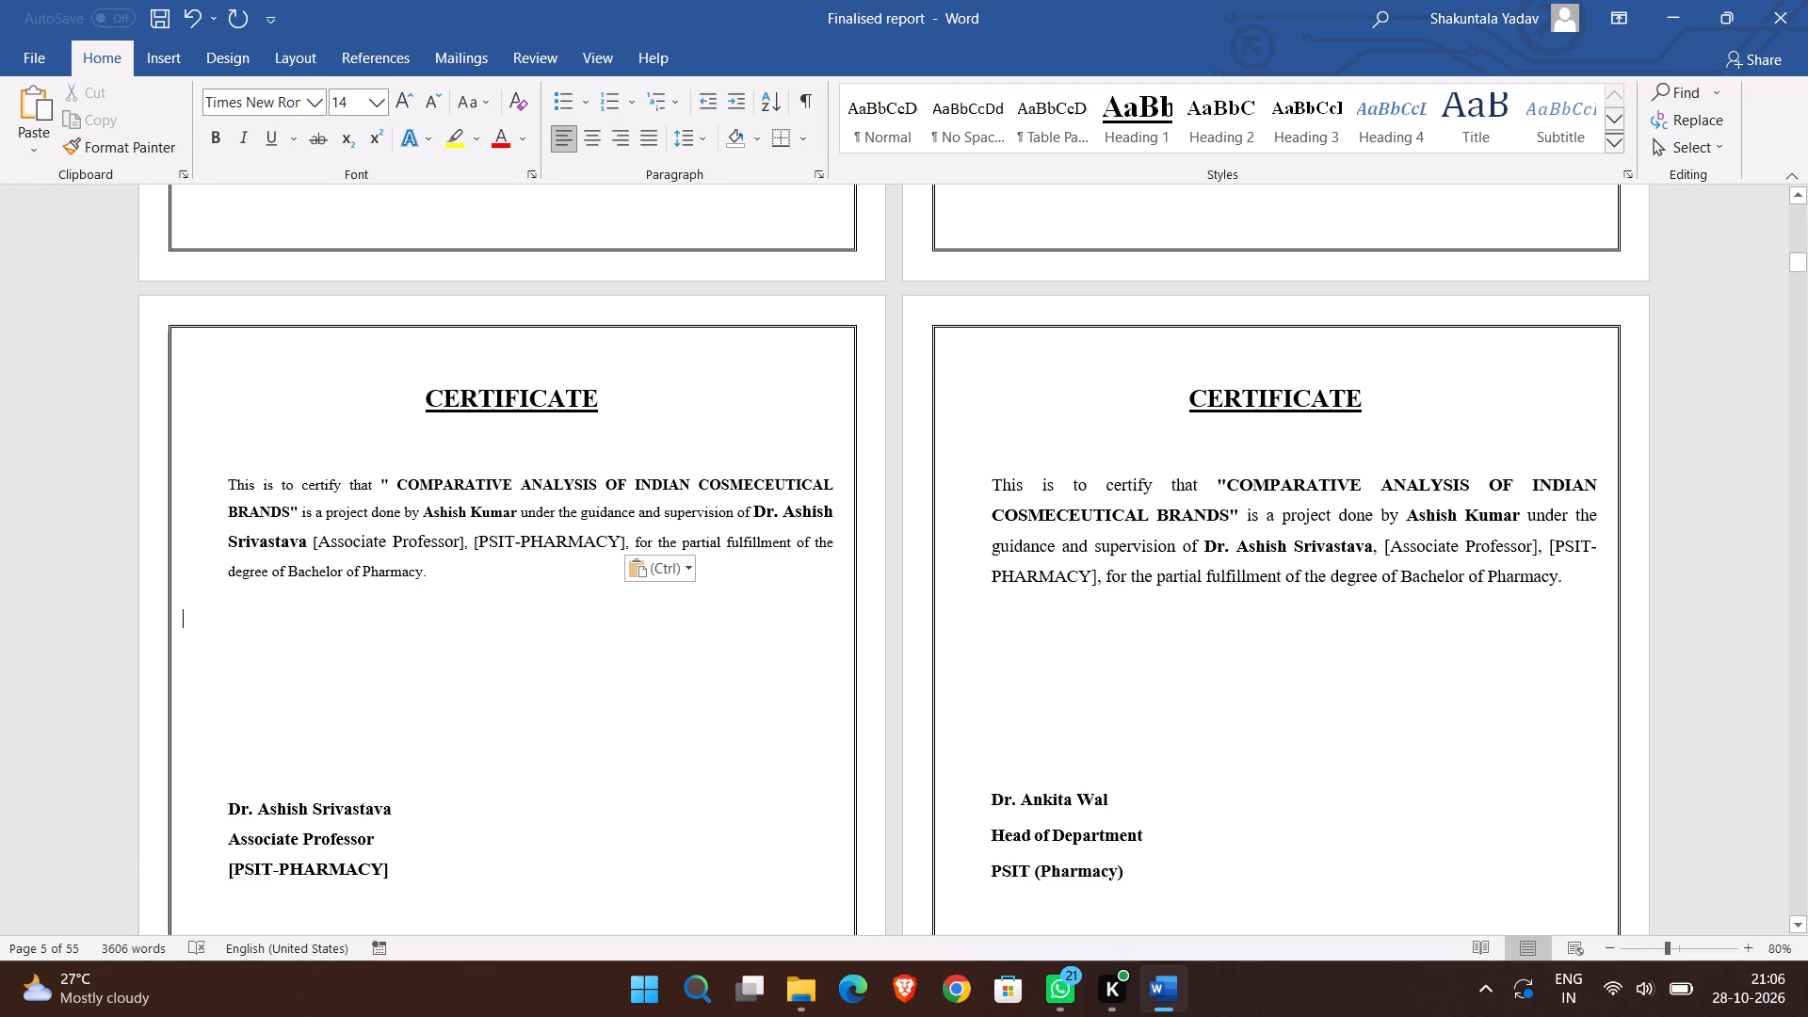
# Replace the institute name placeholder in the Director's Certificate with the copied "PSIT-PHARMACY", keeping the square brackets.
pyautogui.scroll(-2, 1073, 675)
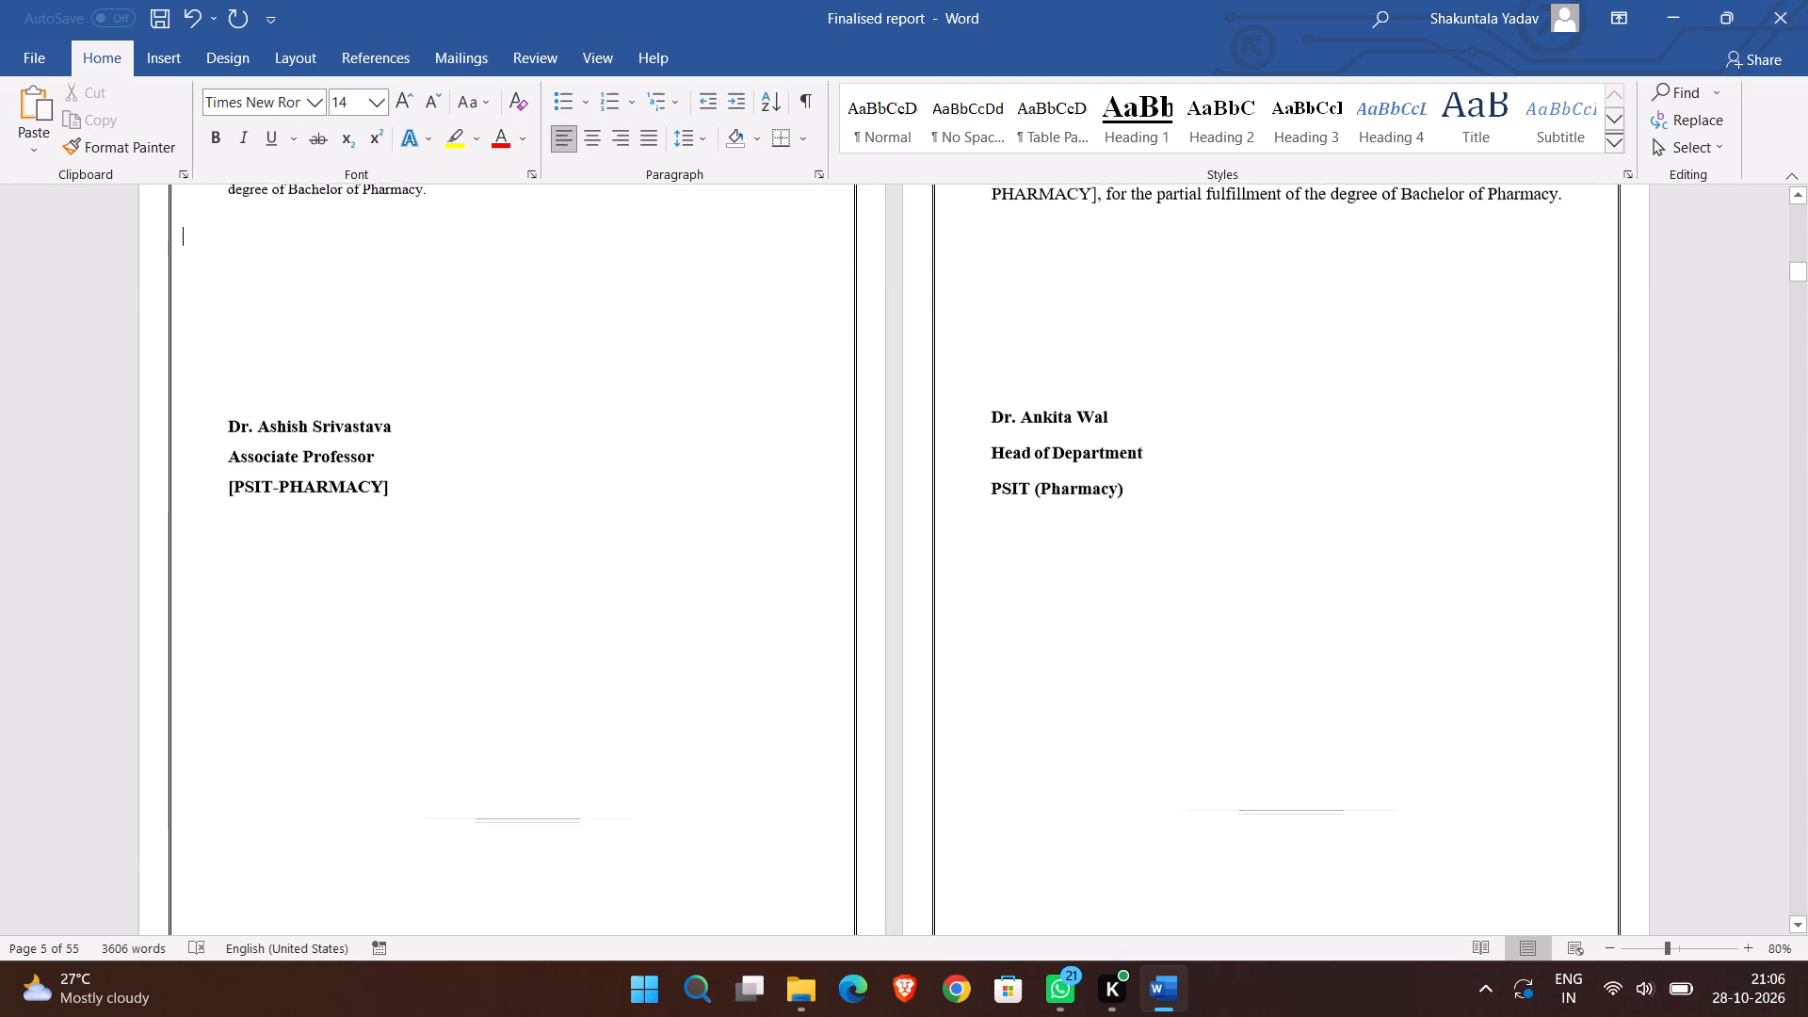
pyautogui.scroll(1, 1073, 675)
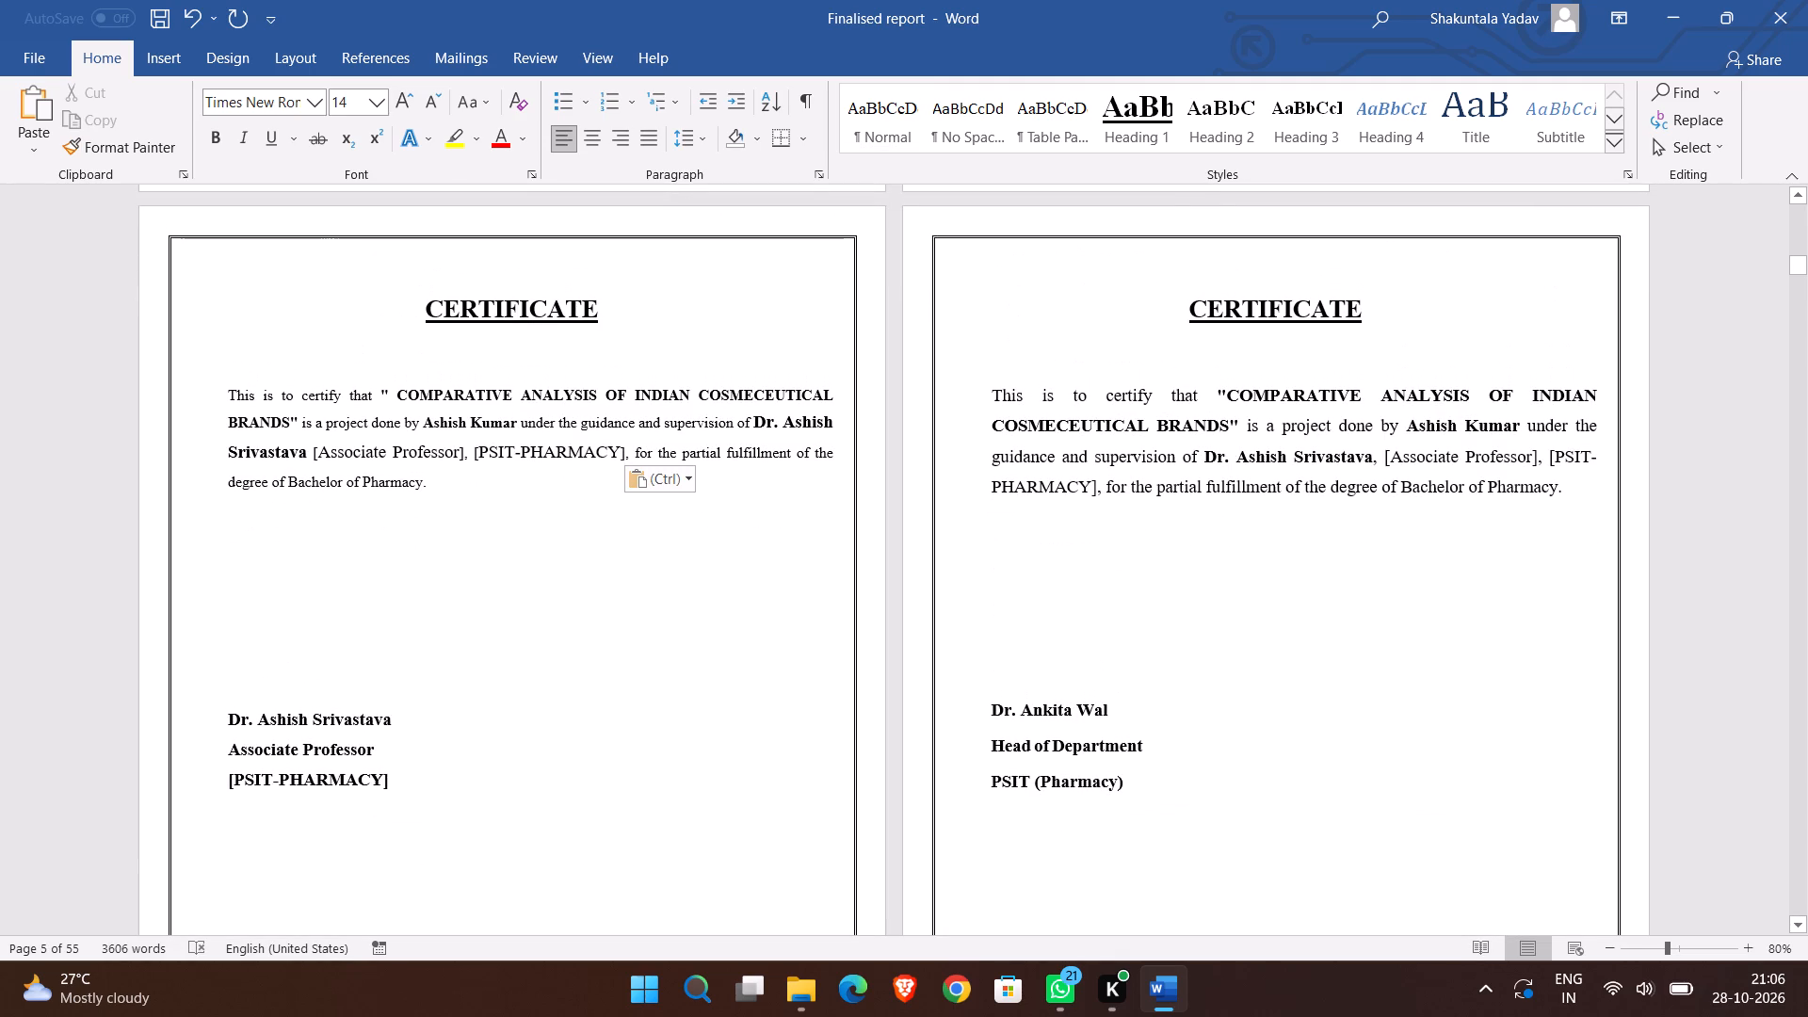
pyautogui.scroll(-4, 1073, 675)
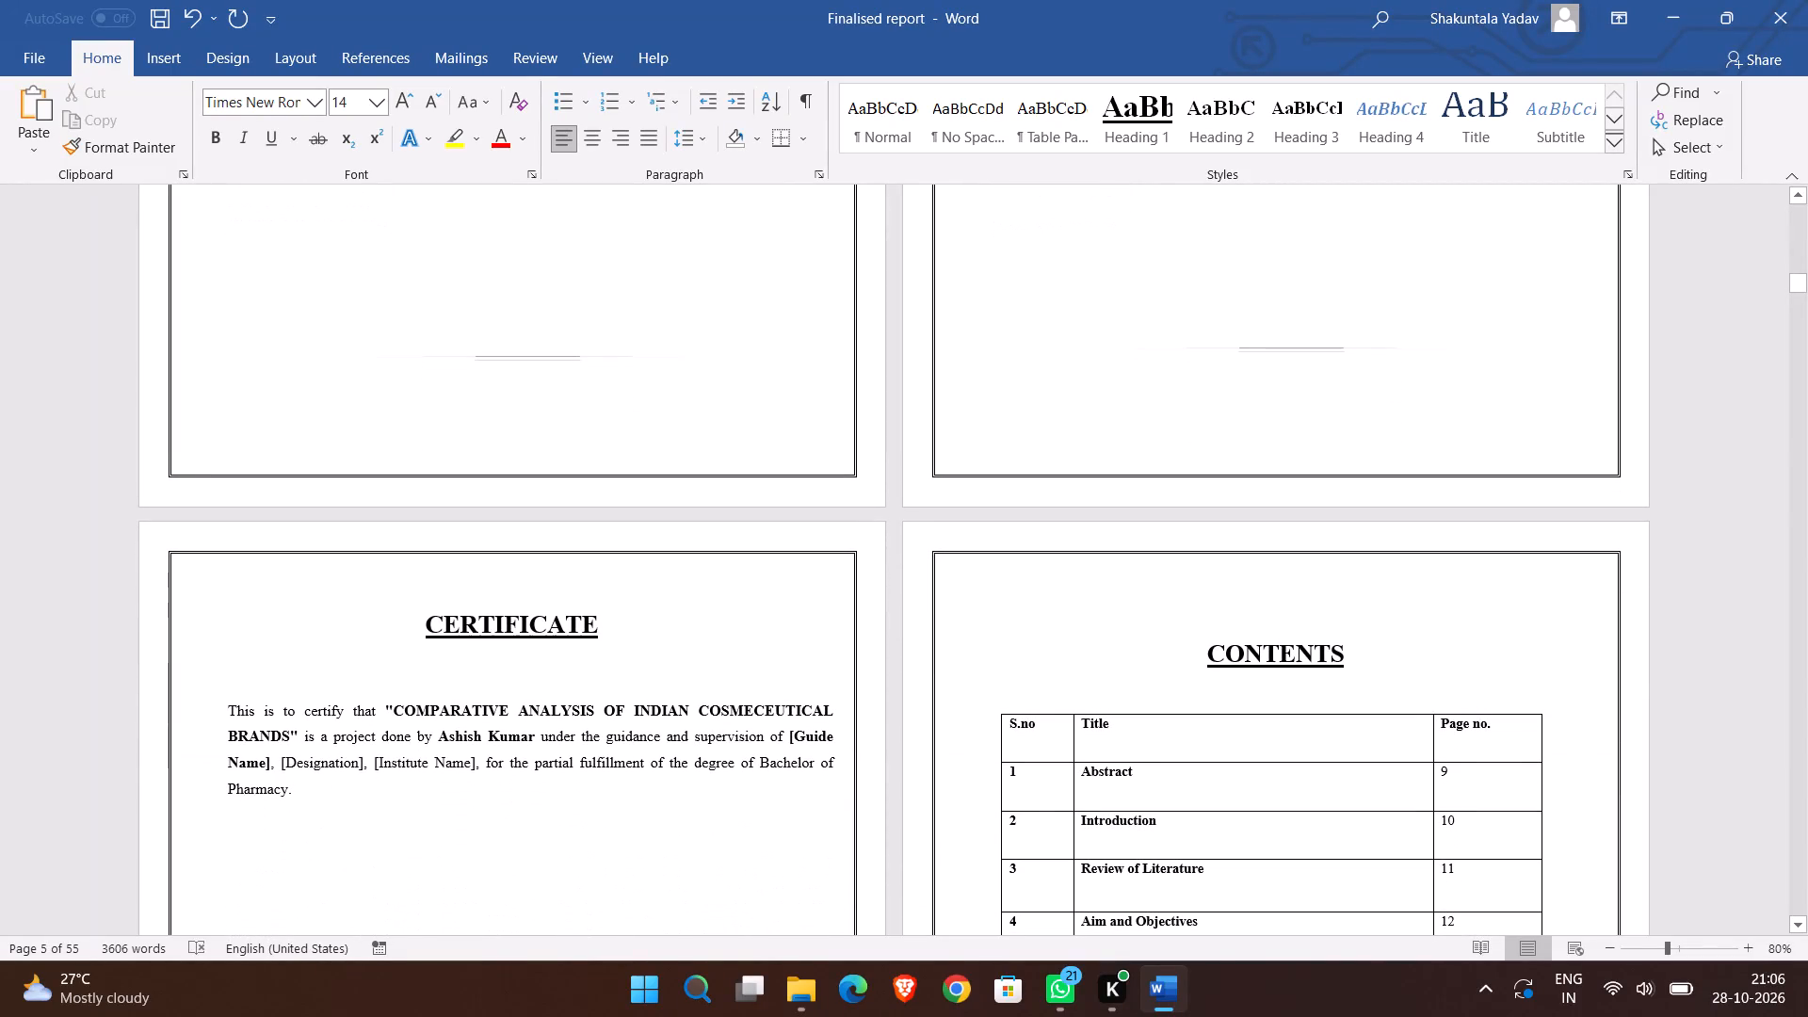
pyautogui.scroll(-1, 1073, 675)
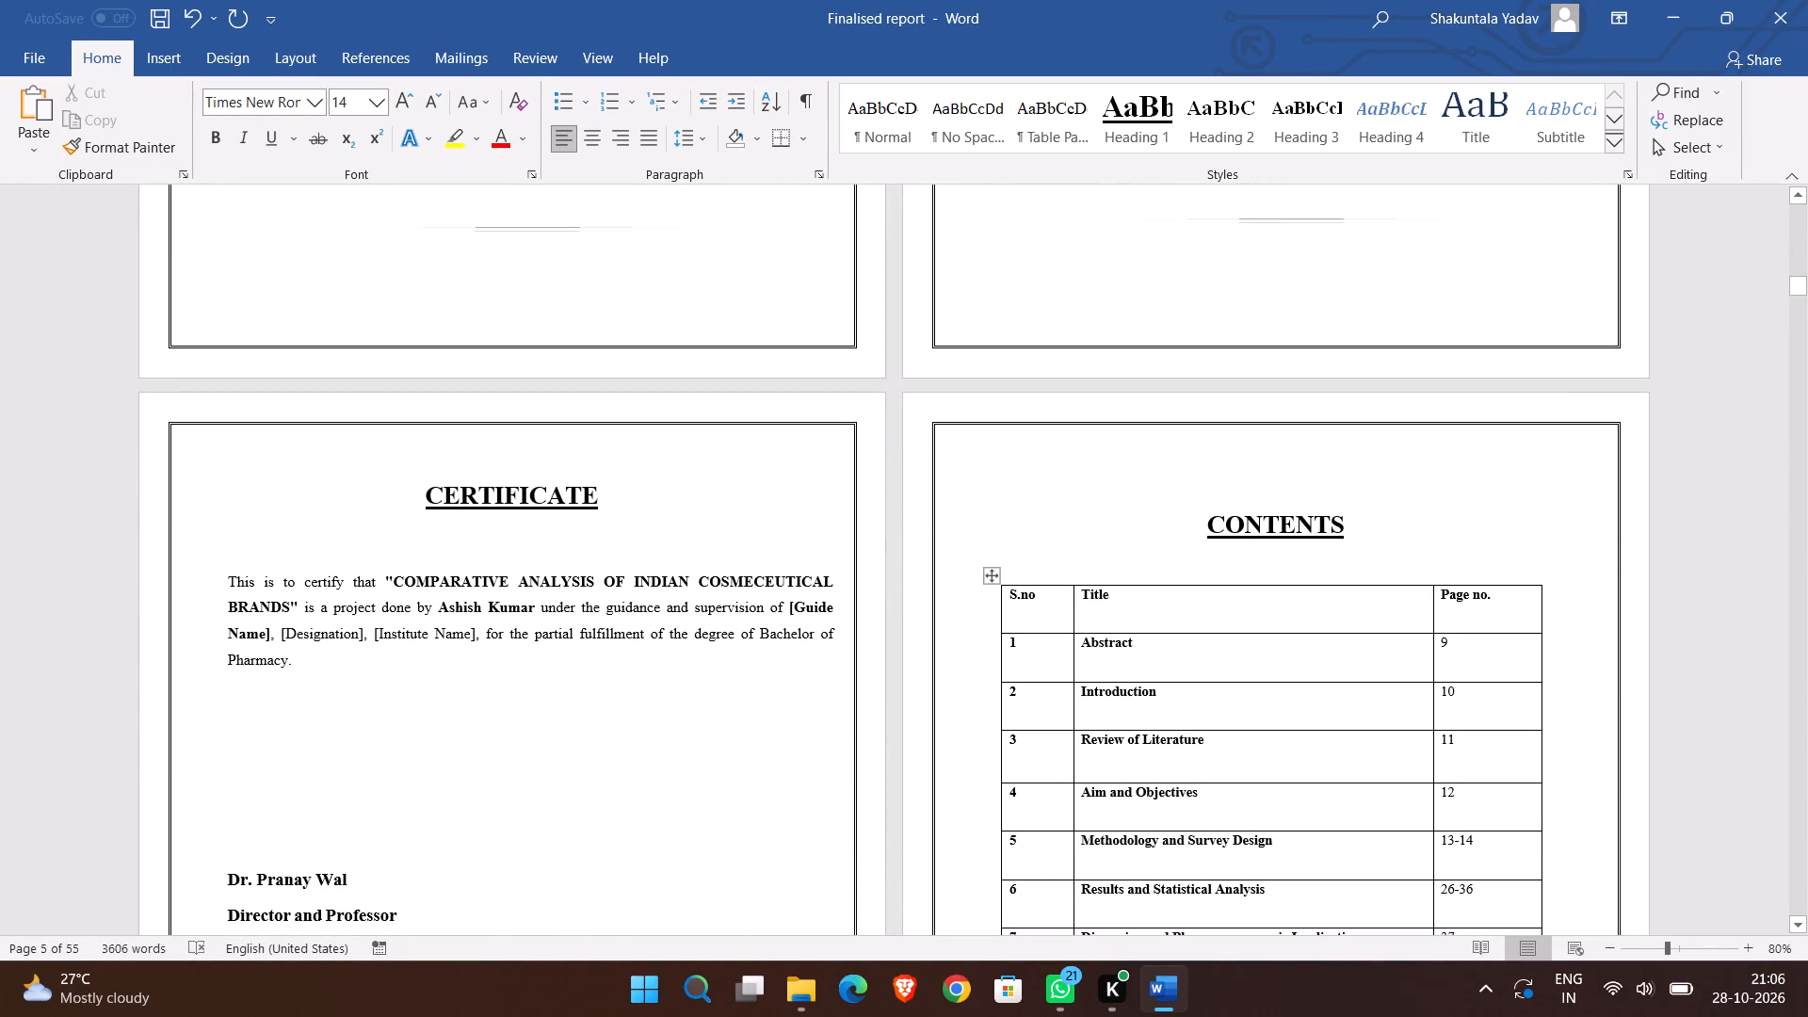
pyautogui.moveTo(473, 635); pyautogui.dragTo(468, 635)
pyautogui.moveTo(468, 635); pyautogui.dragTo(407, 633)
pyautogui.hotkey('ctrl', 'v')
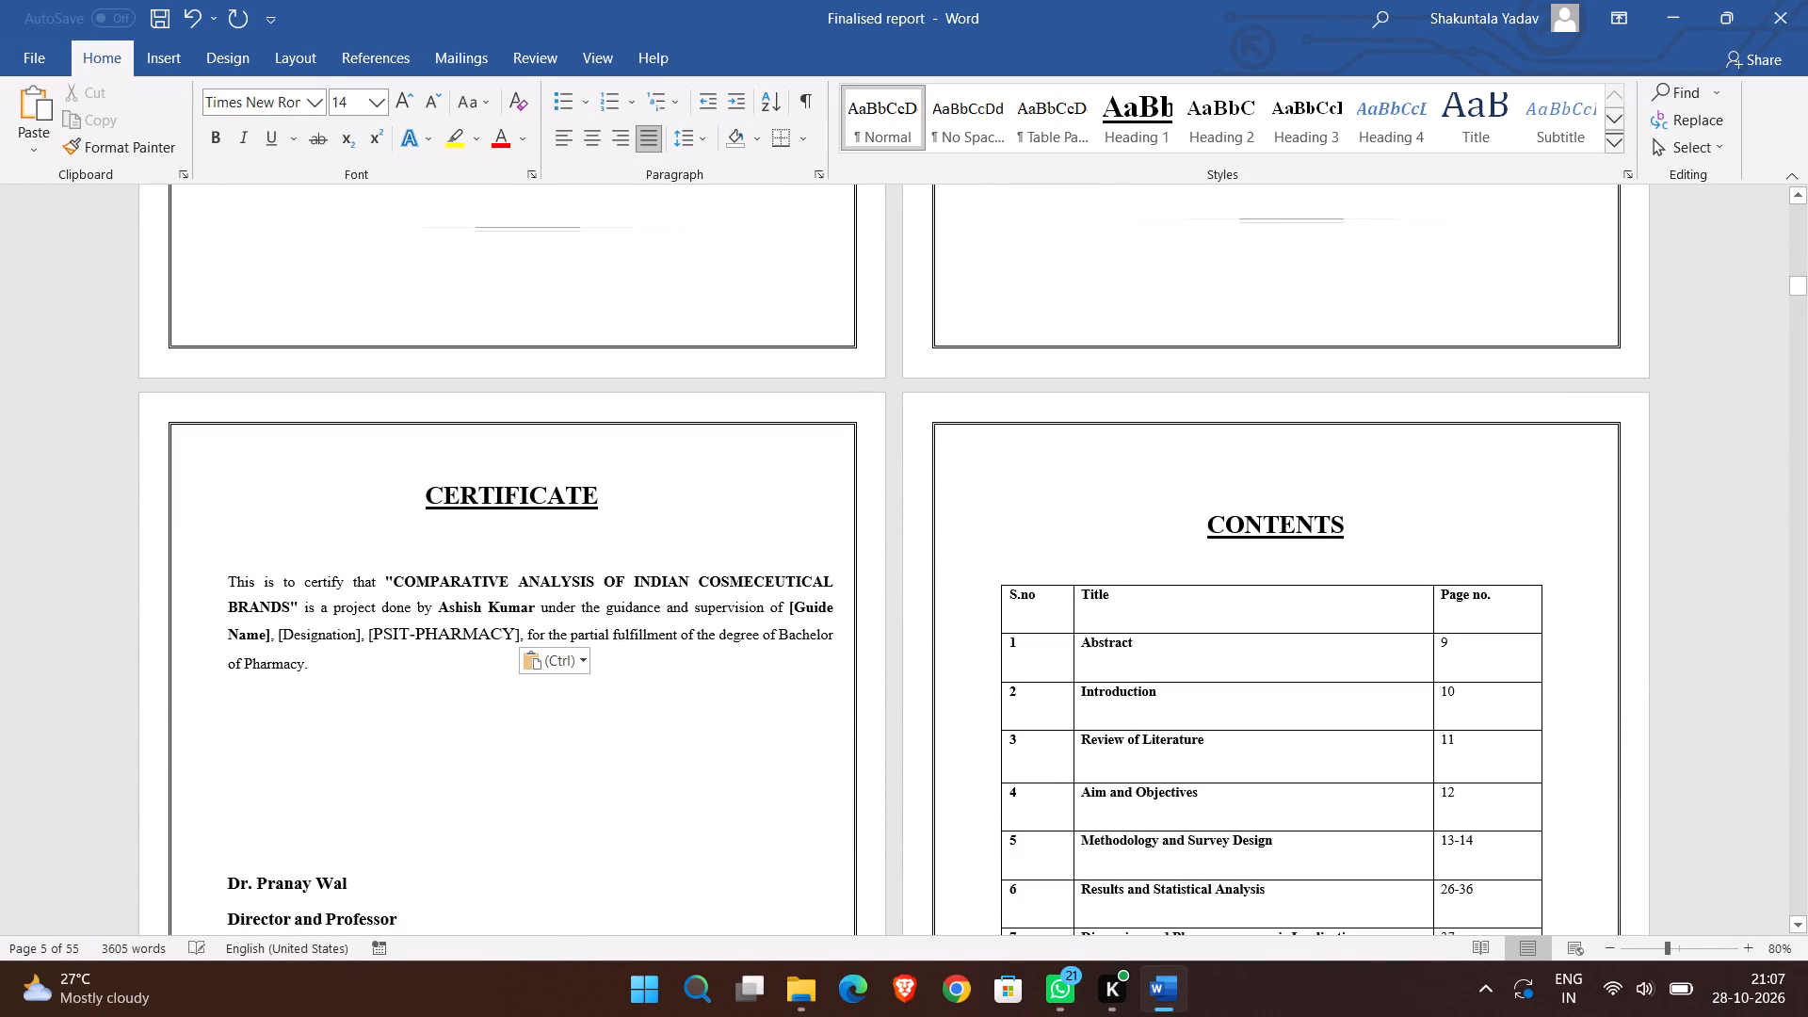
# Copy "Associate Professor" from the supervisor-signed Certificate over the designation placeholder in the Director's Certificate, inside its square brackets.
pyautogui.scroll(4, 847, 466)
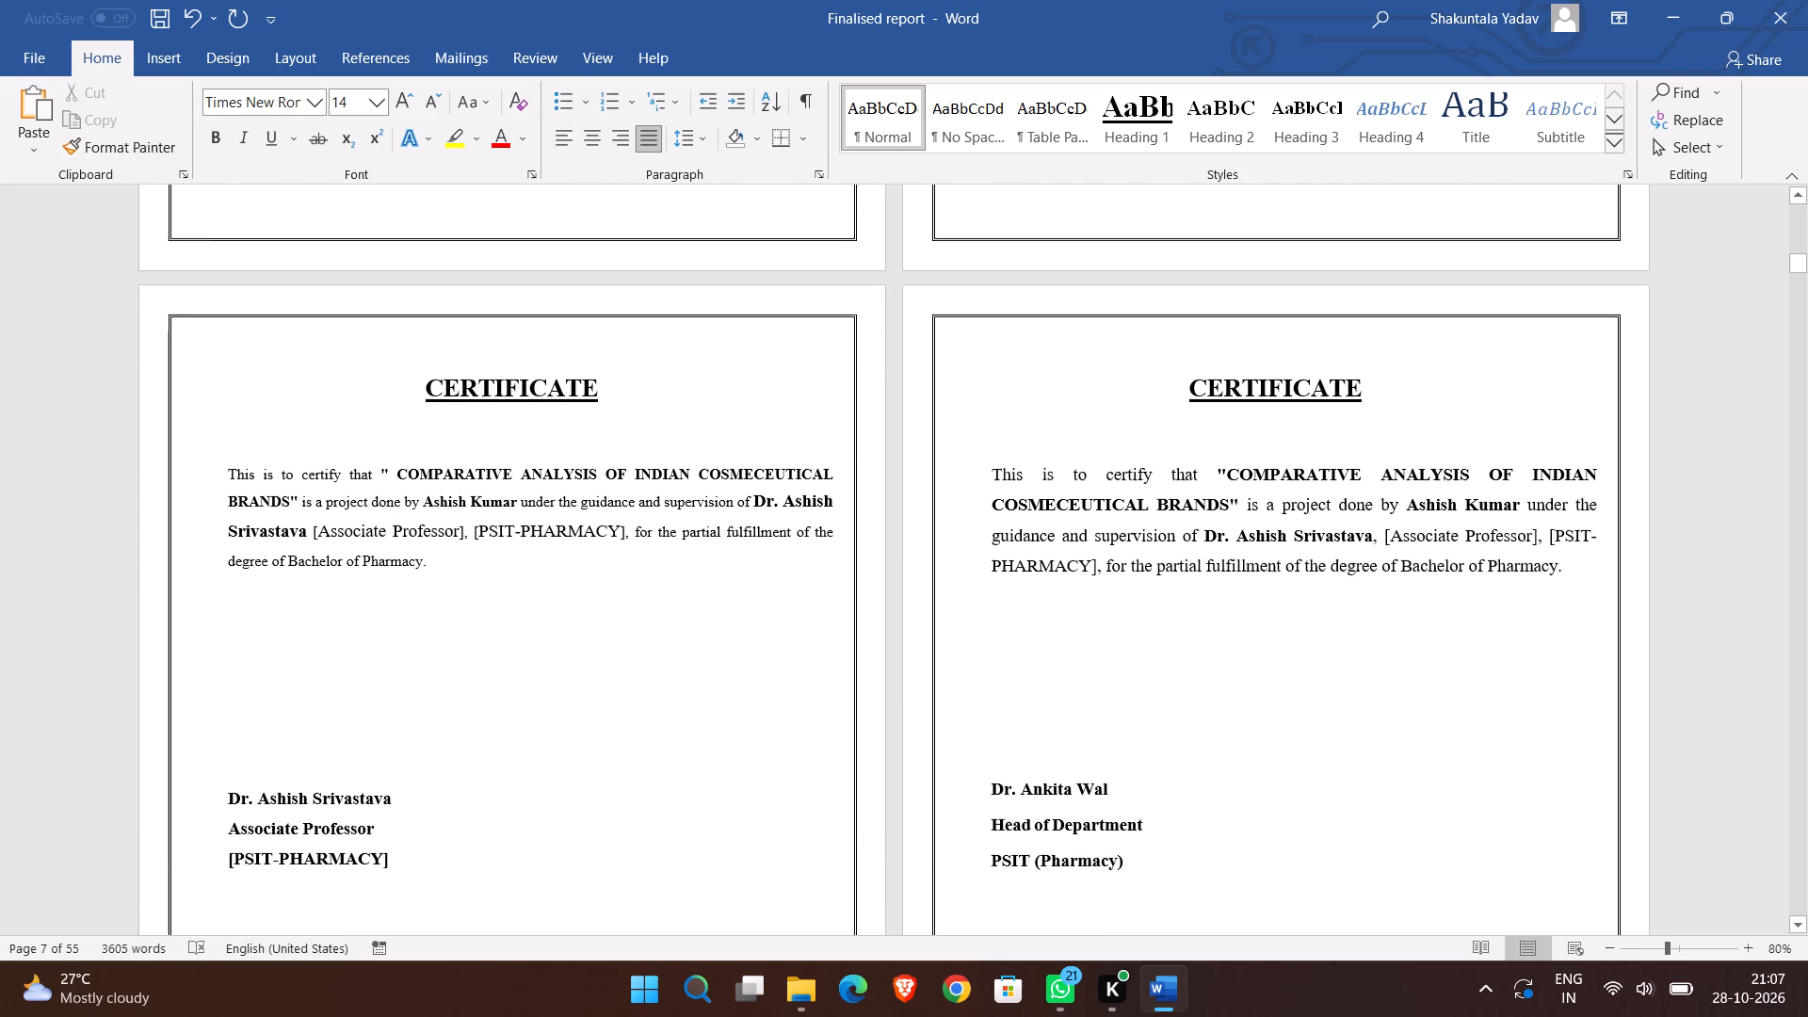
pyautogui.moveTo(459, 528); pyautogui.dragTo(385, 536)
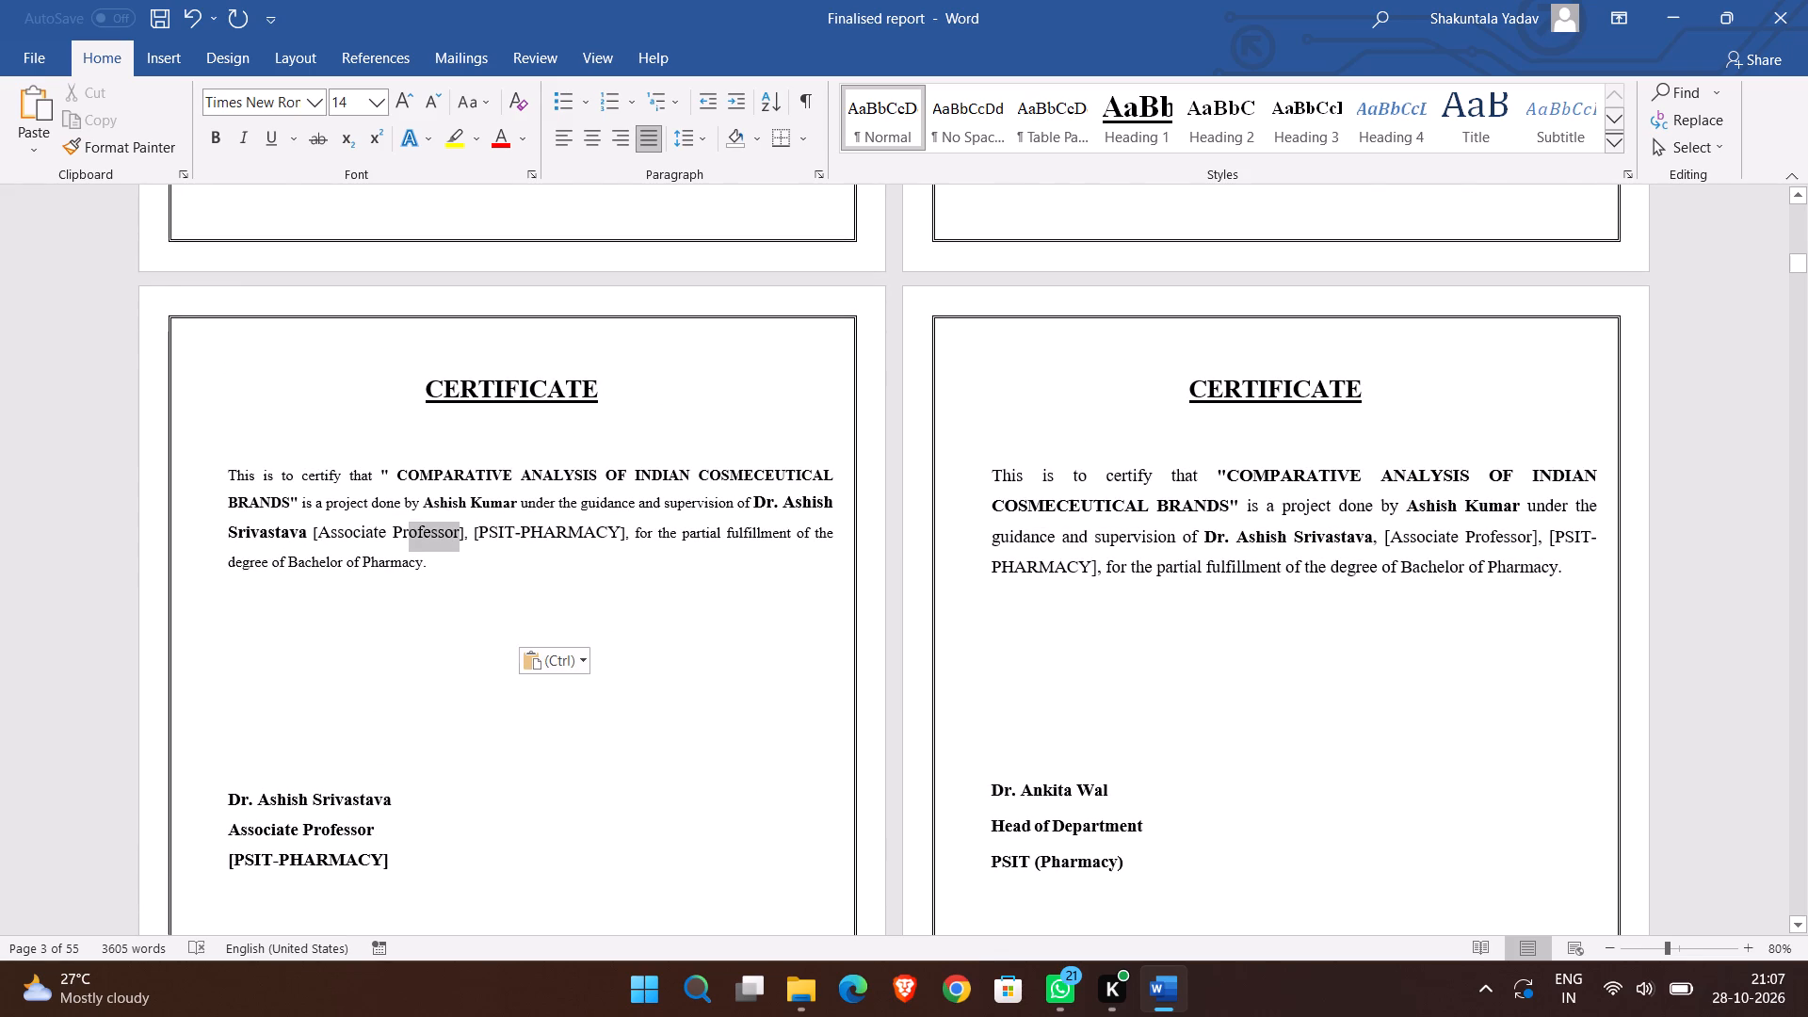
pyautogui.moveTo(385, 536); pyautogui.dragTo(358, 537)
pyautogui.hotkey('ctrl', 'c')
pyautogui.scroll(-4, 521, 794)
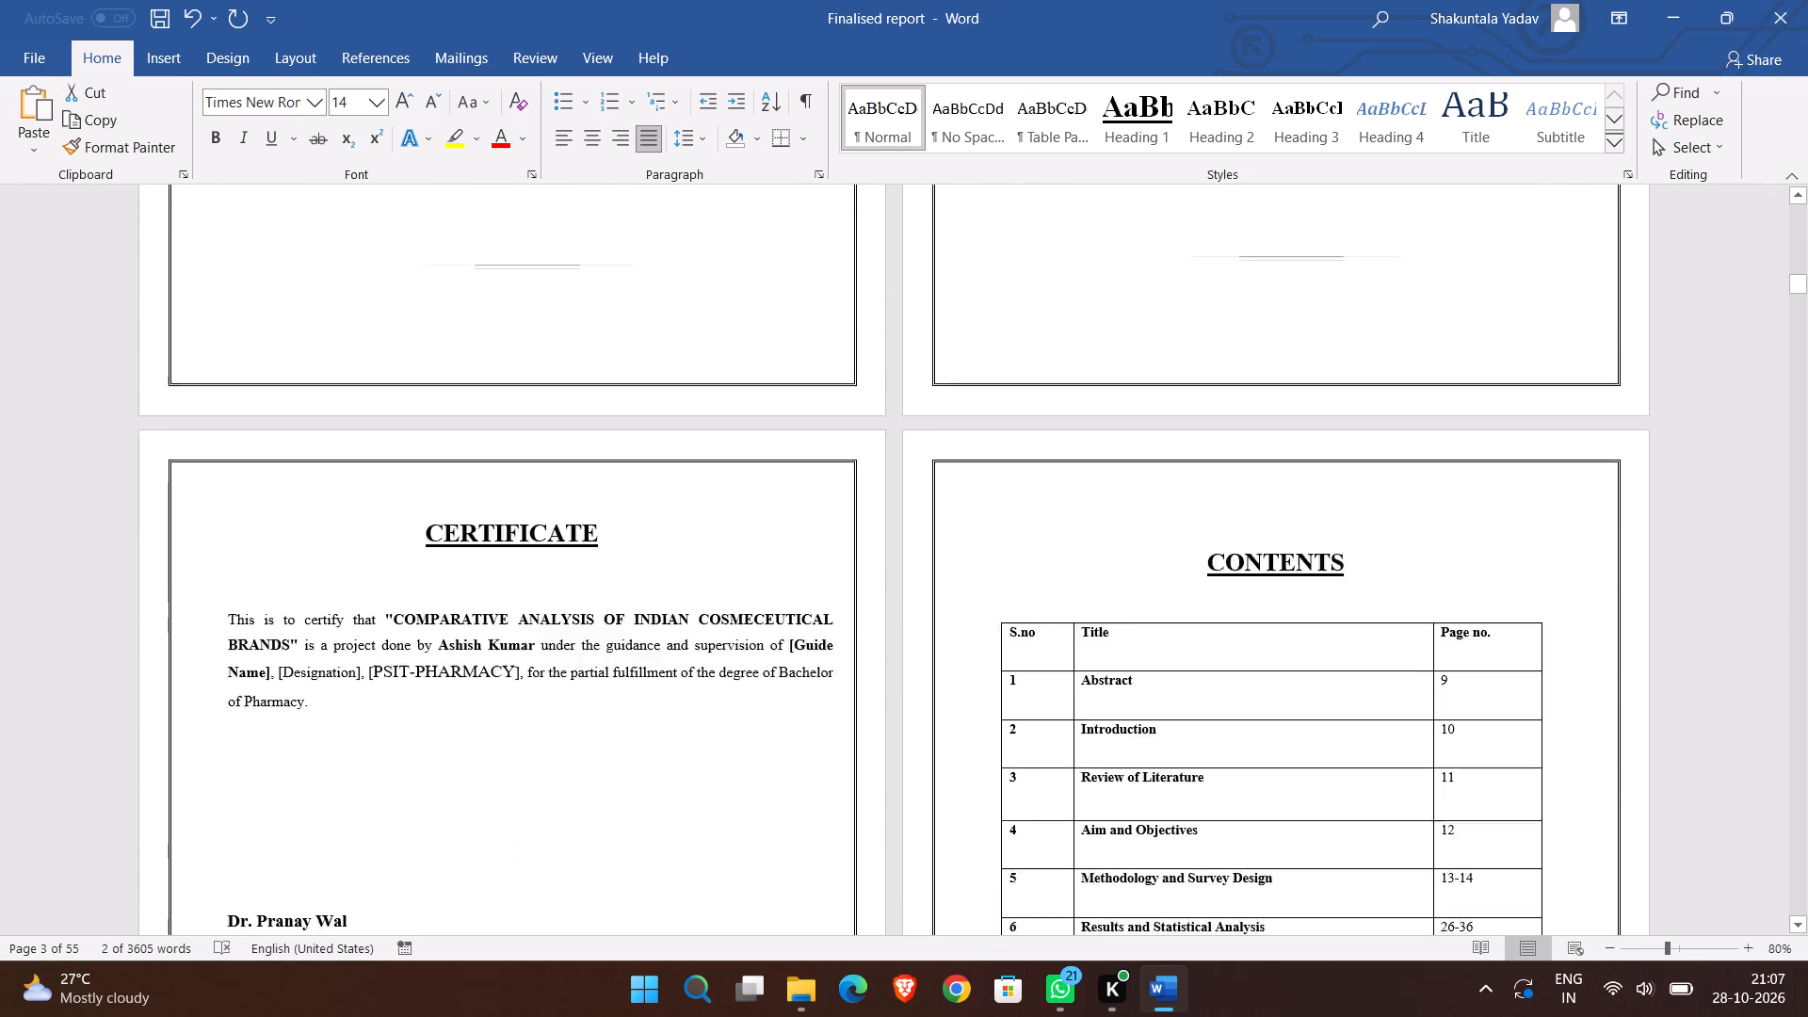
pyautogui.scroll(-1, 521, 794)
pyautogui.moveTo(355, 621); pyautogui.dragTo(296, 615)
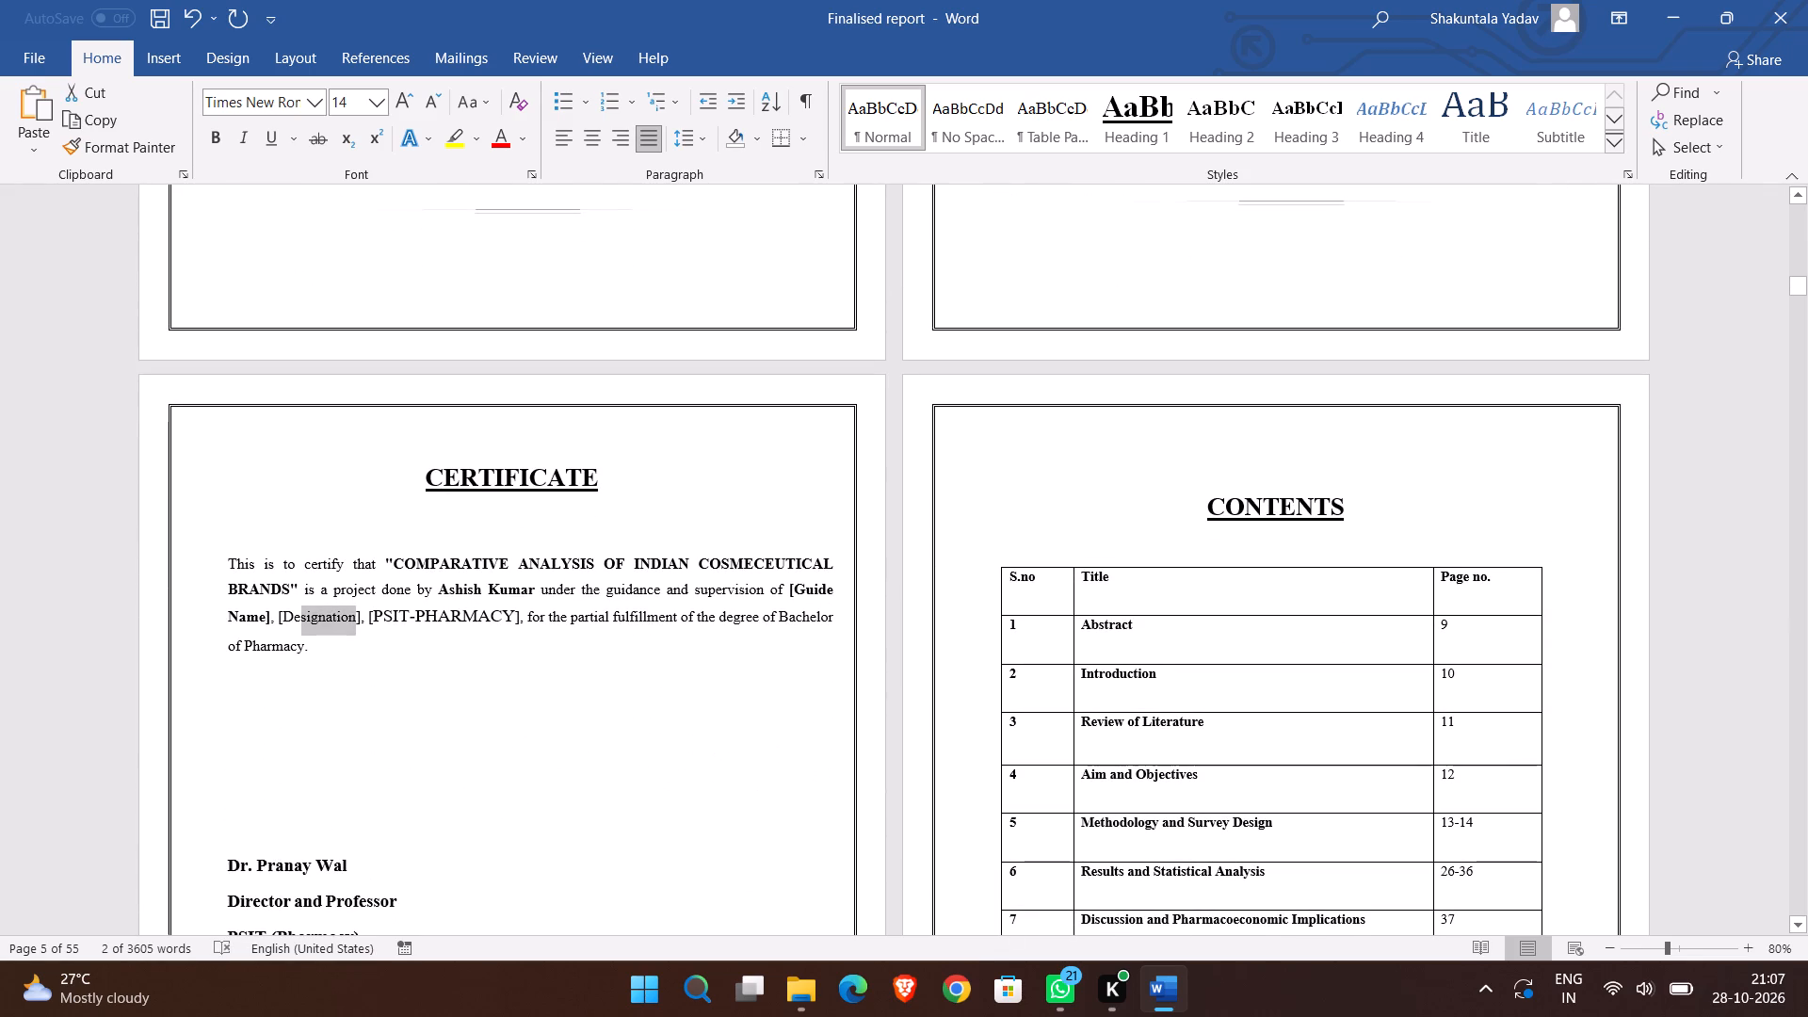
pyautogui.moveTo(296, 615); pyautogui.dragTo(286, 613)
pyautogui.hotkey('ctrl', 'v')
# Replace the guide name placeholder in the Director's Certificate with the supervisor's name taken from the supervisor-signed Certificate.
pyautogui.scroll(3, 560, 426)
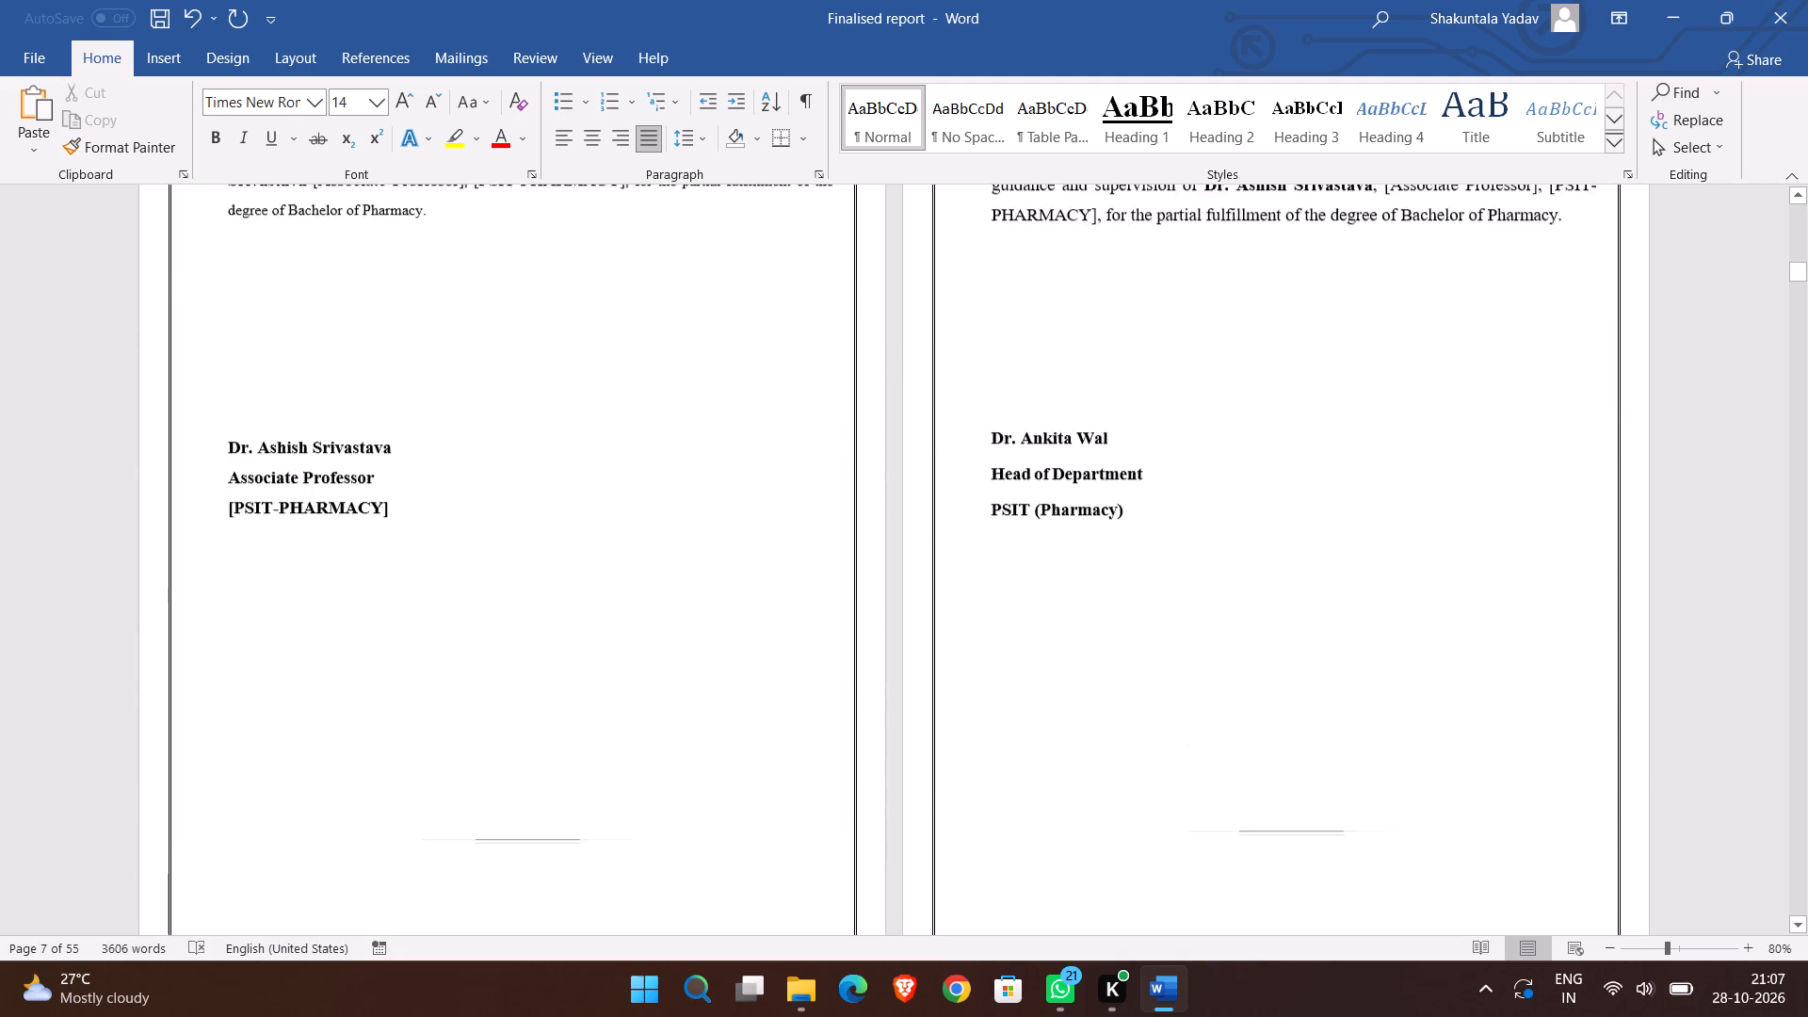
pyautogui.scroll(2, 560, 426)
pyautogui.moveTo(751, 466); pyautogui.dragTo(295, 541)
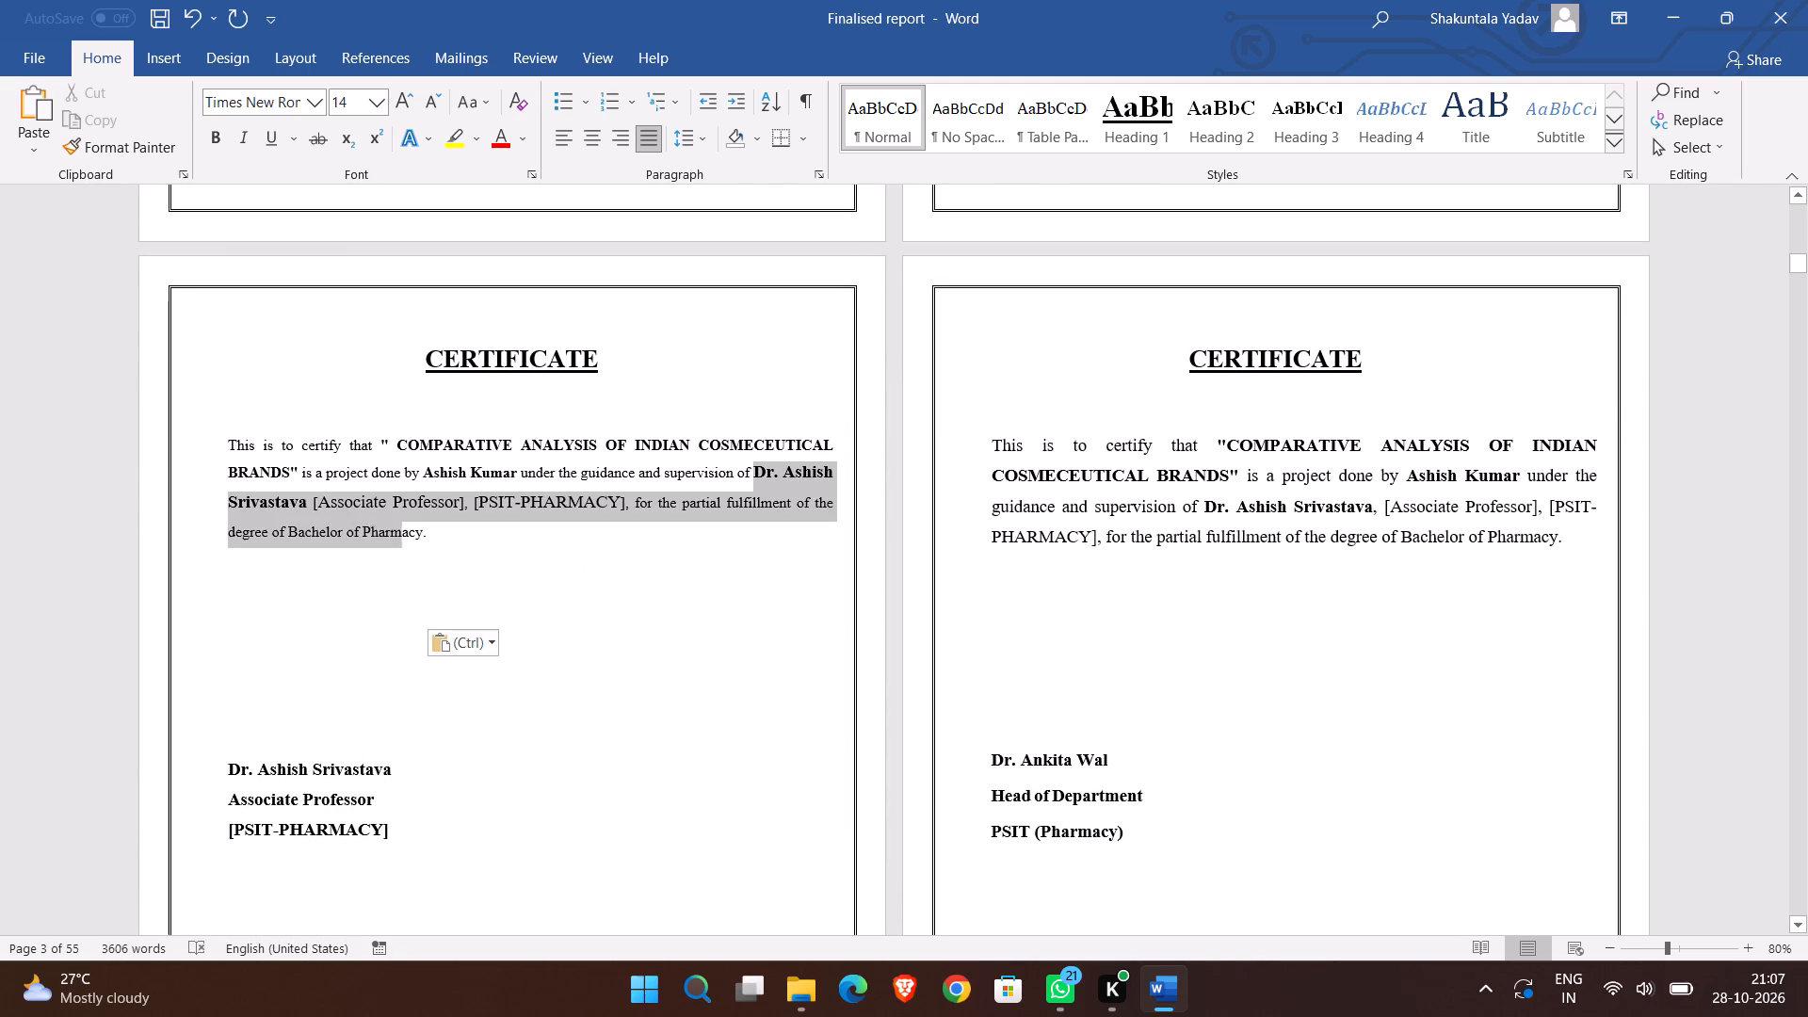
# Copy the supervisor's name from the supervisor-signed Certificate over "Guide Name" in the Director's Certificate, completing the surname's last letters in lowercase.
pyautogui.moveTo(295, 541); pyautogui.dragTo(287, 503)
pyautogui.hotkey('ctrl', 'c')
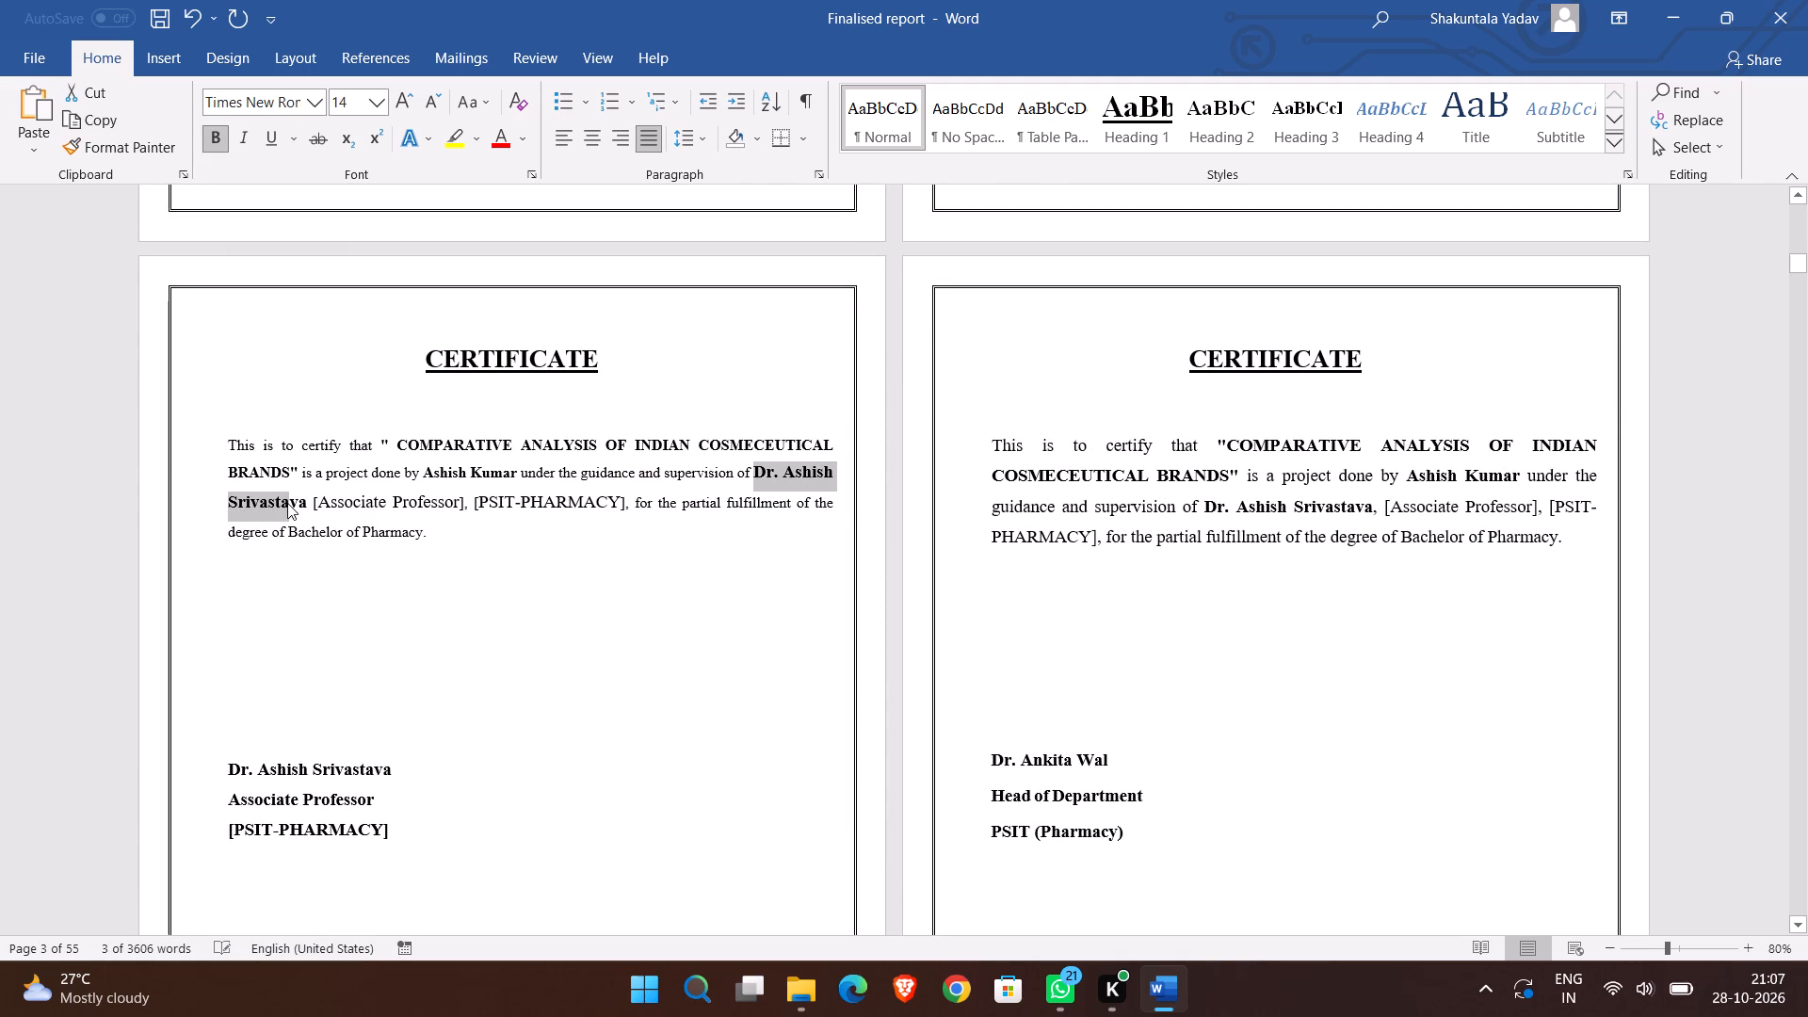
pyautogui.scroll(-4, 863, 791)
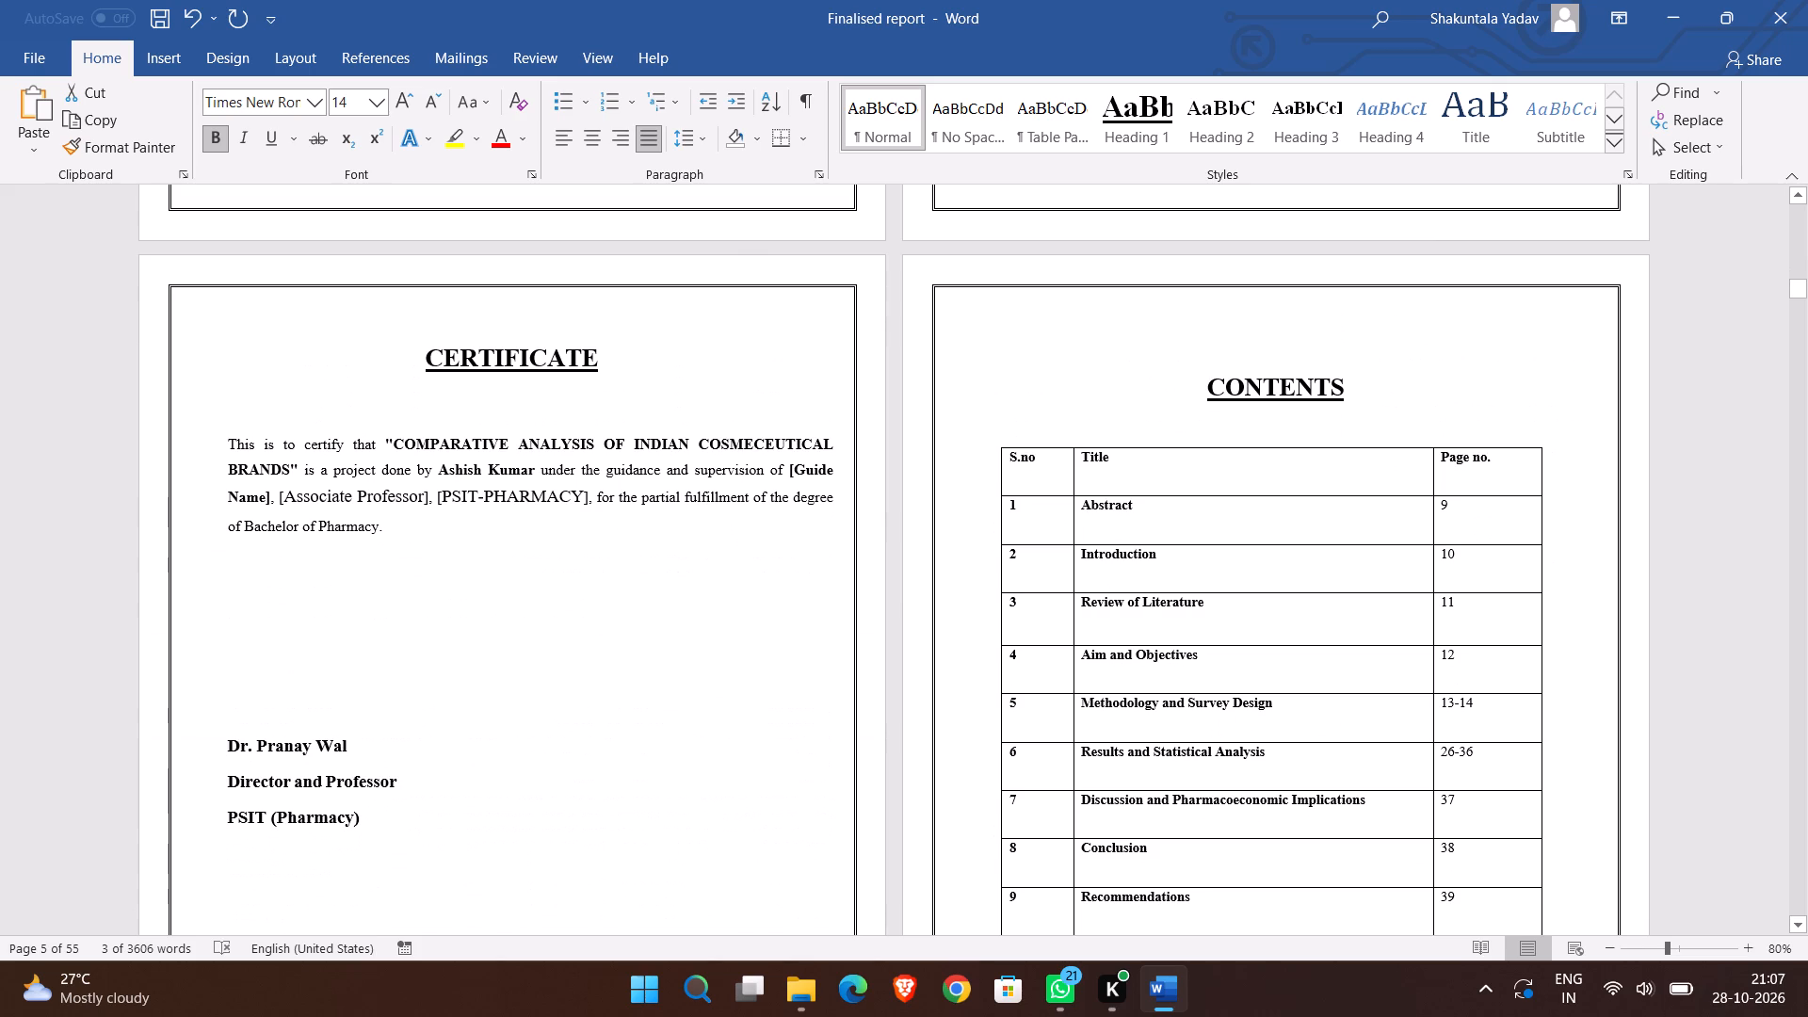
pyautogui.moveTo(261, 497); pyautogui.dragTo(796, 482)
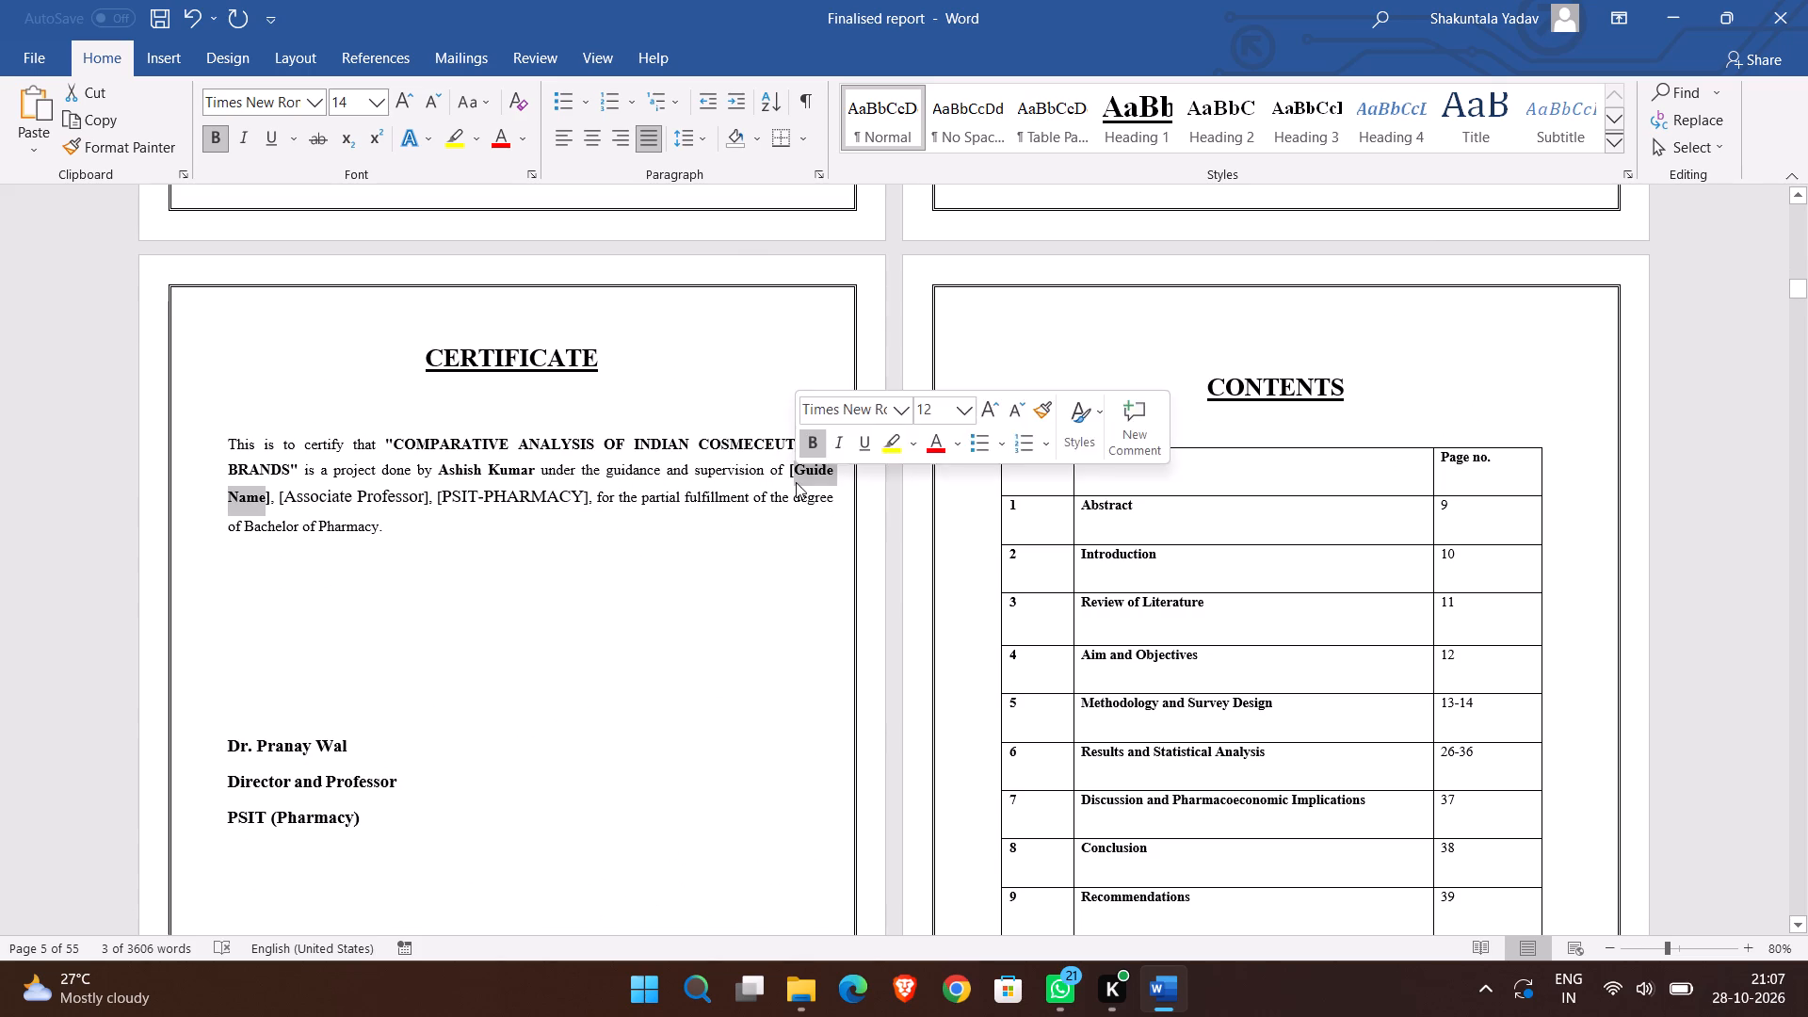
pyautogui.hotkey('ctrl', 'v')
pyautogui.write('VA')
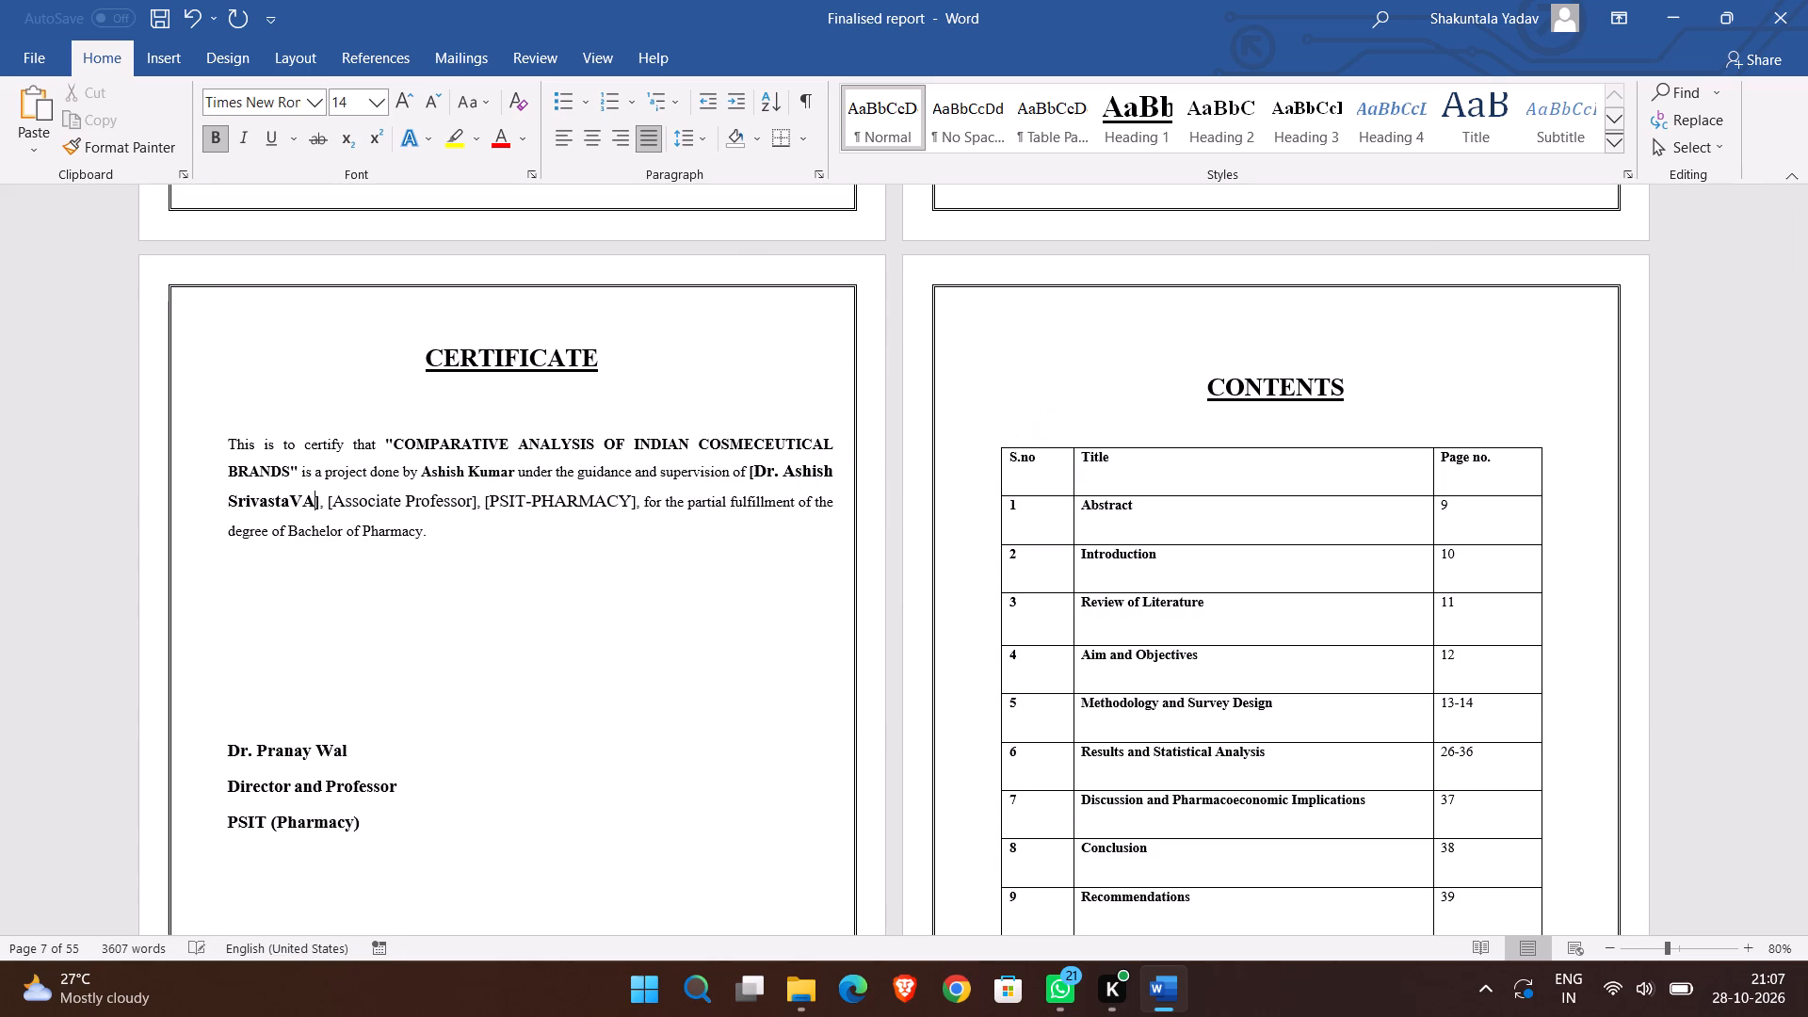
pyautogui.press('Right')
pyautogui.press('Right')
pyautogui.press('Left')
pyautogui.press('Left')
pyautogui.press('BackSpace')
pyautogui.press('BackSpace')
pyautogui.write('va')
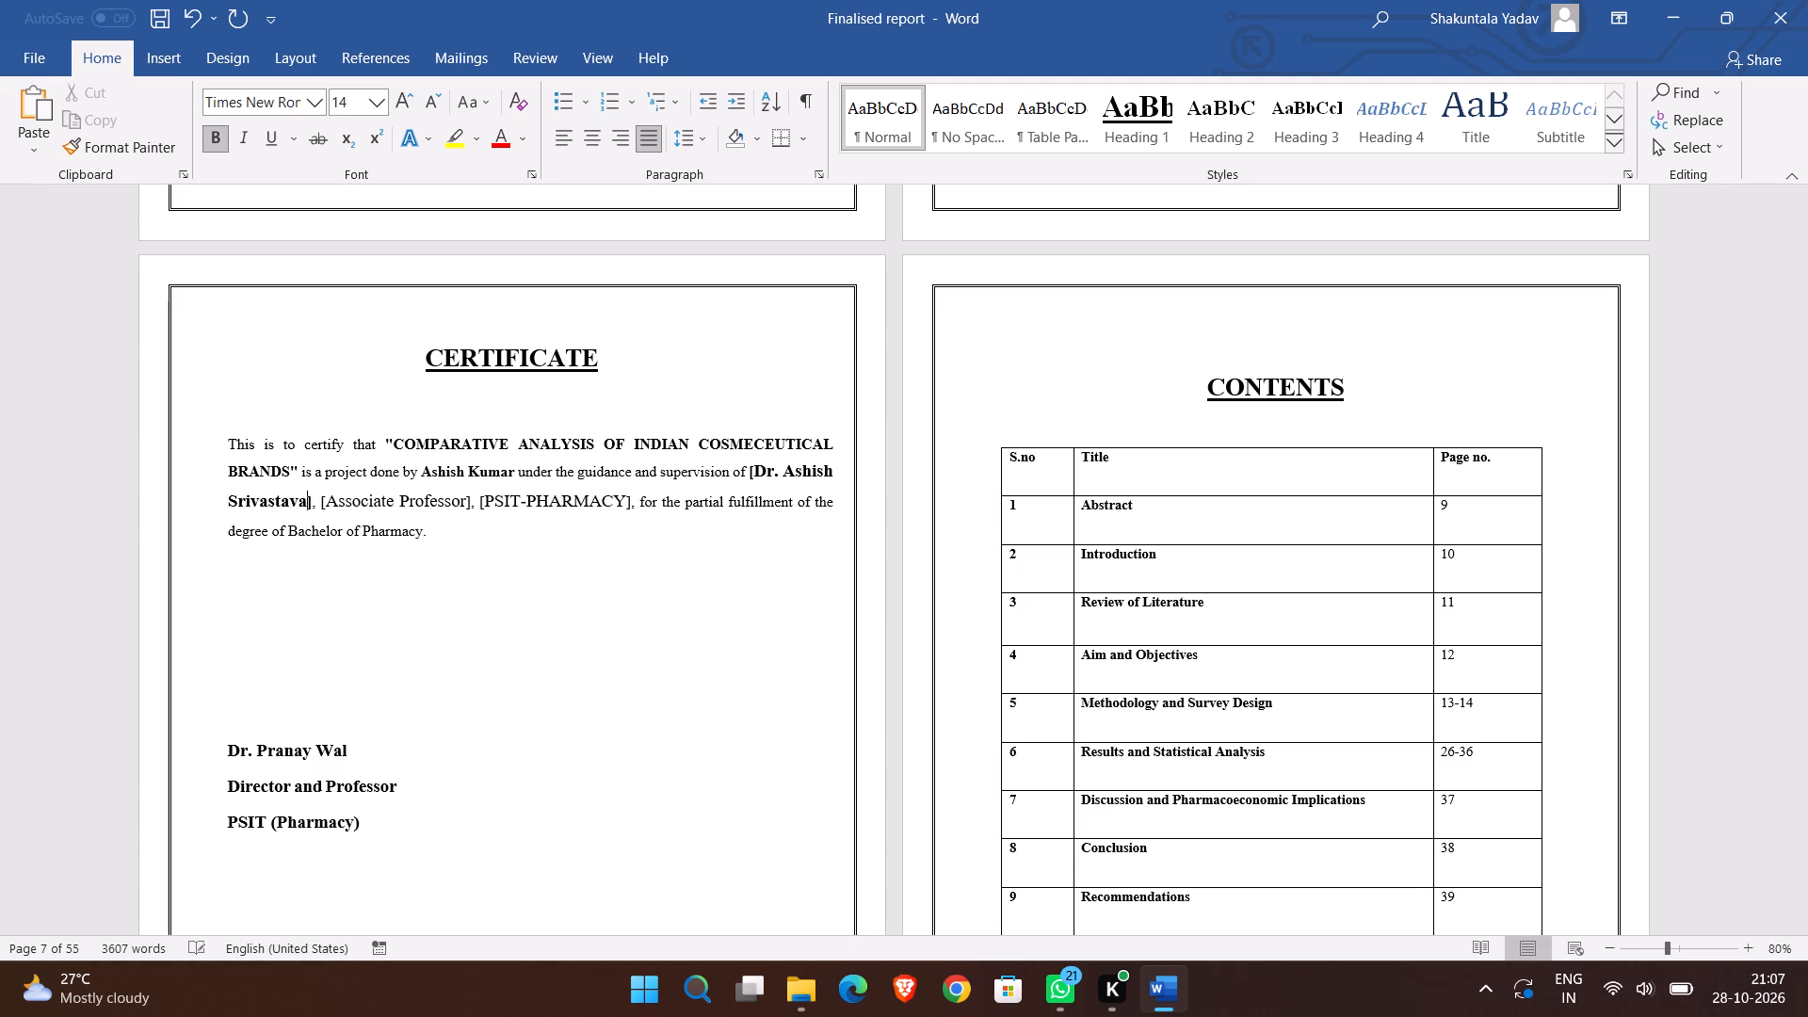
# Remove the closing and opening square brackets around the supervisor's name in the Director's Certificate.
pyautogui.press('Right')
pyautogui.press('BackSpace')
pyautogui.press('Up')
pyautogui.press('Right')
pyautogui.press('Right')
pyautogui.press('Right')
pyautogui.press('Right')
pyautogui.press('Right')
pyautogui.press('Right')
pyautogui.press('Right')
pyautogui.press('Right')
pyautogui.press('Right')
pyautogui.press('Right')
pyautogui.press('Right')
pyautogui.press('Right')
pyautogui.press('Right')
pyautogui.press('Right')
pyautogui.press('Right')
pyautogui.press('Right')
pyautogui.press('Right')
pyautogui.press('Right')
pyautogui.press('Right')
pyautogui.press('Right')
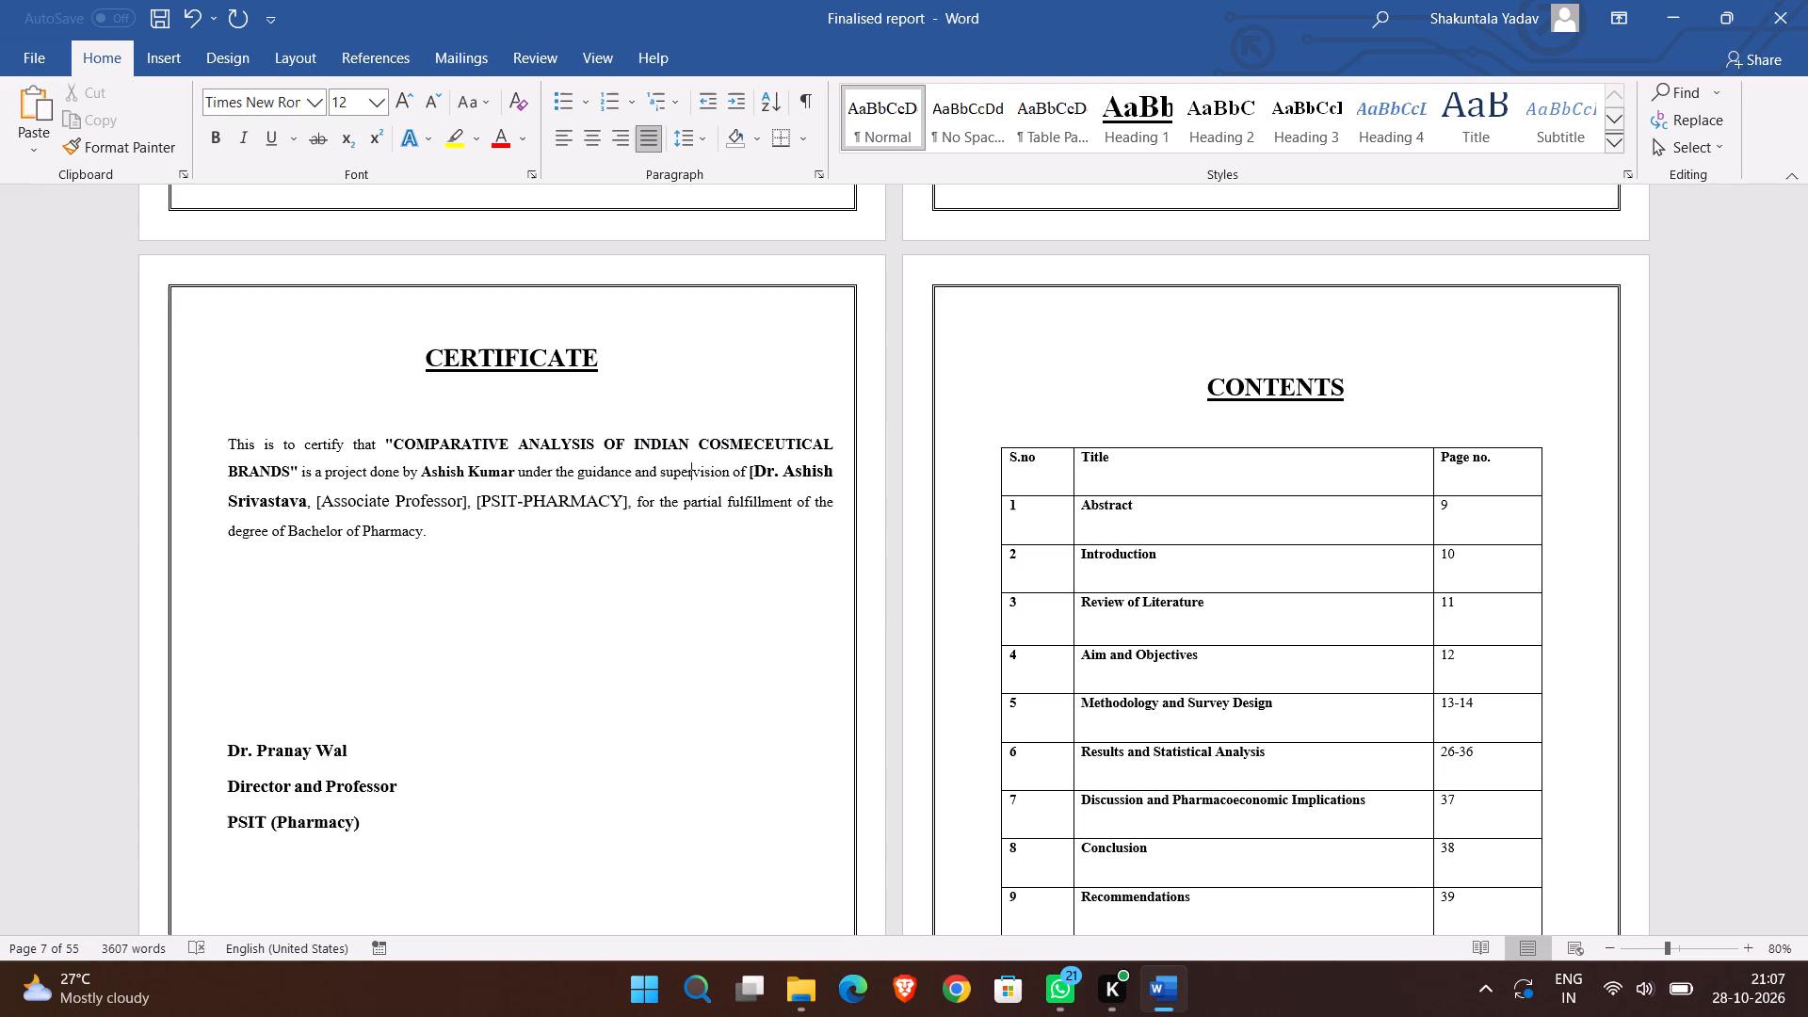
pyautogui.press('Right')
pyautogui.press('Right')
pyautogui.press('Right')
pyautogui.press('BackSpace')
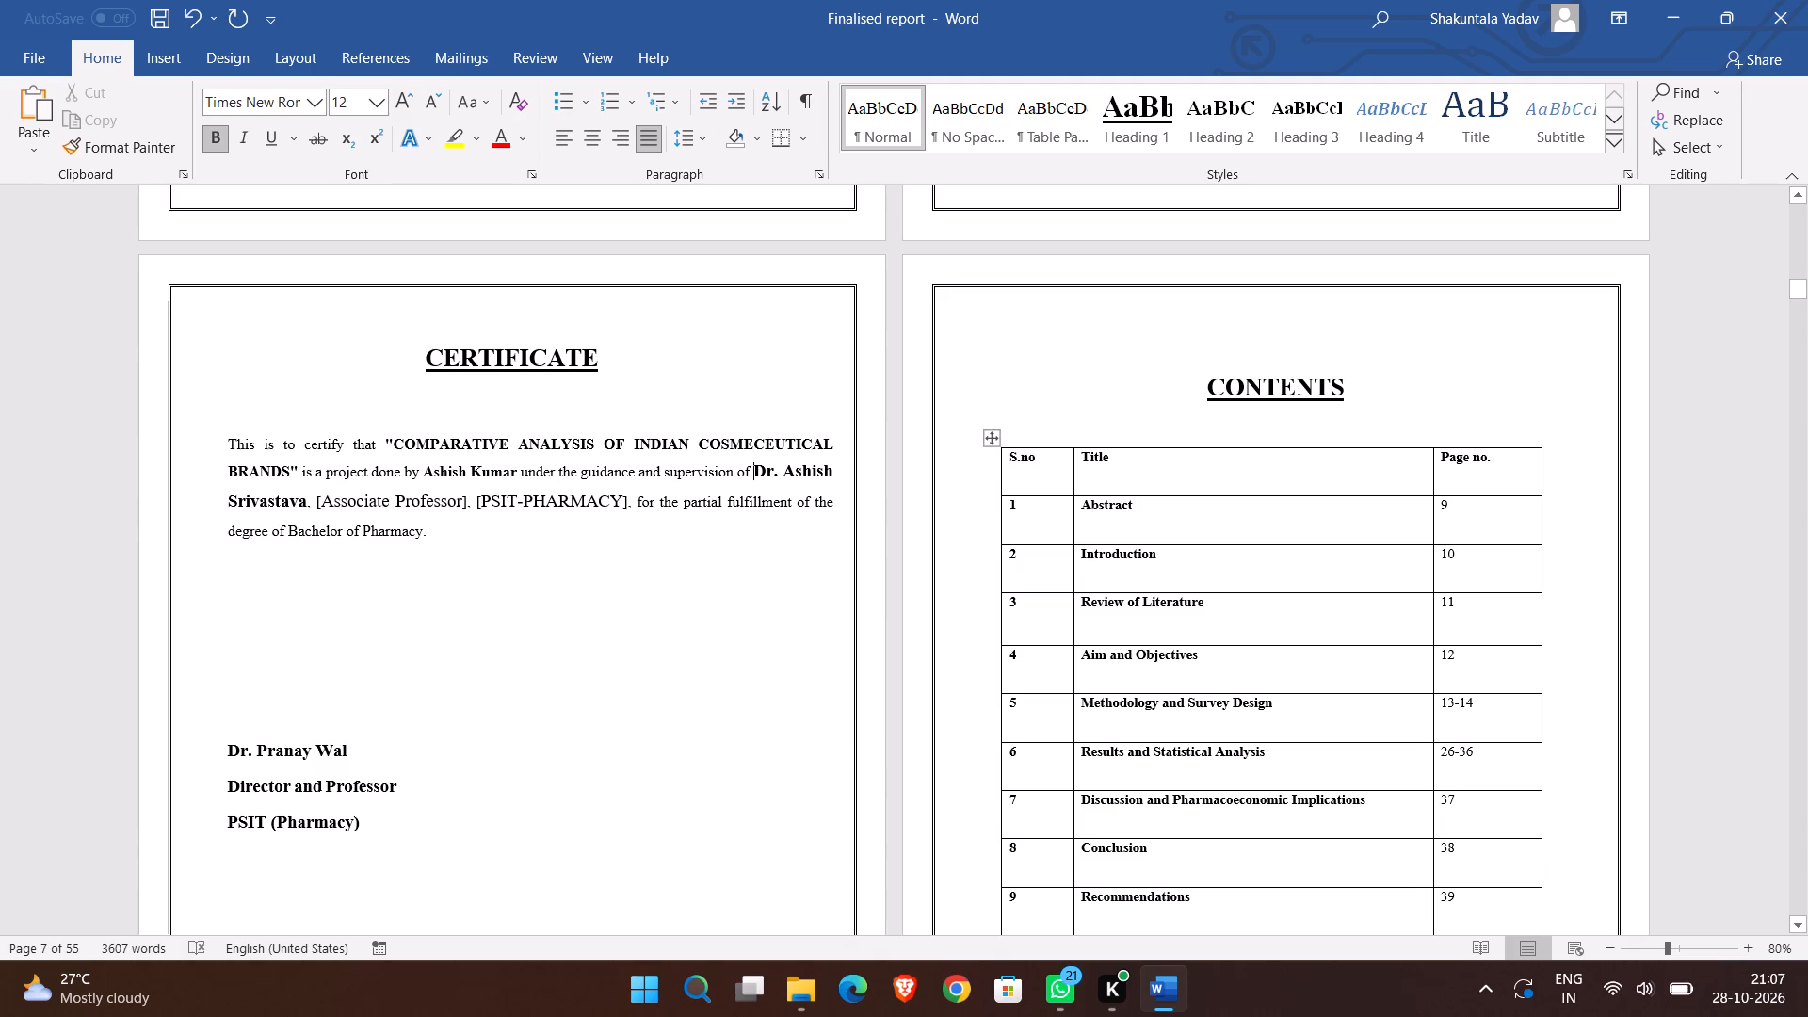
# Review the Contents, Abstract and Introduction pages that follow the Director's Certificate for content and layout.
pyautogui.scroll(-2, 1273, 573)
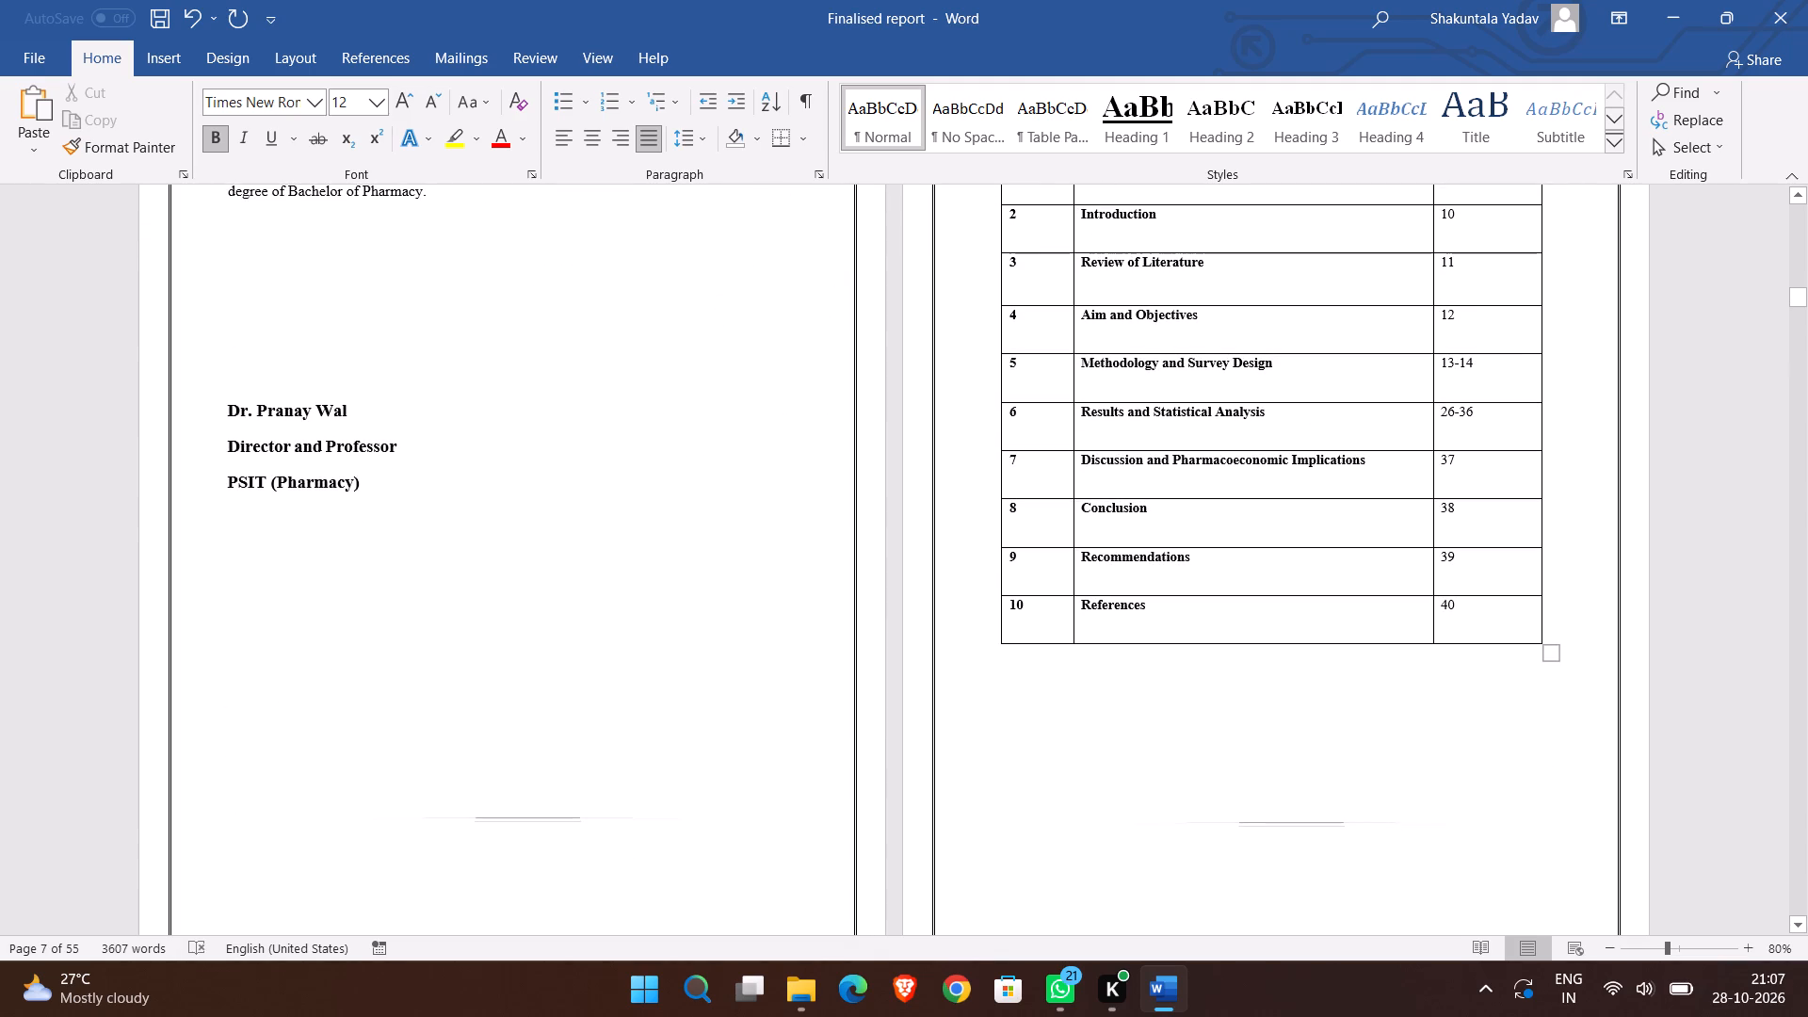
pyautogui.scroll(-4, 1273, 573)
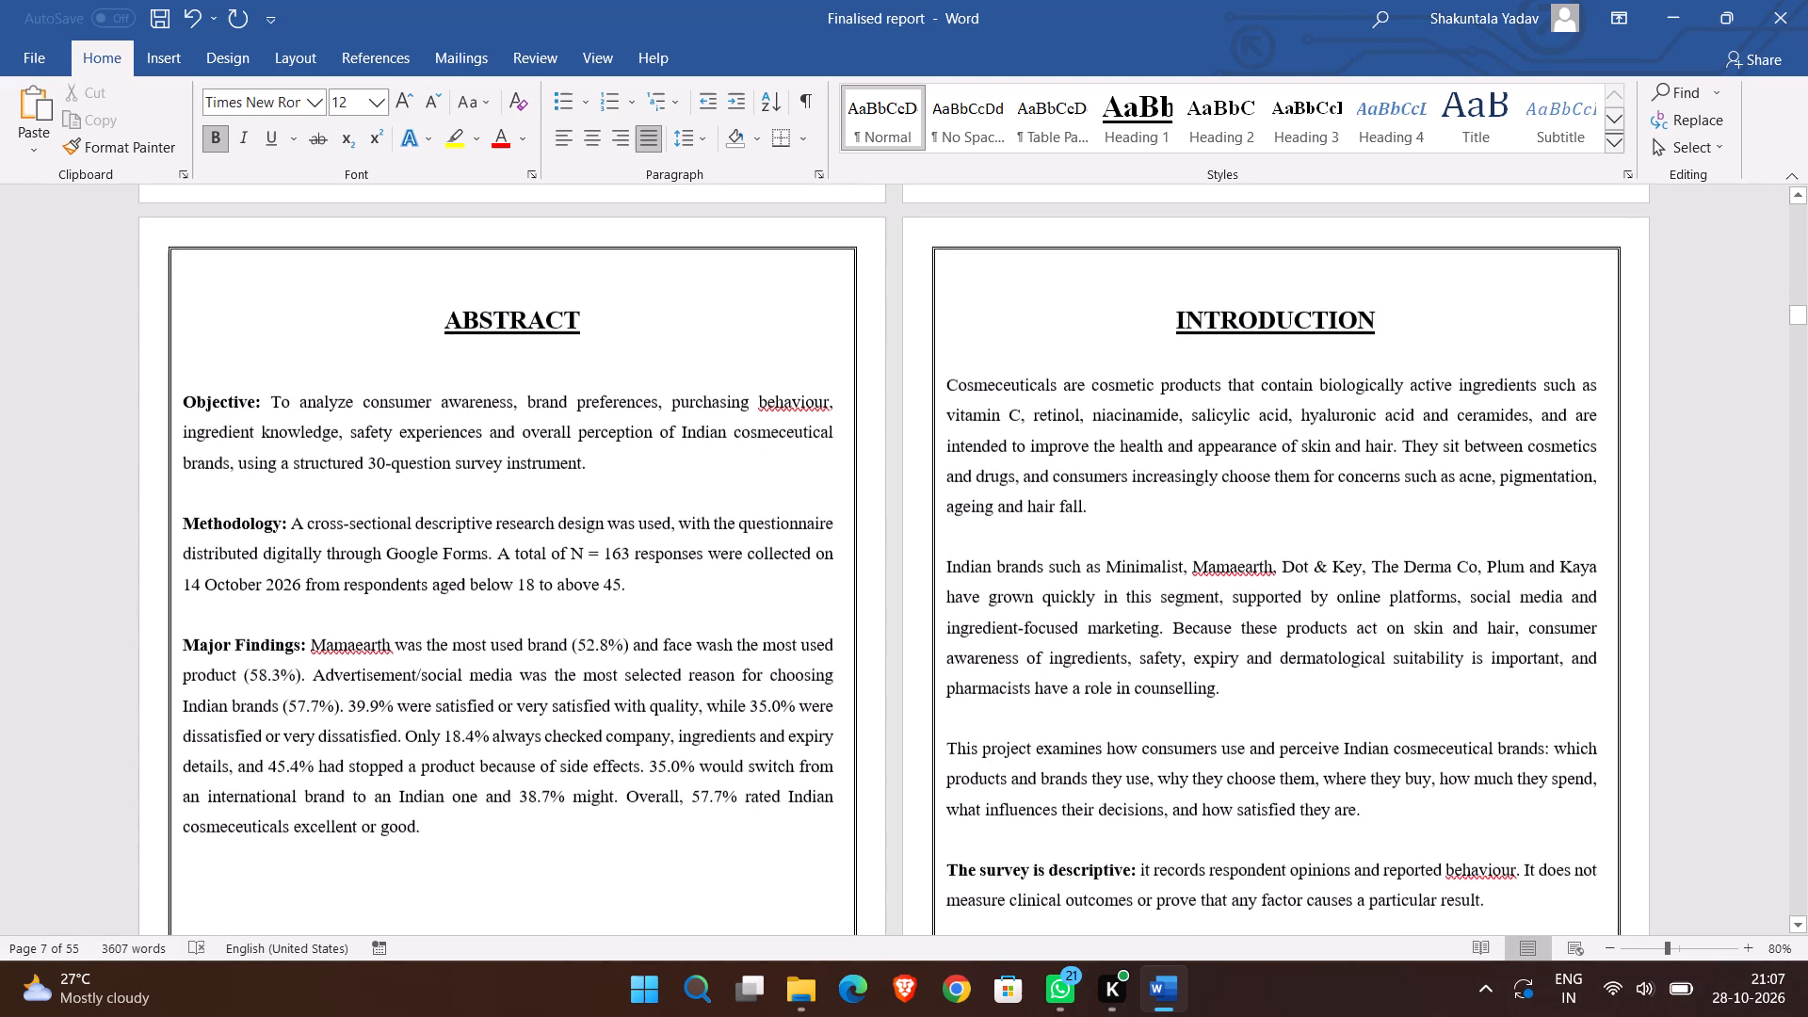
pyautogui.scroll(-3, 1273, 573)
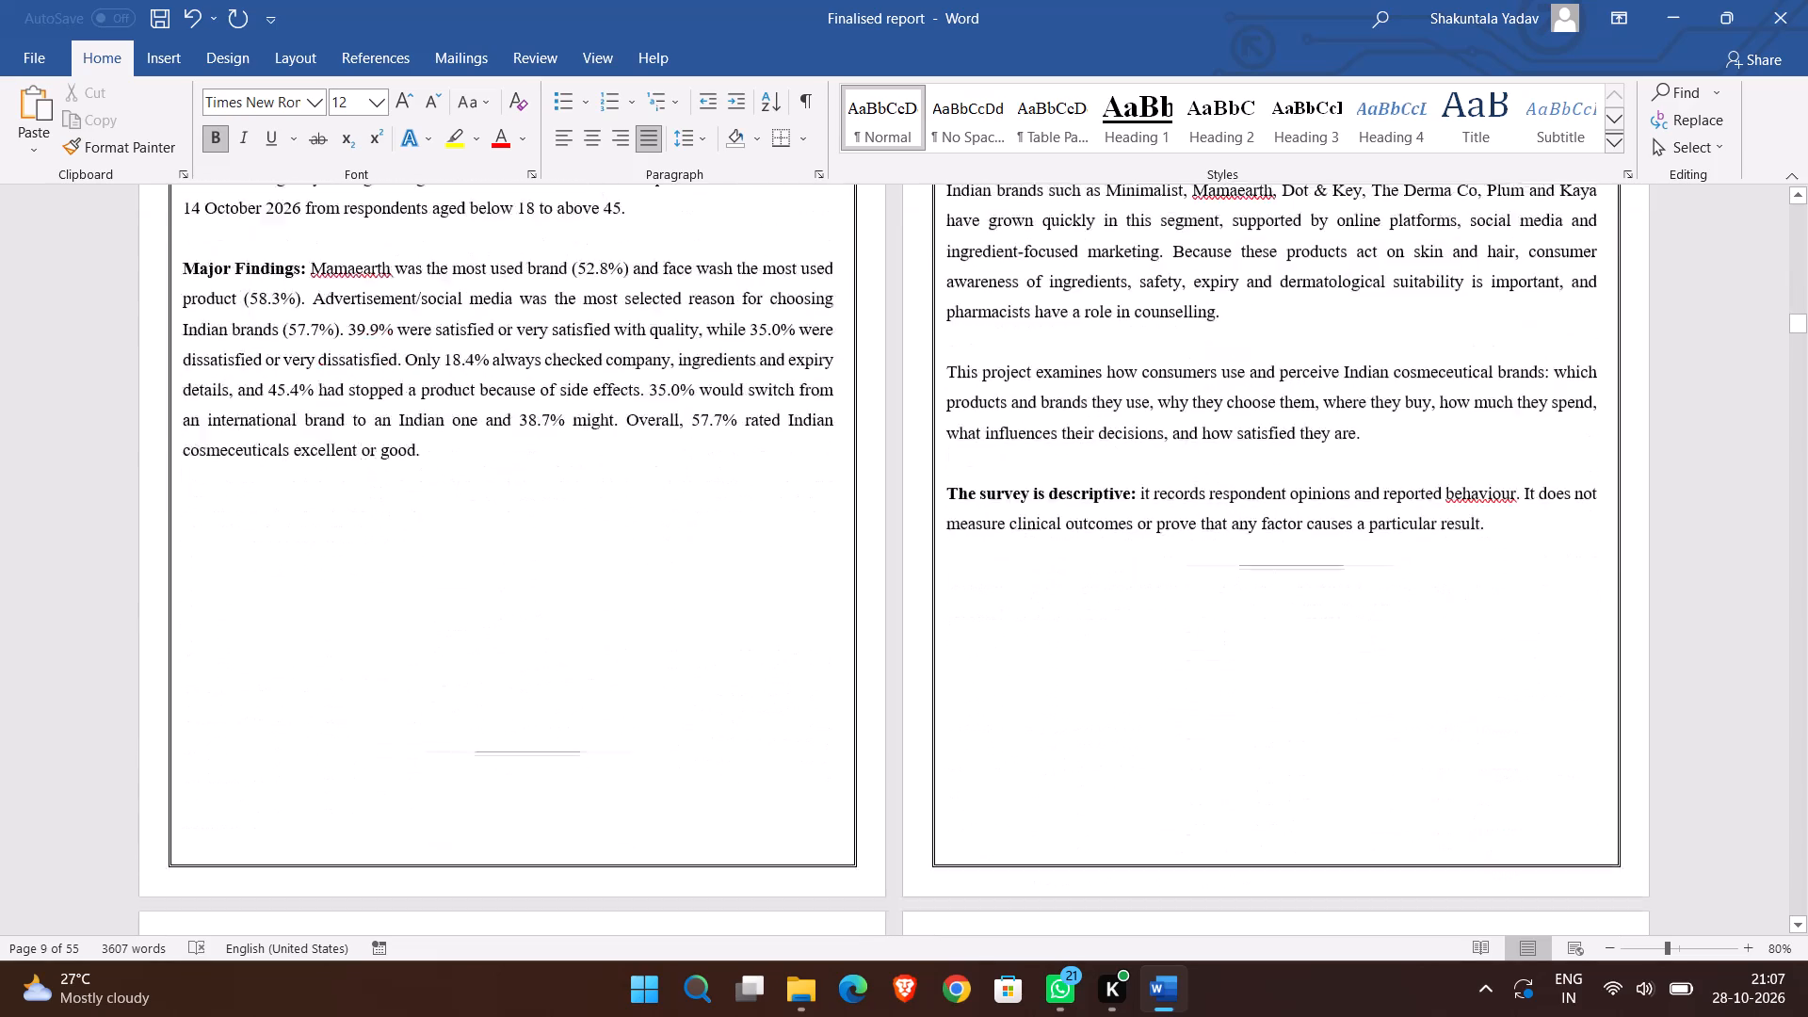
pyautogui.scroll(-1, 1273, 573)
pyautogui.scroll(3, 1273, 573)
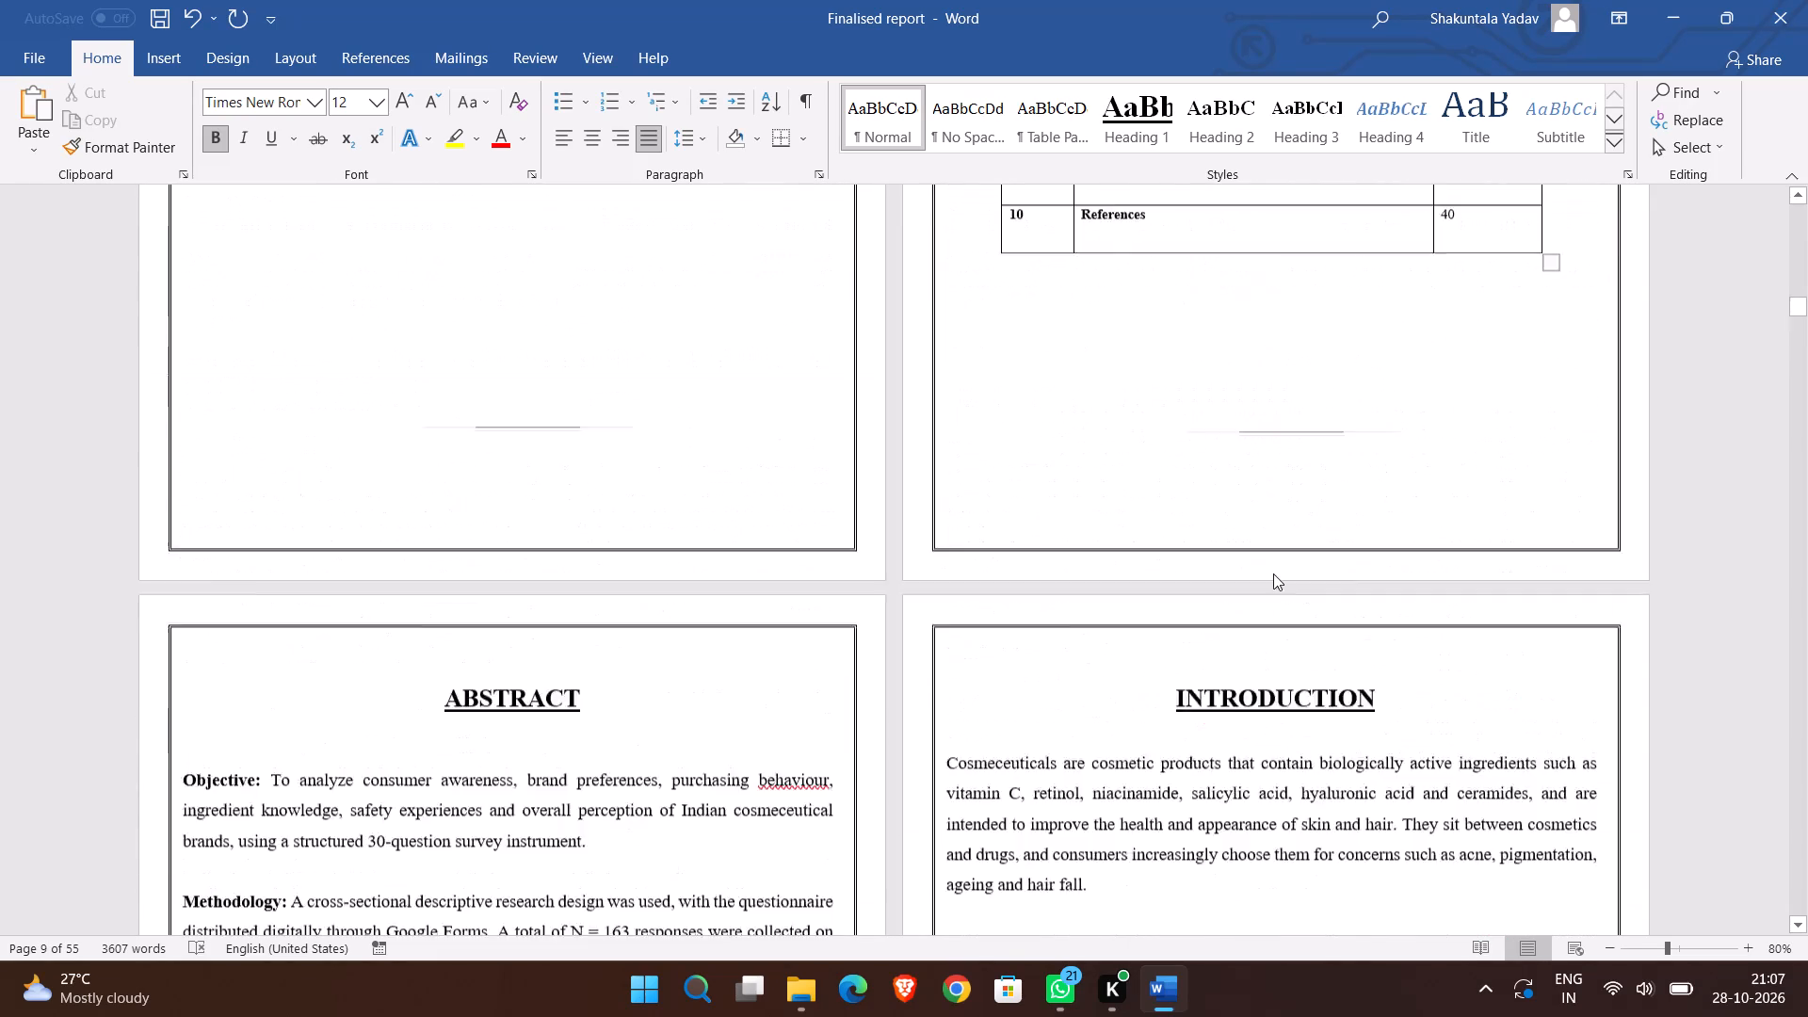
pyautogui.scroll(1, 1273, 573)
pyautogui.scroll(-2, 1273, 573)
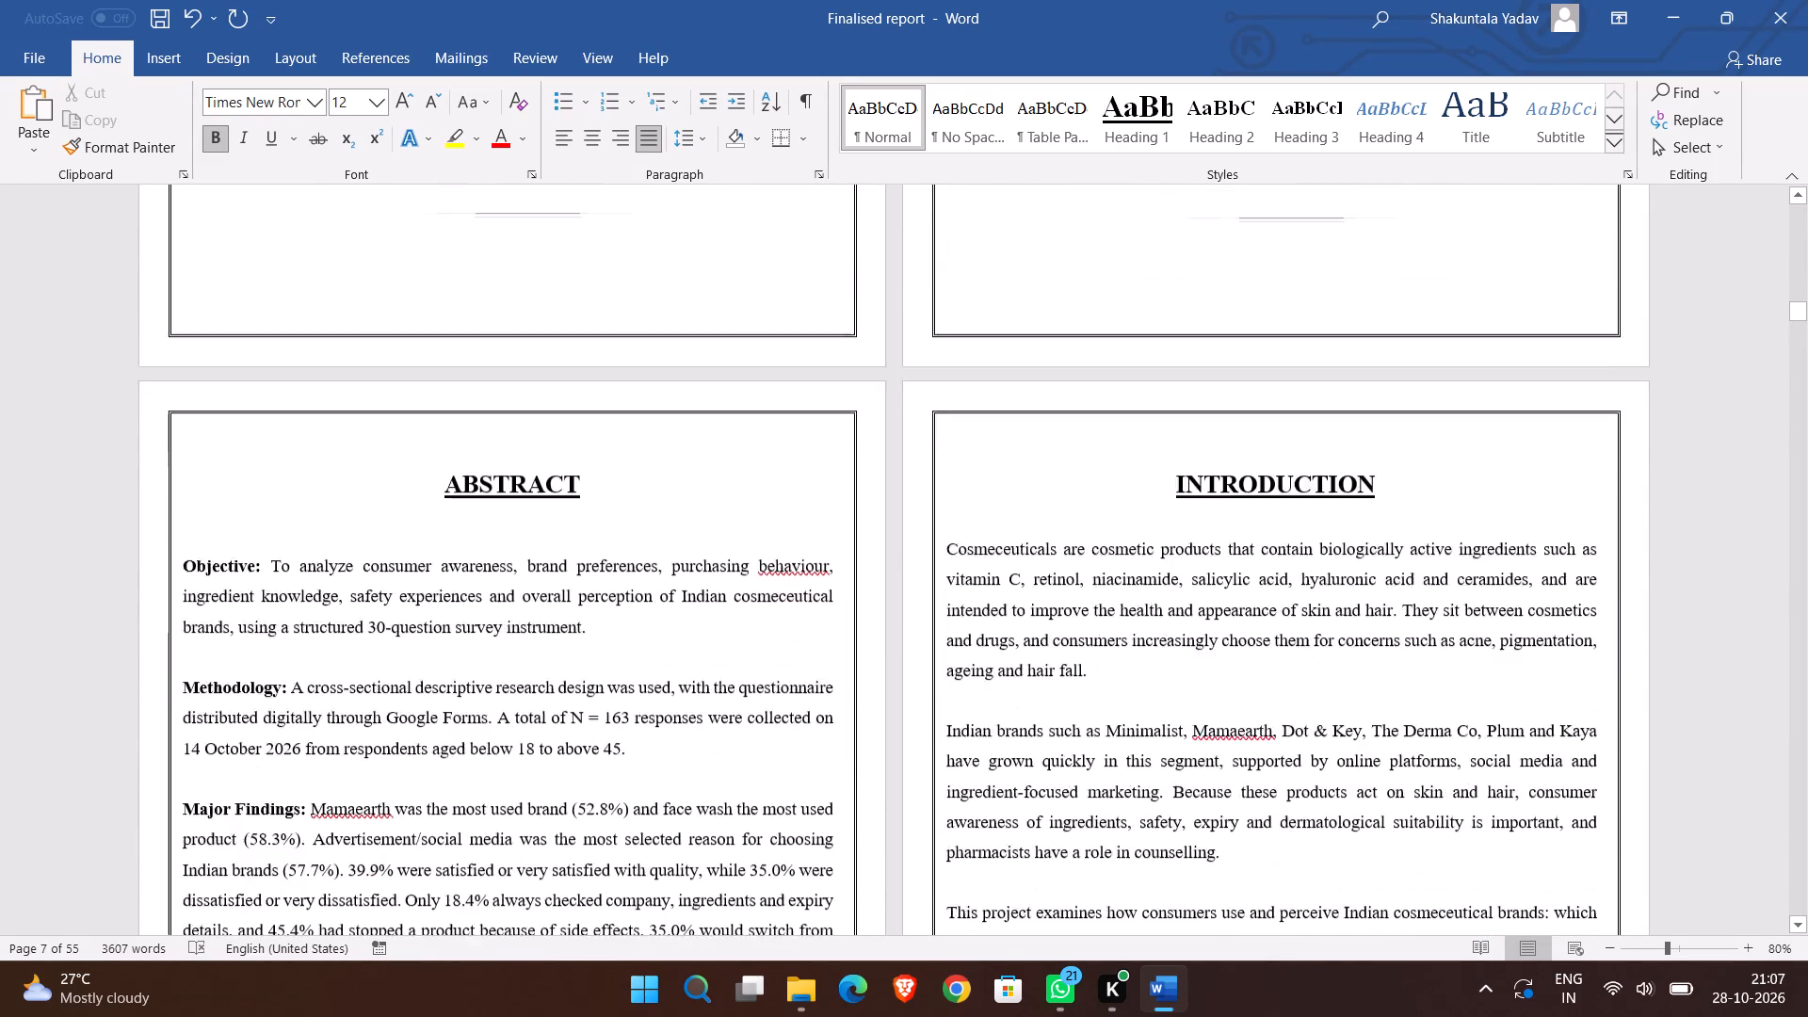
pyautogui.scroll(-2, 1273, 573)
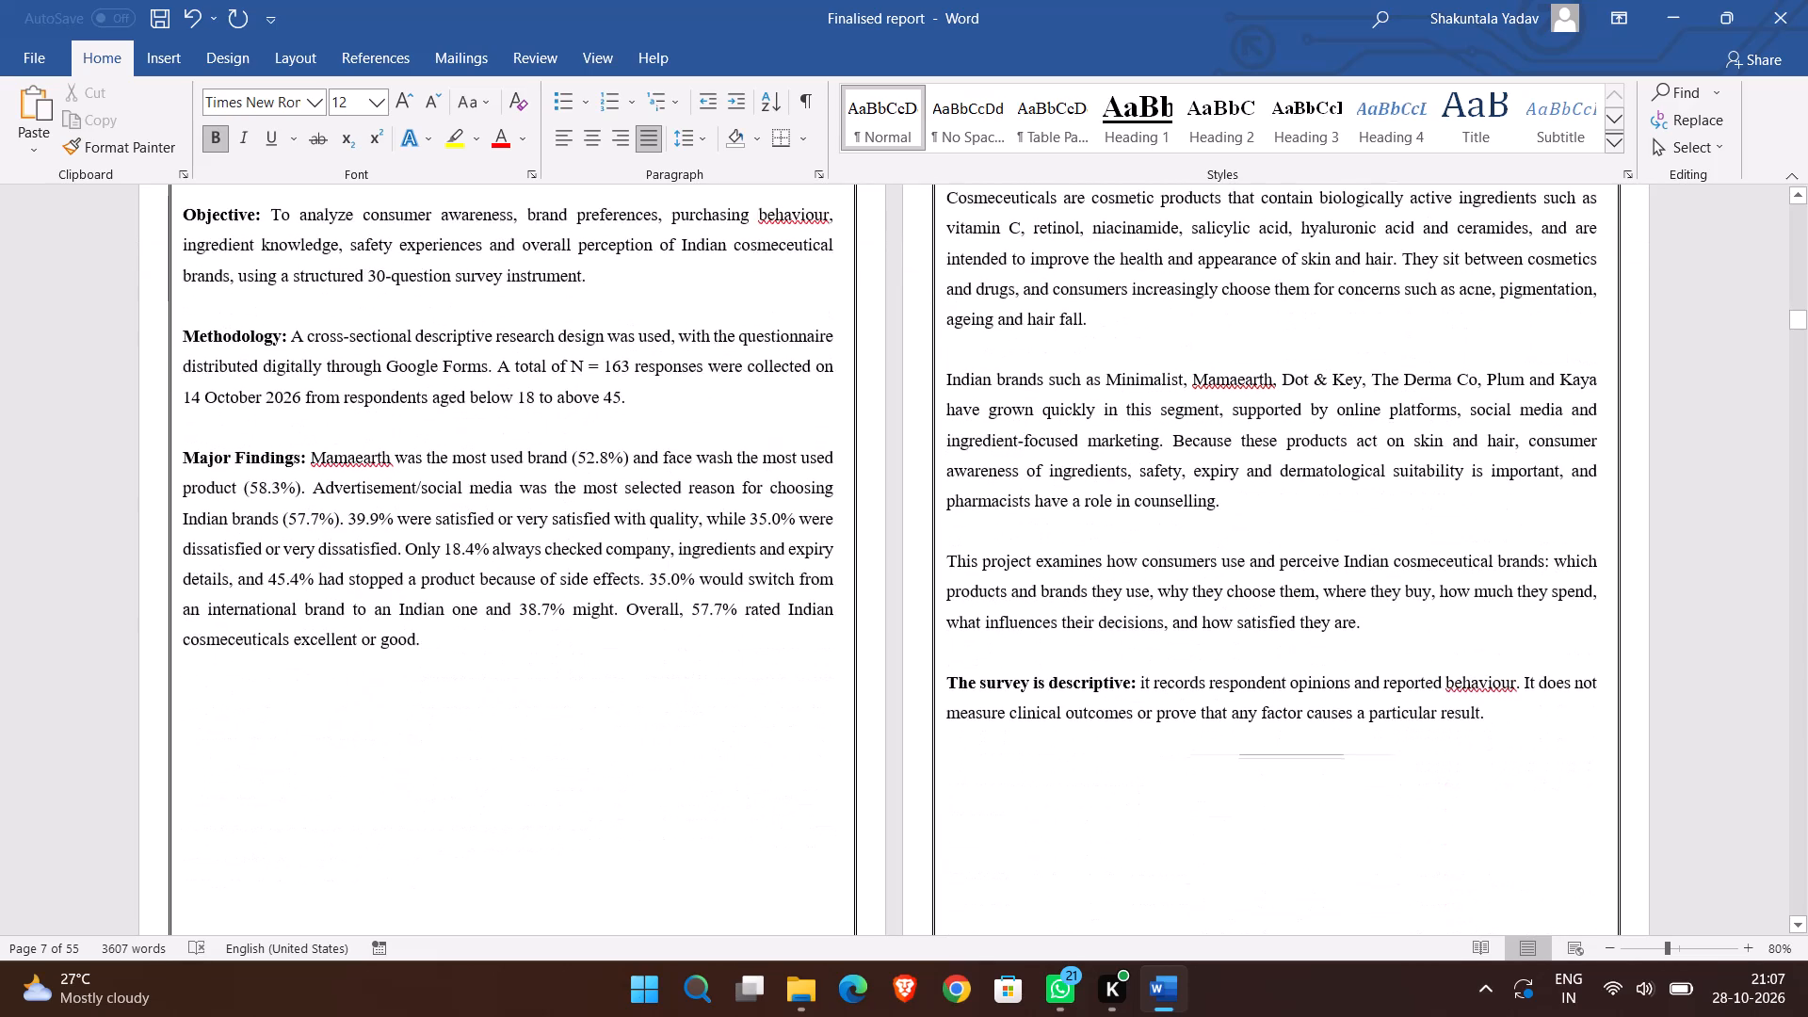
# Review the cover, acknowledgement, declaration, certificates and contents pages for any remaining placeholders.
pyautogui.keyDown('ctrl'); pyautogui.scroll(-3, 1273, 573); pyautogui.keyUp('ctrl')
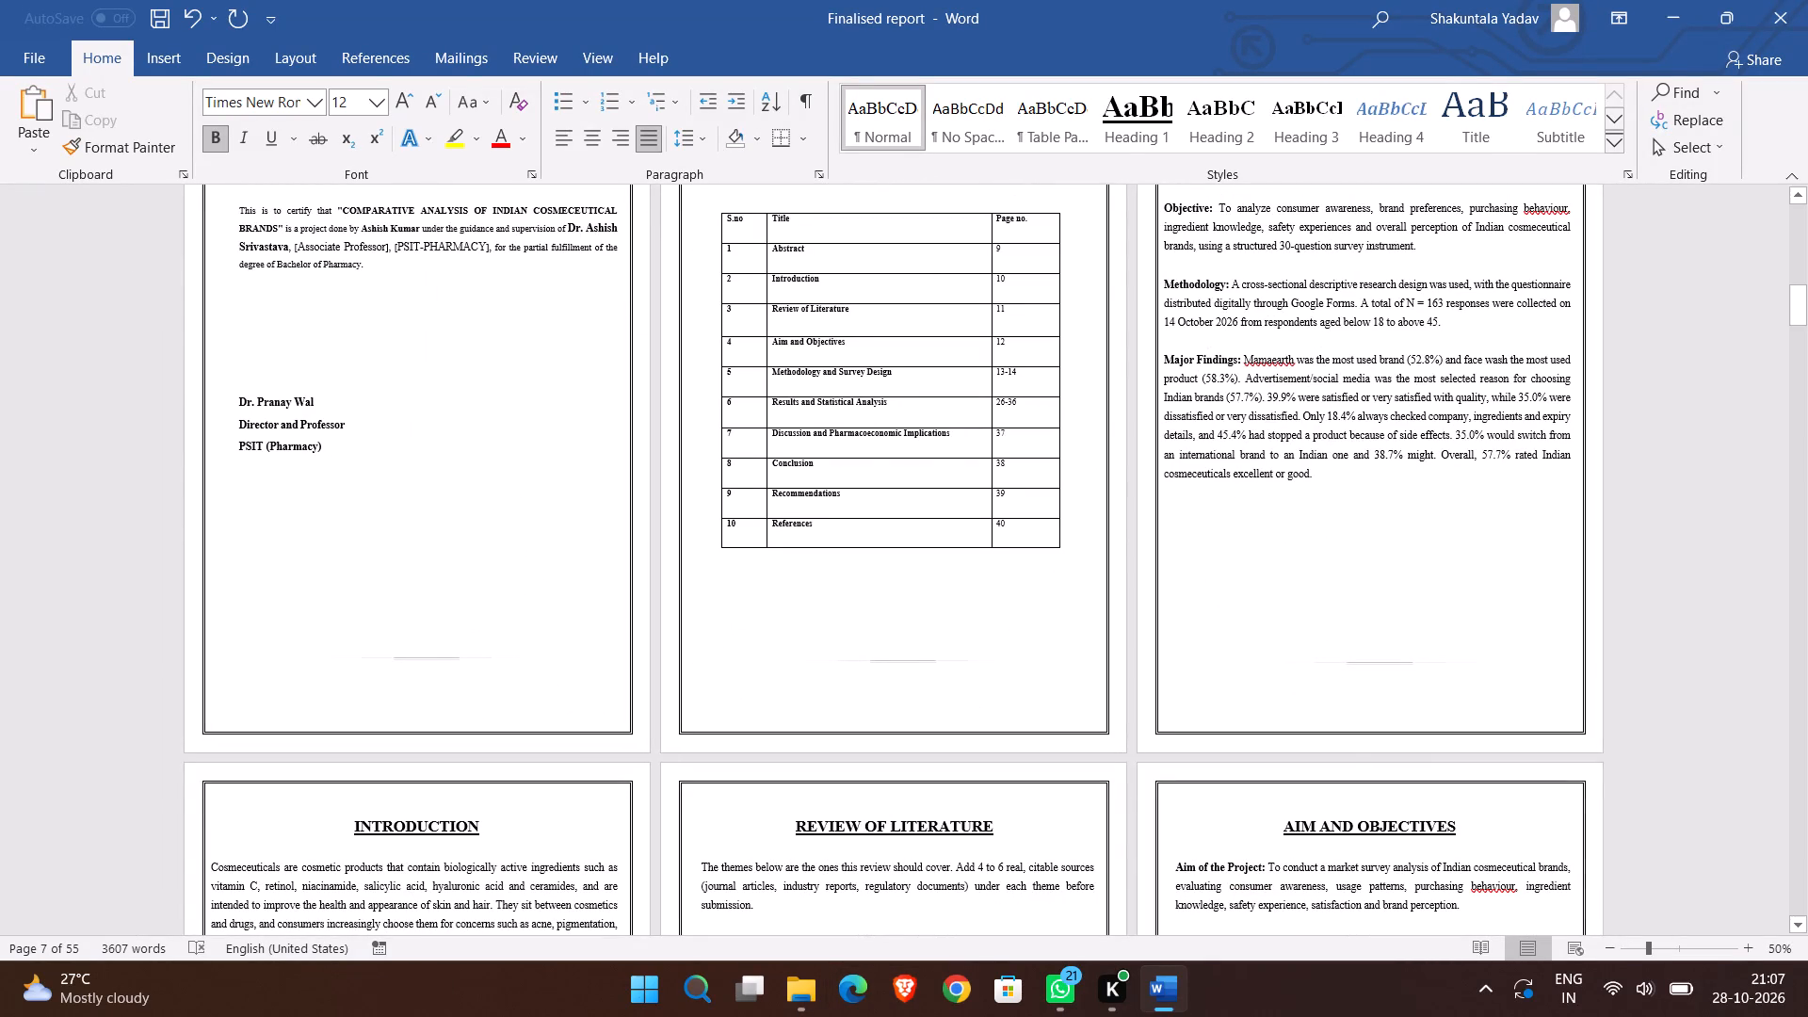
pyautogui.scroll(4, 1167, 521)
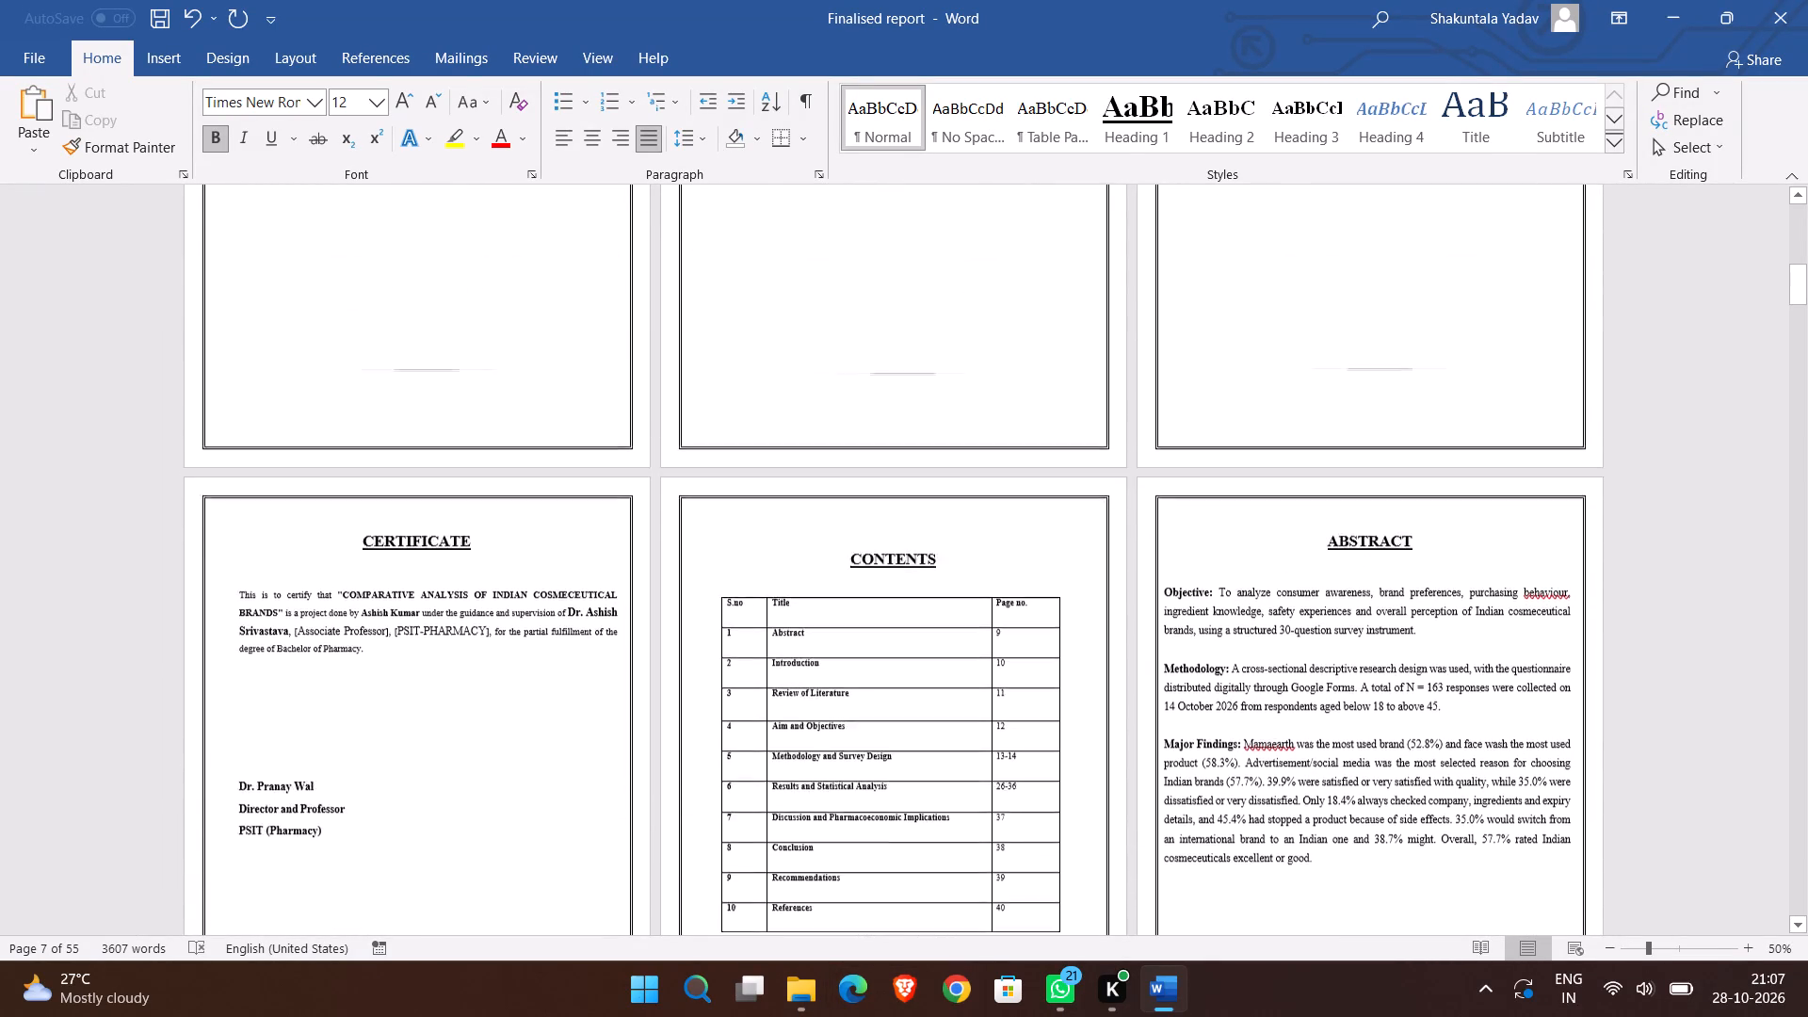
pyautogui.scroll(8, 1167, 521)
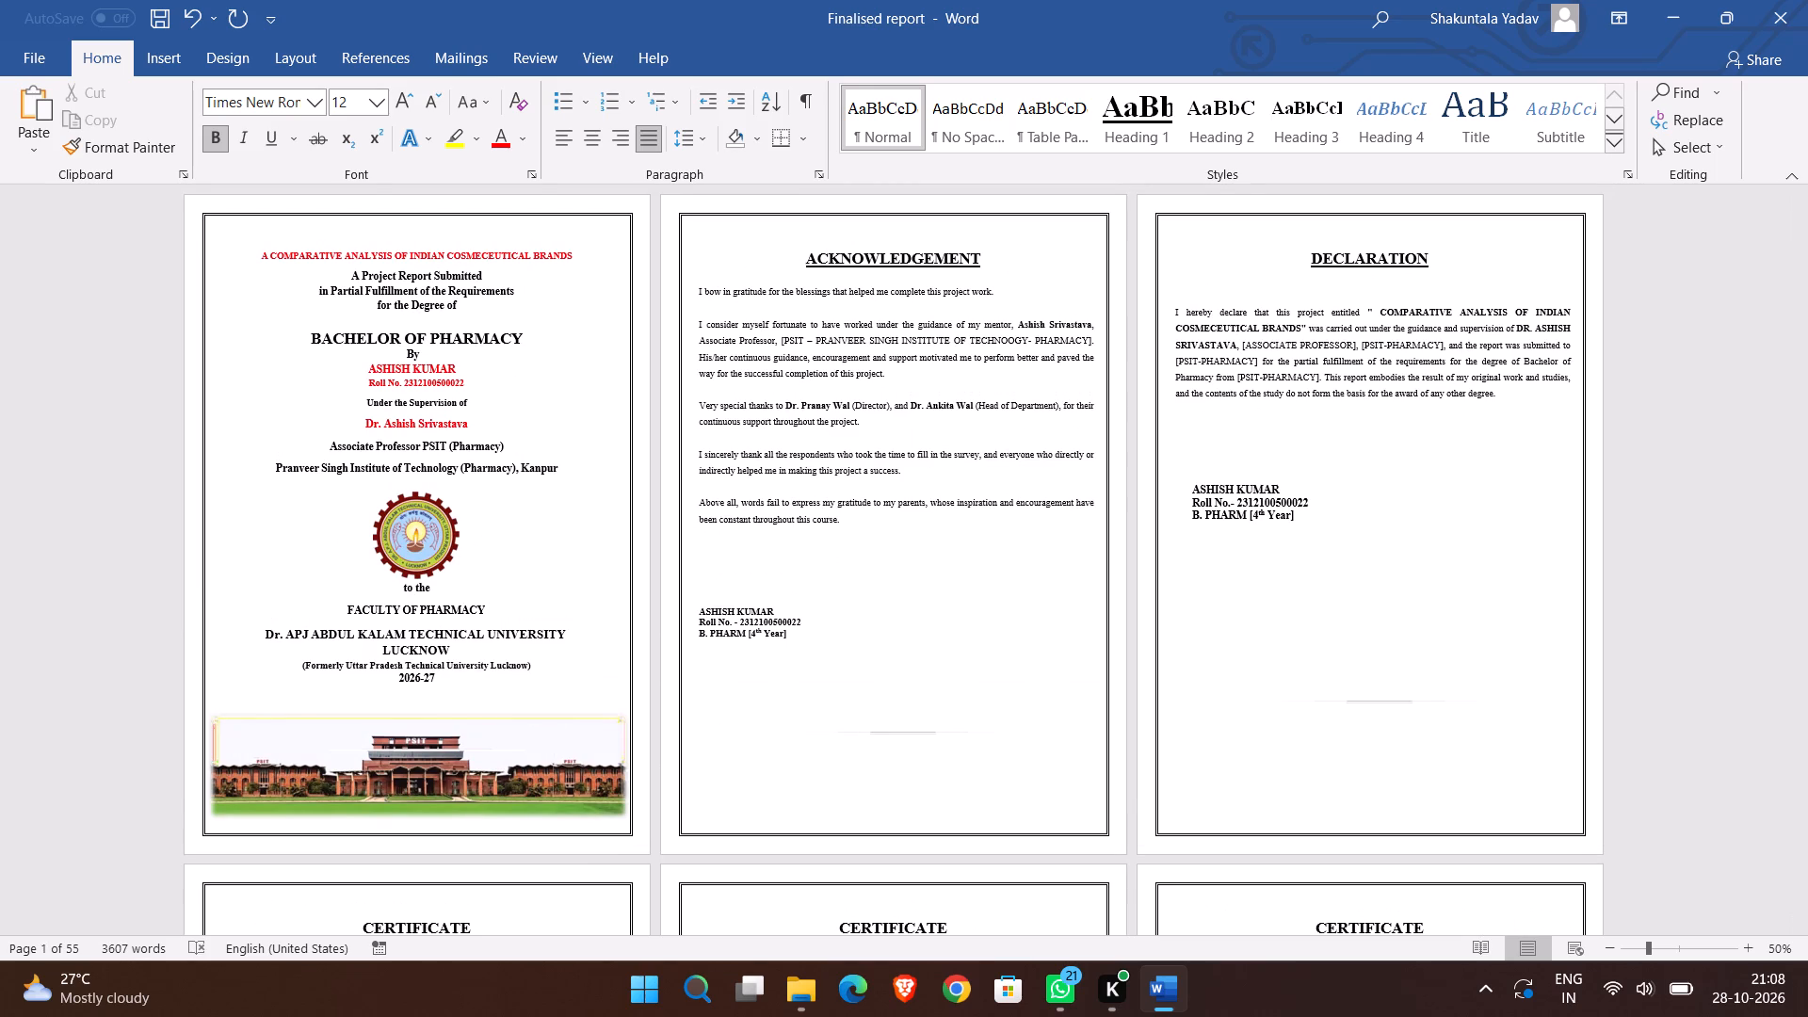
pyautogui.scroll(-6, 1091, 491)
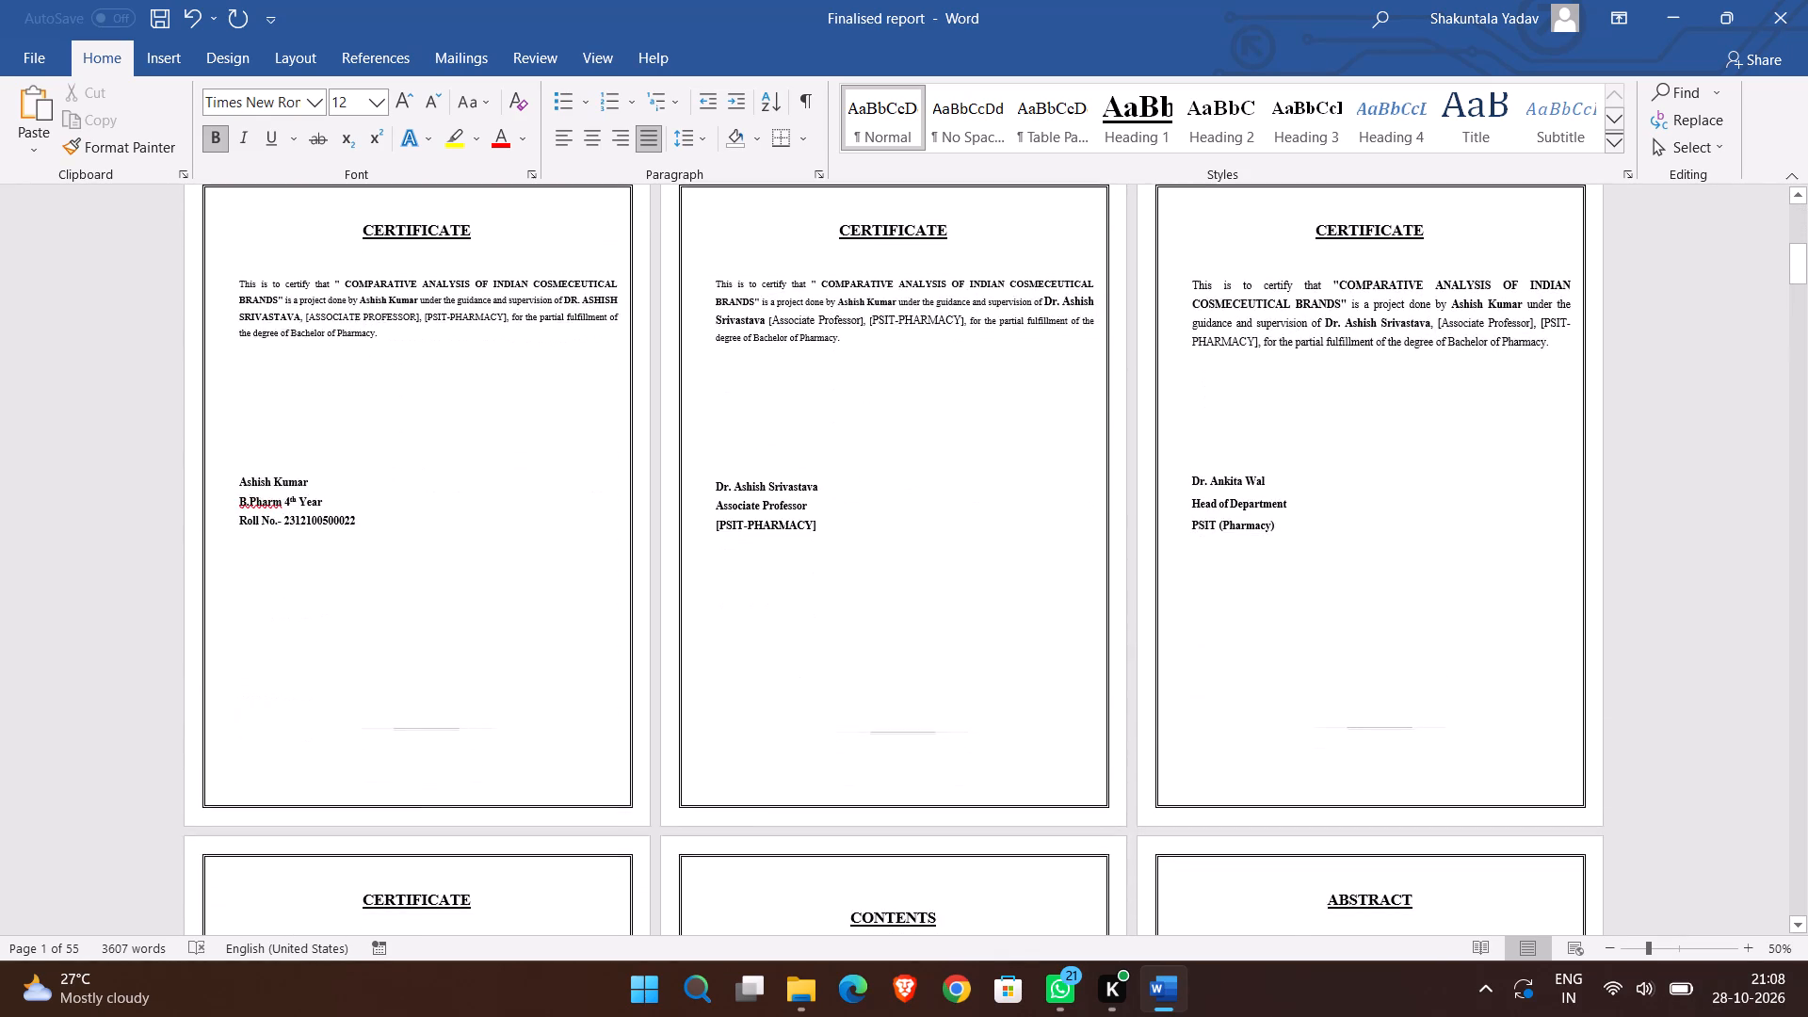
# Examine the Director's Certificate, Contents table and Abstract pages, checking the page numbers listed against the report's sections.
pyautogui.scroll(-4, 1091, 491)
pyautogui.scroll(2, 1091, 491)
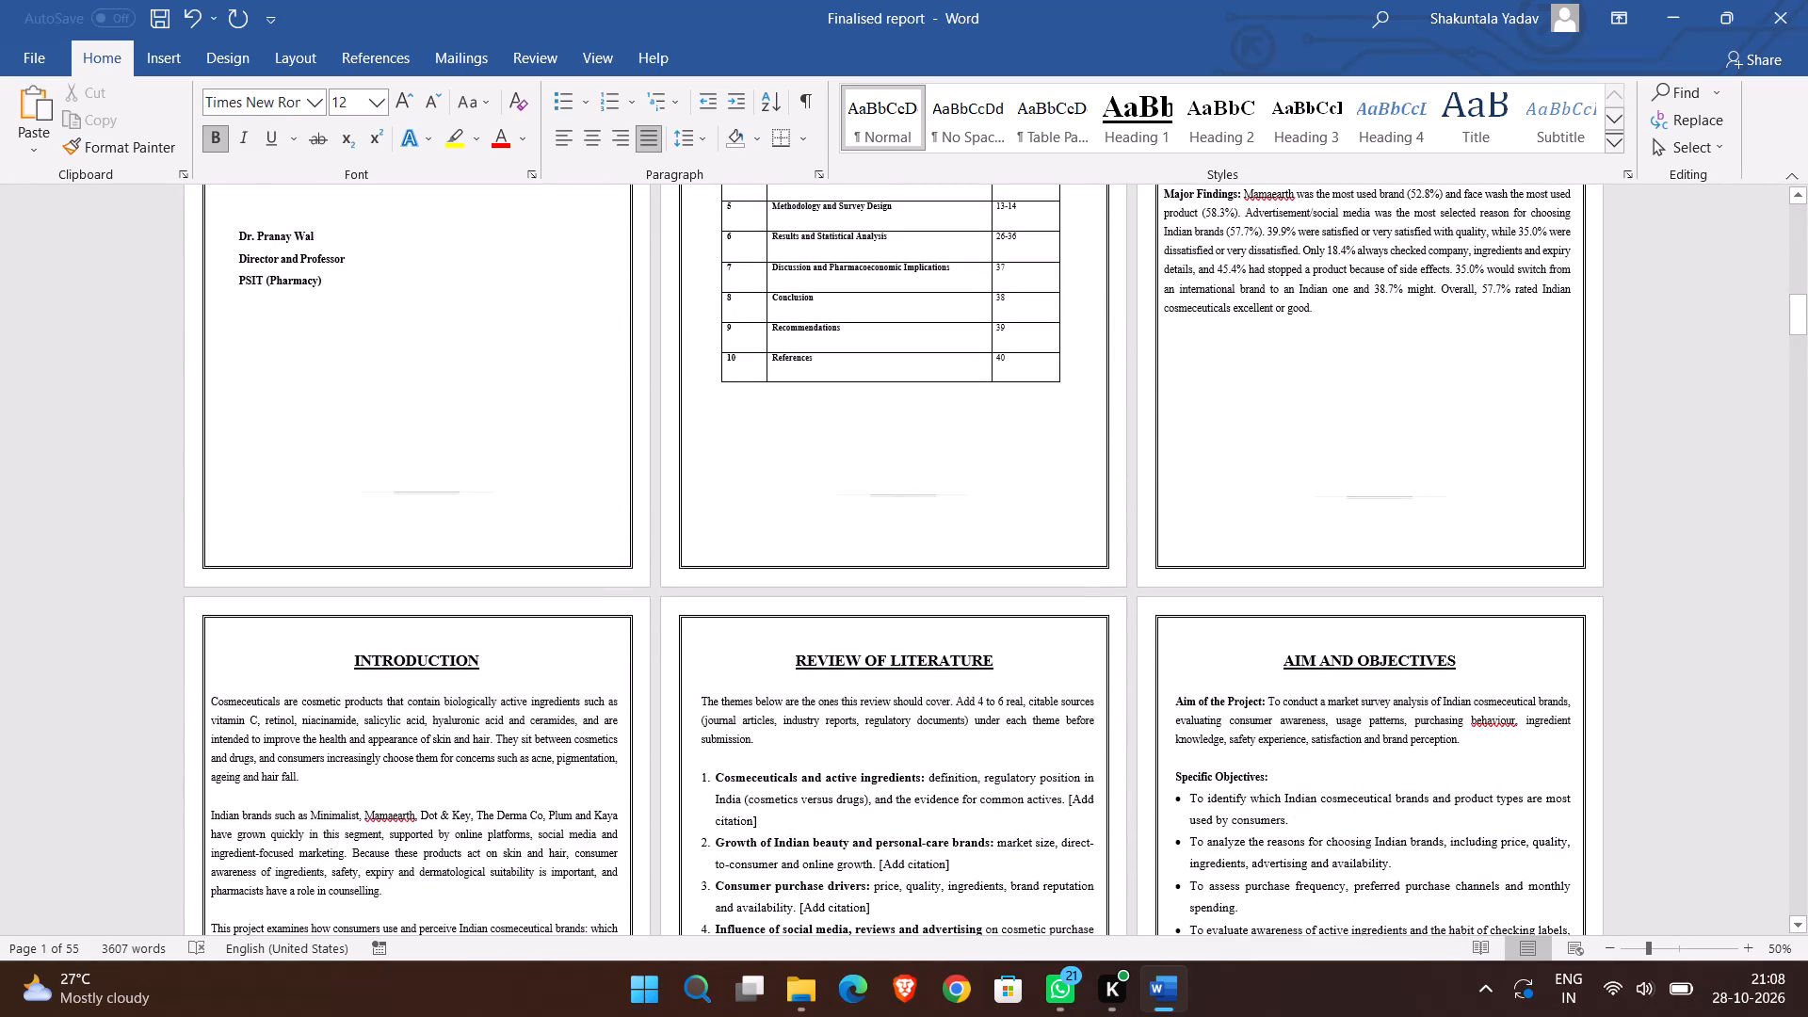
pyautogui.keyDown('ctrl'); pyautogui.scroll(3, 1091, 491); pyautogui.keyUp('ctrl')
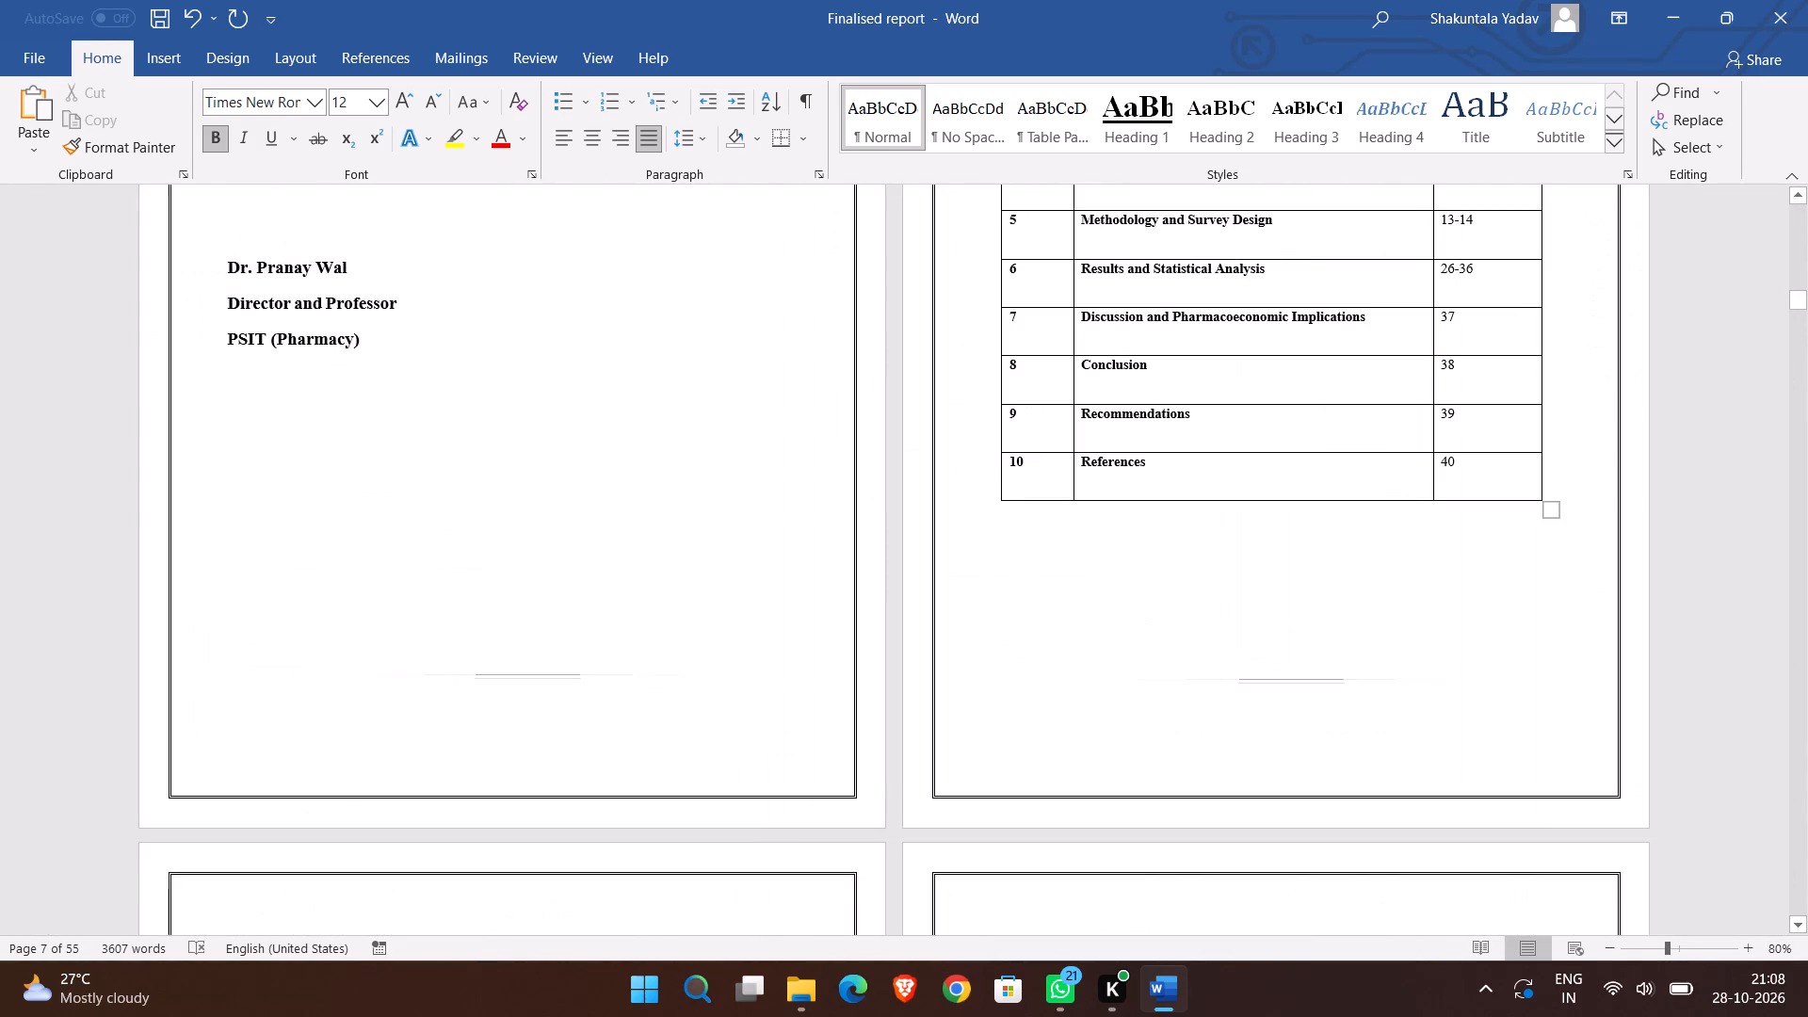
pyautogui.scroll(1, 1091, 491)
pyautogui.keyDown('ctrl'); pyautogui.scroll(-1, 1091, 491); pyautogui.keyUp('ctrl')
pyautogui.keyDown('ctrl'); pyautogui.scroll(1, 1091, 491); pyautogui.keyUp('ctrl')
pyautogui.keyDown('ctrl'); pyautogui.scroll(-1, 1091, 491); pyautogui.keyUp('ctrl')
pyautogui.keyDown('ctrl'); pyautogui.scroll(1, 1091, 491); pyautogui.keyUp('ctrl')
pyautogui.keyDown('ctrl'); pyautogui.scroll(-1, 1091, 491); pyautogui.keyUp('ctrl')
pyautogui.keyDown('ctrl'); pyautogui.scroll(1, 1091, 491); pyautogui.keyUp('ctrl')
pyautogui.scroll(5, 1091, 491)
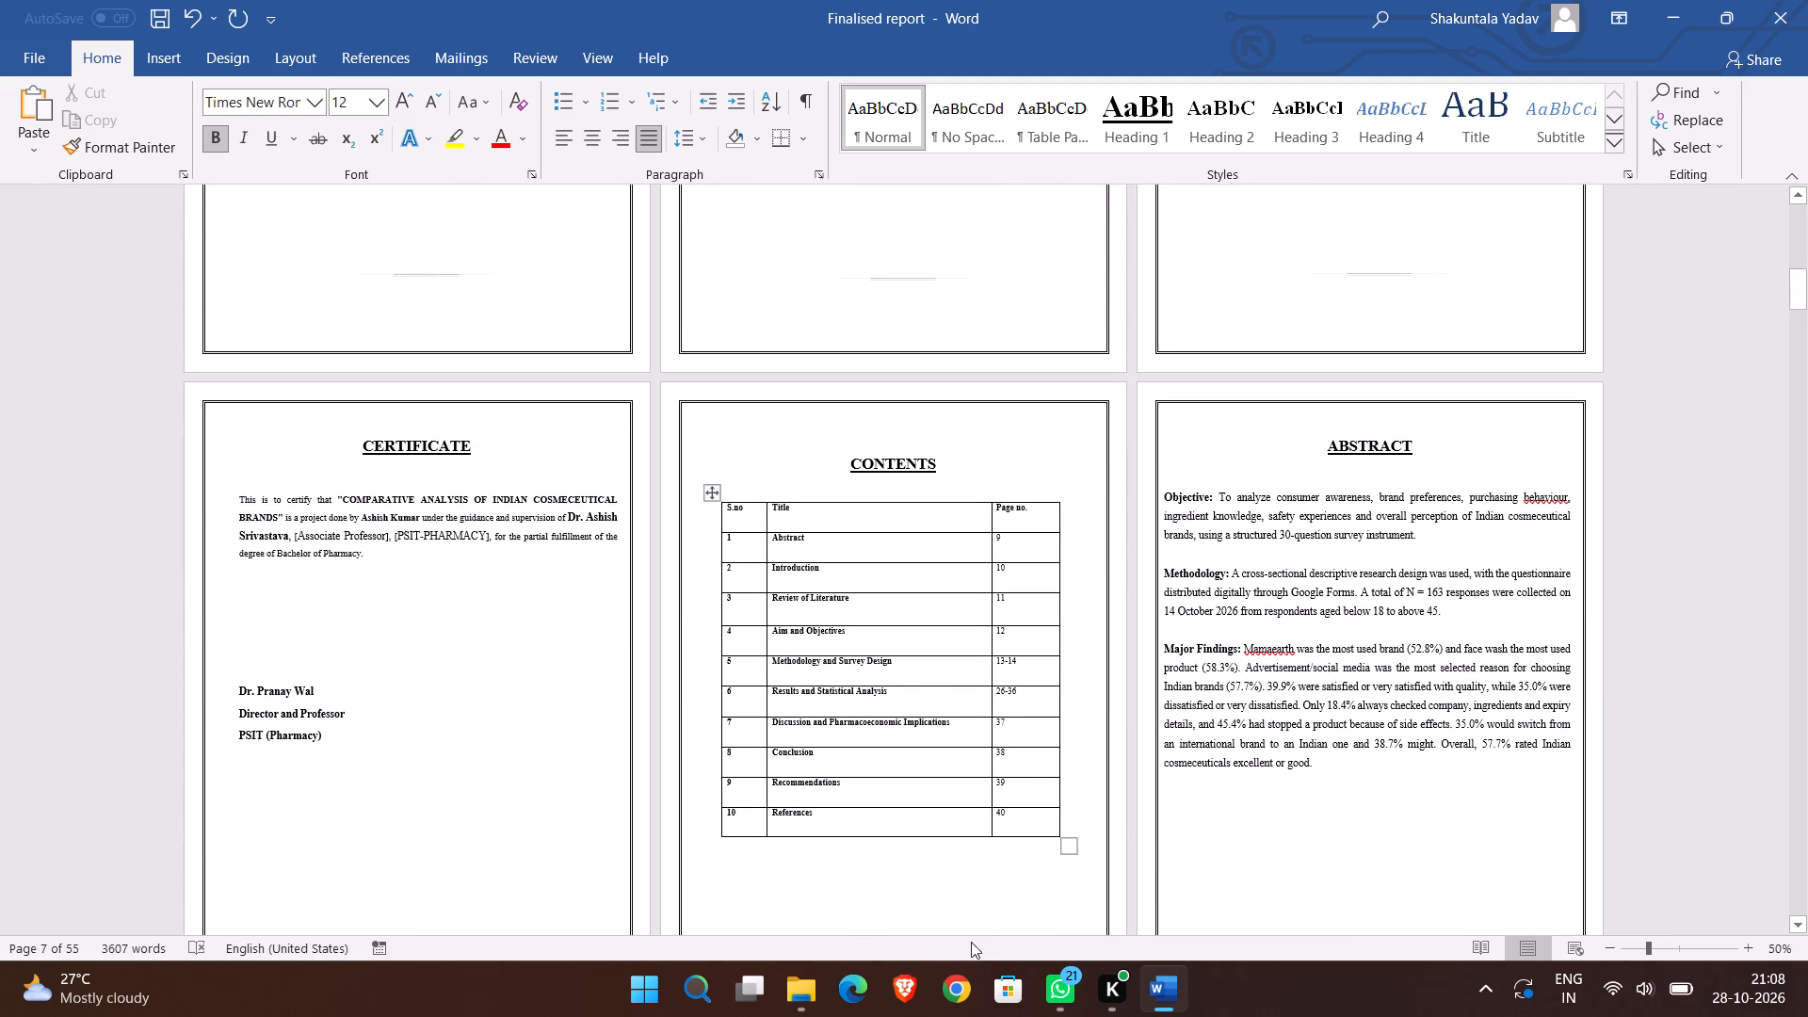
# Switch to Brave and search in a new tab for "ms word me beech me kaise pavfe number add kru".
pyautogui.click(911, 993)
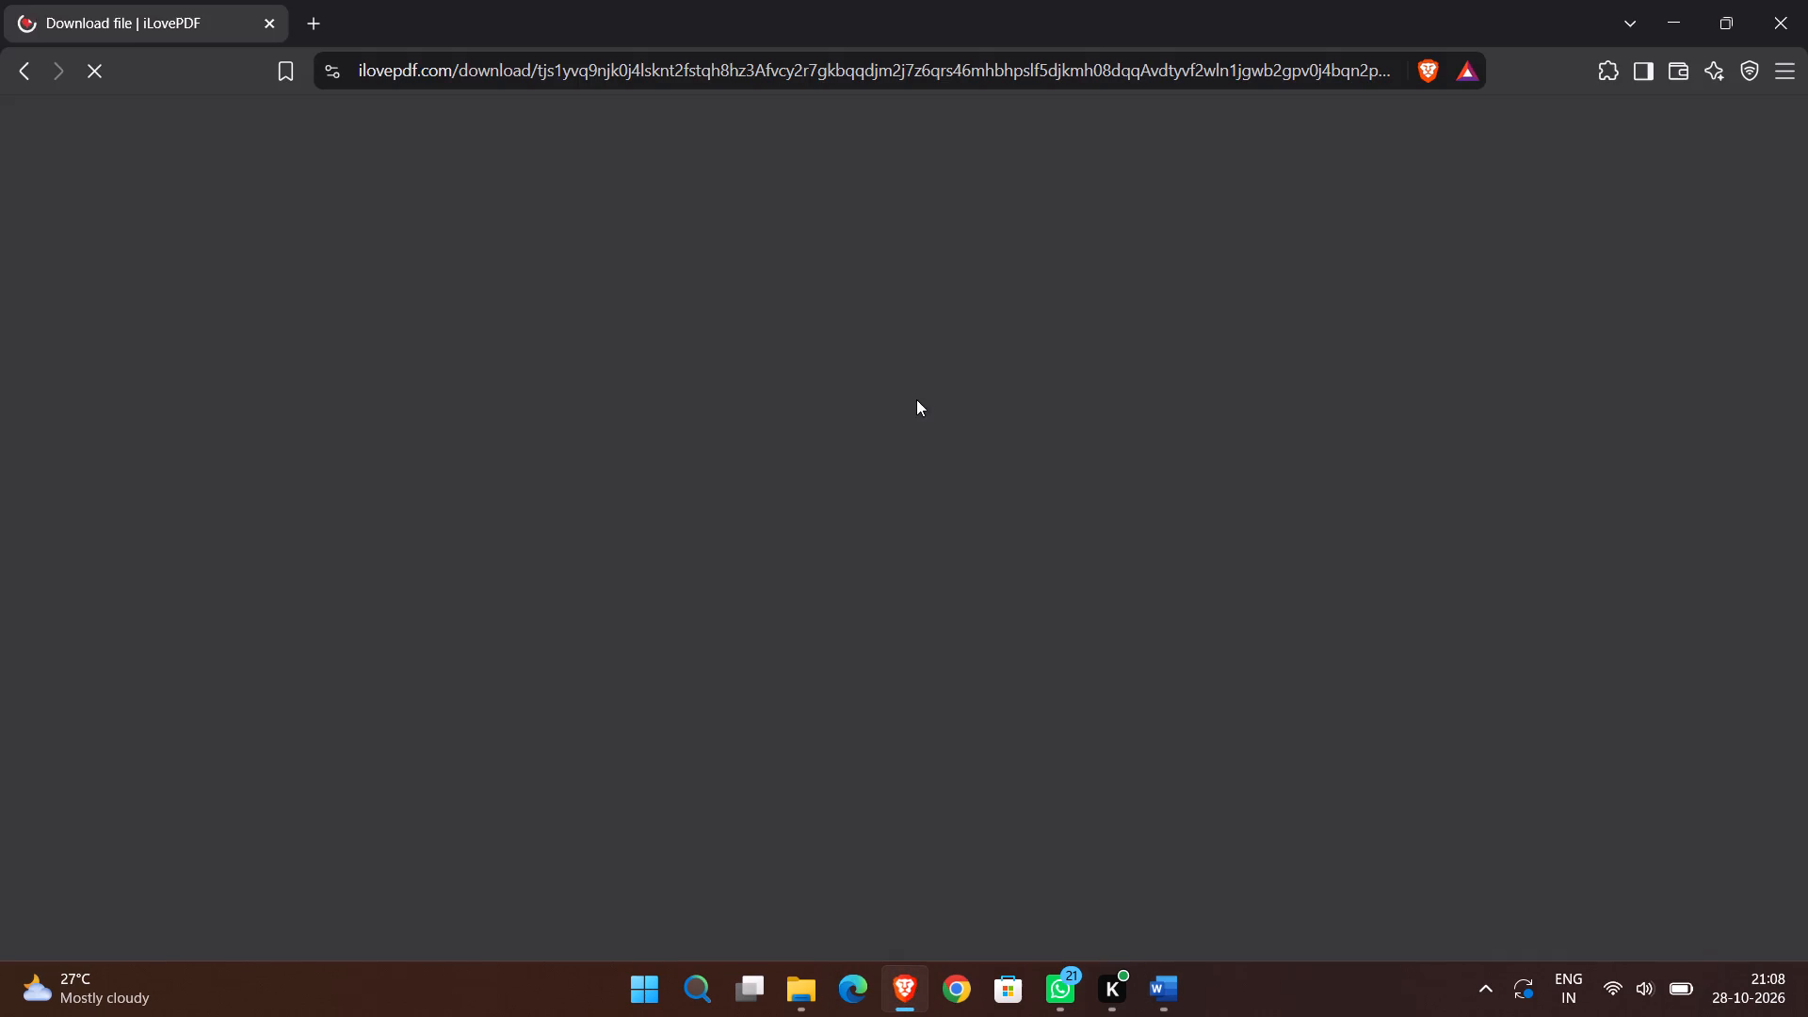
pyautogui.click(315, 14)
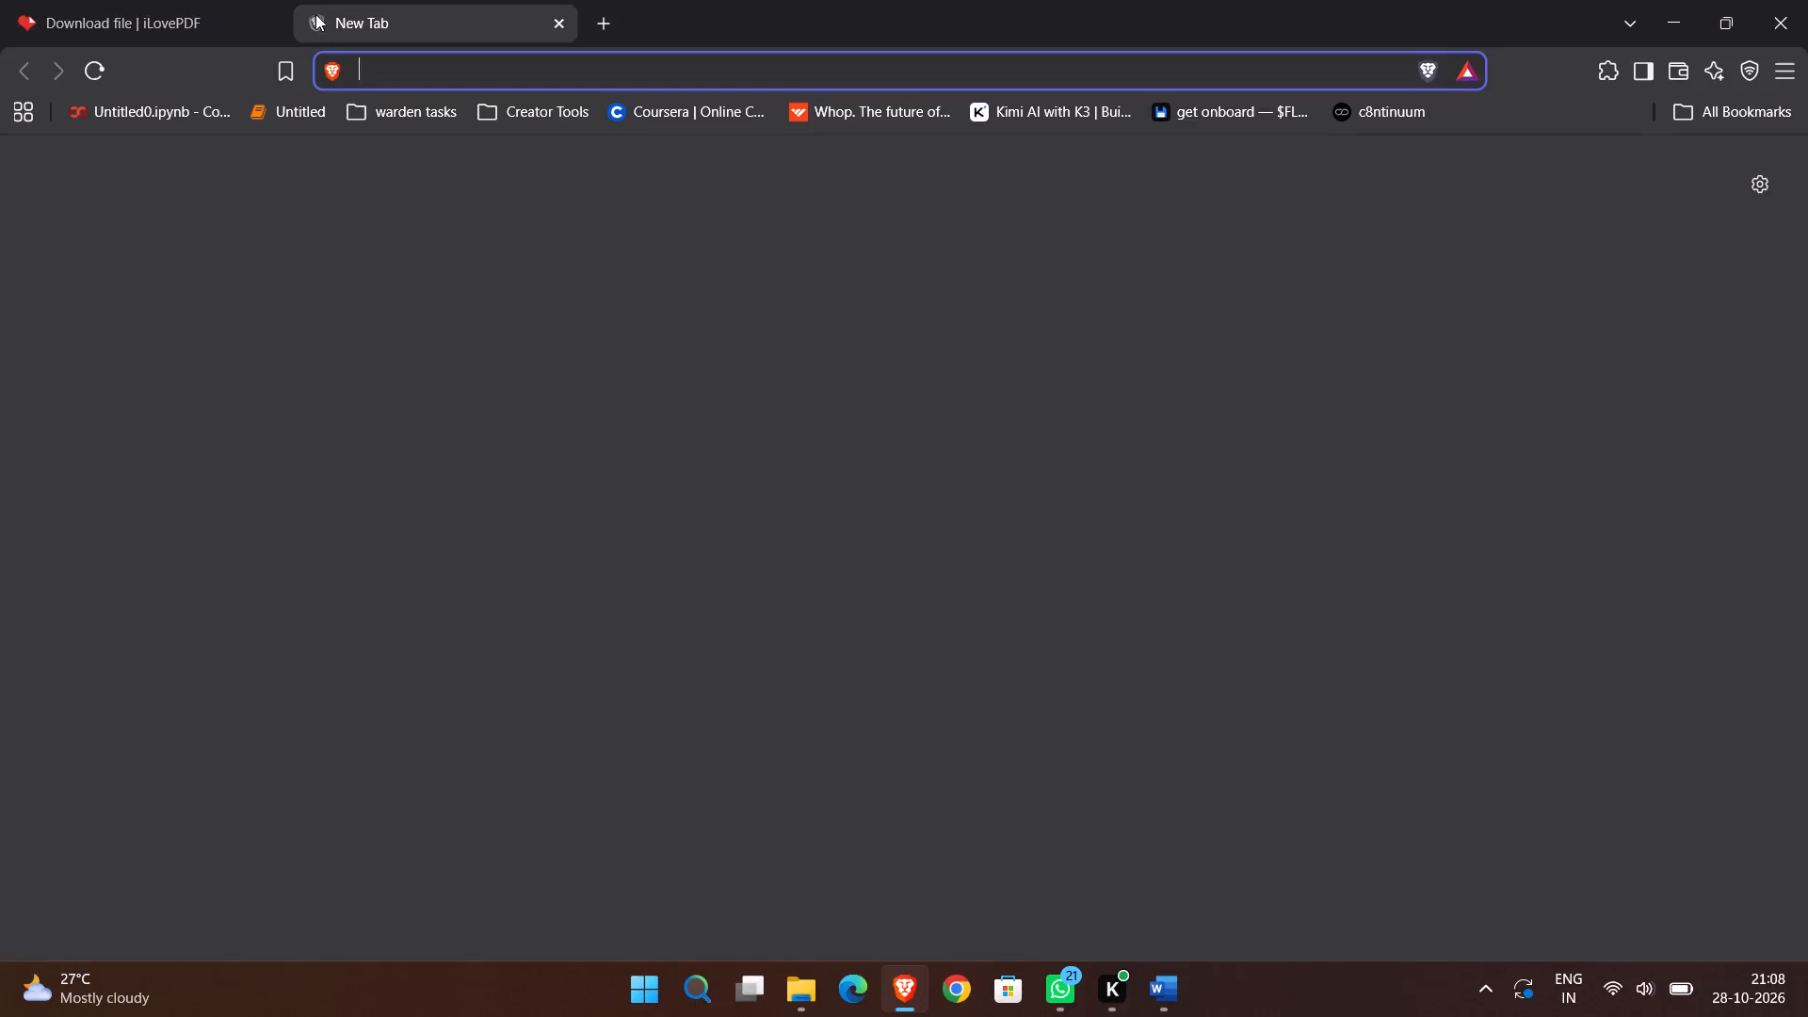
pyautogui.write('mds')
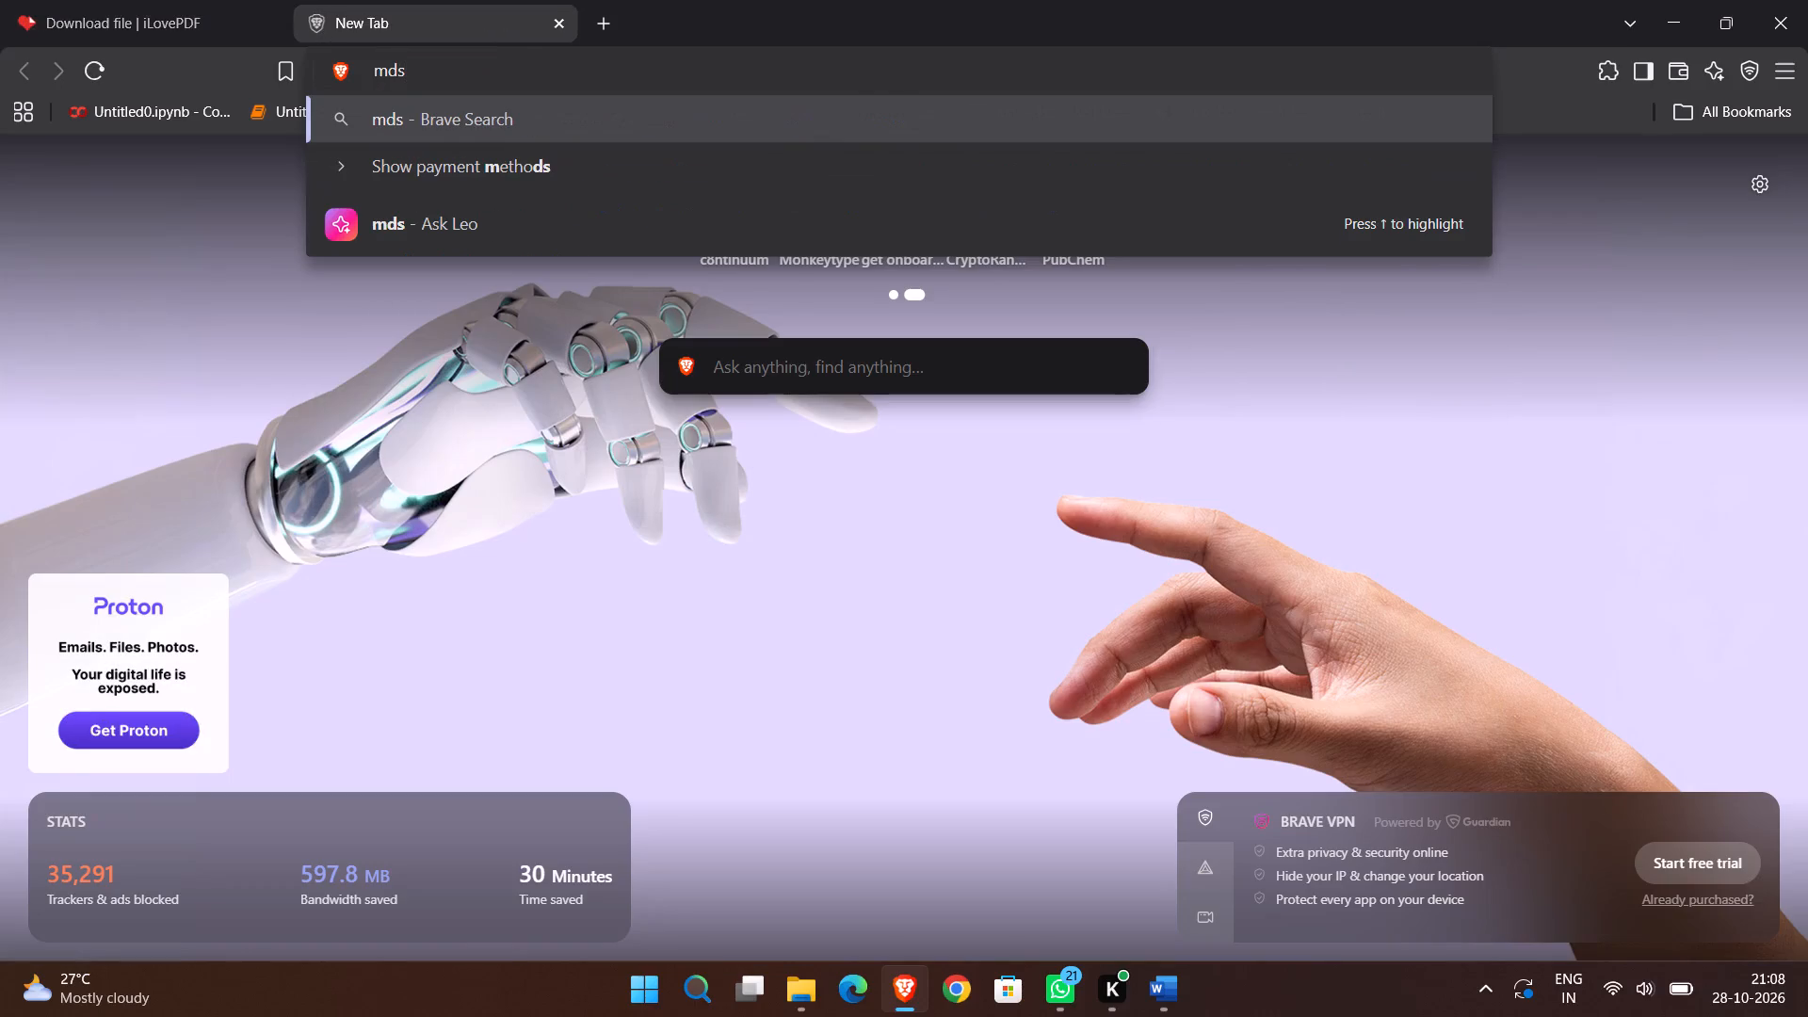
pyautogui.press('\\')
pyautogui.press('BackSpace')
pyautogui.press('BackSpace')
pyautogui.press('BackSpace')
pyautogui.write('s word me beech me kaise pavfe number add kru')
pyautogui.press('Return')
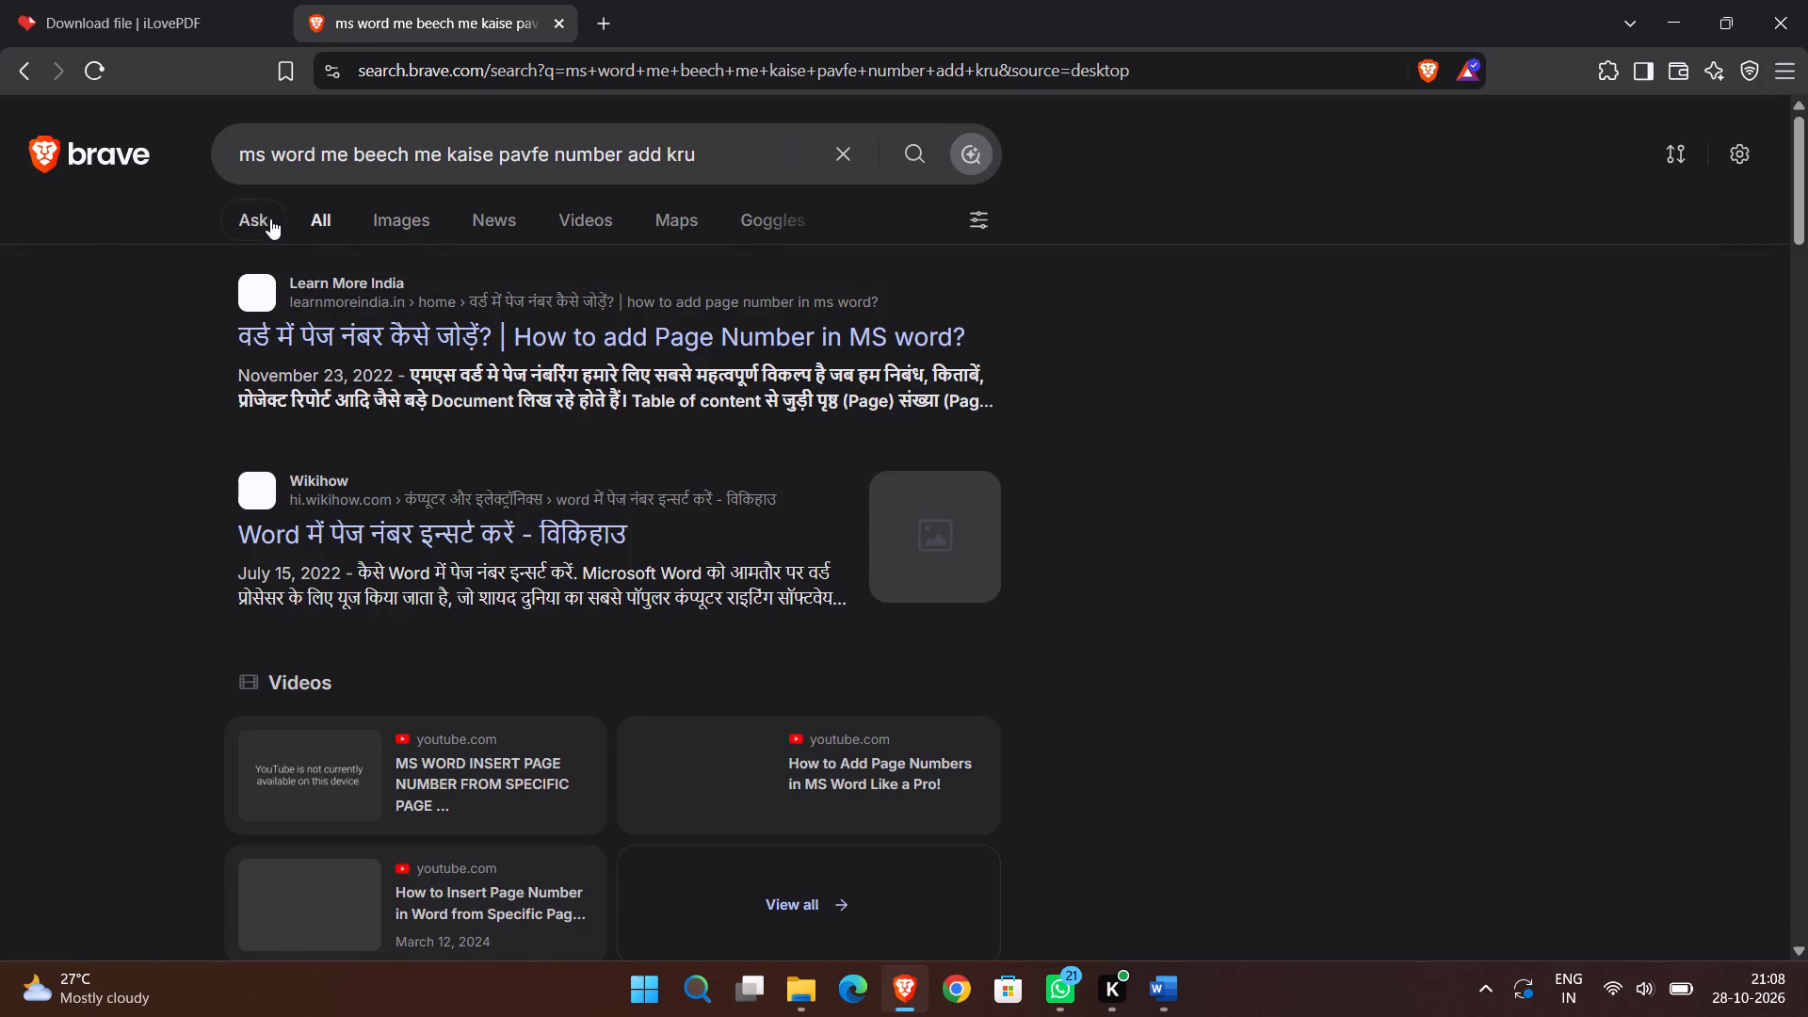
# Extend the search query with "english me batao" and run it again.
pyautogui.scroll(-2, 661, 657)
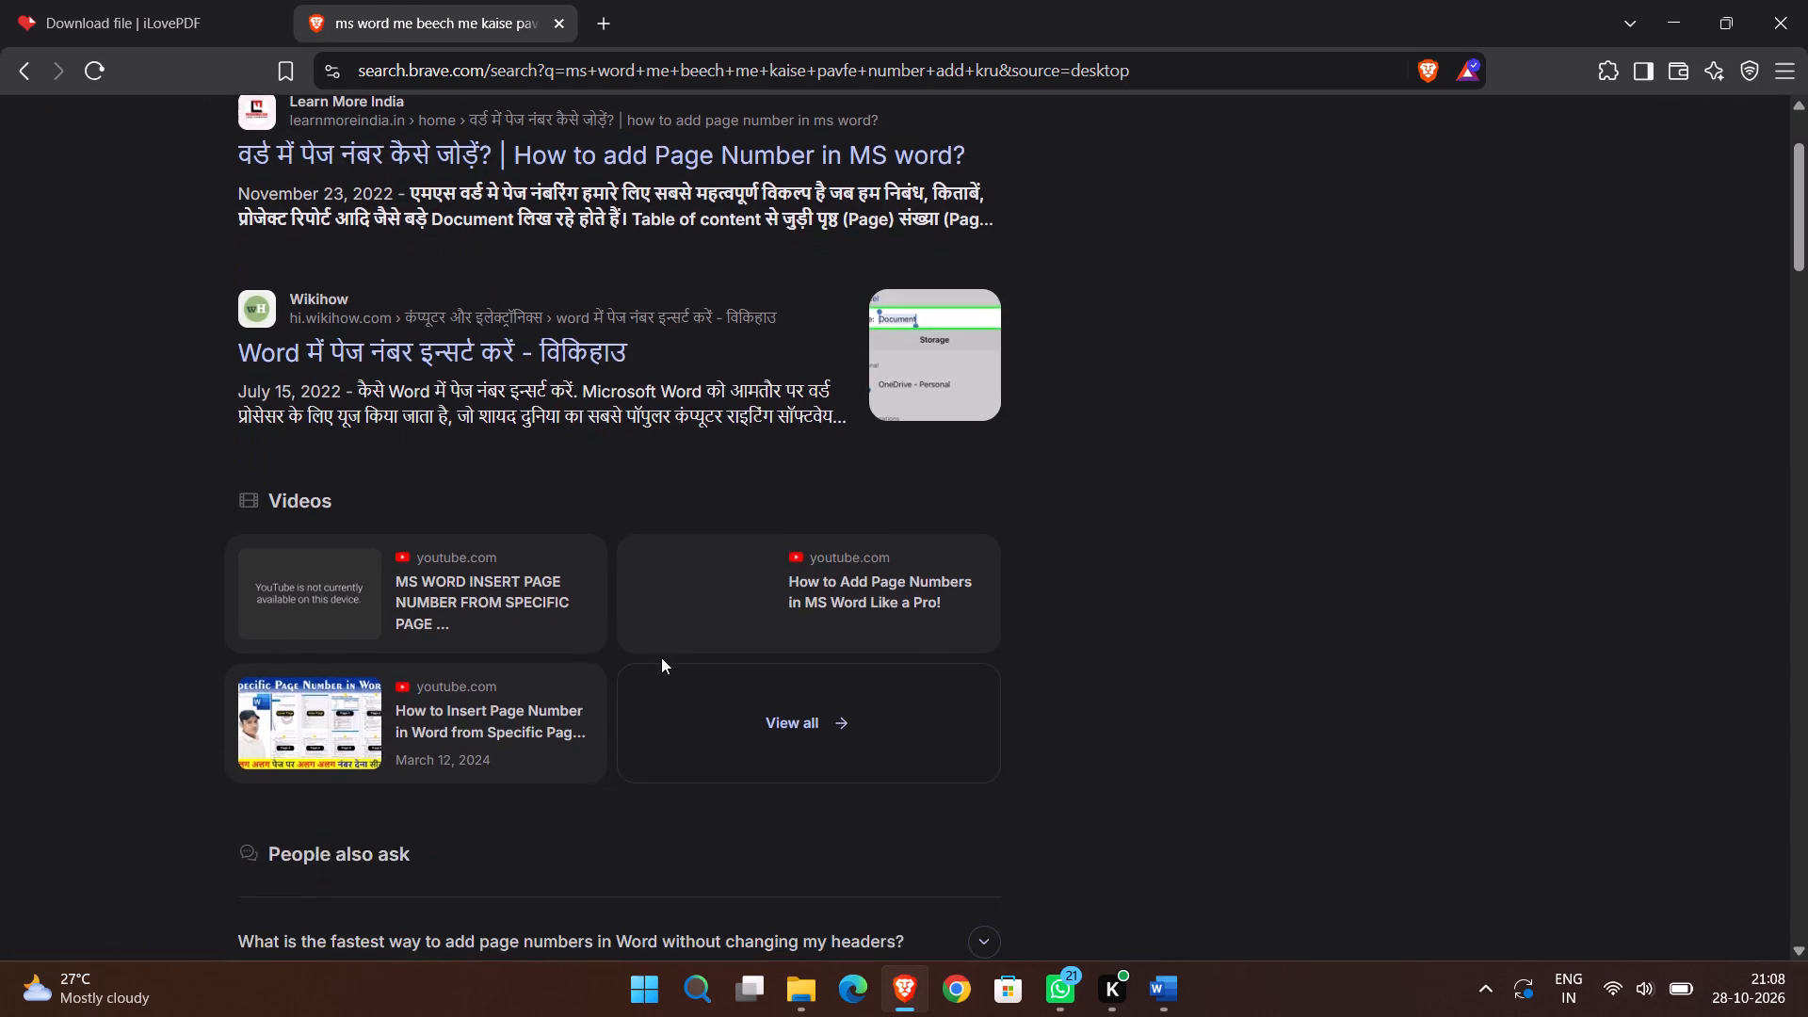
pyautogui.scroll(4, 661, 657)
pyautogui.click(719, 130)
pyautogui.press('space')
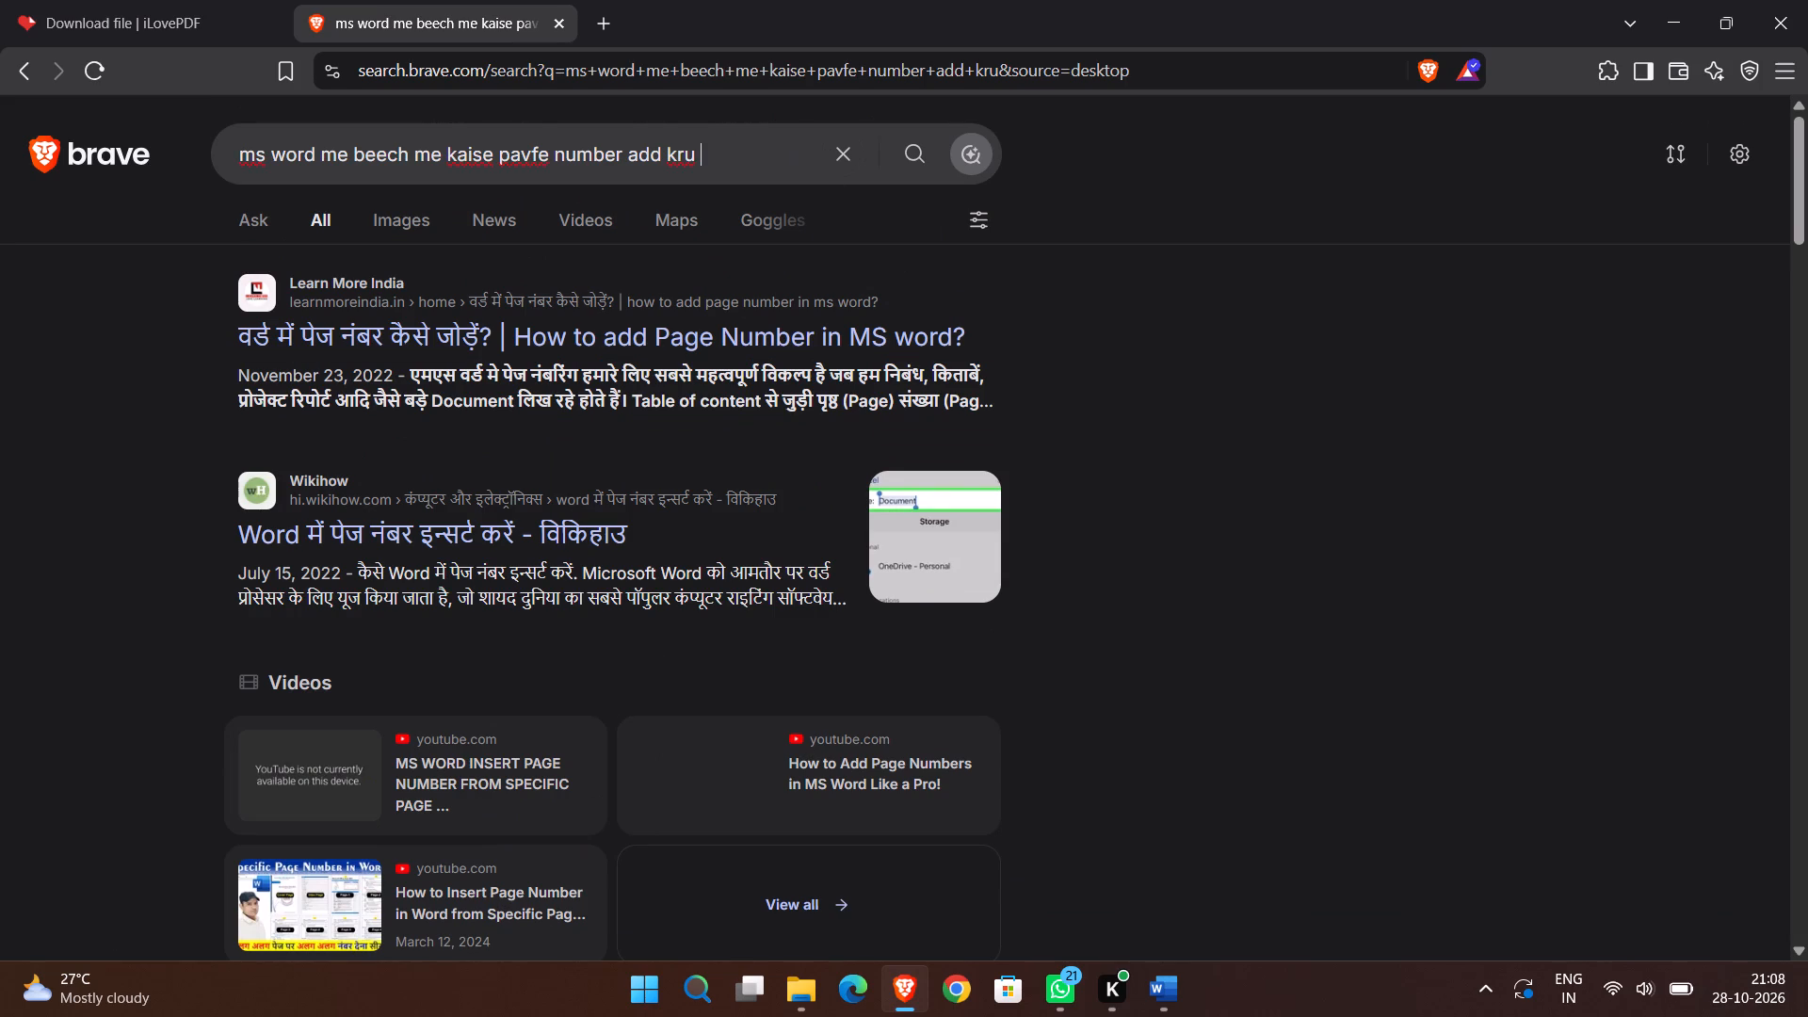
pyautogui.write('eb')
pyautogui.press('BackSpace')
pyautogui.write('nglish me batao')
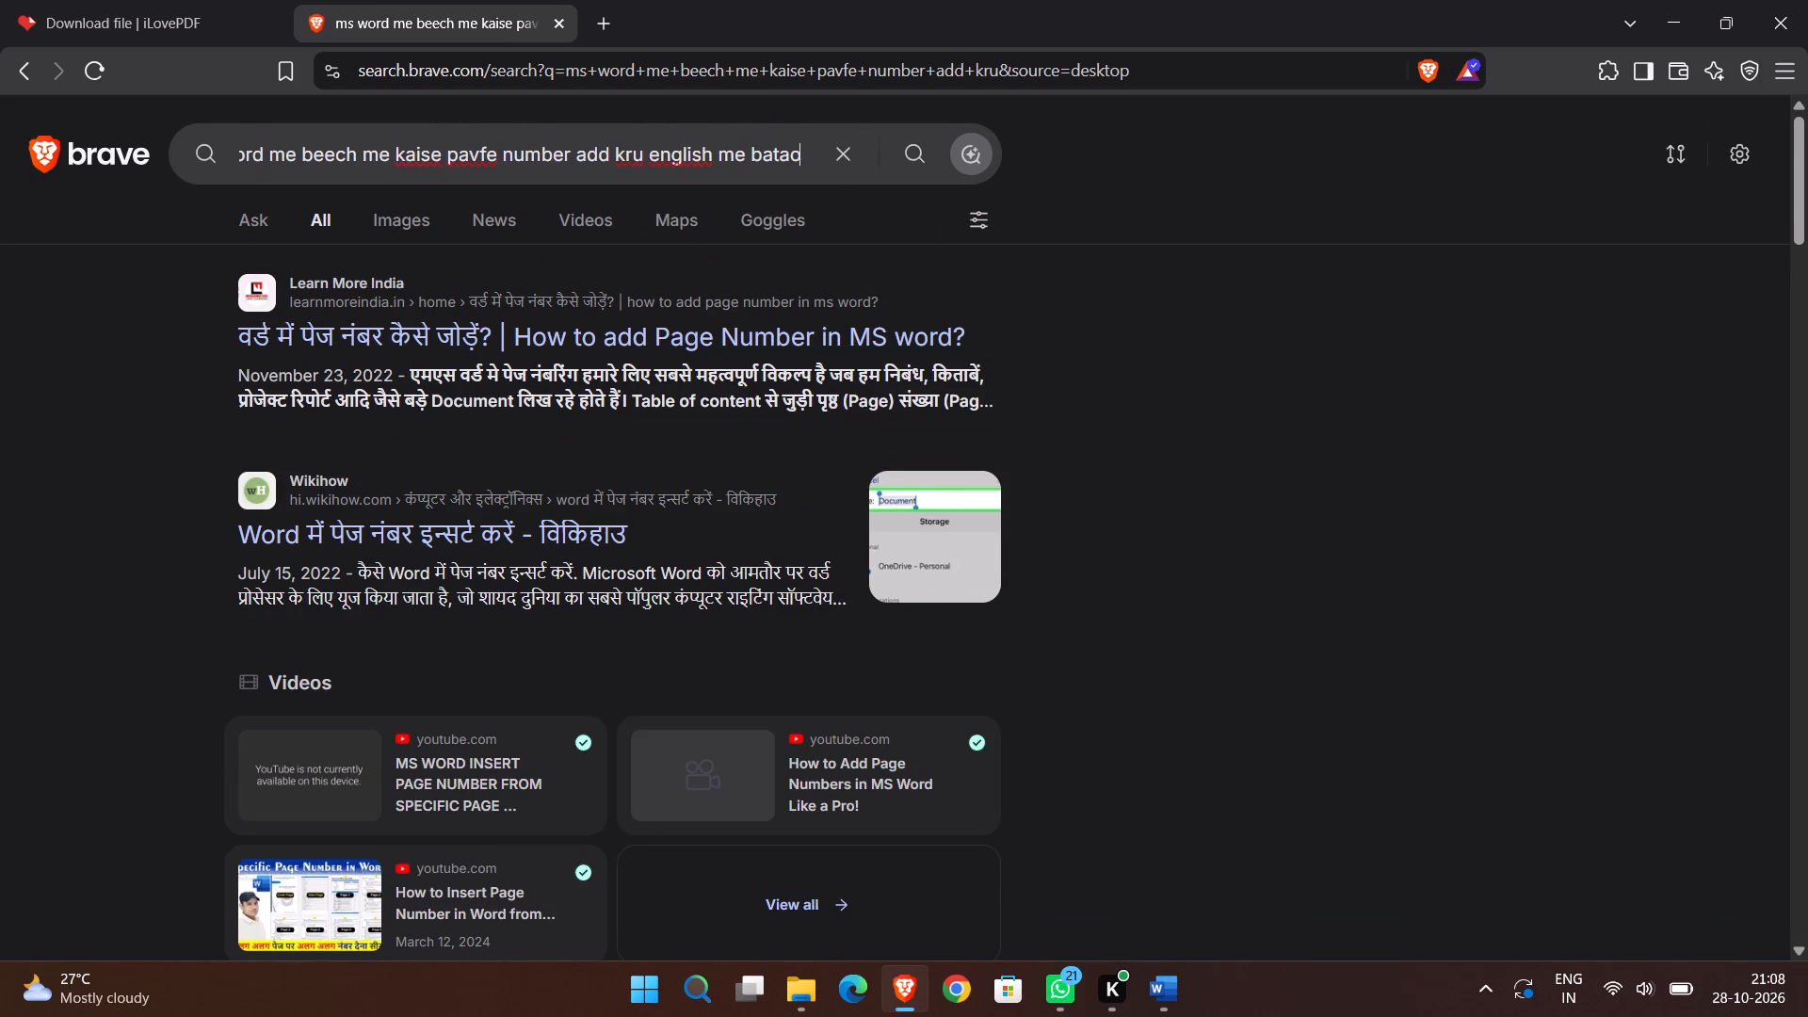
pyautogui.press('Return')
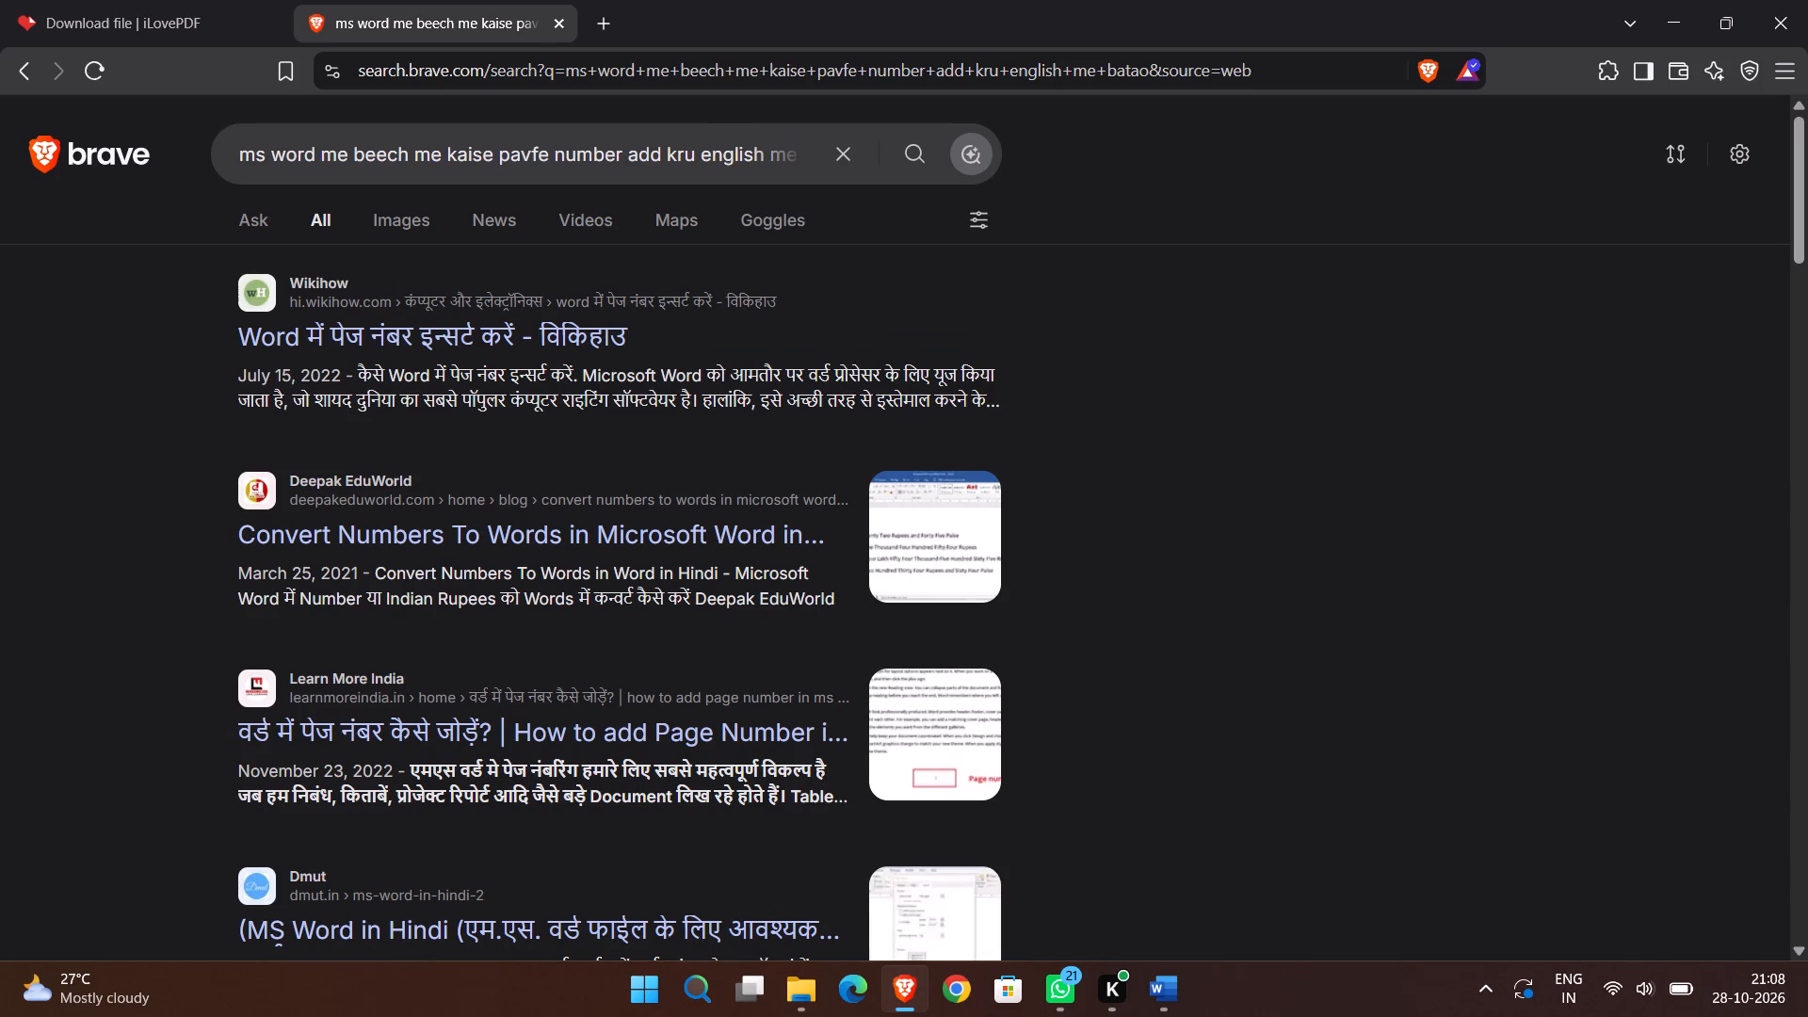
# Copy the full search query and run it on Google in Chrome under the balor profile.
pyautogui.moveTo(241, 156); pyautogui.dragTo(864, 138)
pyautogui.hotkey('ctrl', 'c')
pyautogui.click(941, 1016)
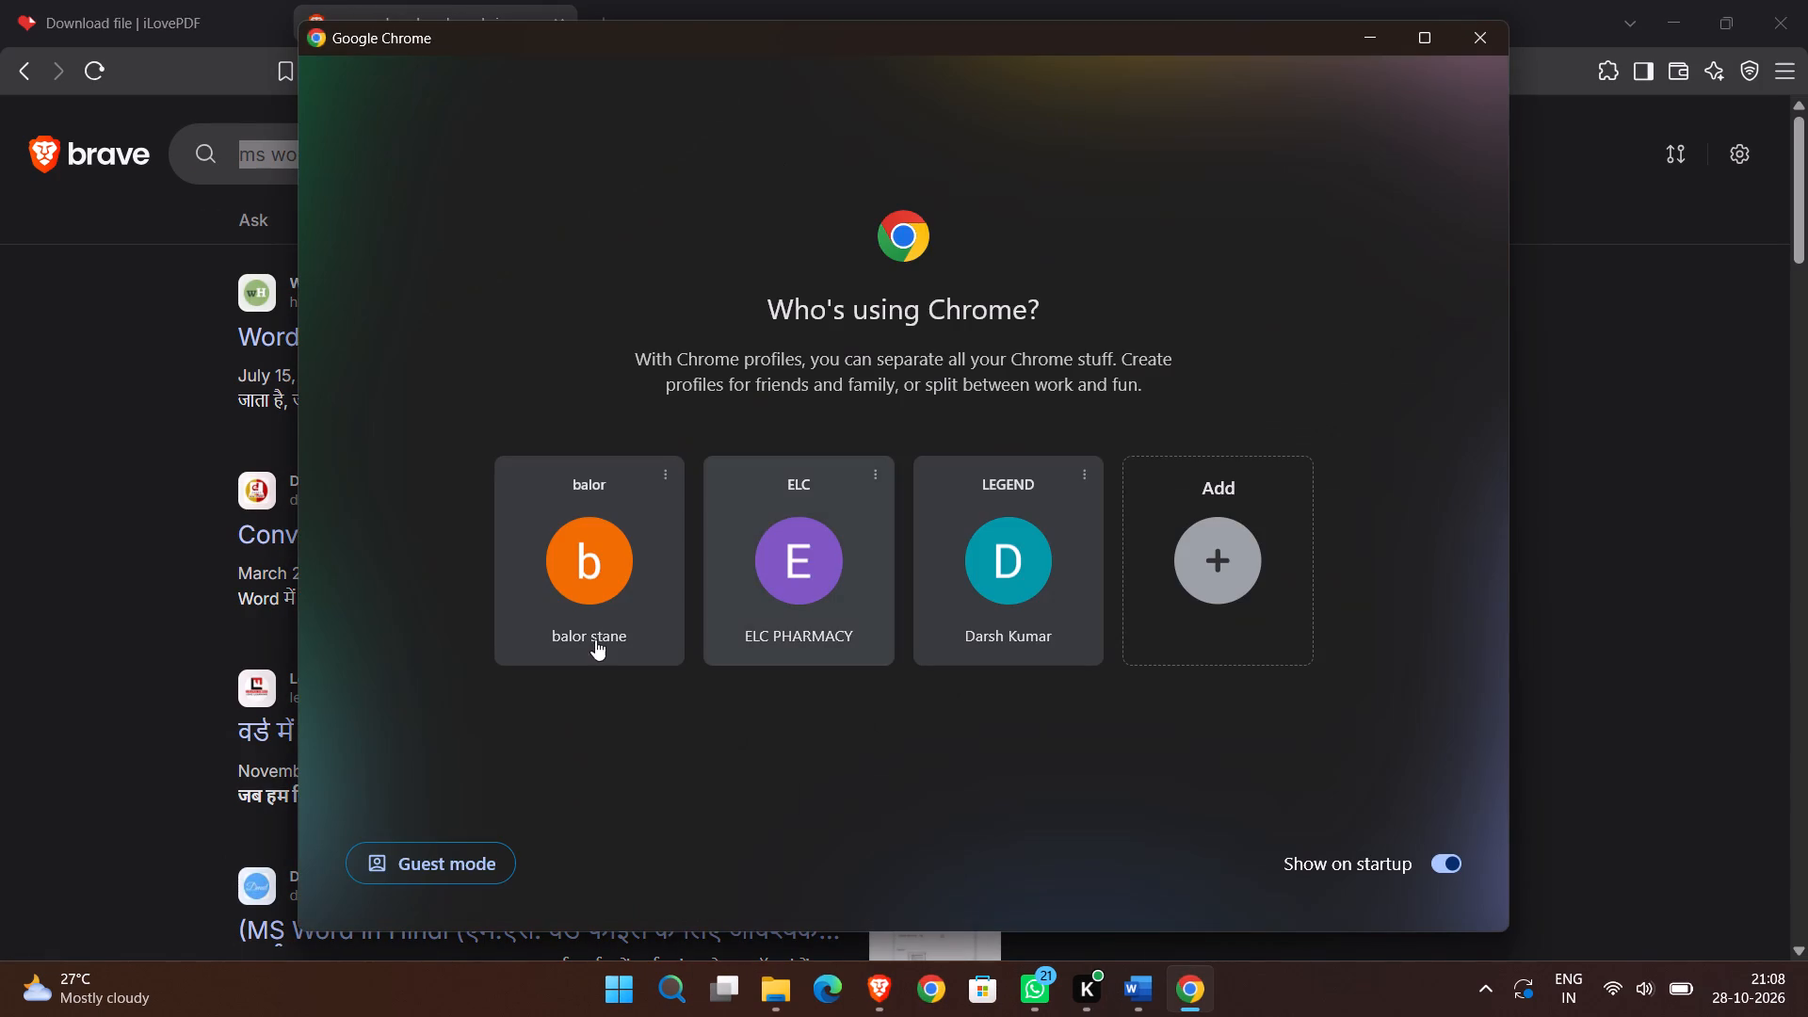
pyautogui.click(586, 643)
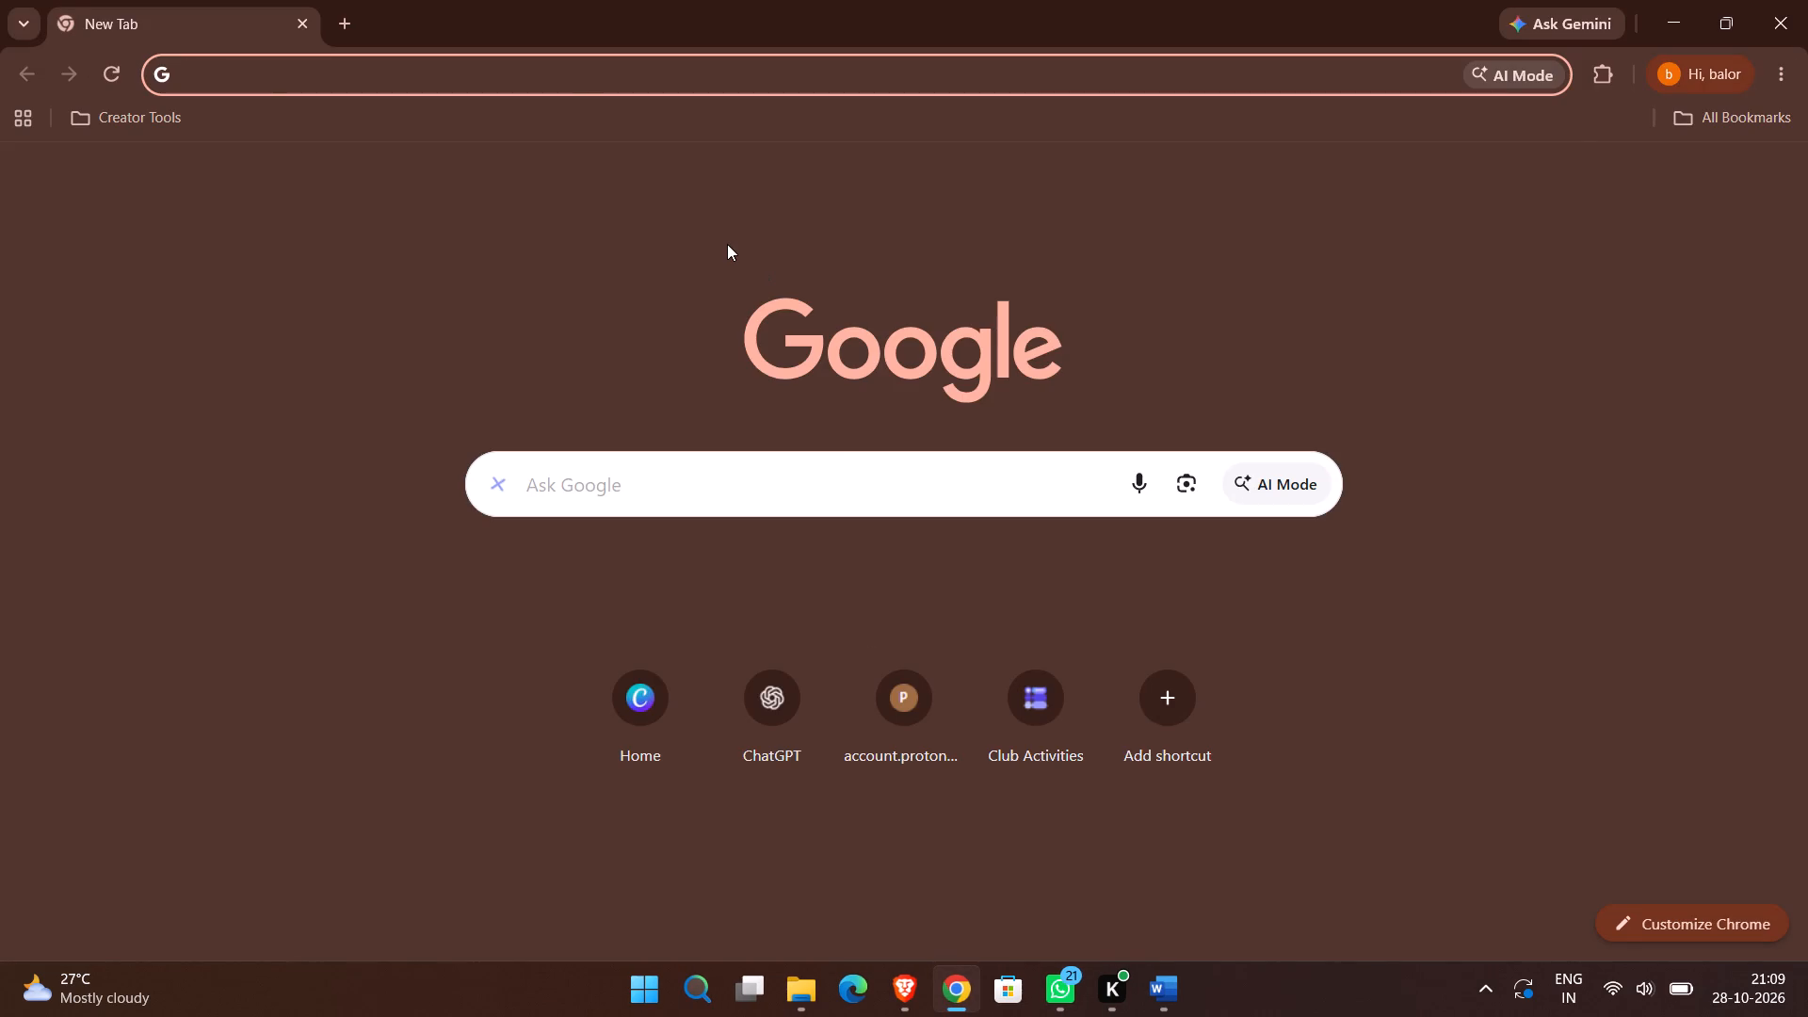
pyautogui.hotkey('ctrl', 'v')
pyautogui.press('Return')
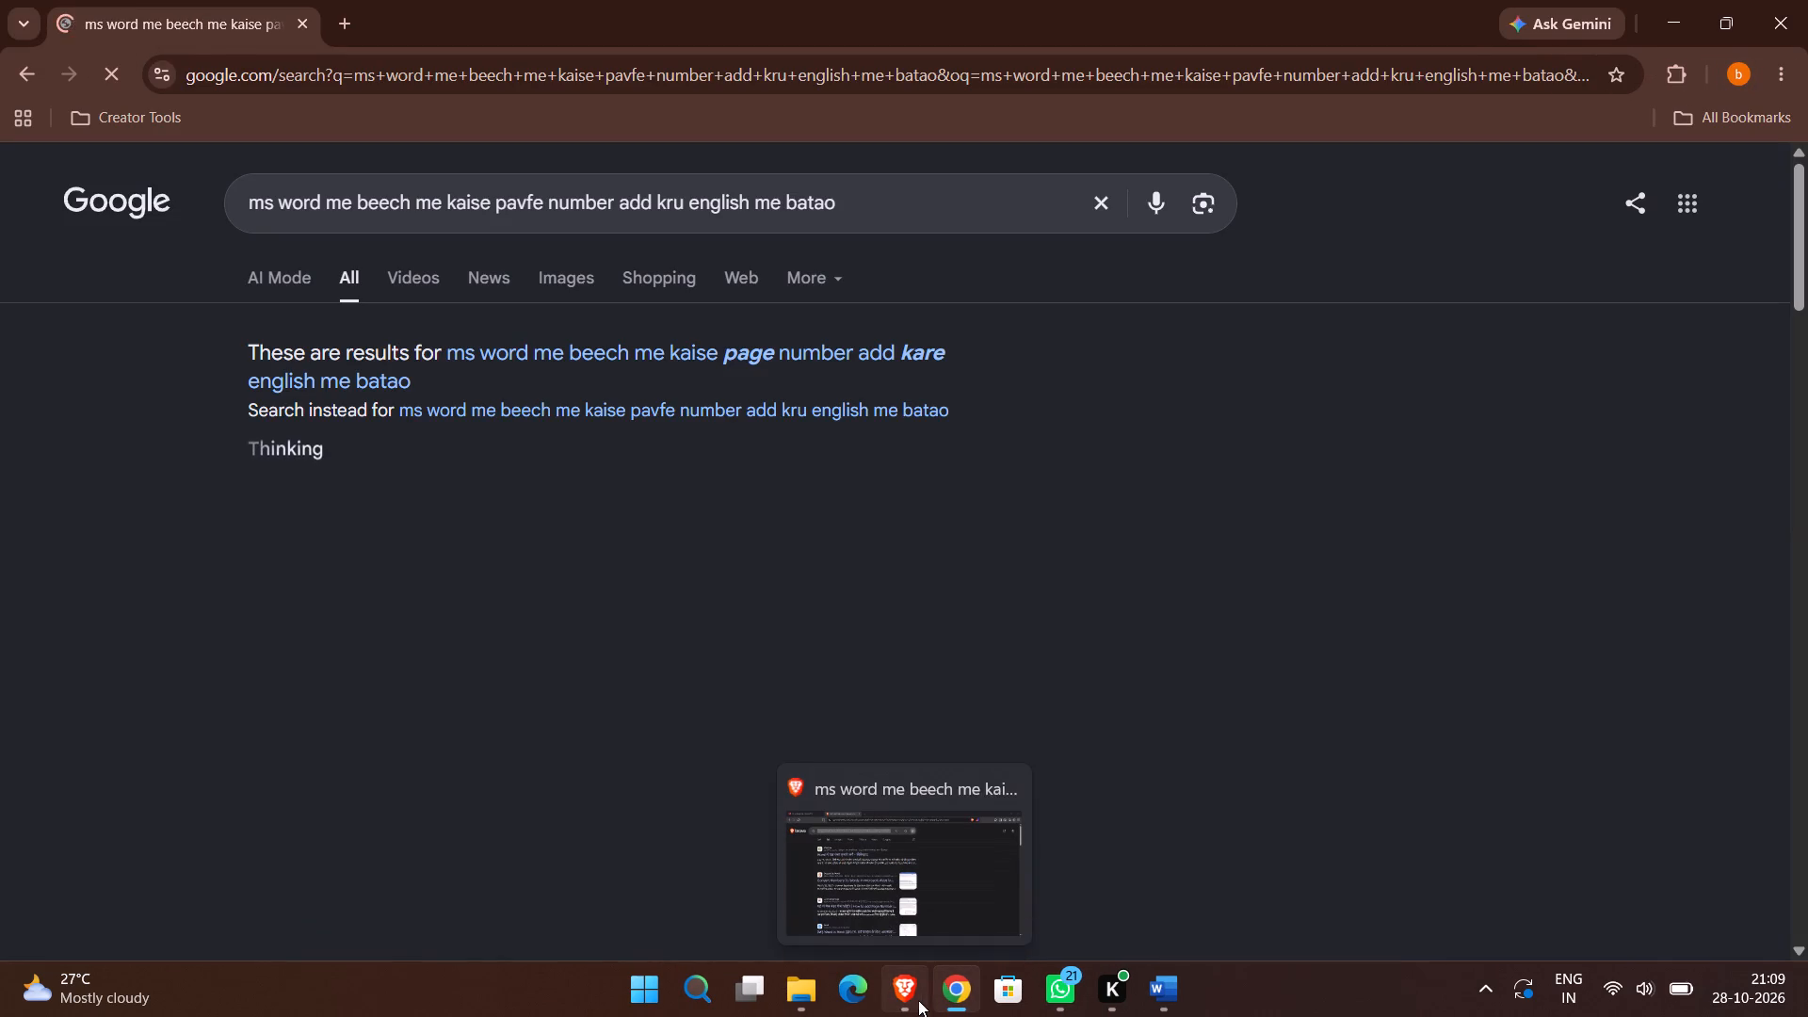
# Close the Brave window together with all its open tabs.
pyautogui.click(1007, 788)
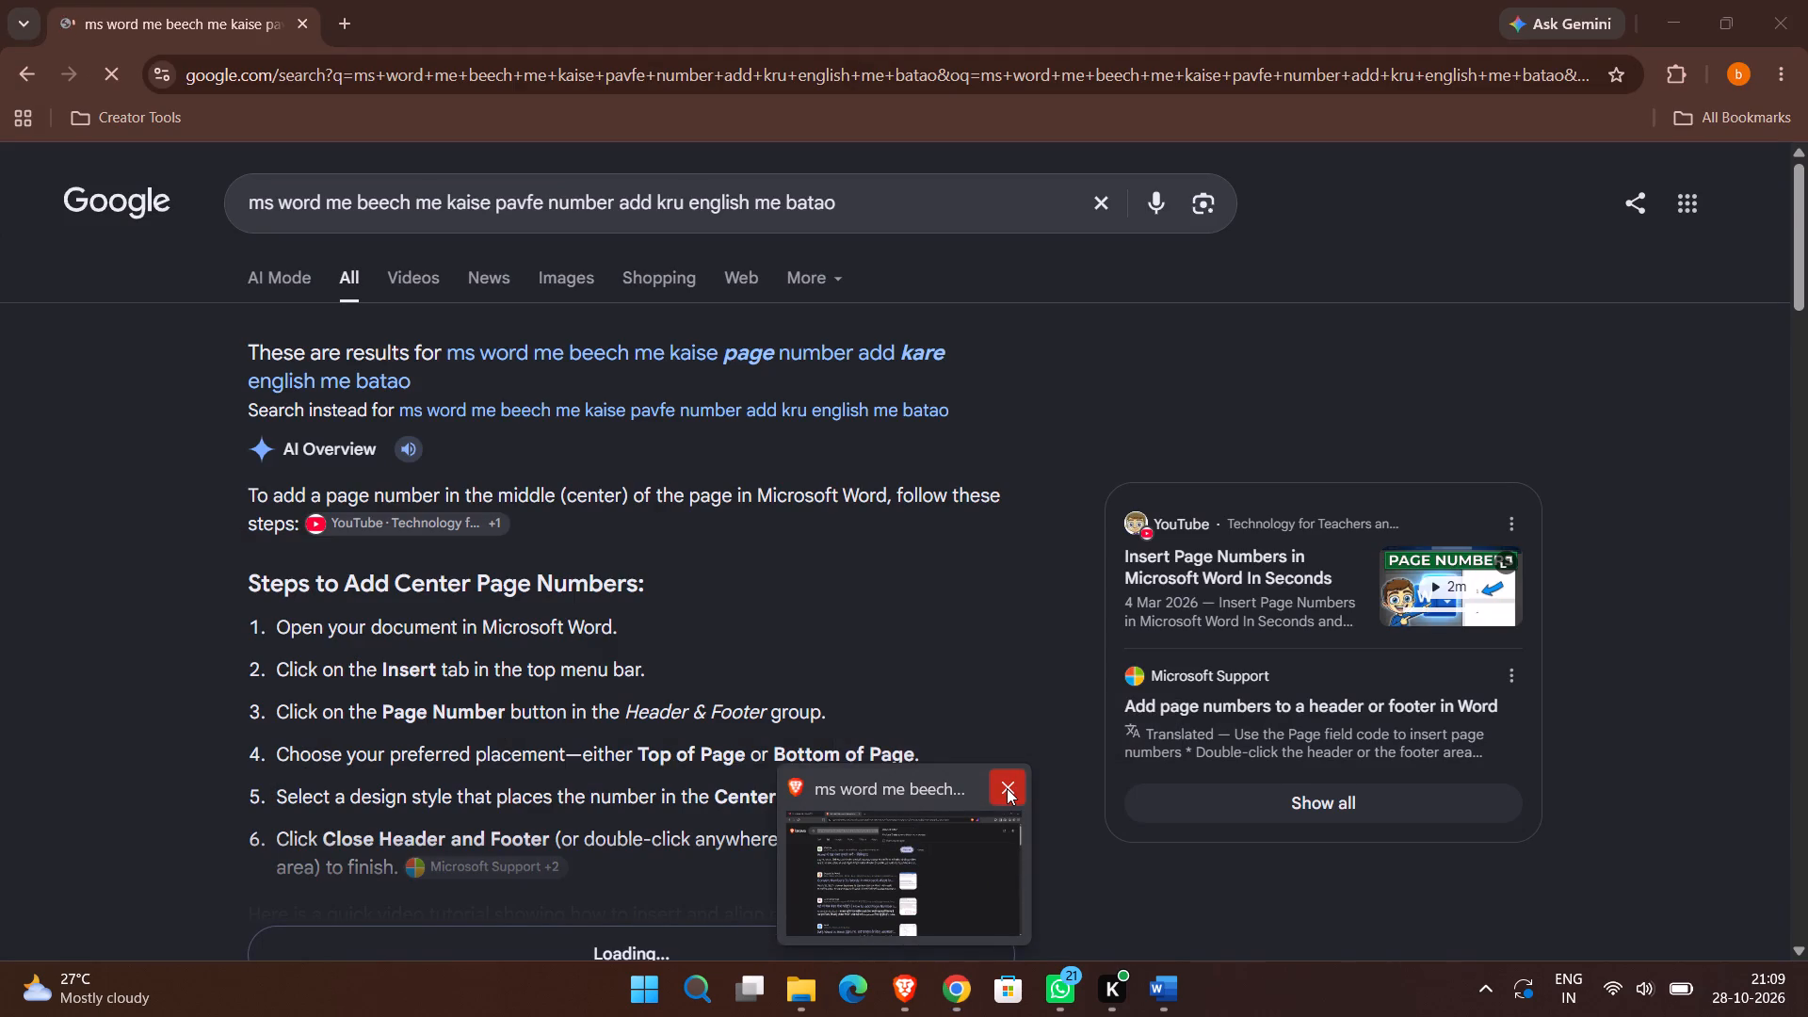
pyautogui.click(1011, 787)
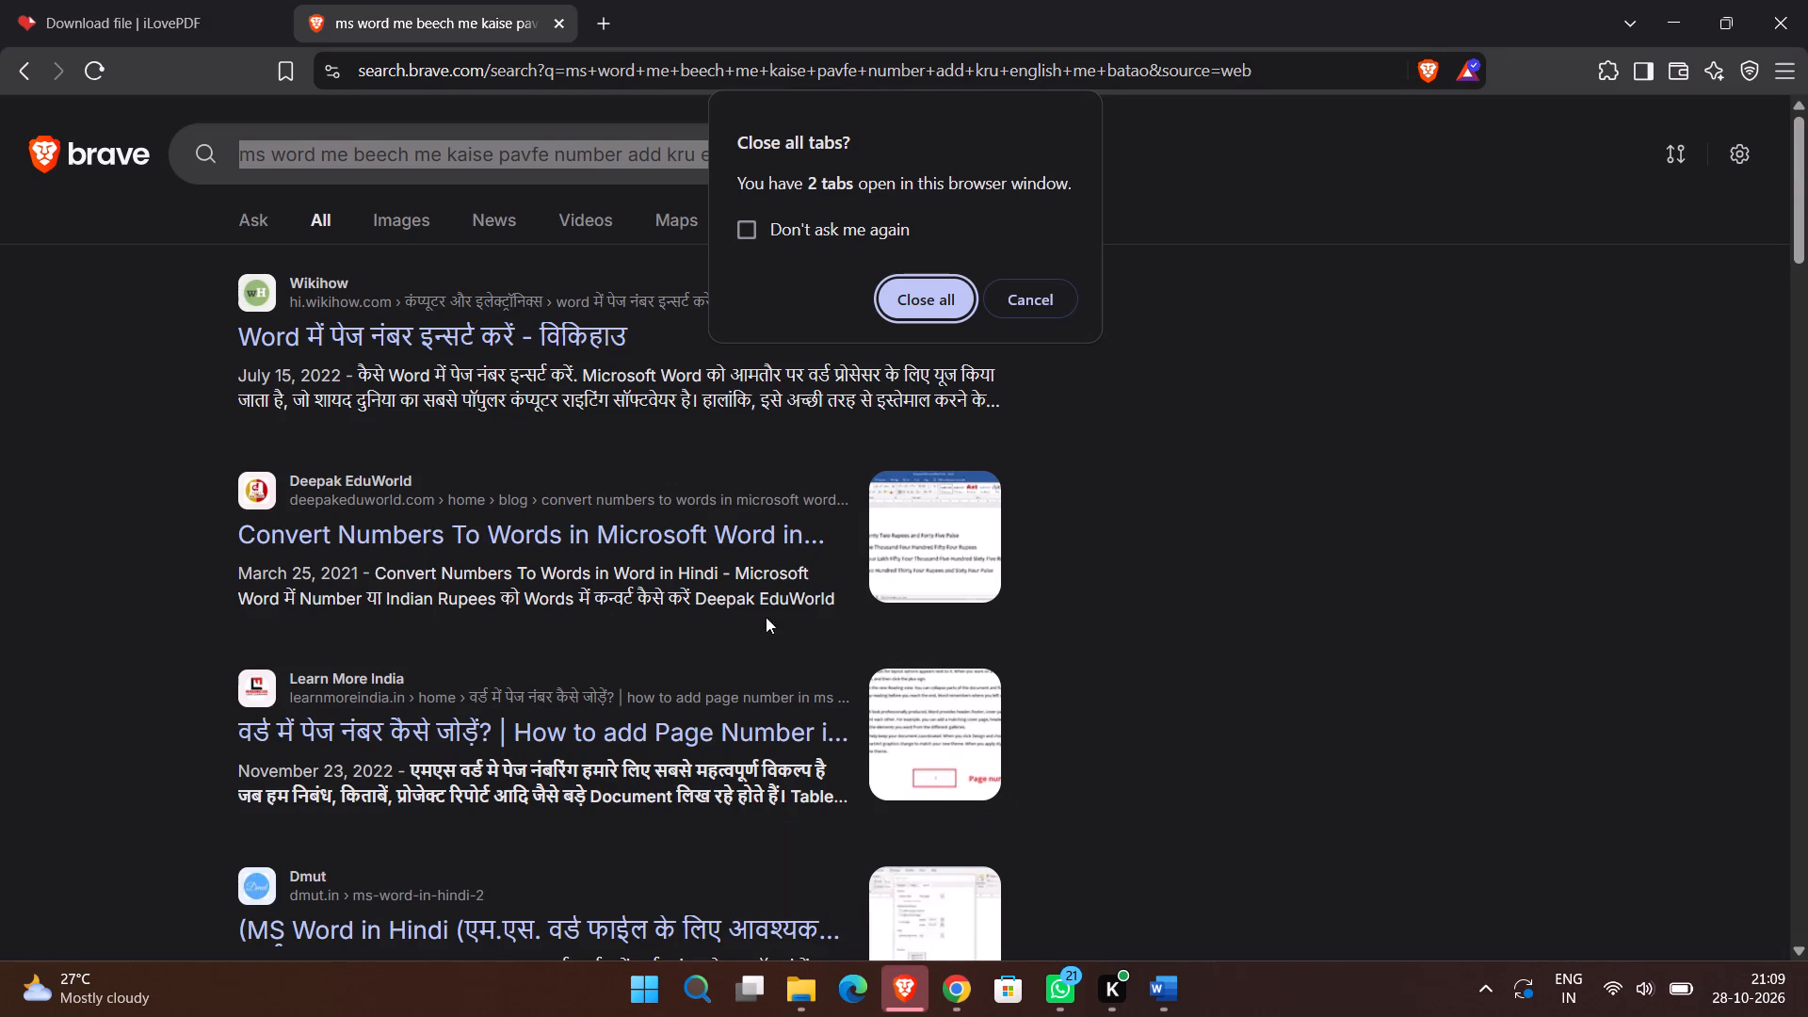
pyautogui.click(1006, 789)
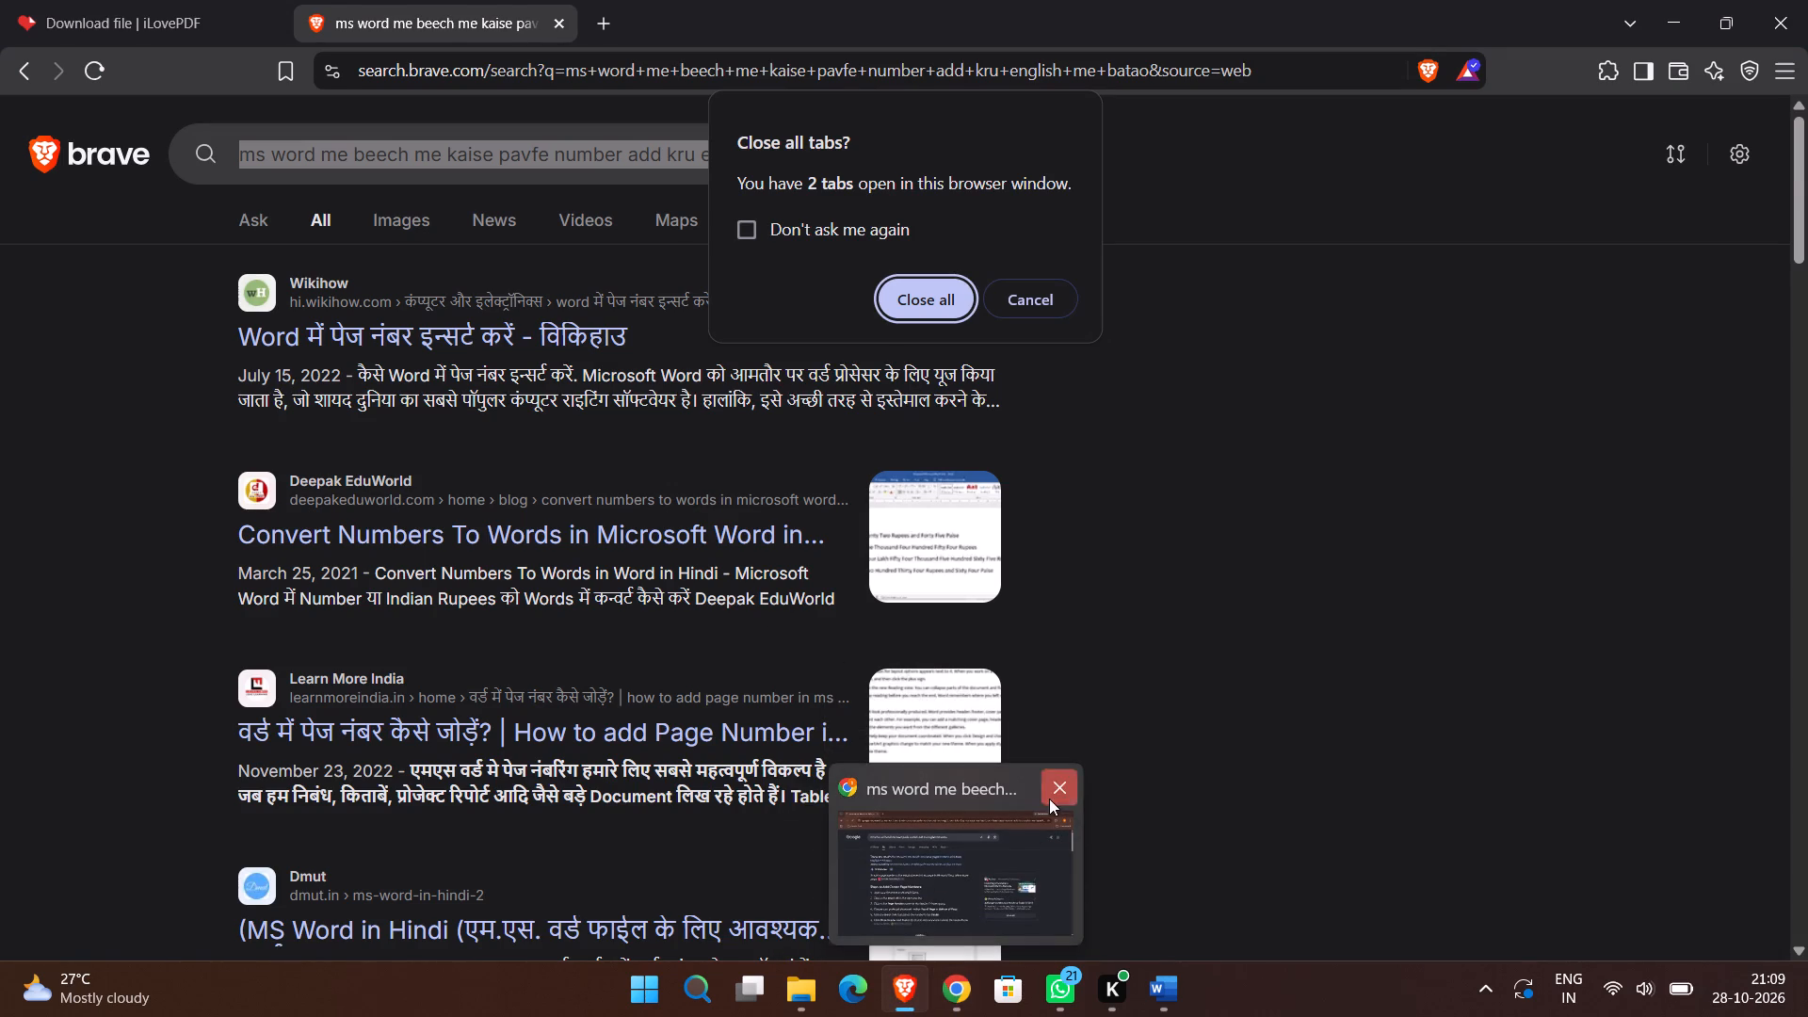
pyautogui.click(1052, 791)
pyautogui.click(897, 988)
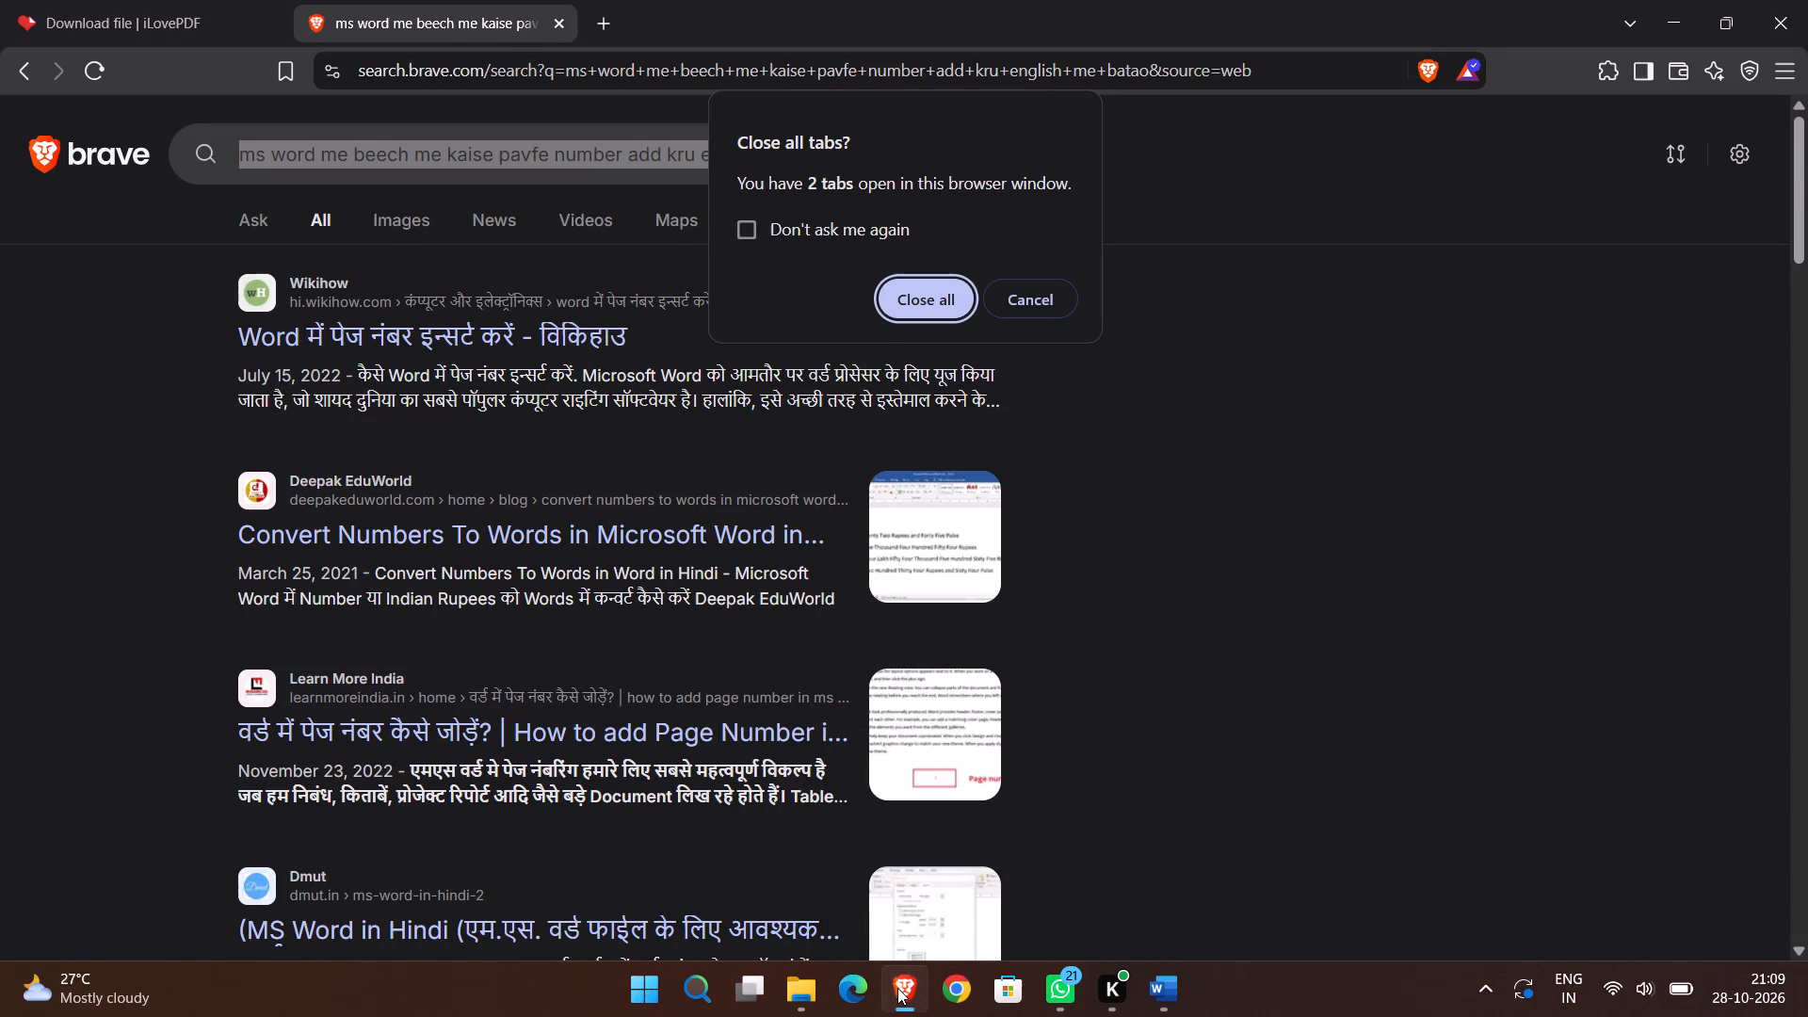
pyautogui.click(1779, 9)
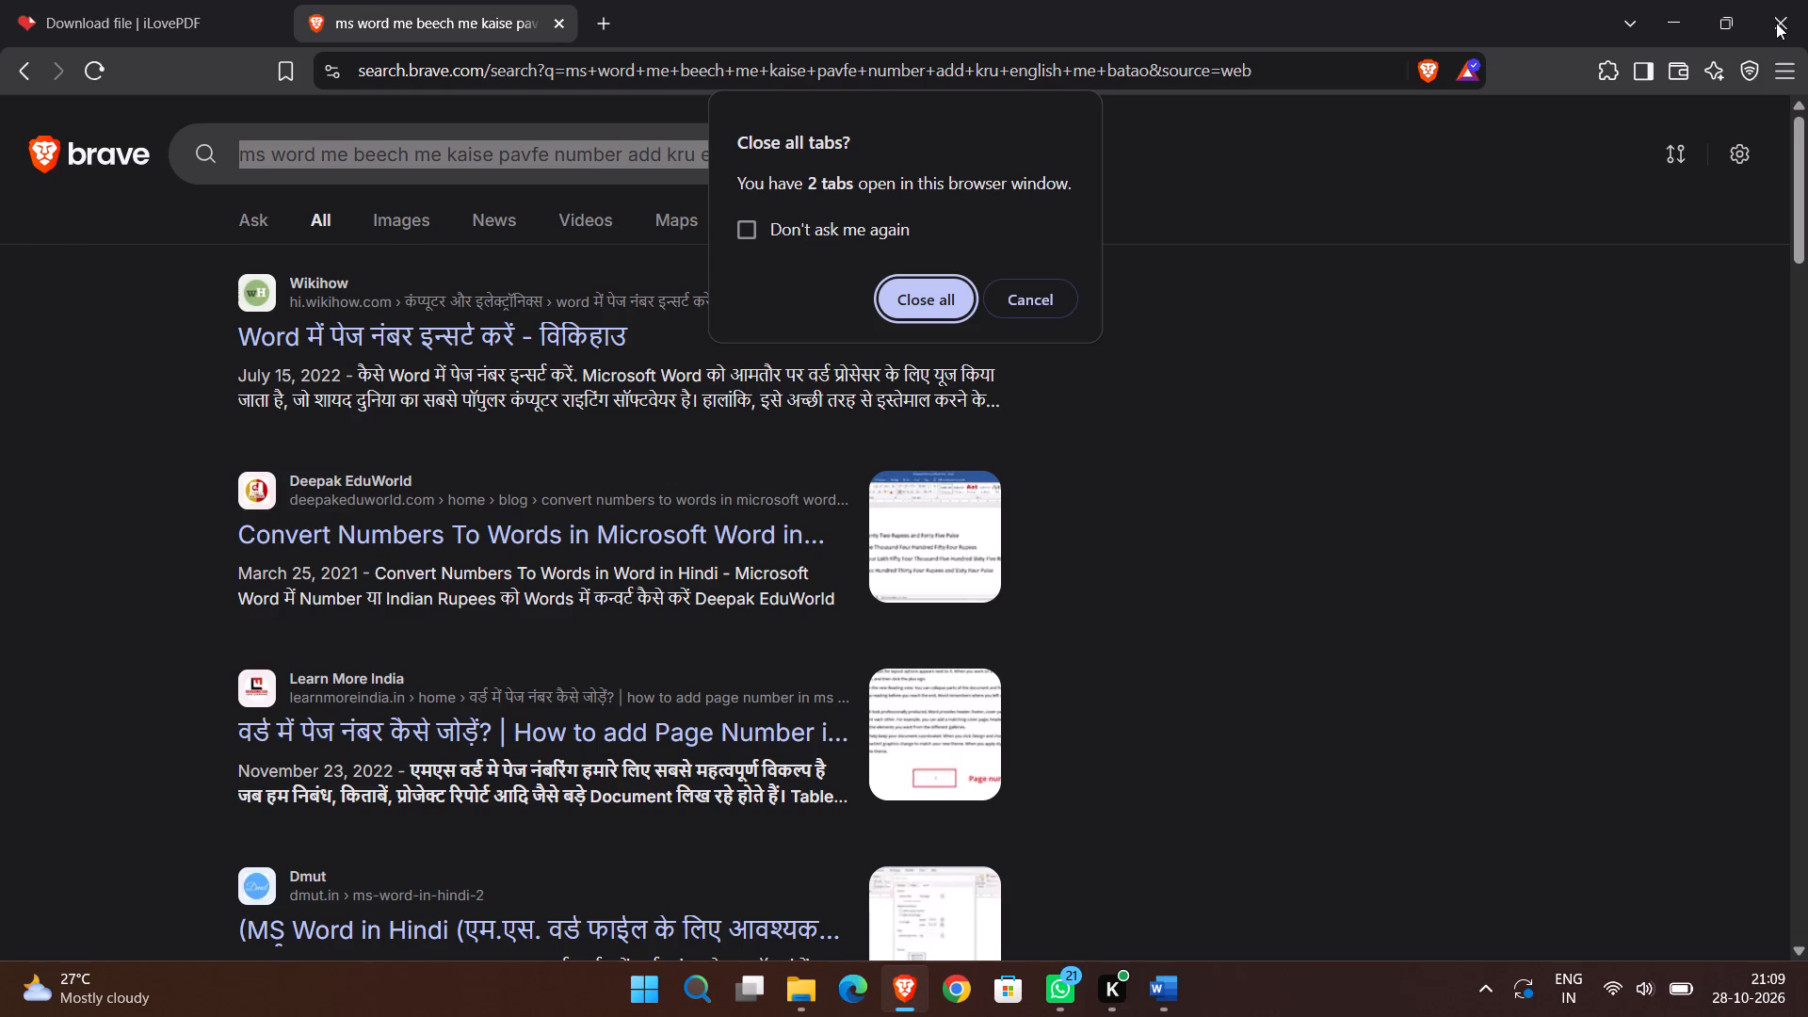
pyautogui.click(1775, 24)
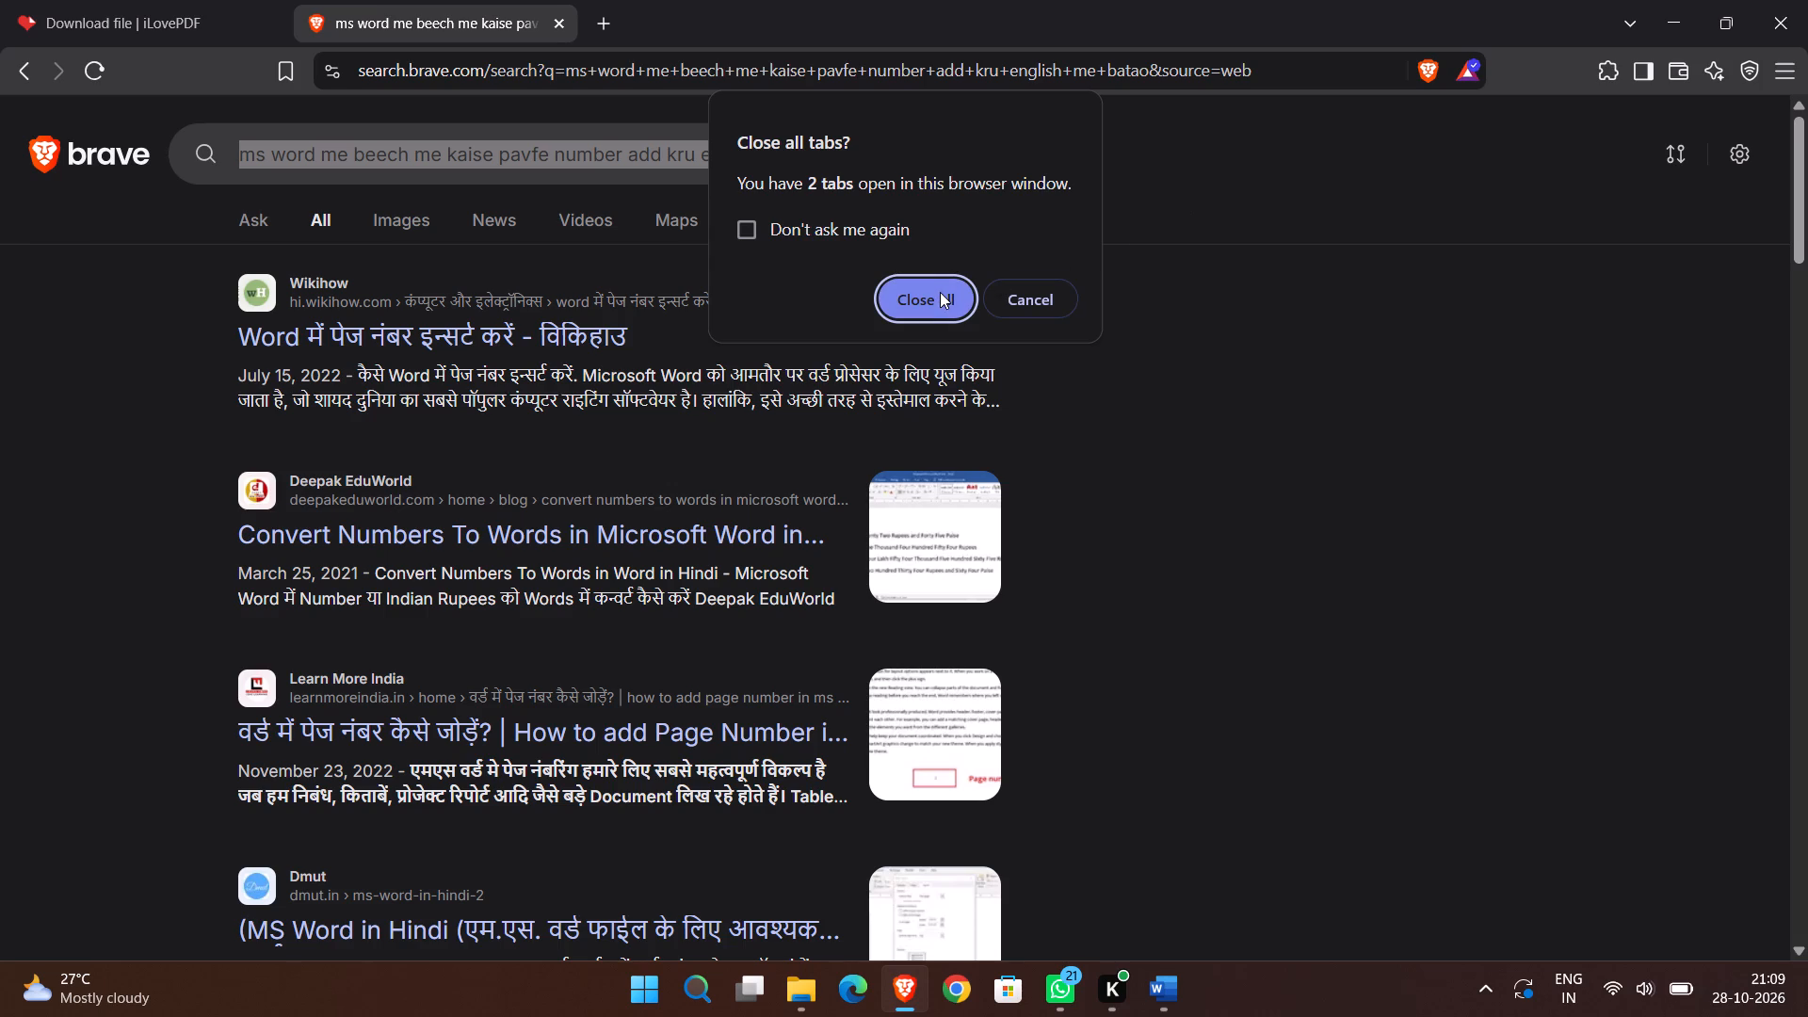
pyautogui.click(940, 290)
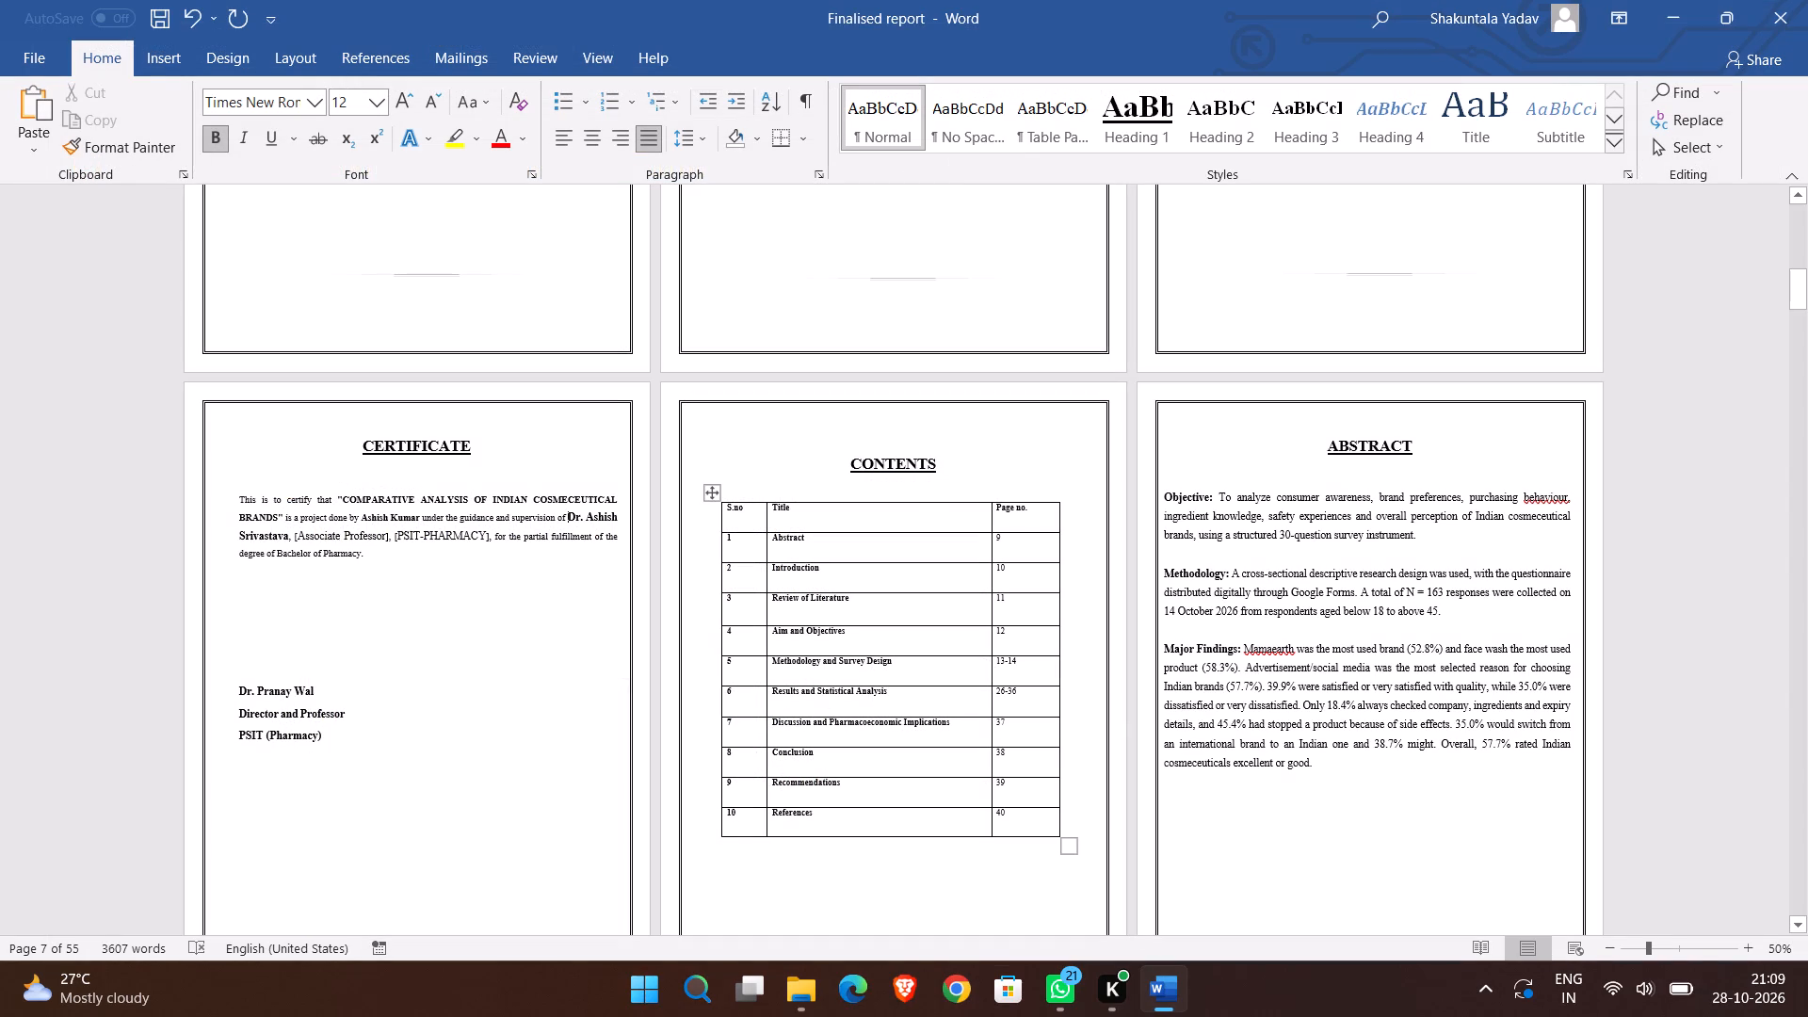
# Open Chrome with the balor profile and search Google for the copied page-number query.
pyautogui.click(949, 986)
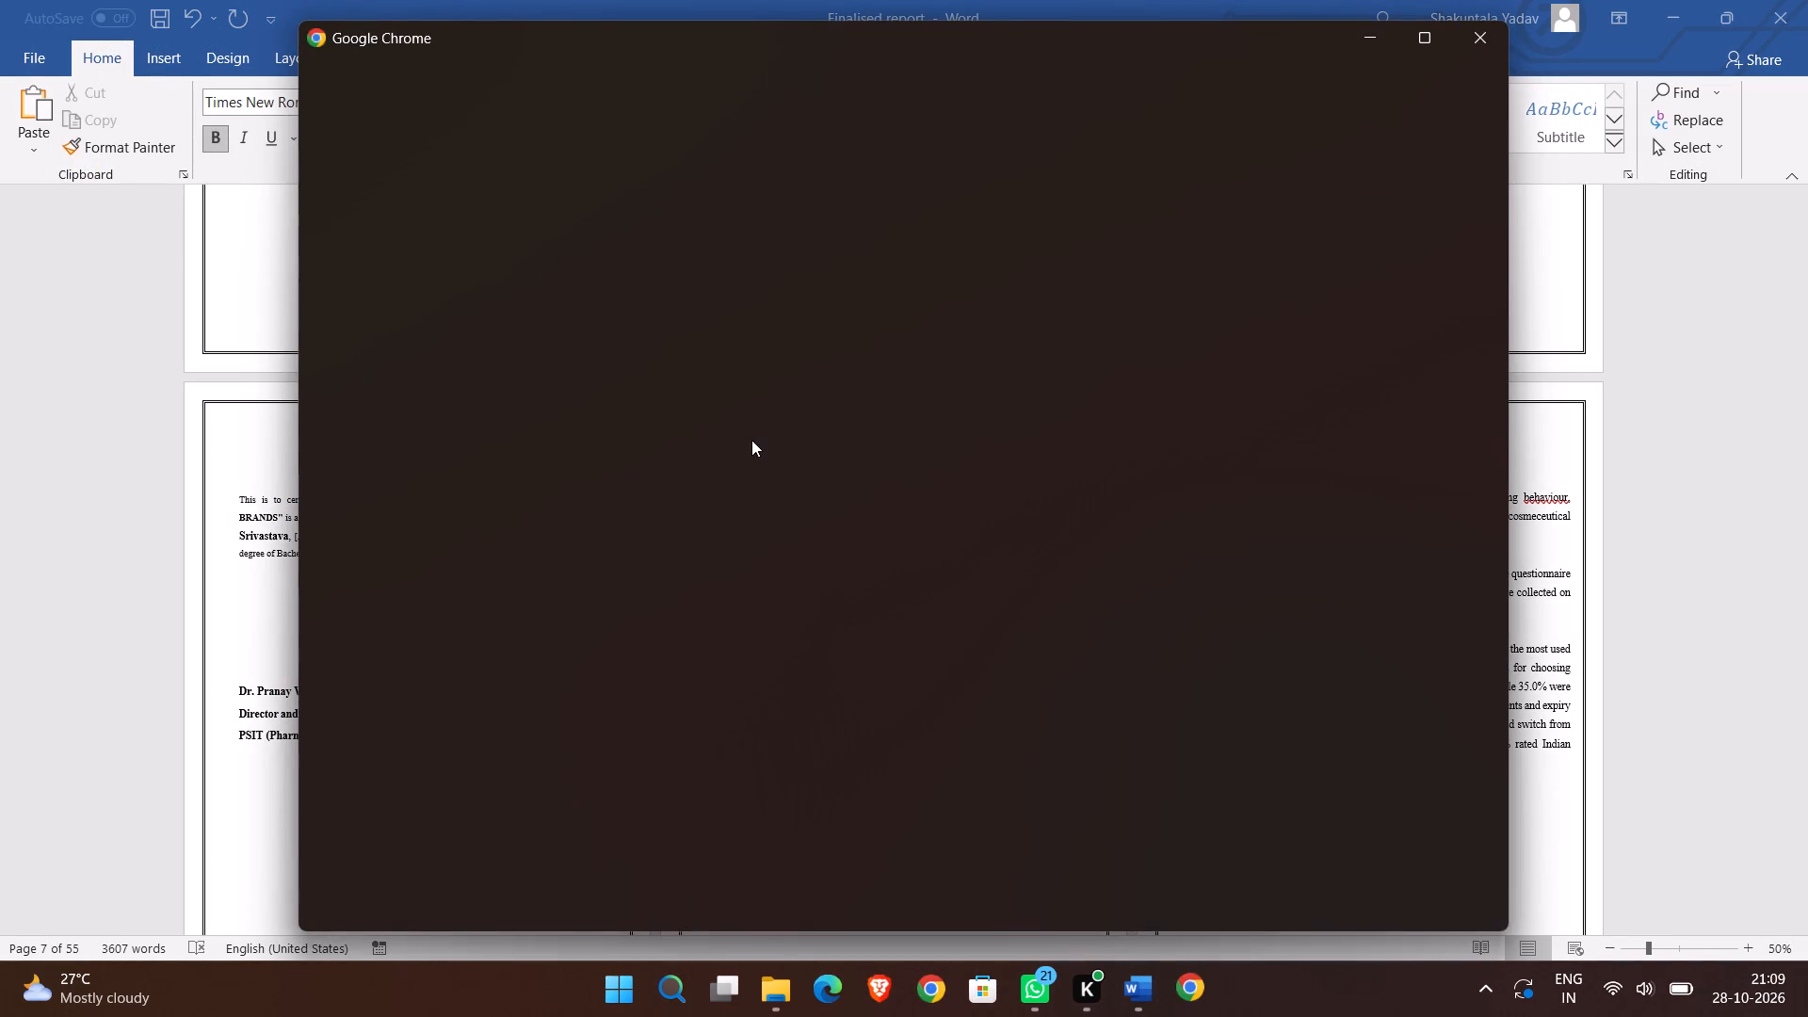
pyautogui.click(550, 555)
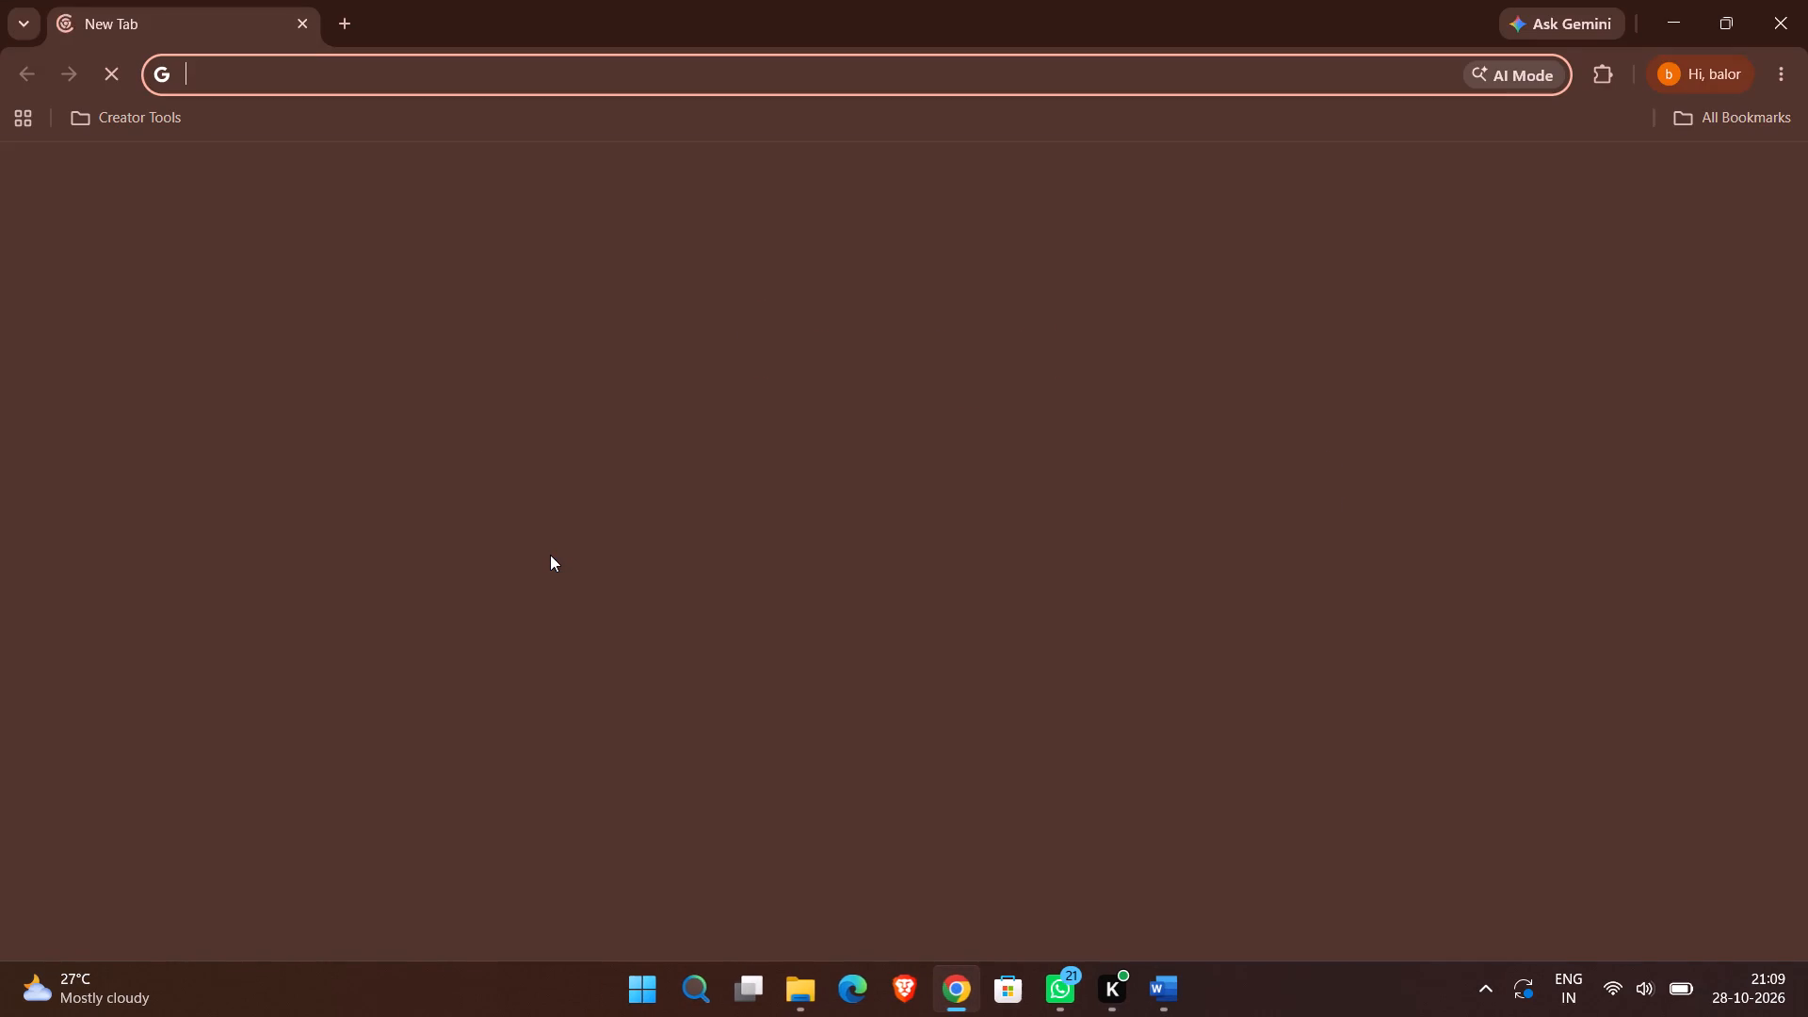
pyautogui.hotkey('ctrl', 'v')
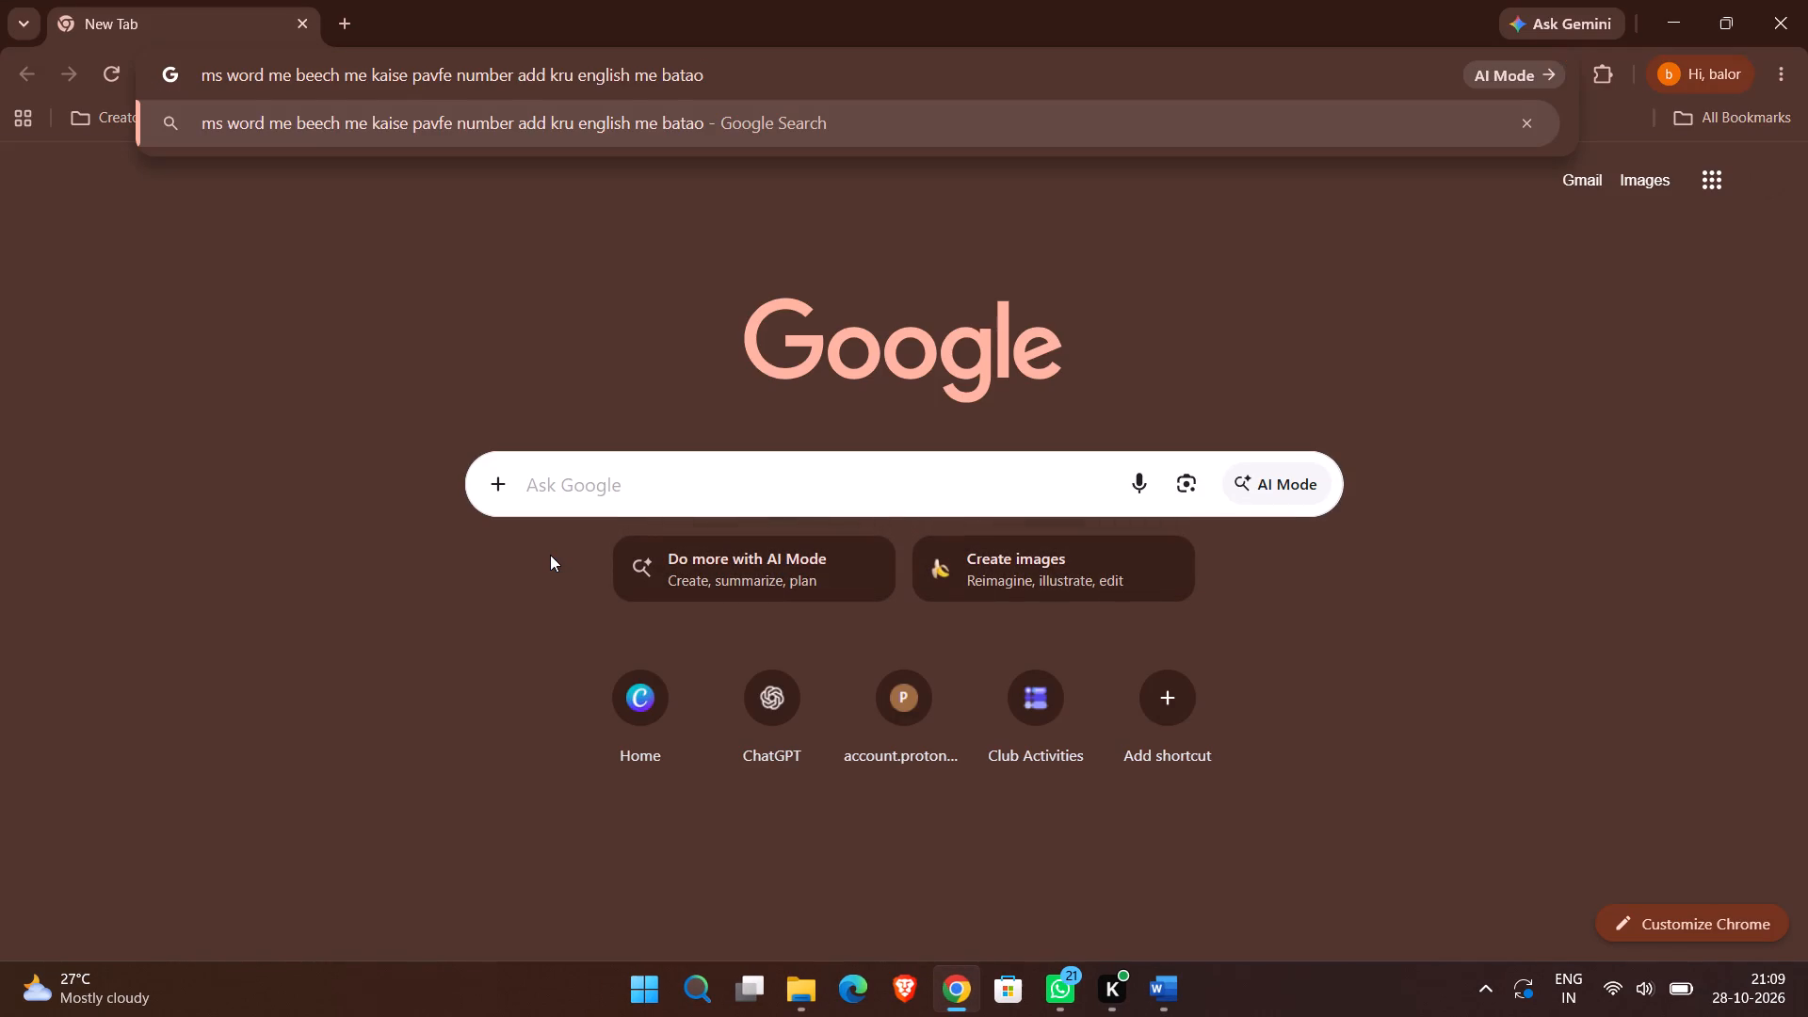
pyautogui.press('Return')
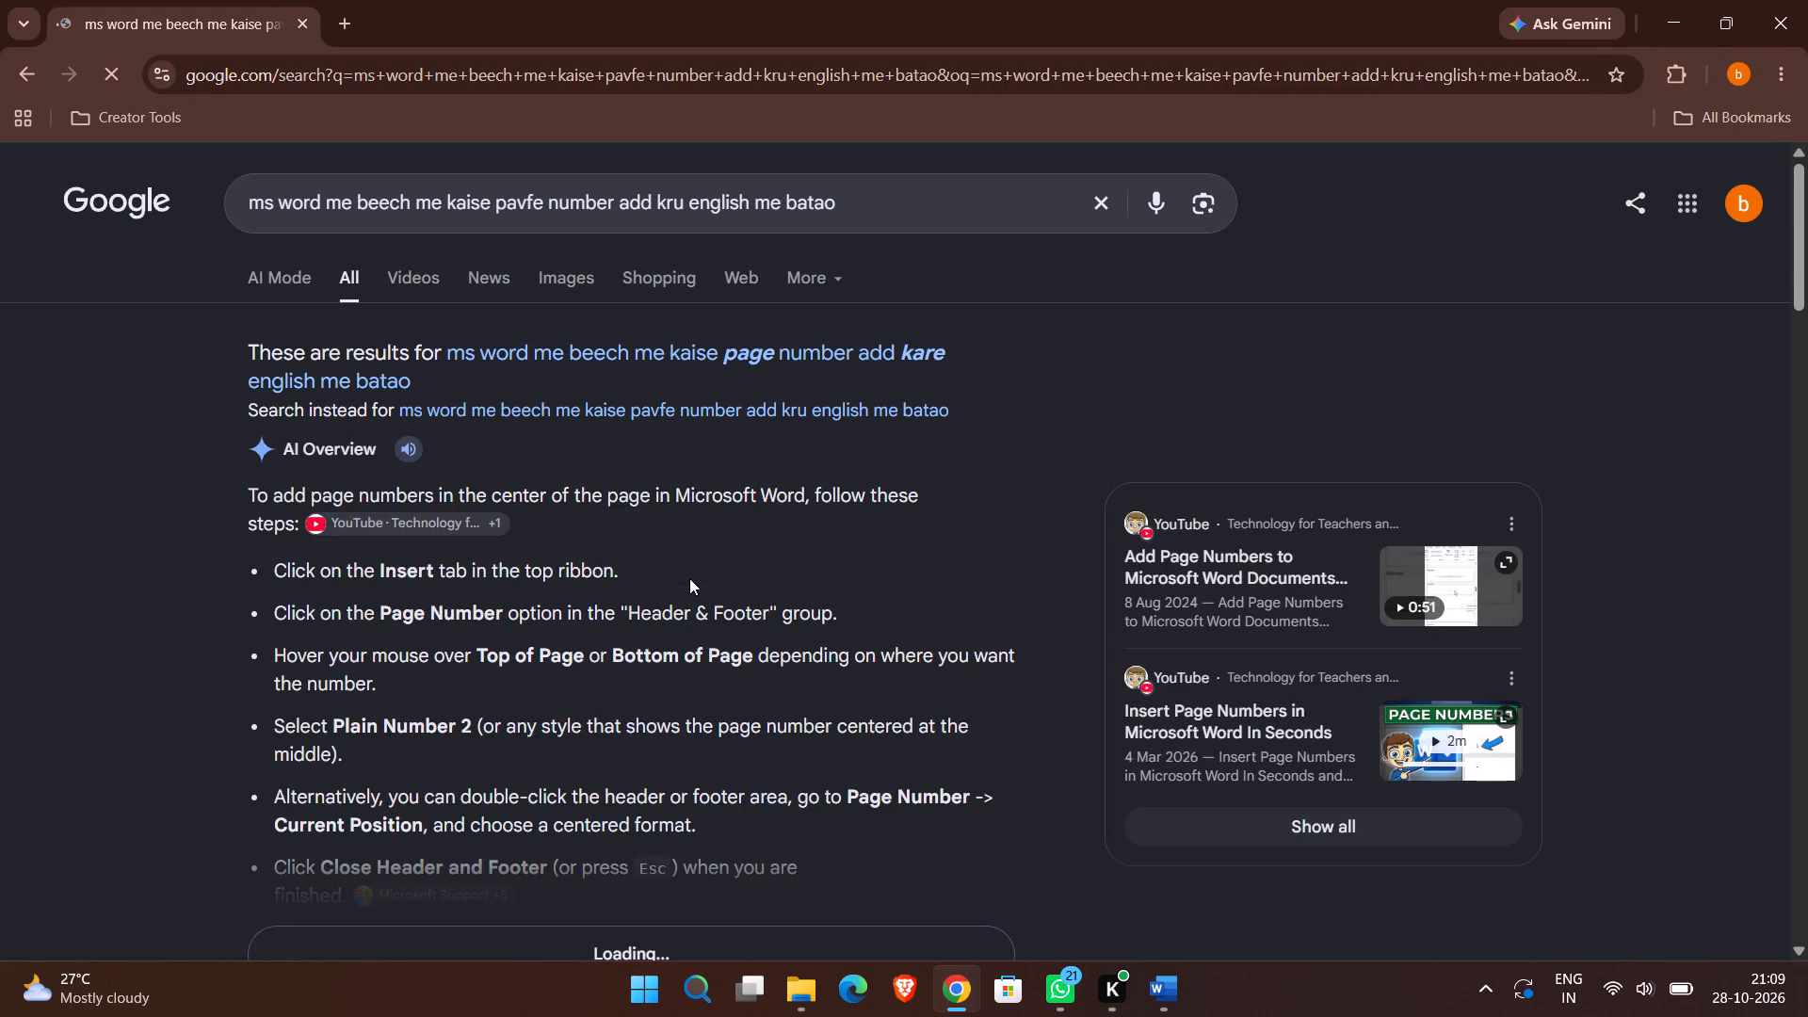
# Arrange the Word report and the Chrome search results side by side, each filling half the screen.
pyautogui.doubleClick(1231, 0)
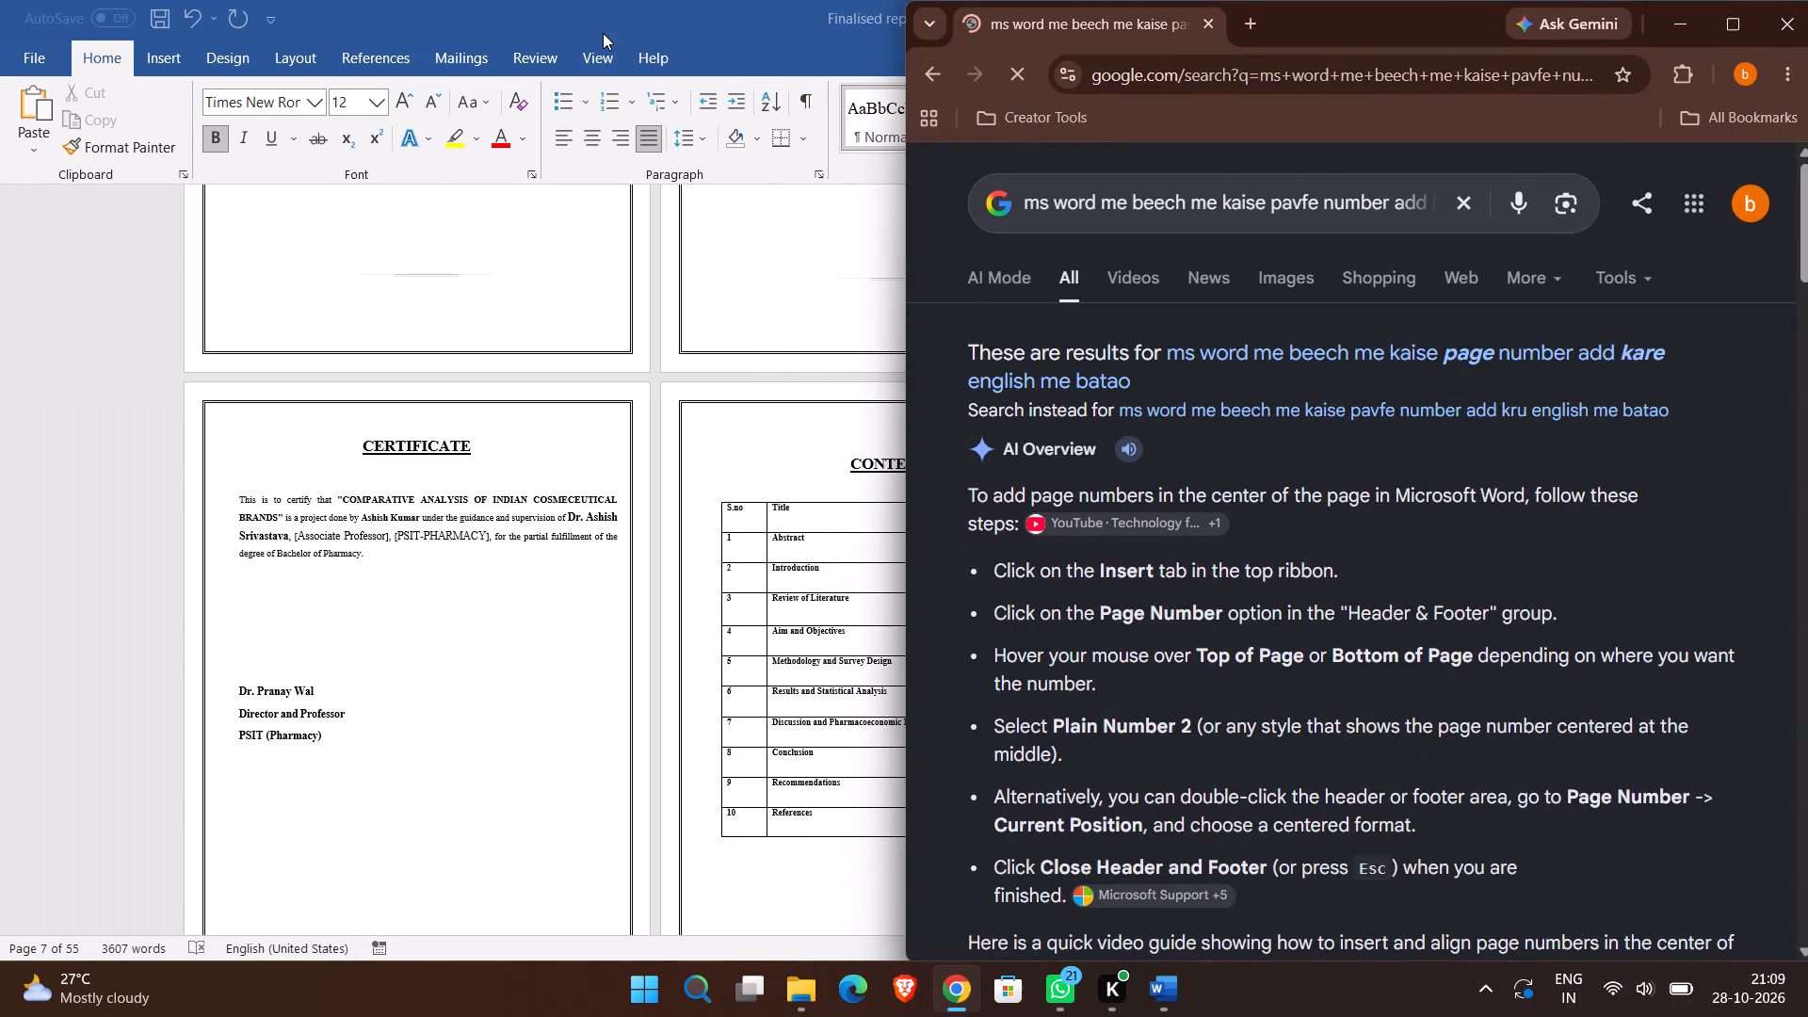
pyautogui.doubleClick(588, 10)
pyautogui.moveTo(567, 0); pyautogui.dragTo(558, 113)
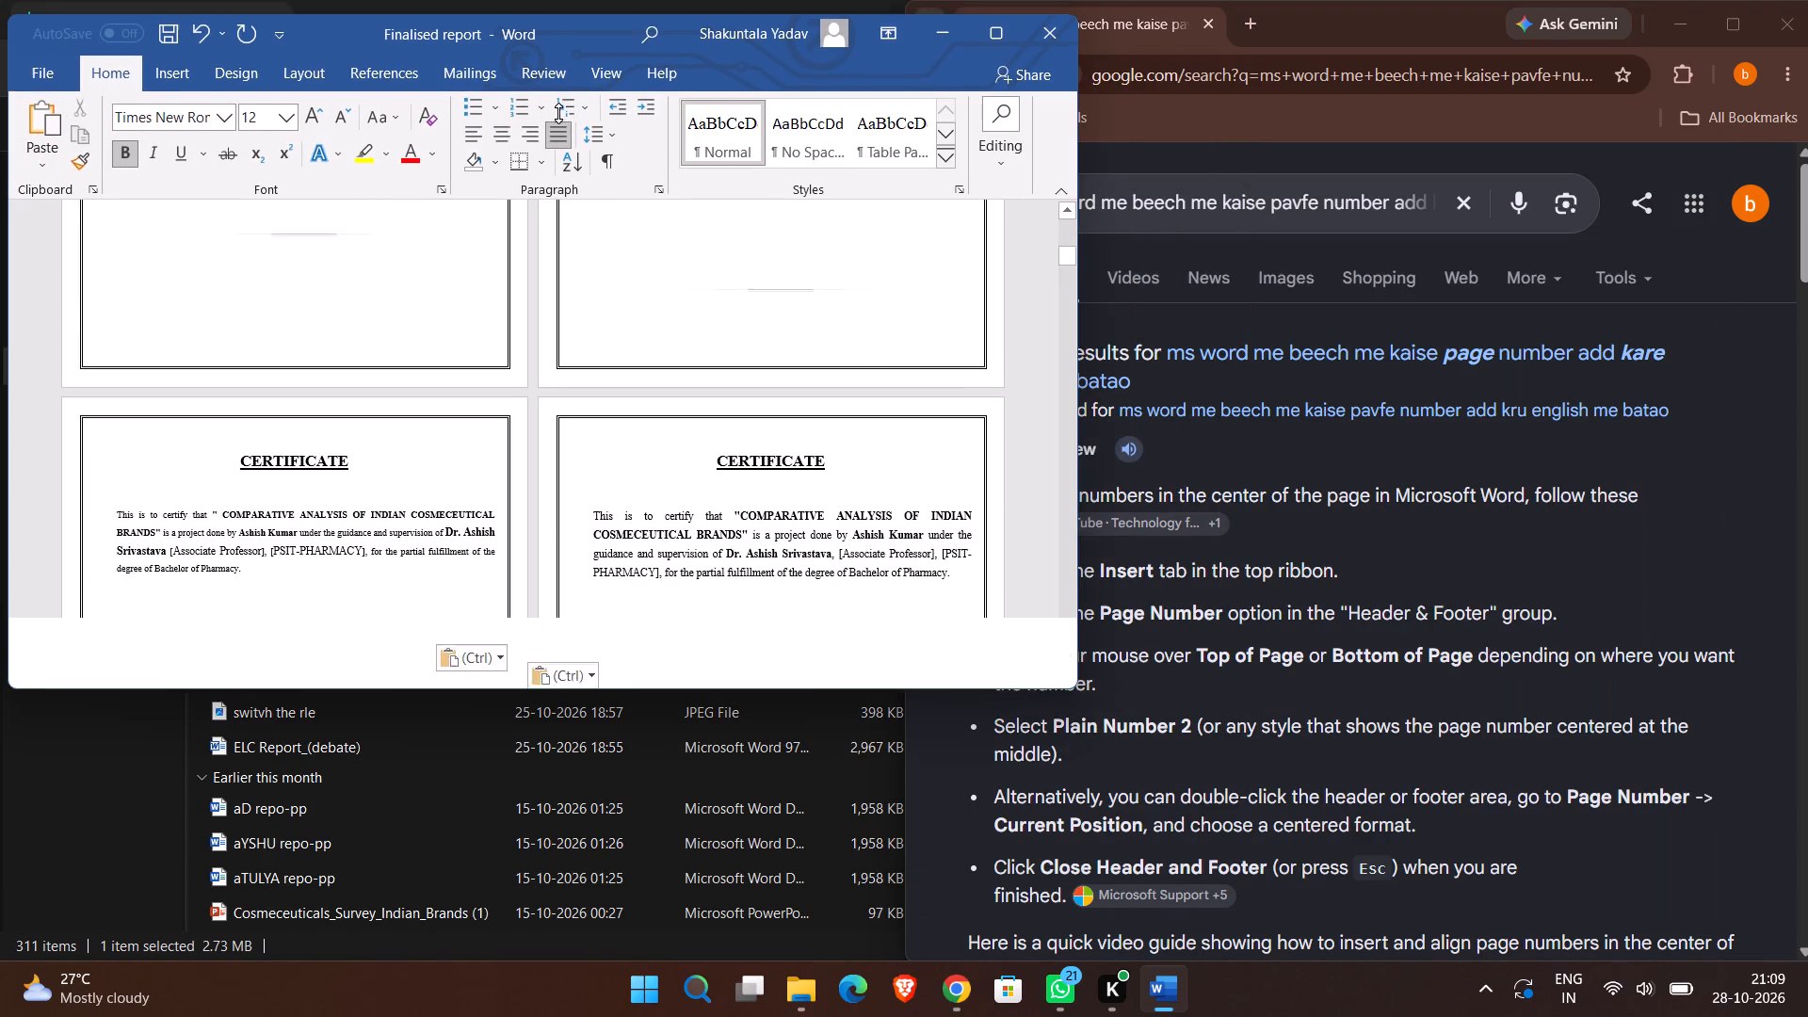
pyautogui.moveTo(558, 113); pyautogui.dragTo(573, 209)
pyautogui.moveTo(571, 226); pyautogui.dragTo(572, 0)
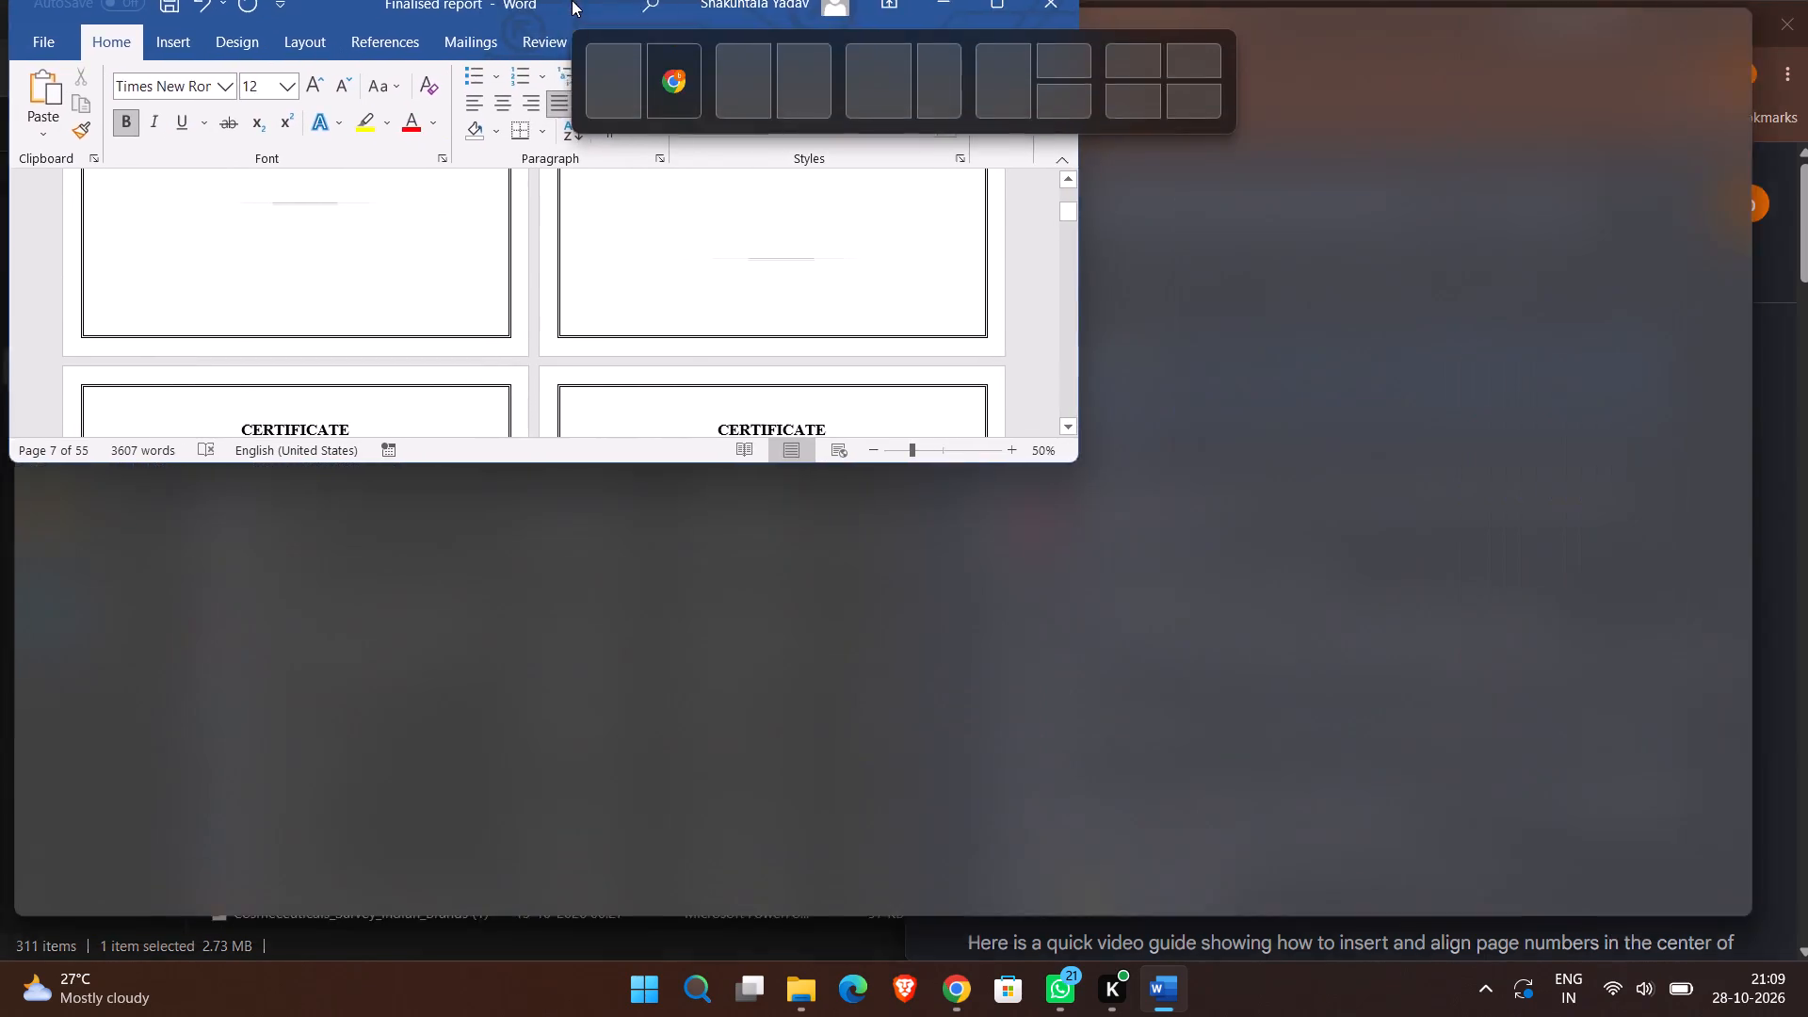
pyautogui.moveTo(572, 0); pyautogui.dragTo(654, 68)
# Open the Abstract page's footer for editing in the Word report and display the page number options.
pyautogui.scroll(1, 637, 461)
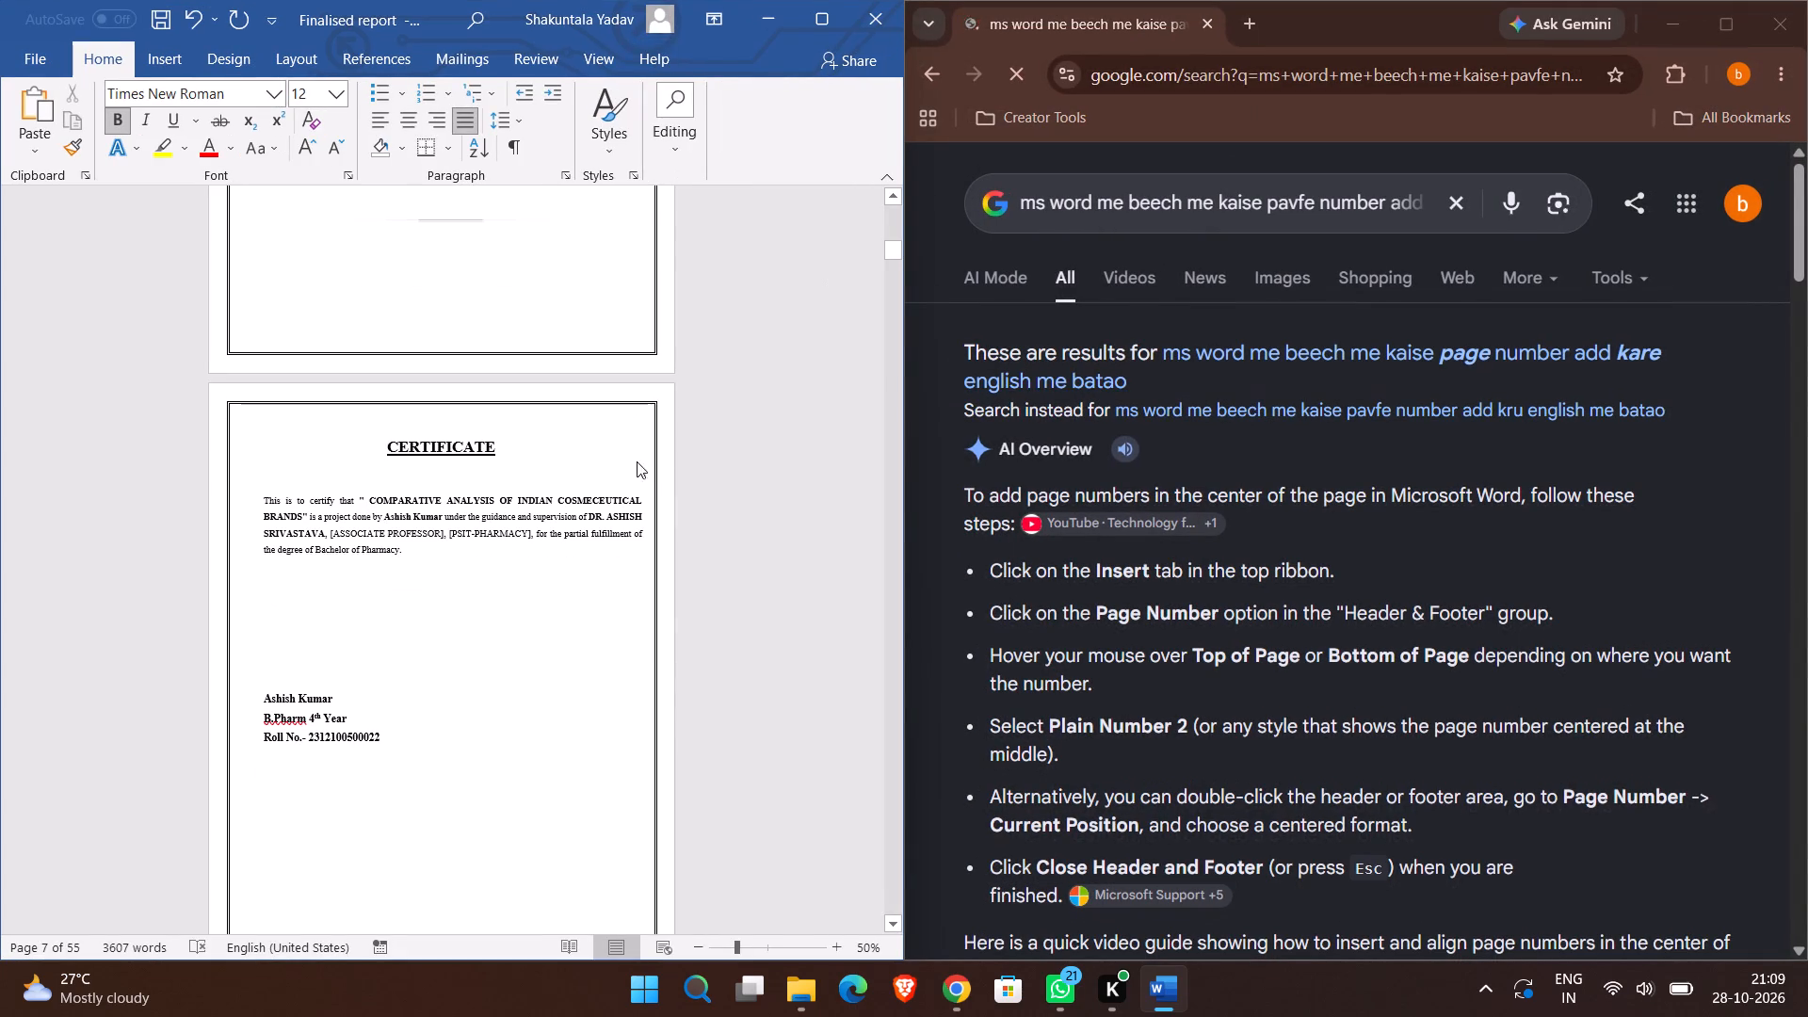
pyautogui.scroll(4, 637, 461)
pyautogui.scroll(5, 476, 535)
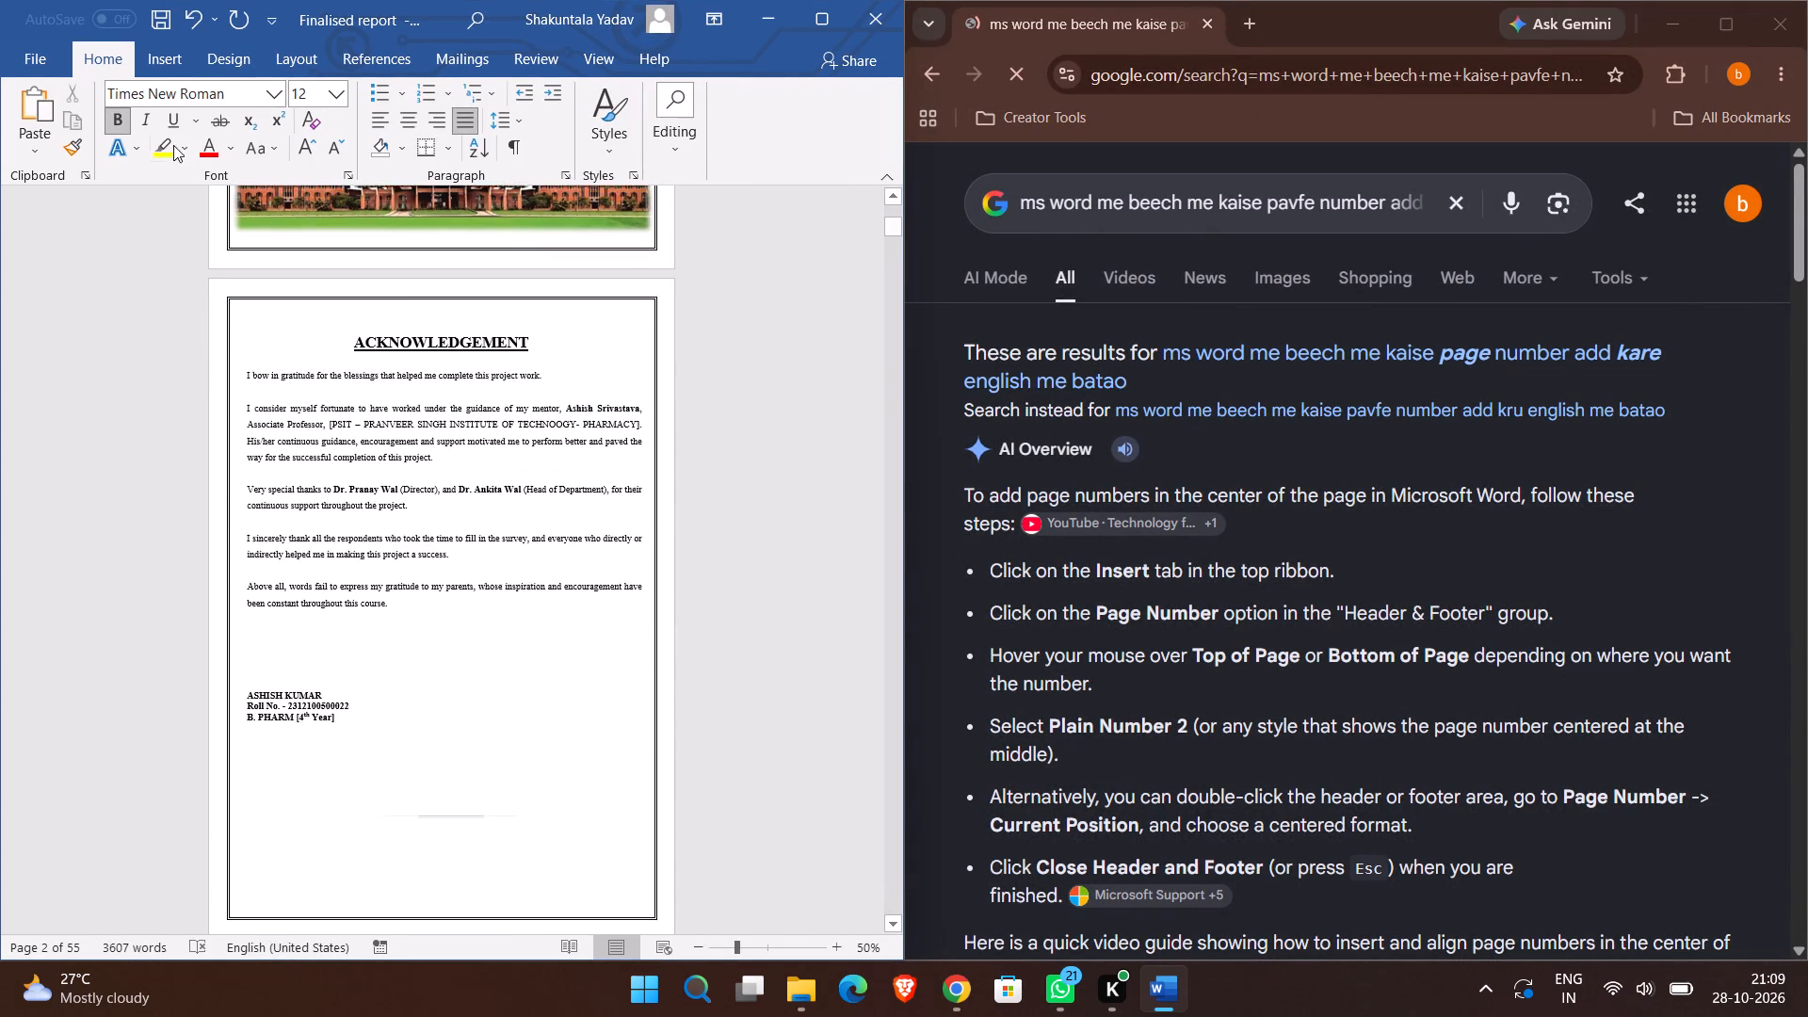
pyautogui.click(150, 65)
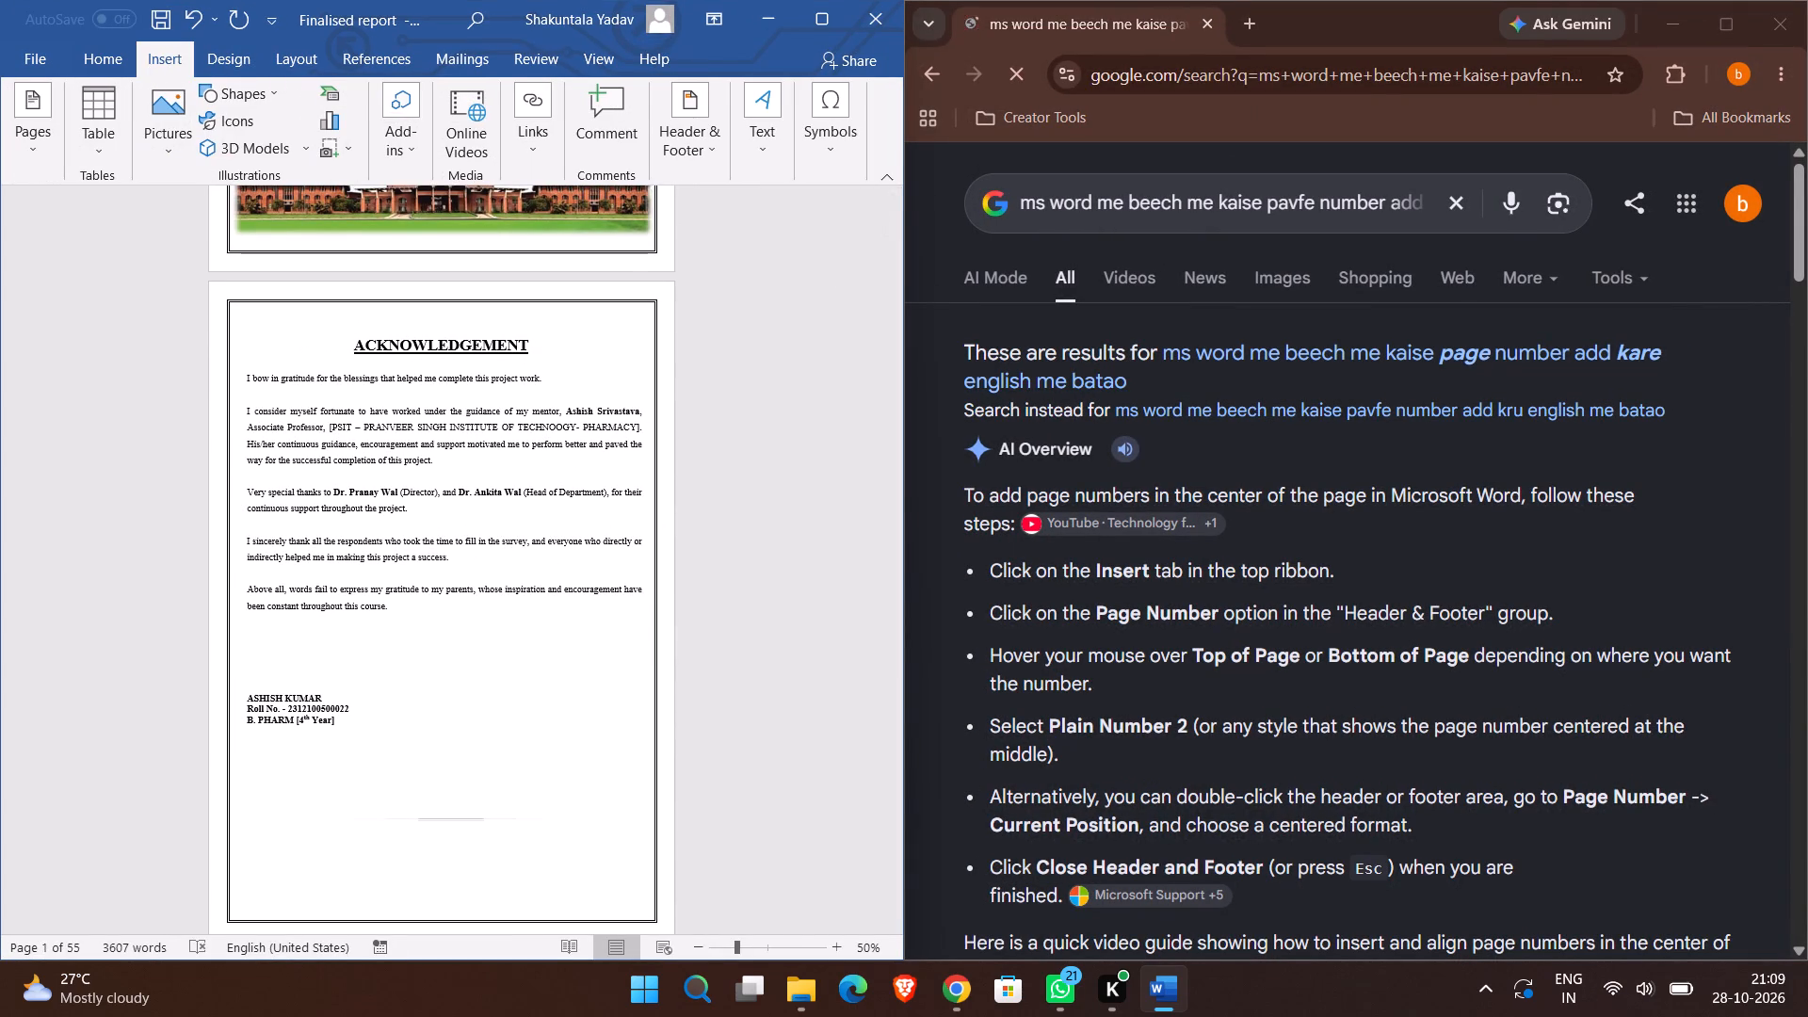
pyautogui.scroll(1, 629, 485)
pyautogui.scroll(-12, 629, 485)
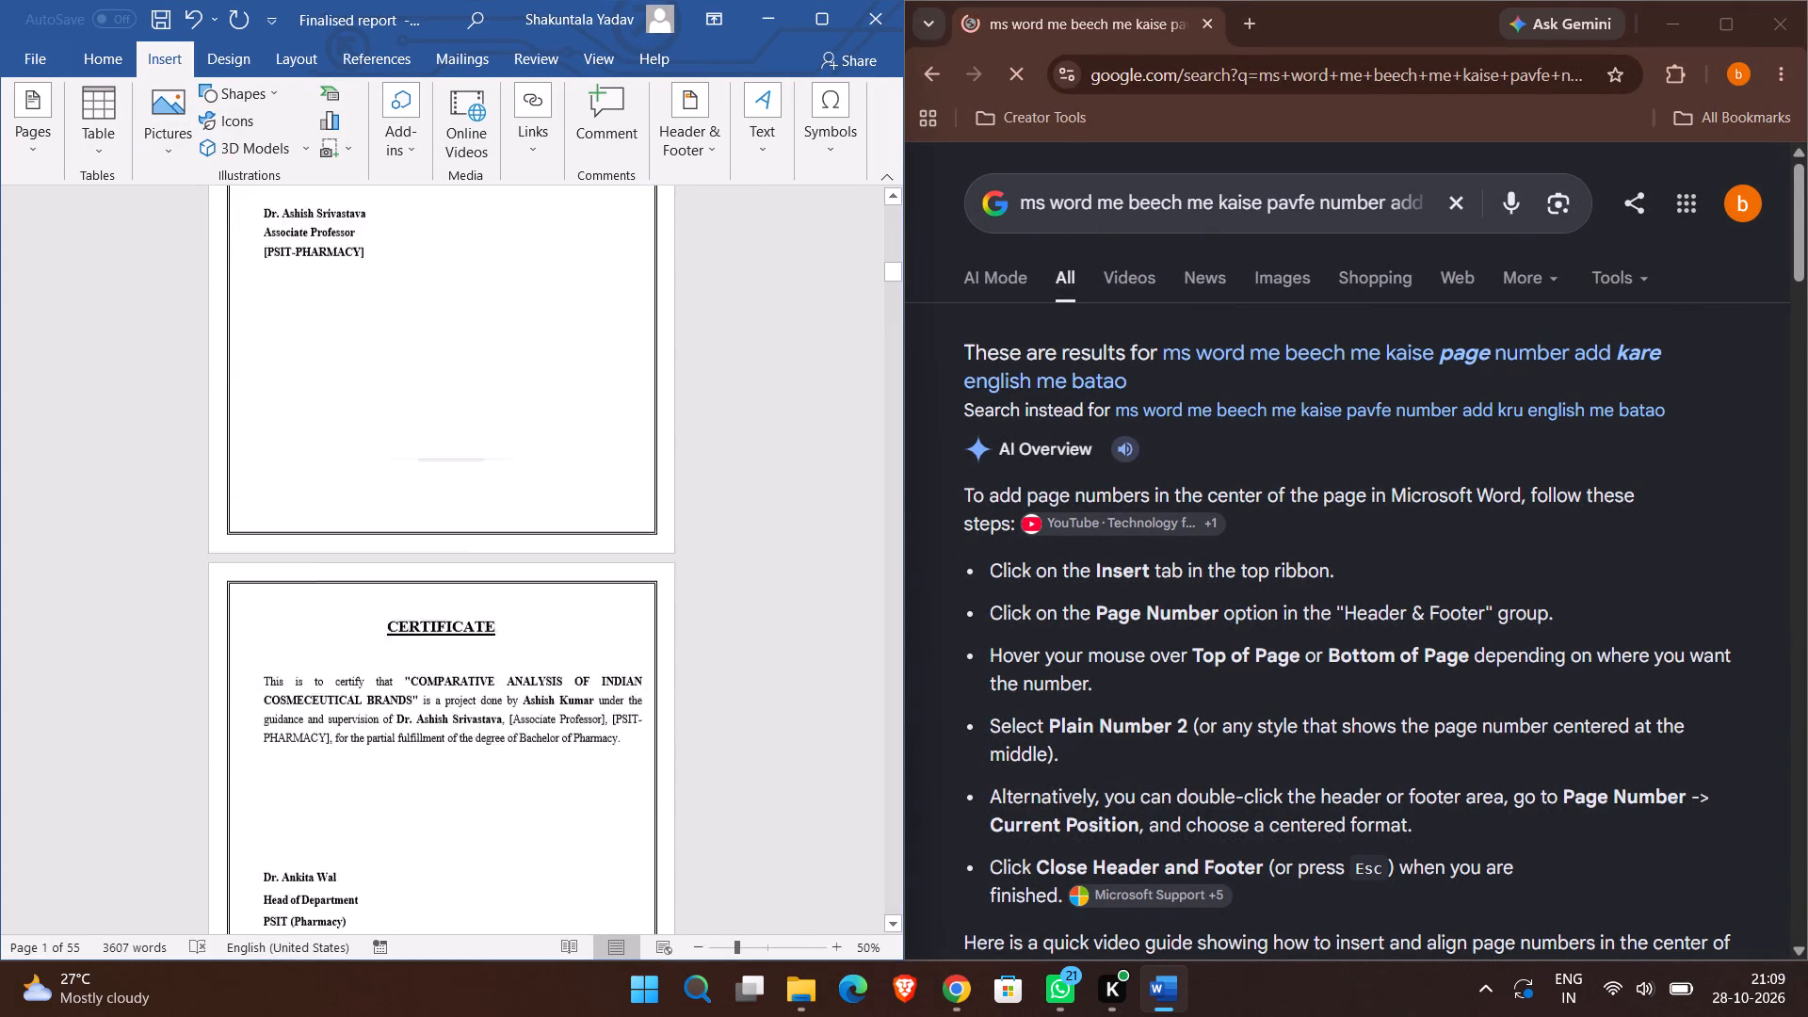
pyautogui.scroll(-4, 629, 485)
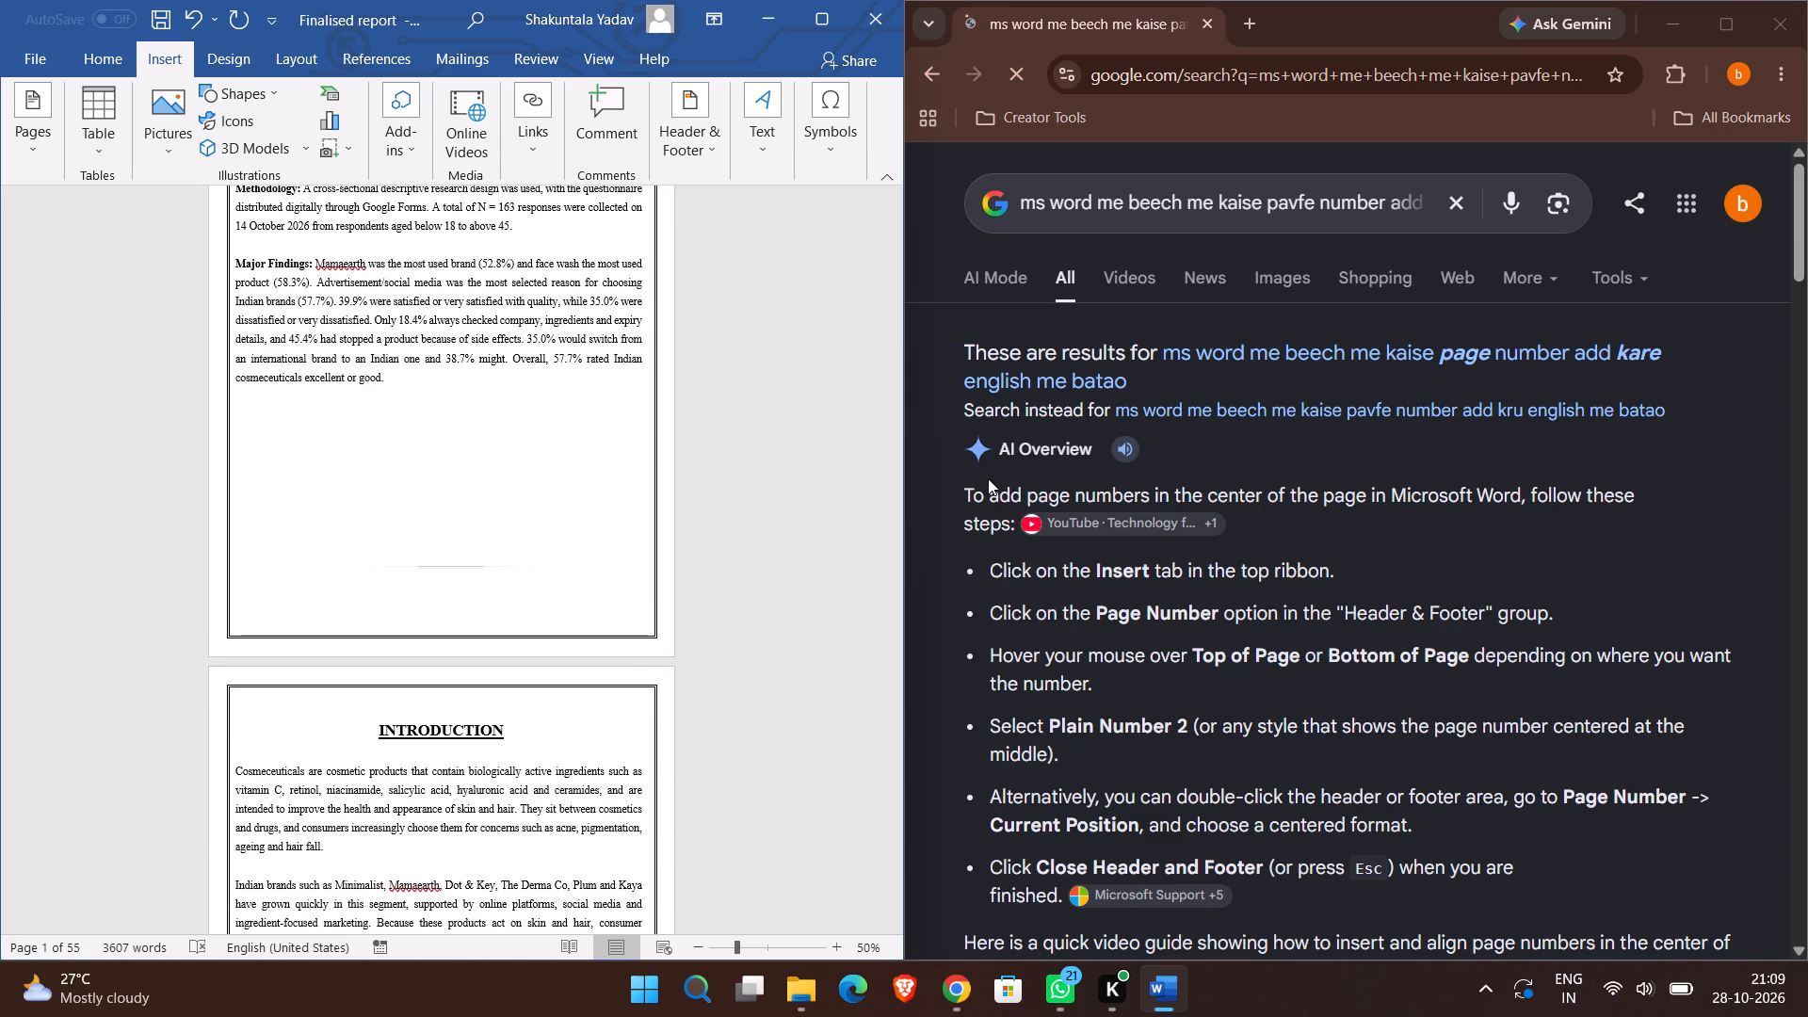
pyautogui.scroll(2, 604, 530)
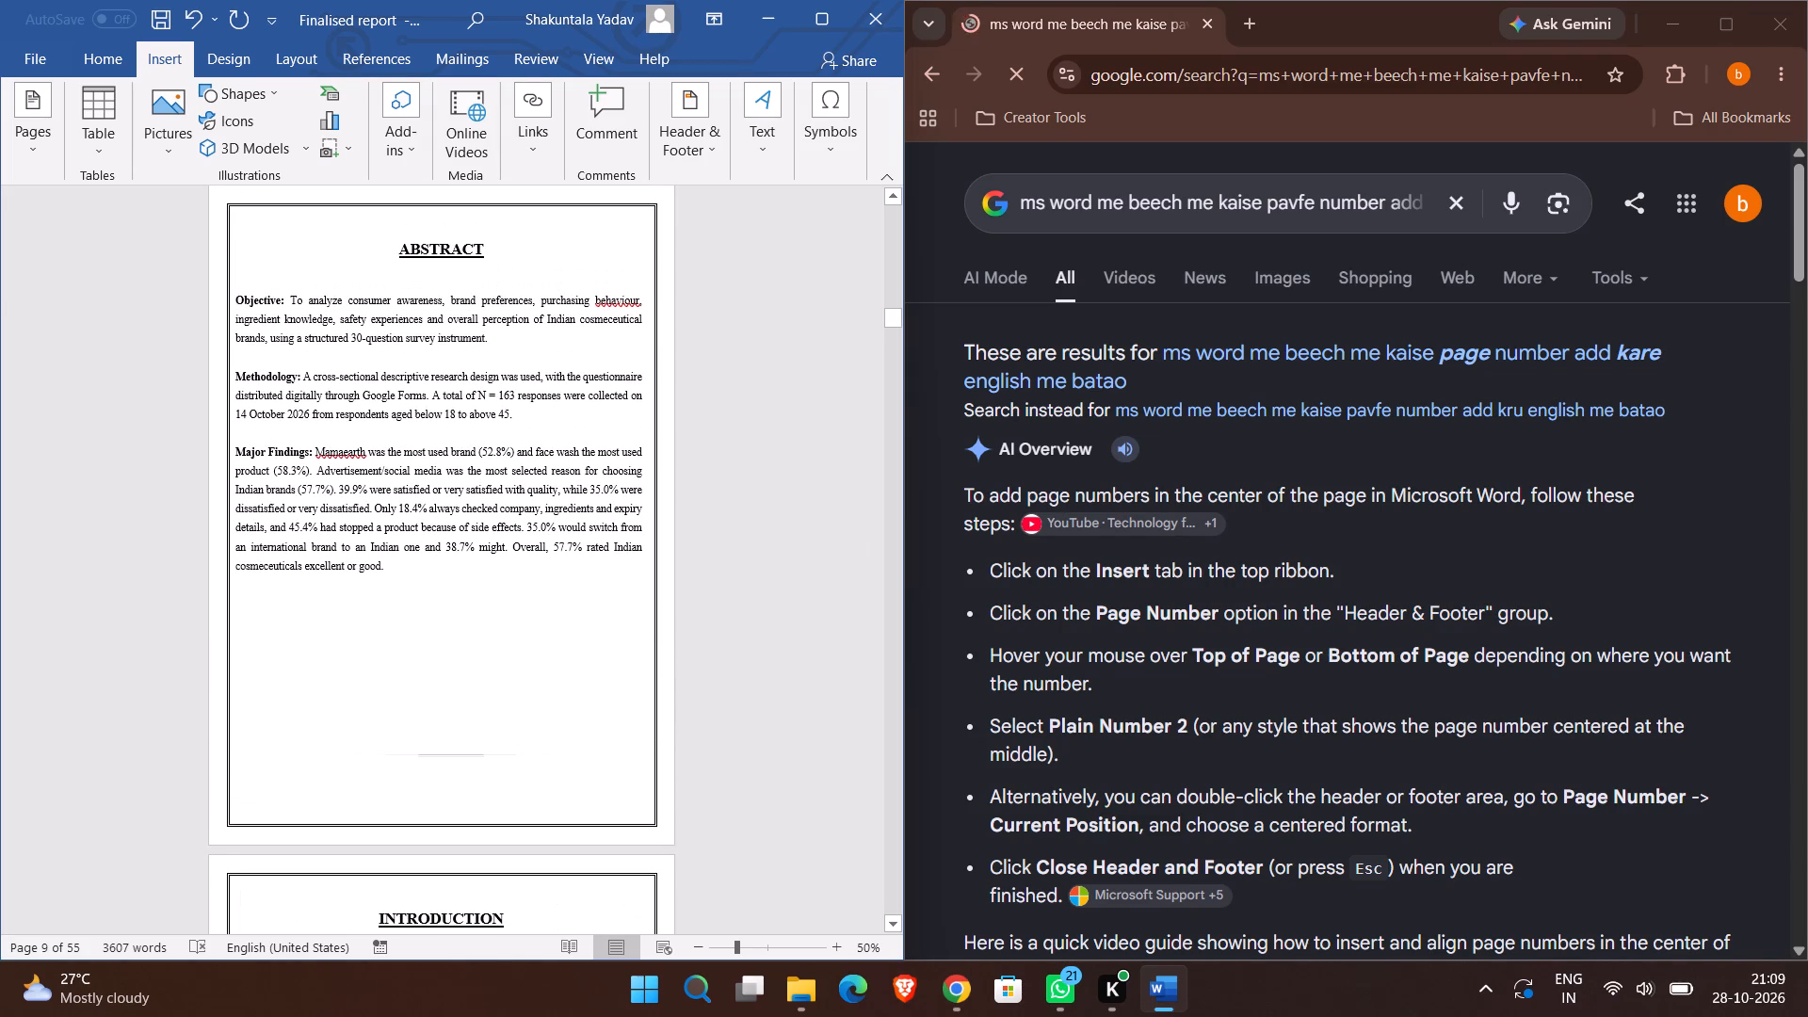
pyautogui.scroll(1, 604, 530)
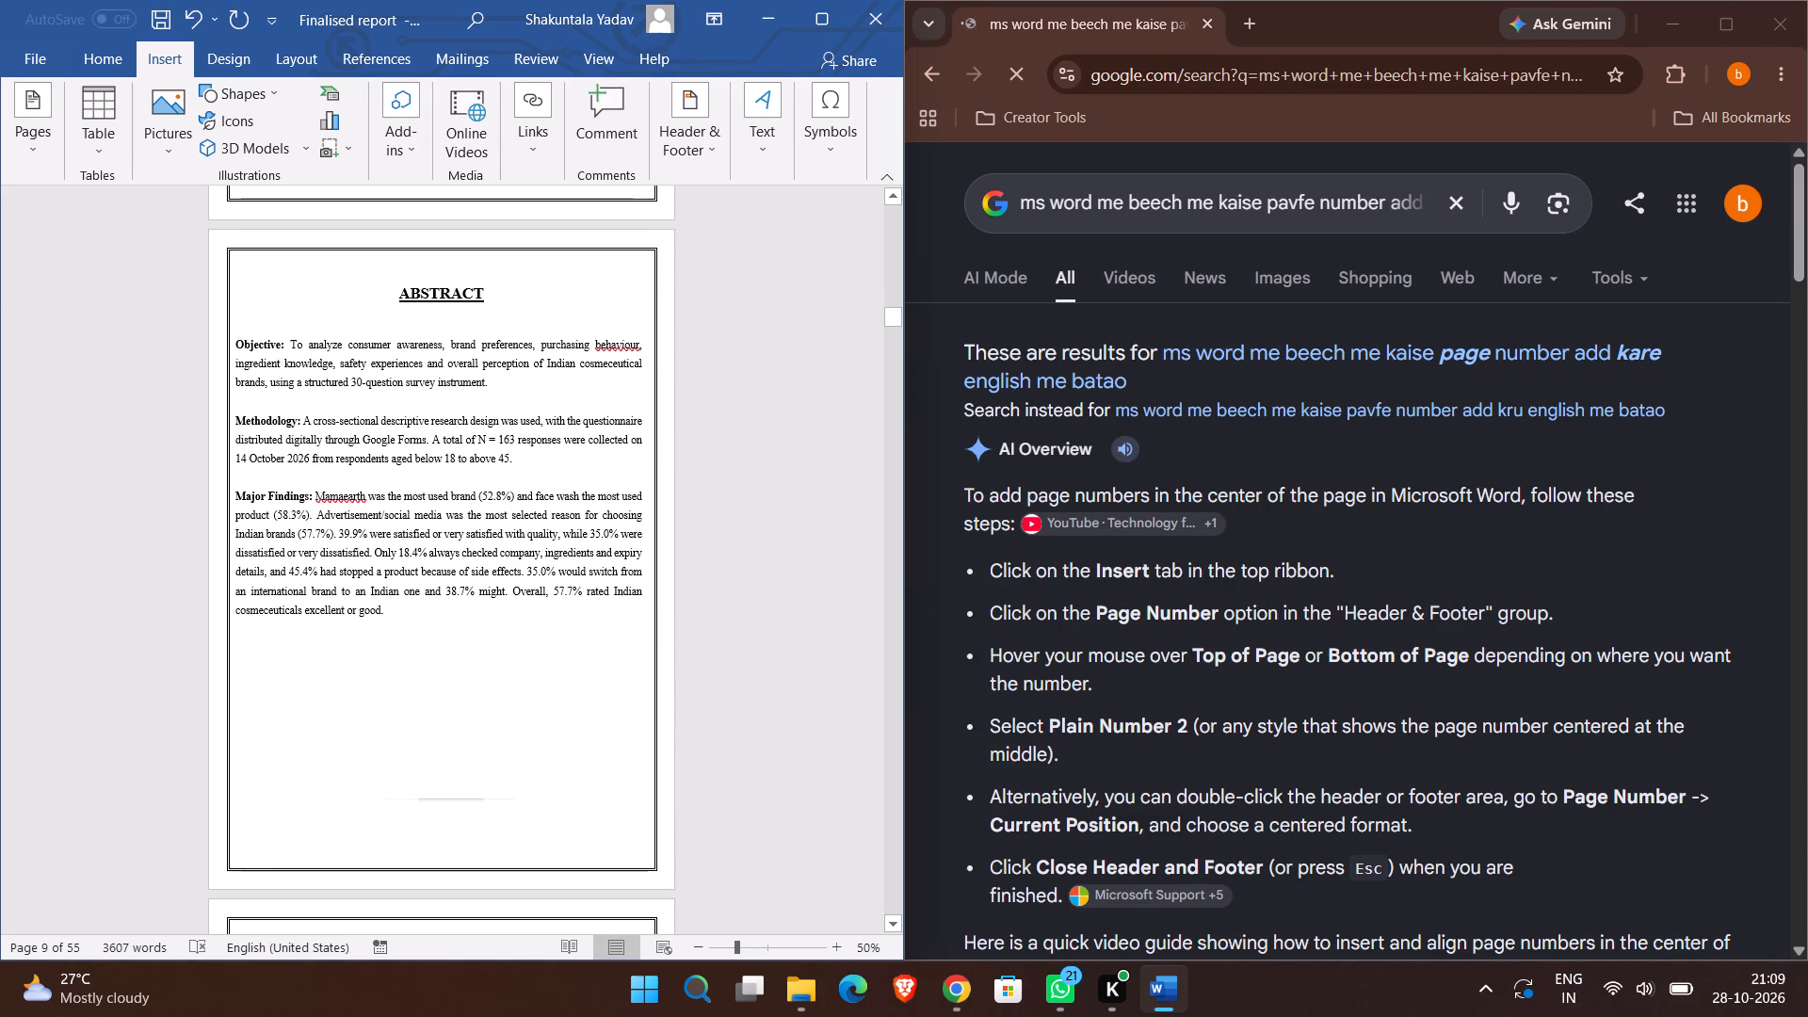
pyautogui.scroll(-1, 530, 594)
pyautogui.doubleClick(594, 816)
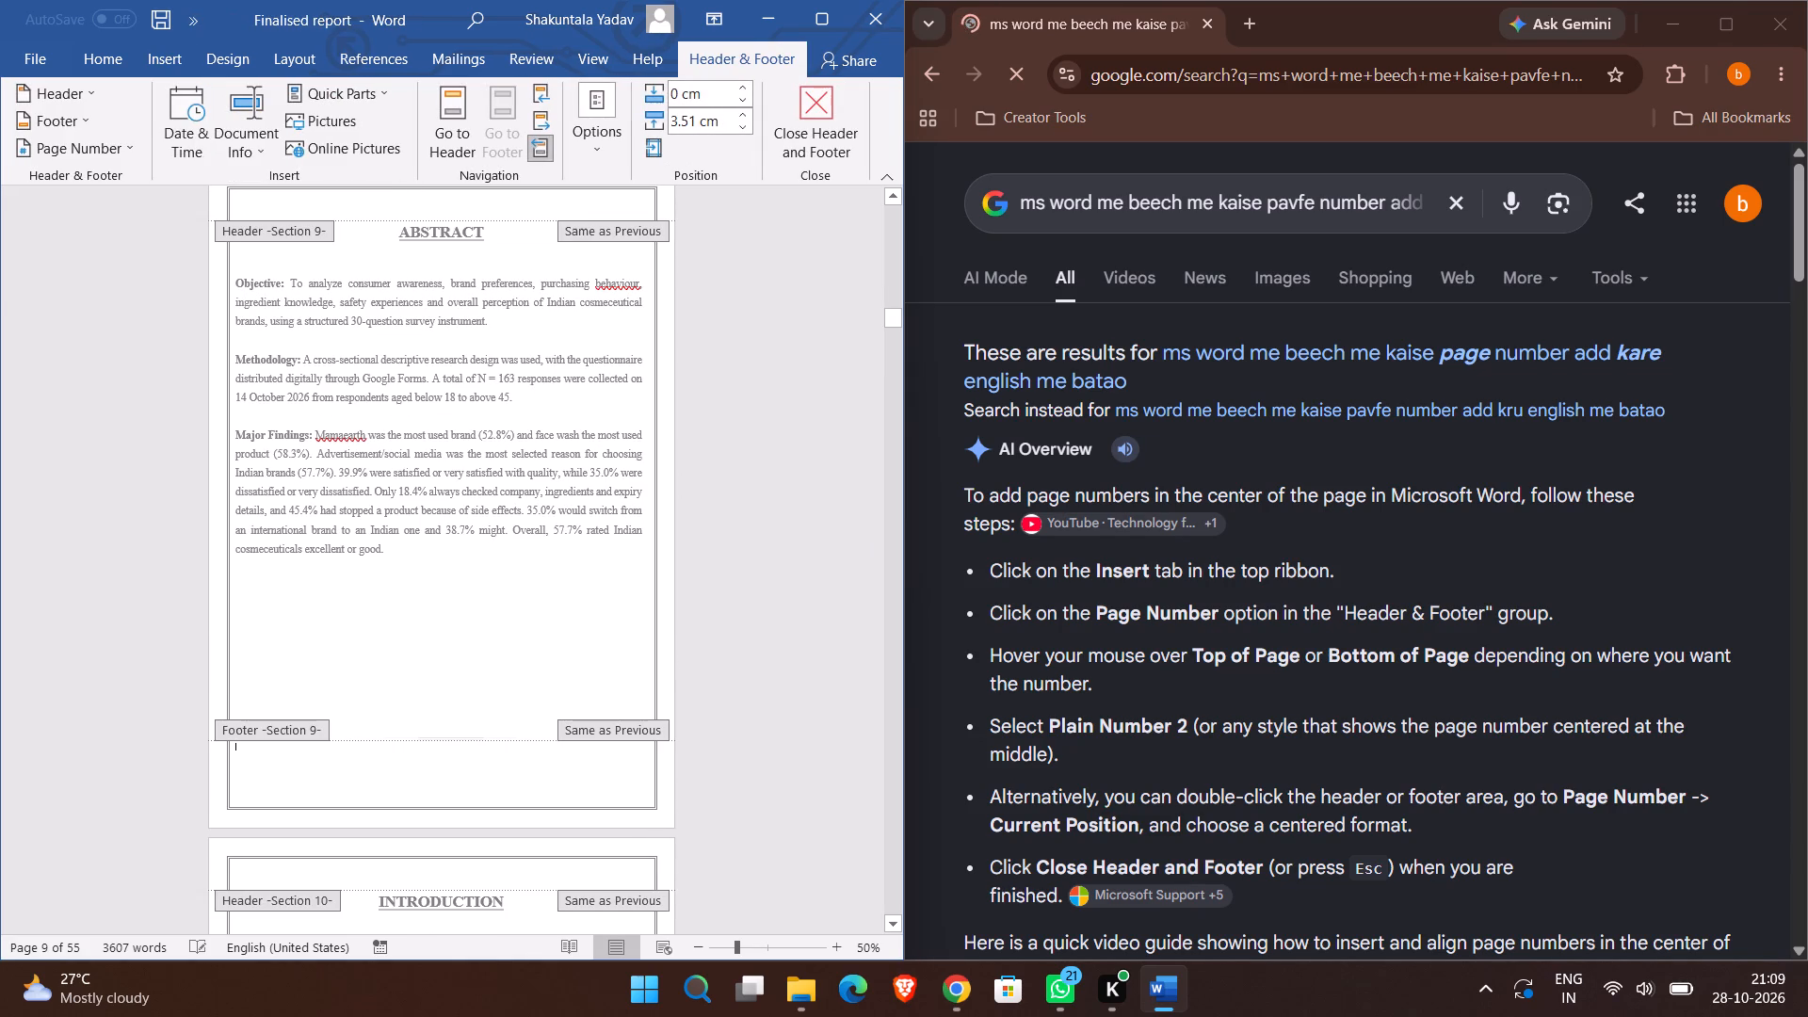
pyautogui.click(119, 141)
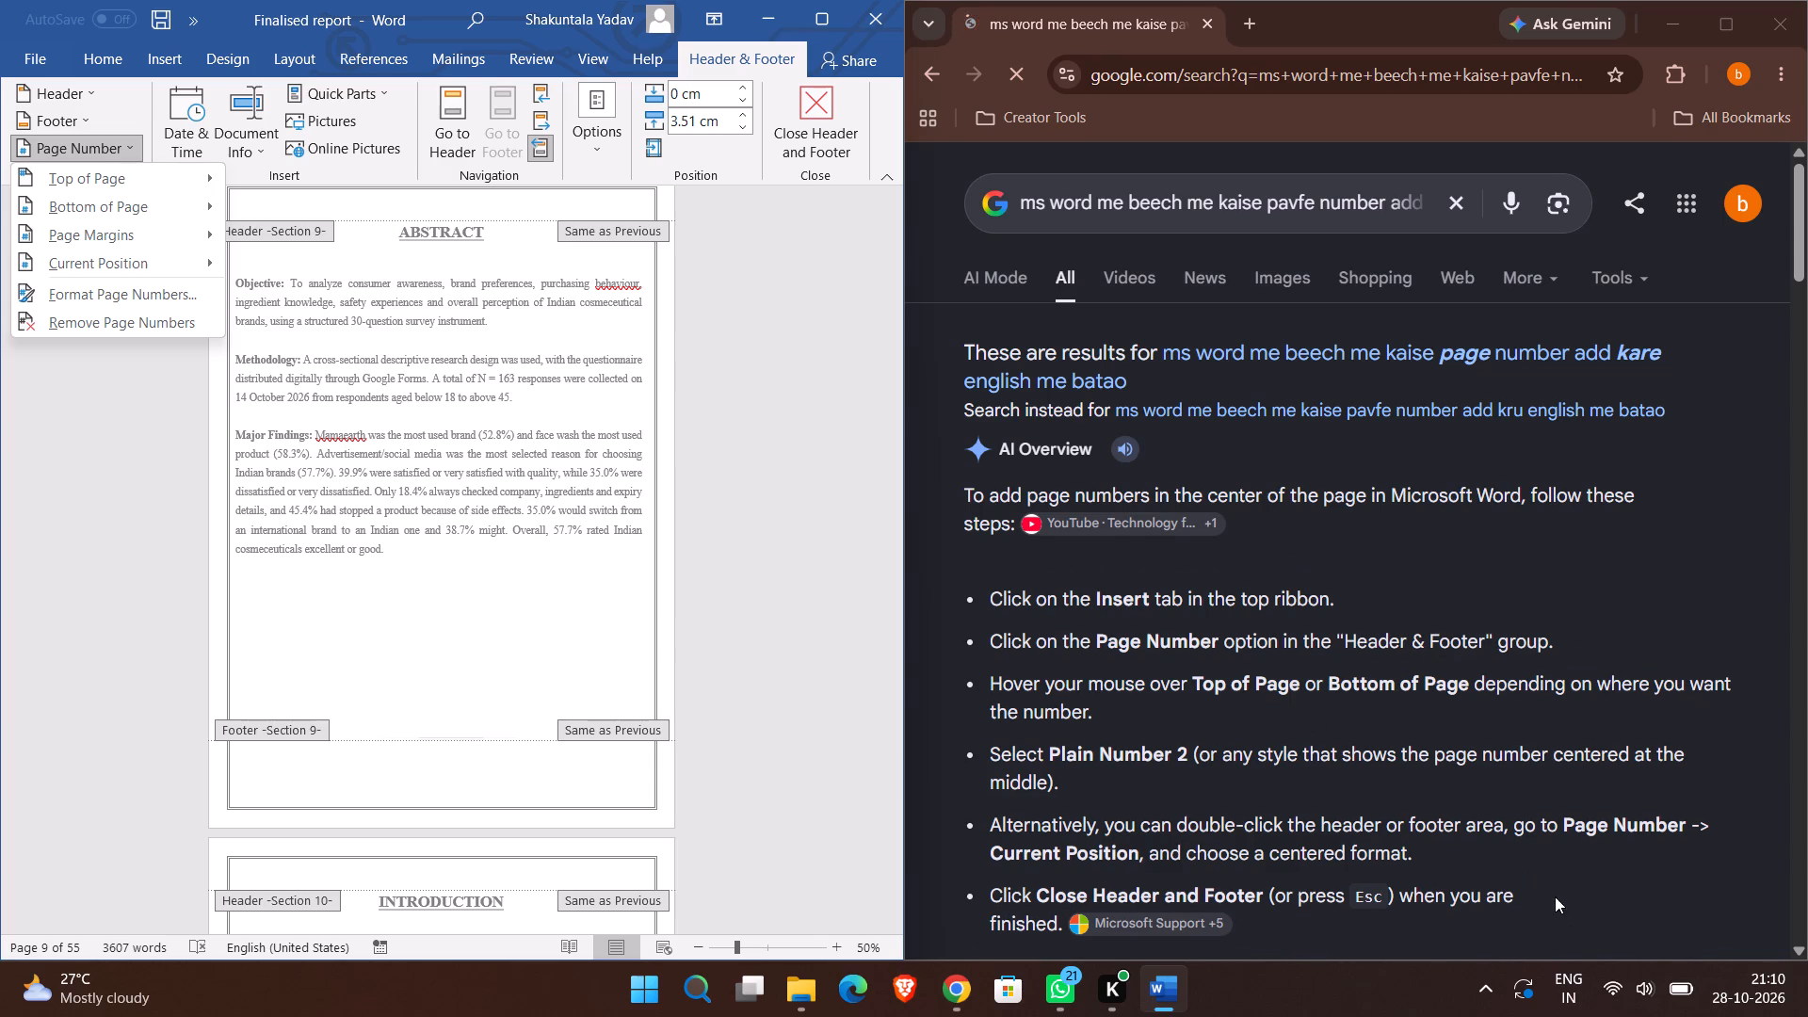
# In Chrome, ask Google's AI the follow-up "are yr beech me se daalne hai start se nhi" and read the instructions it gives.
pyautogui.scroll(-2, 1505, 805)
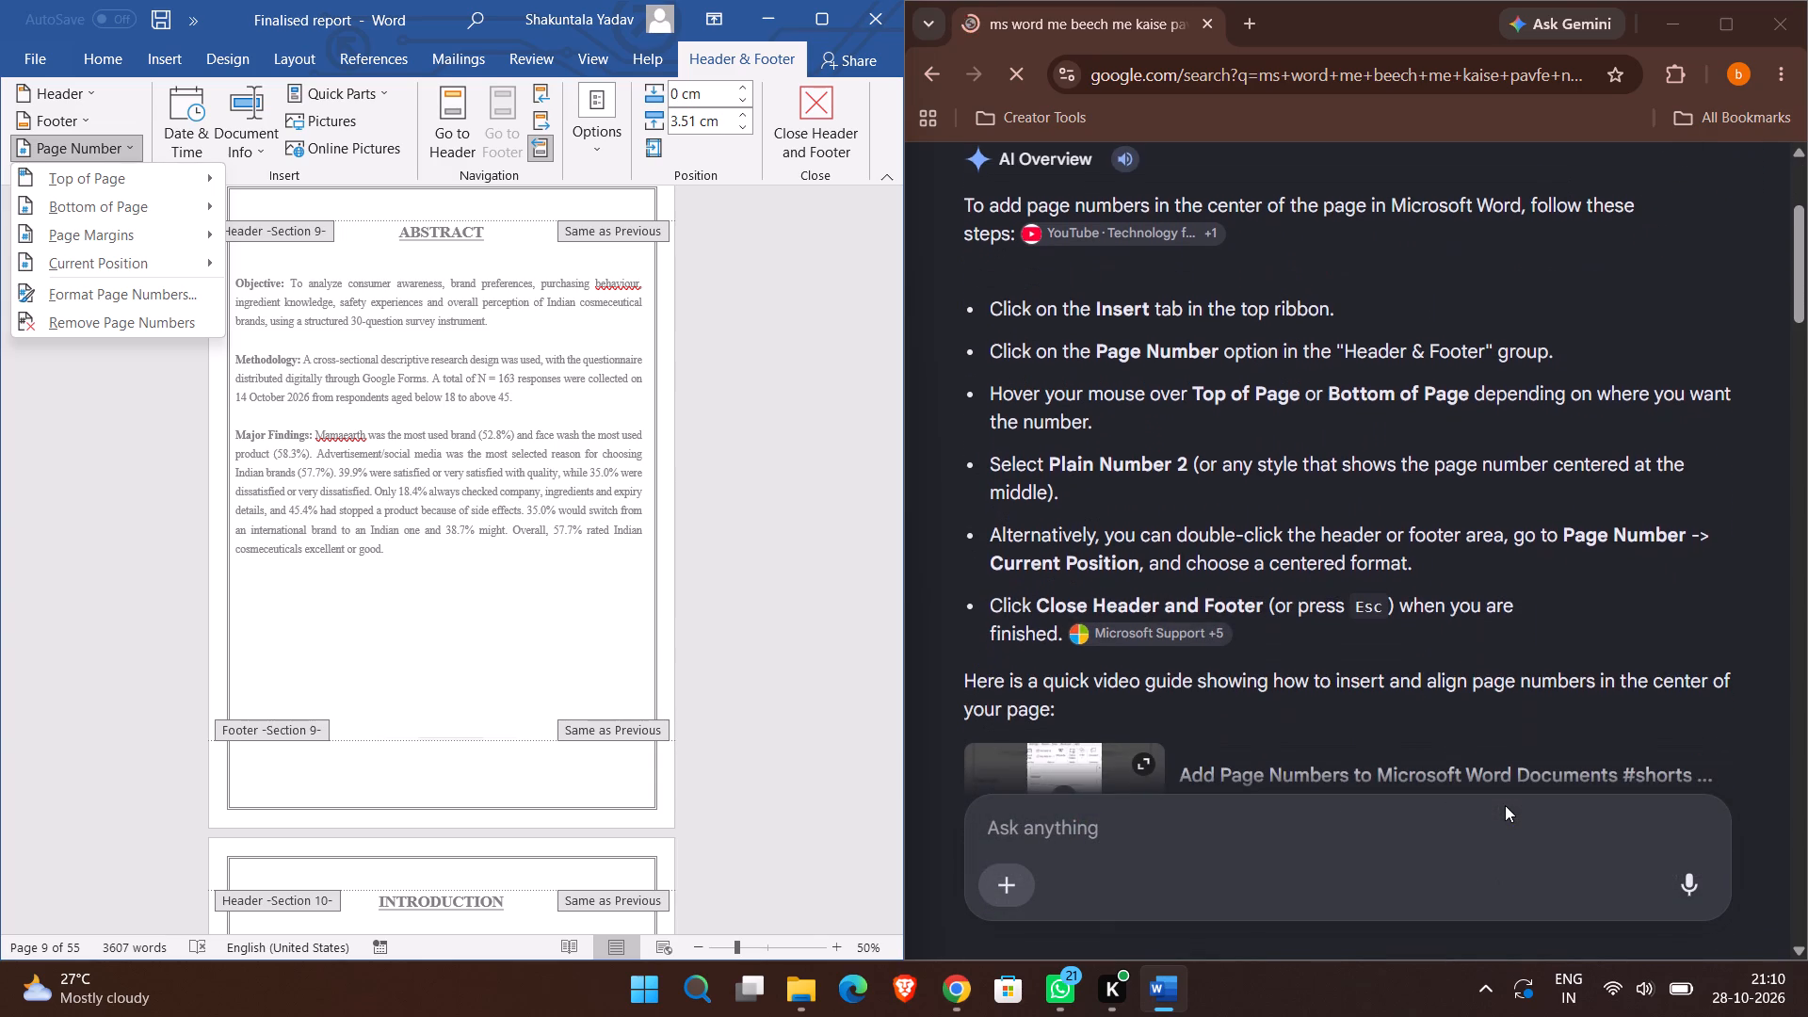
pyautogui.scroll(-2, 1505, 805)
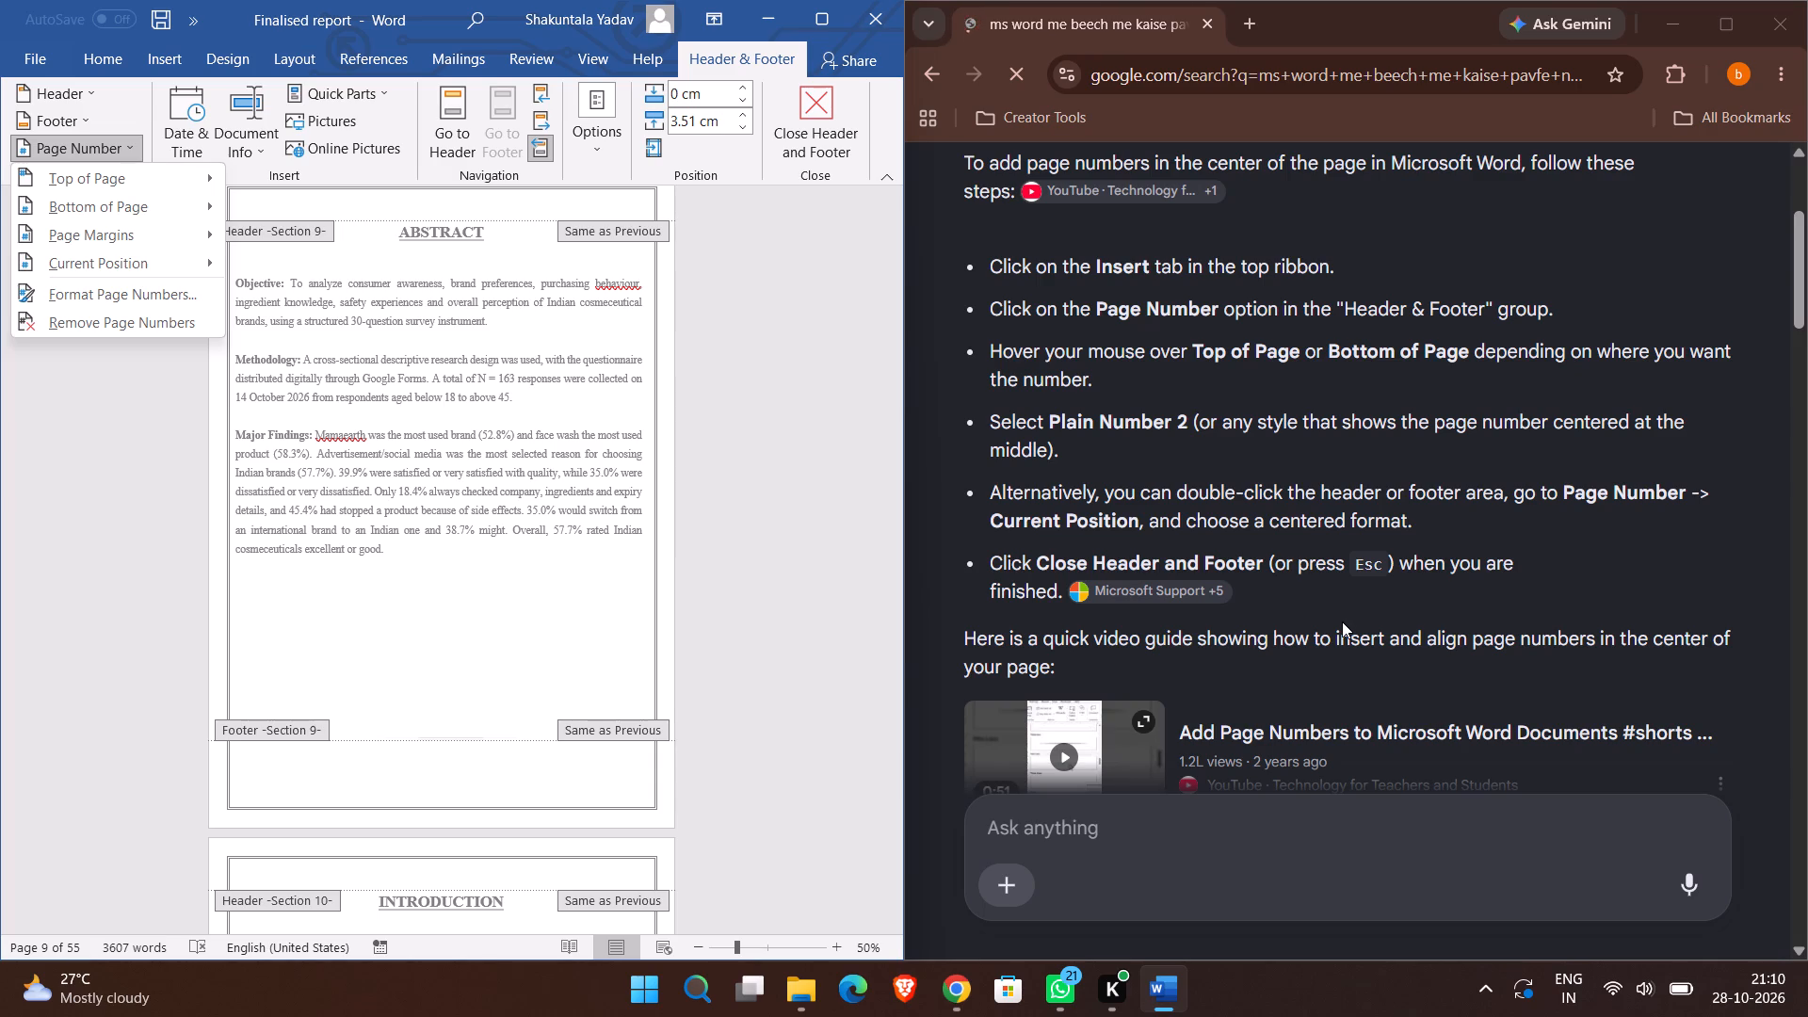
pyautogui.click(1233, 820)
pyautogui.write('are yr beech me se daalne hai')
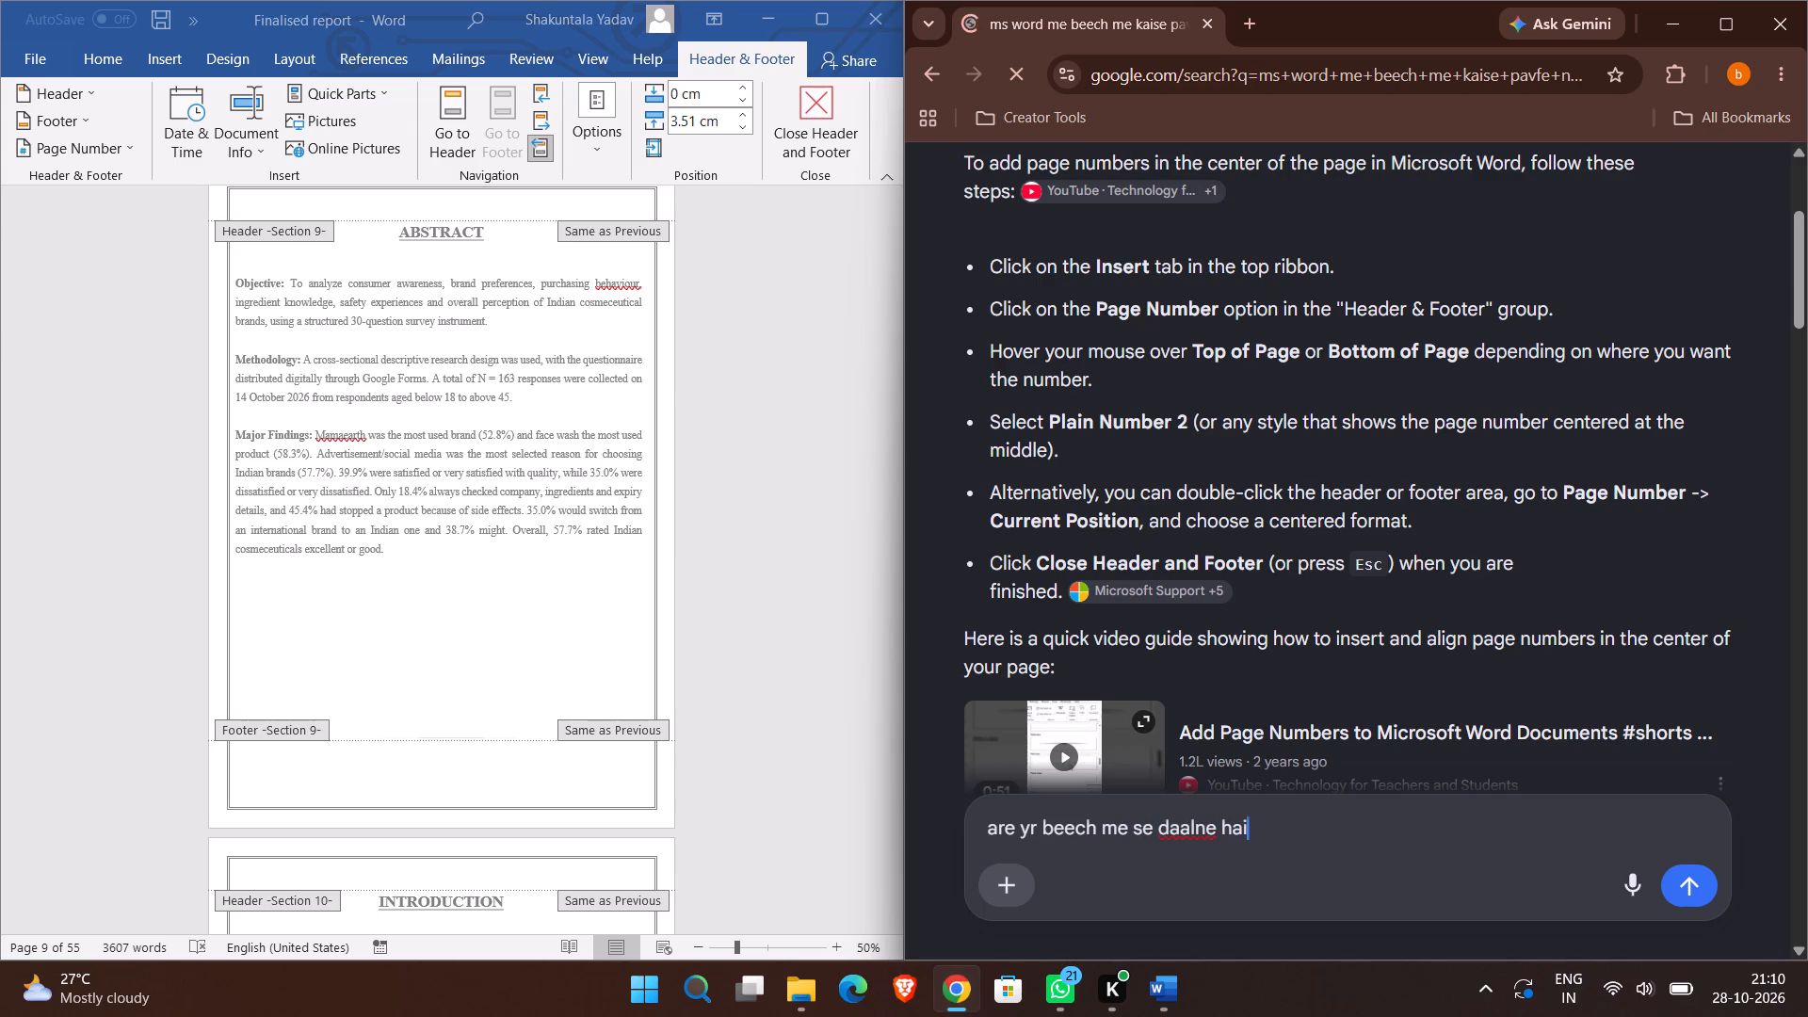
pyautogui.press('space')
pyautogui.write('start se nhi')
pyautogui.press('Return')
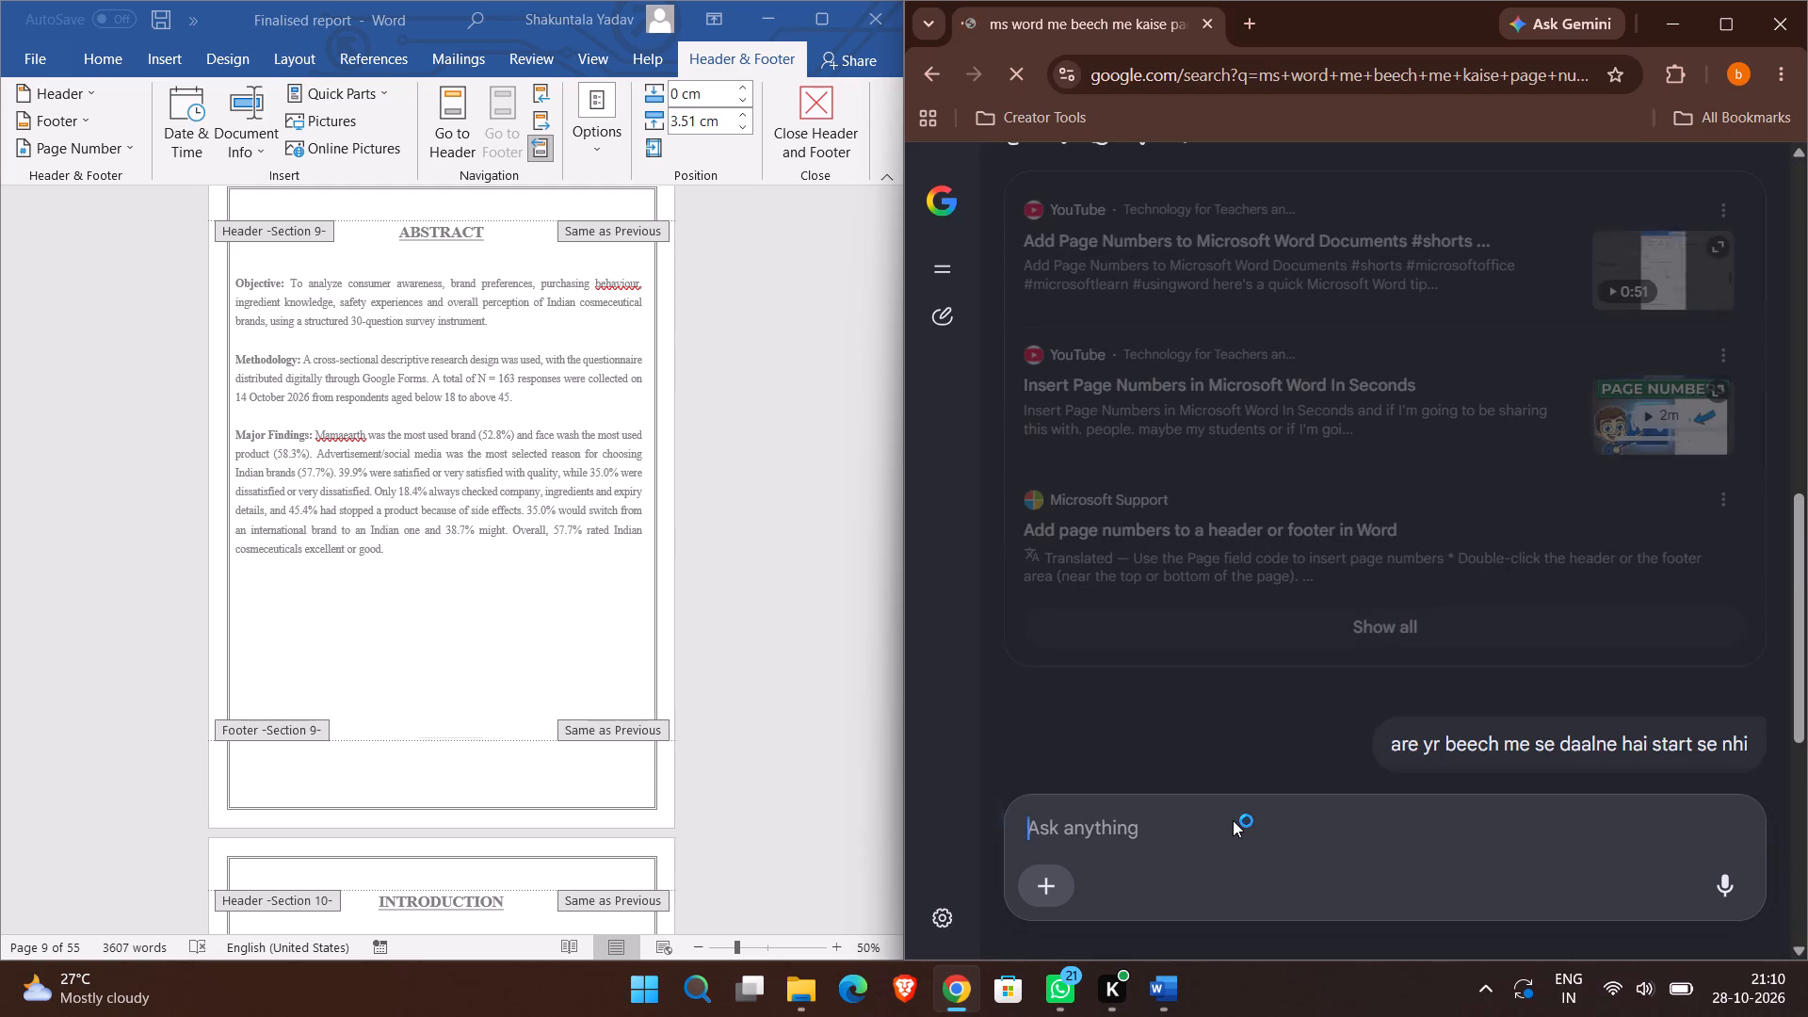
pyautogui.scroll(-2, 1459, 675)
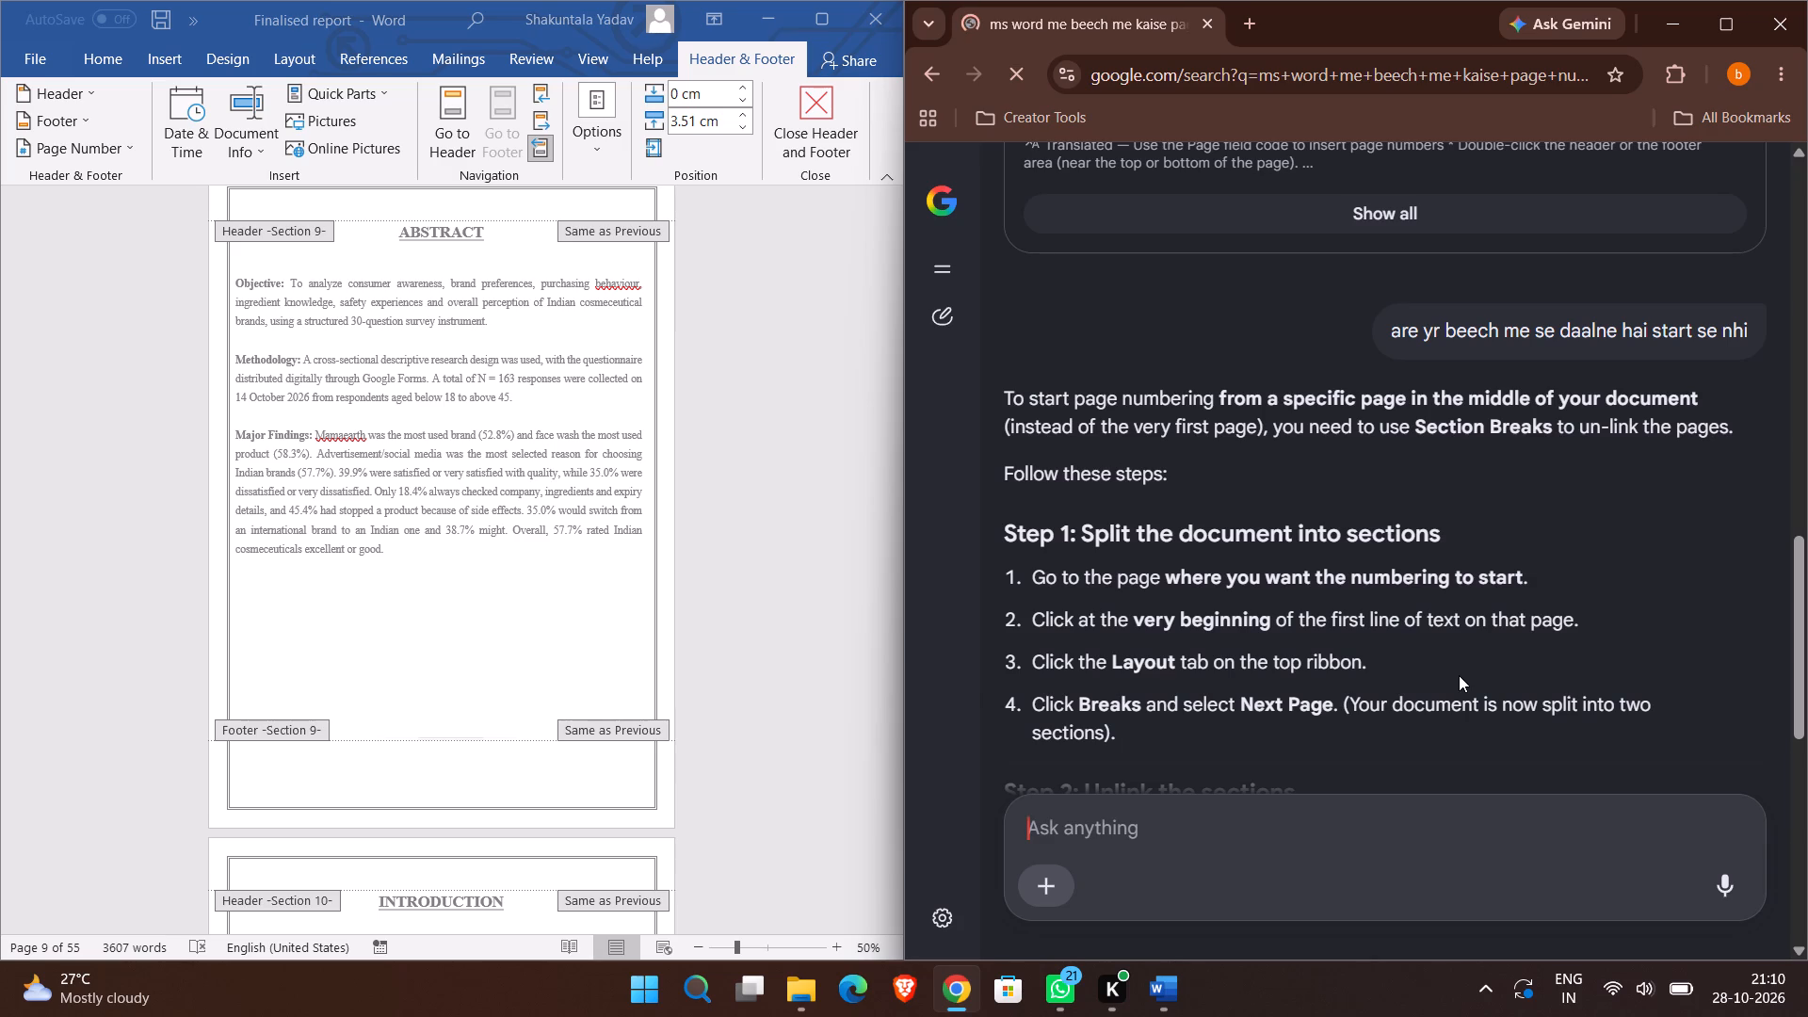
pyautogui.scroll(-1, 1459, 675)
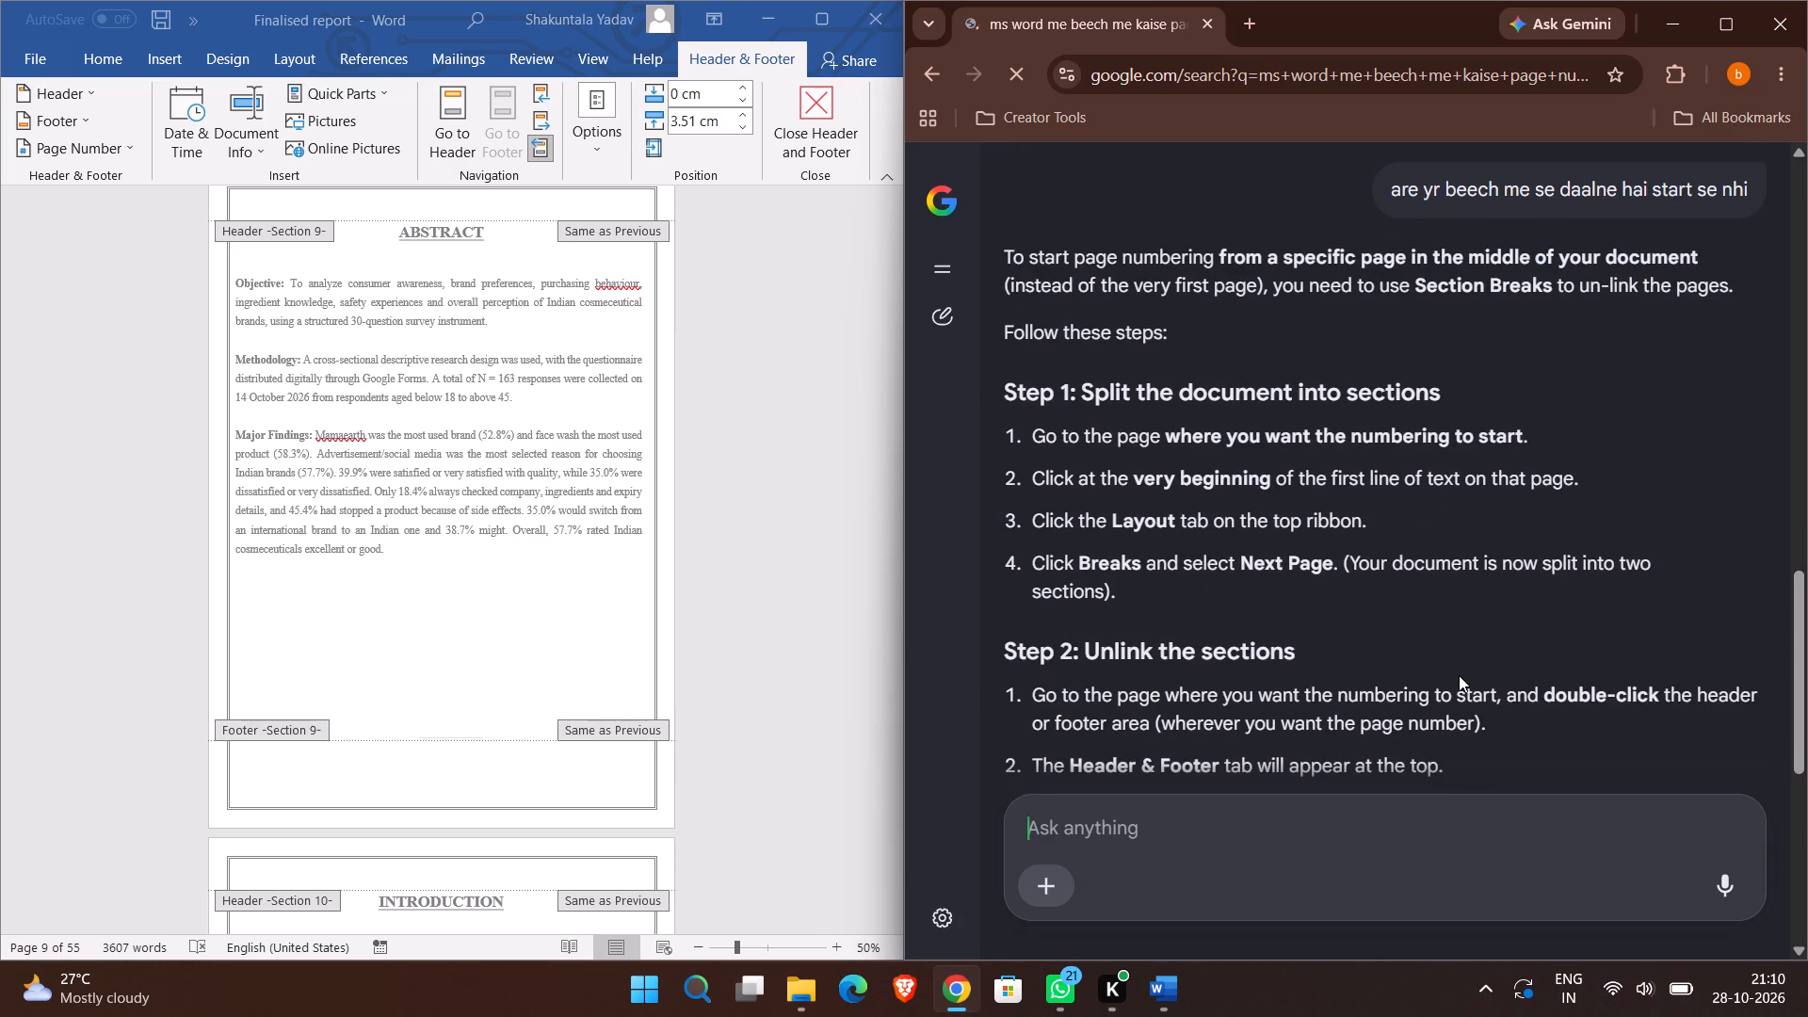
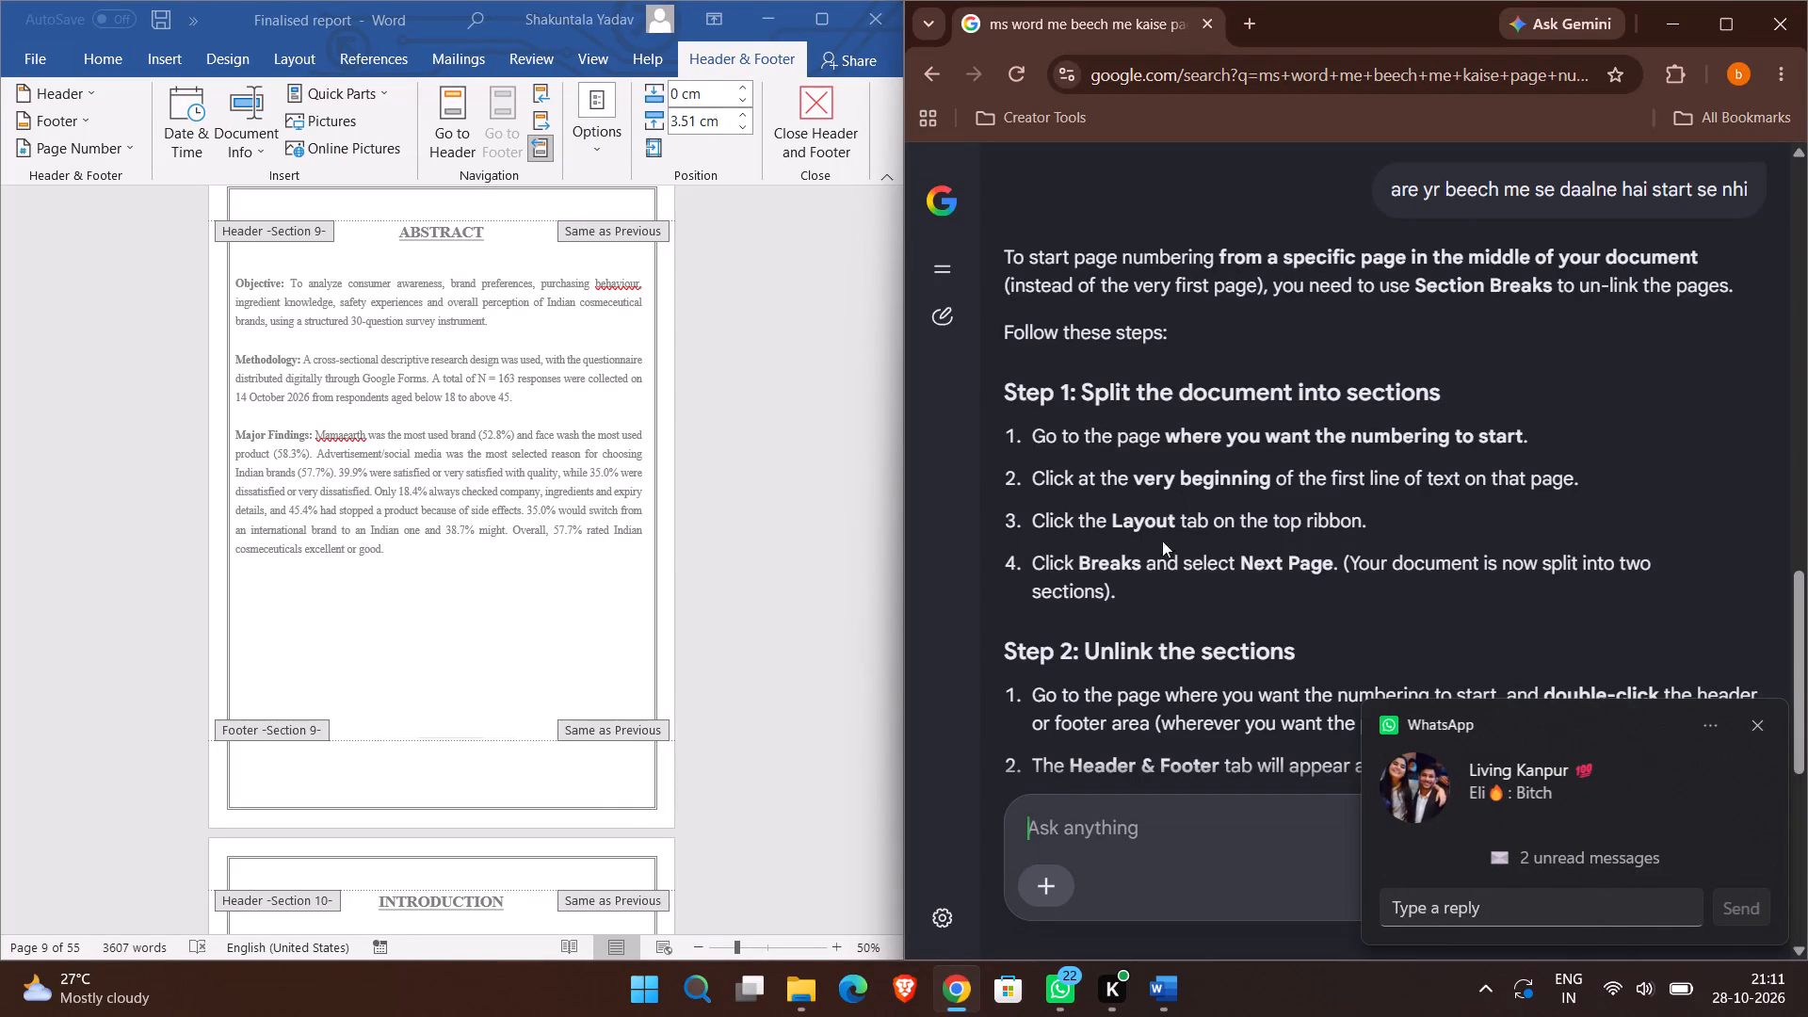
# Close the Abstract page's footer editing in the Word report and return to the body text.
pyautogui.doubleClick(622, 804)
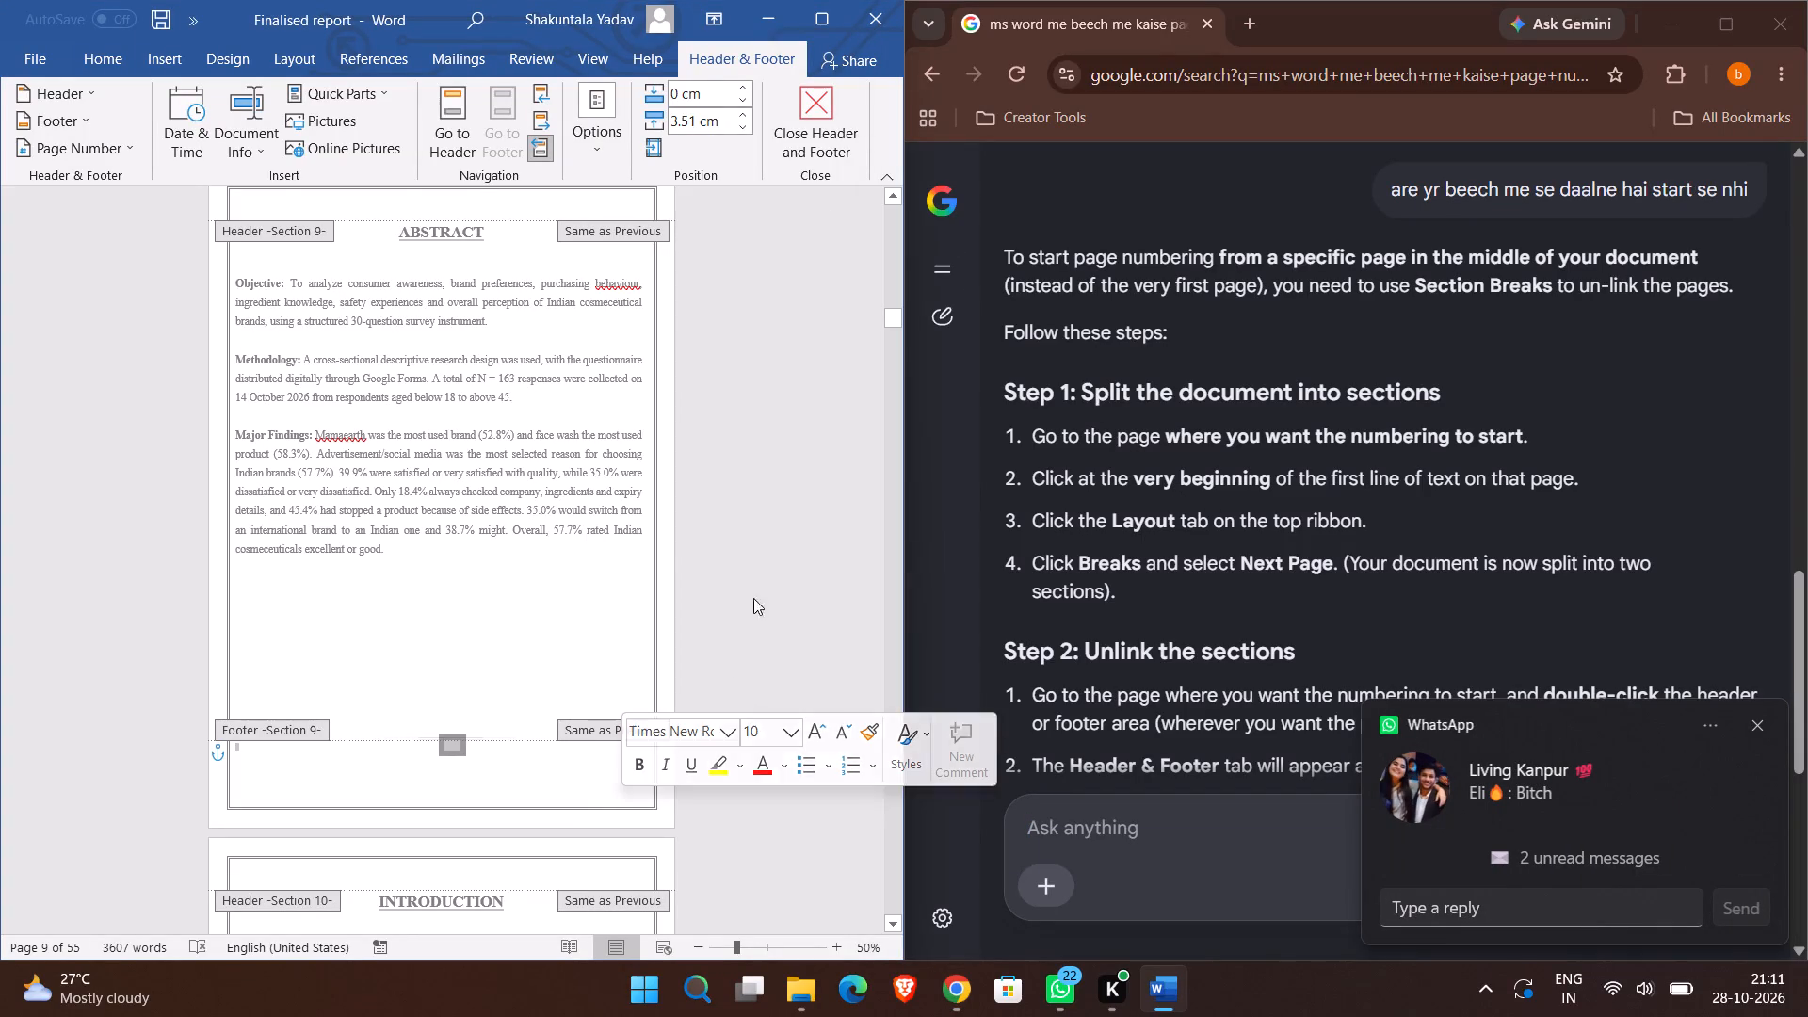
pyautogui.click(797, 531)
pyautogui.click(826, 126)
# Display the page layout options for the Word report and enlarge its window to fill the screen.
pyautogui.scroll(1, 613, 369)
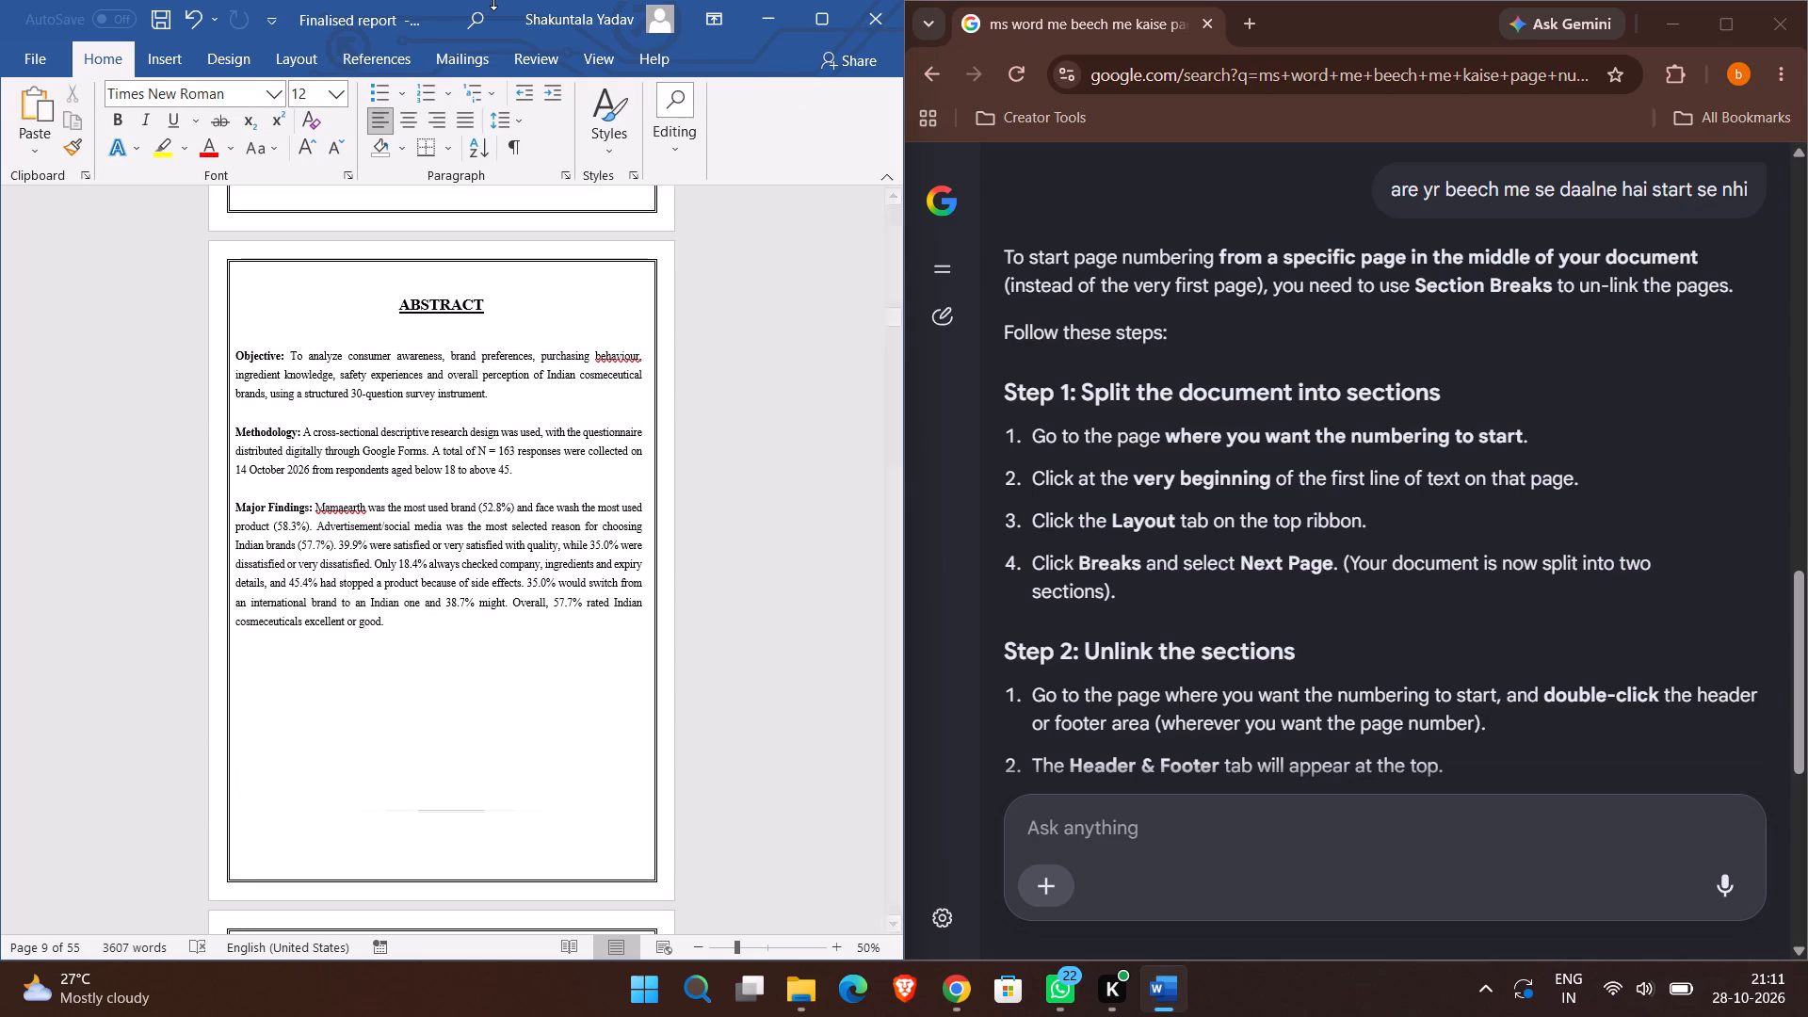
pyautogui.click(291, 64)
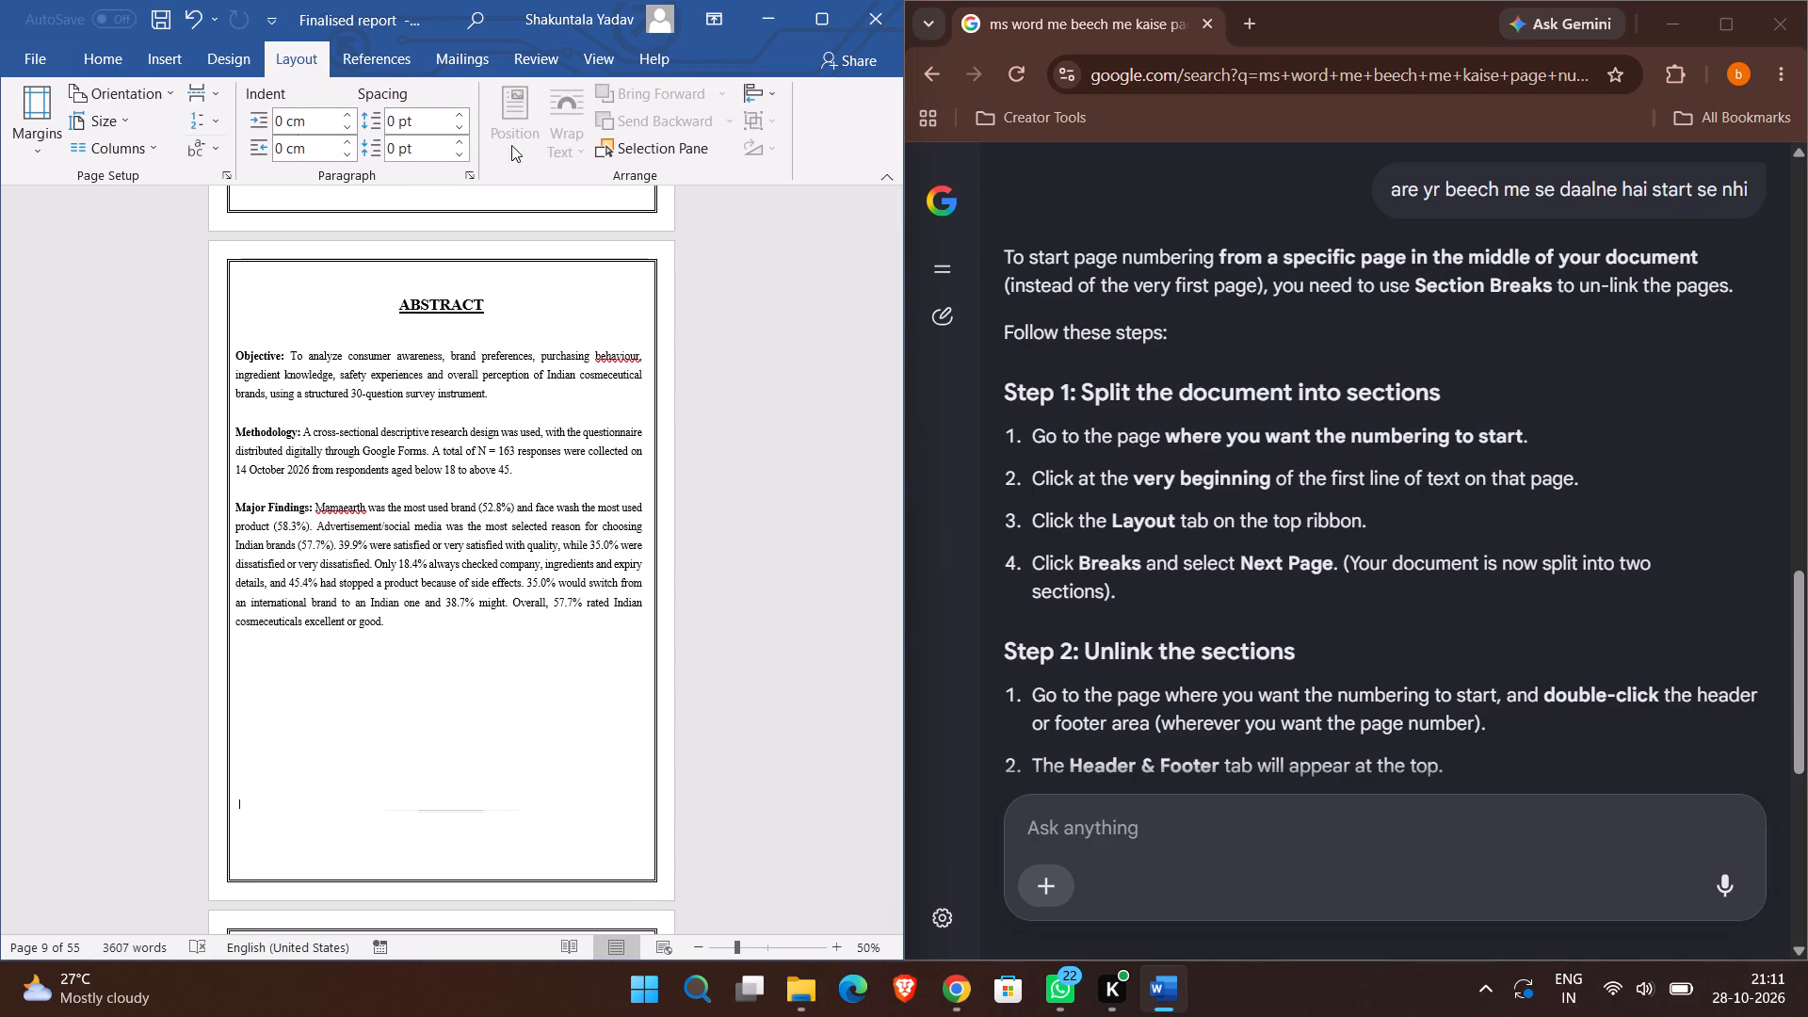
pyautogui.click(820, 8)
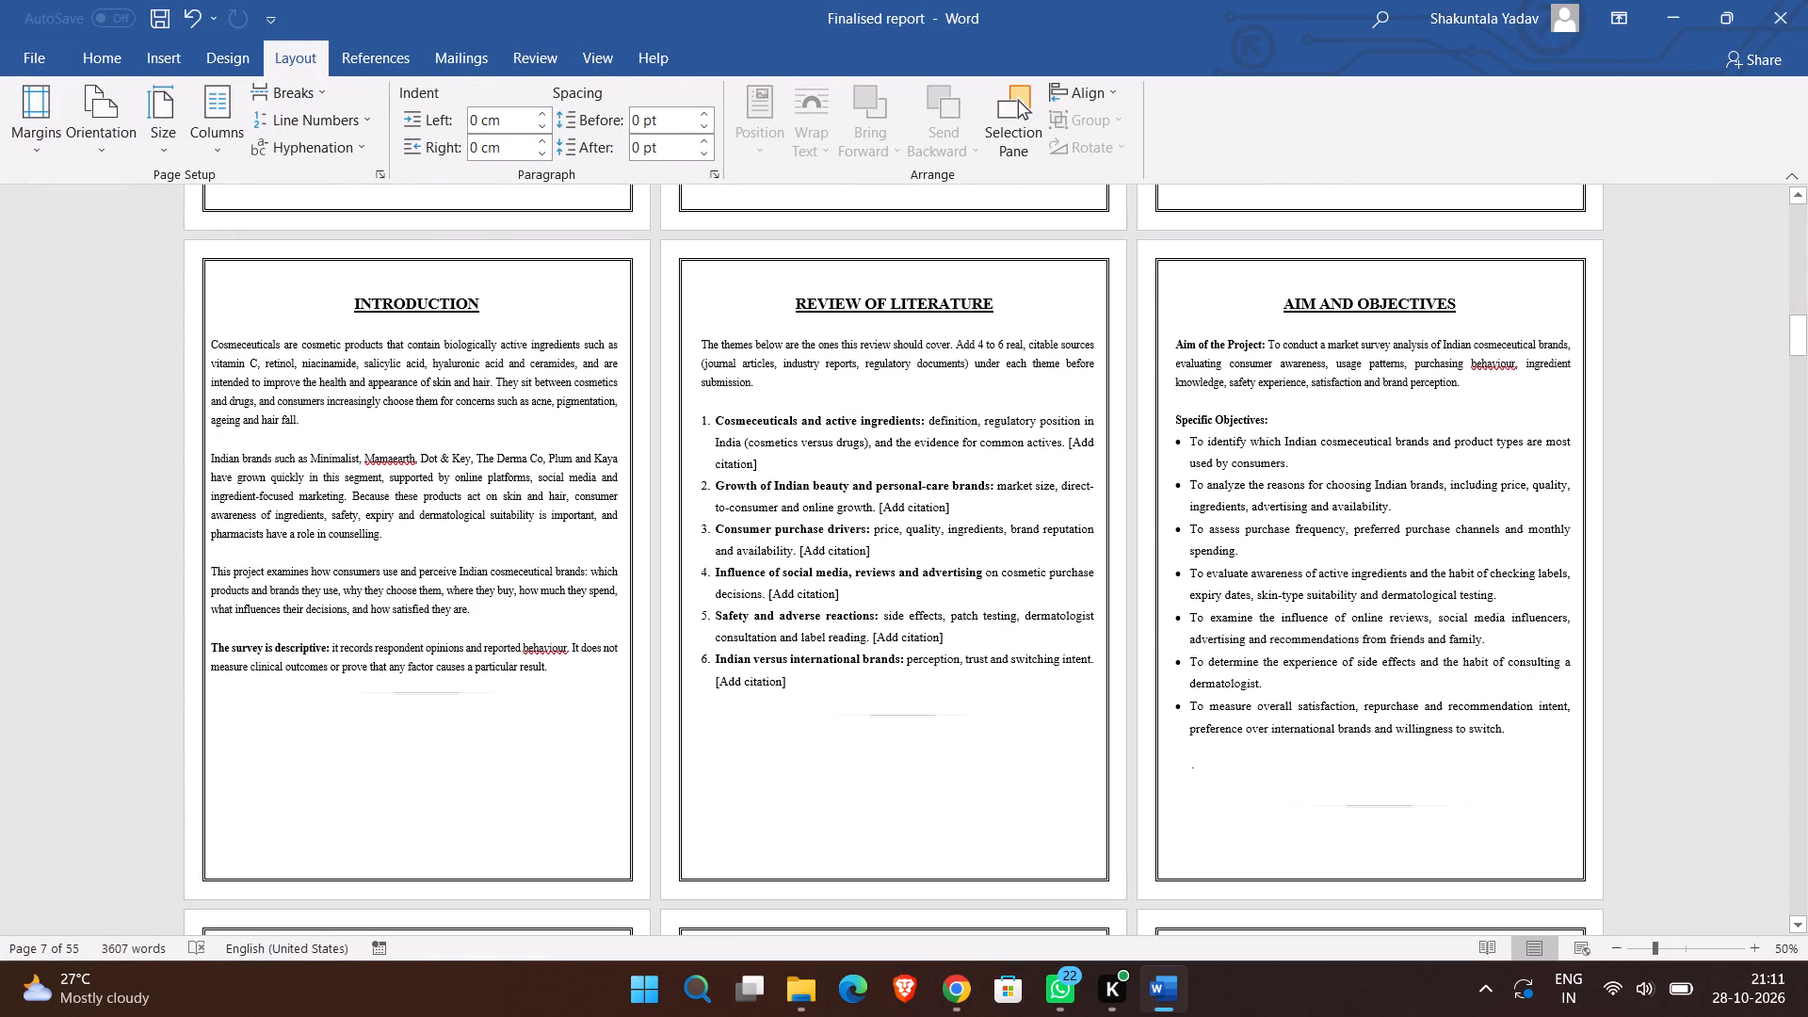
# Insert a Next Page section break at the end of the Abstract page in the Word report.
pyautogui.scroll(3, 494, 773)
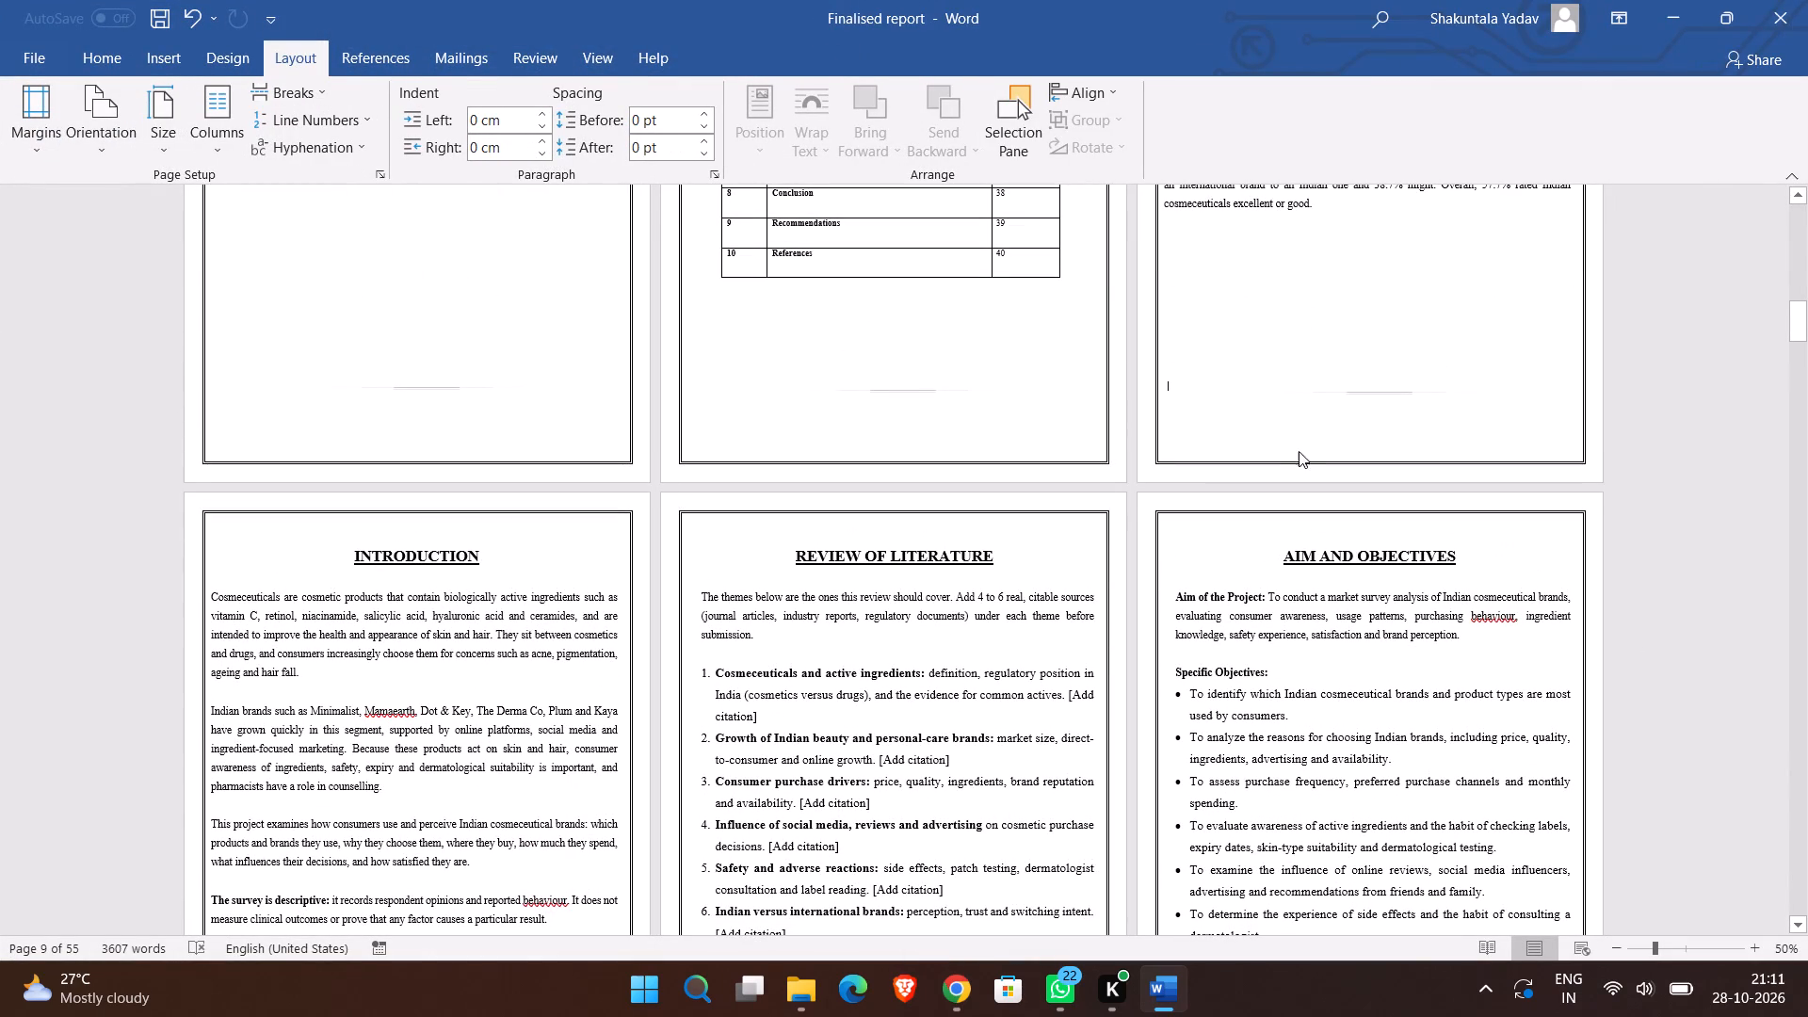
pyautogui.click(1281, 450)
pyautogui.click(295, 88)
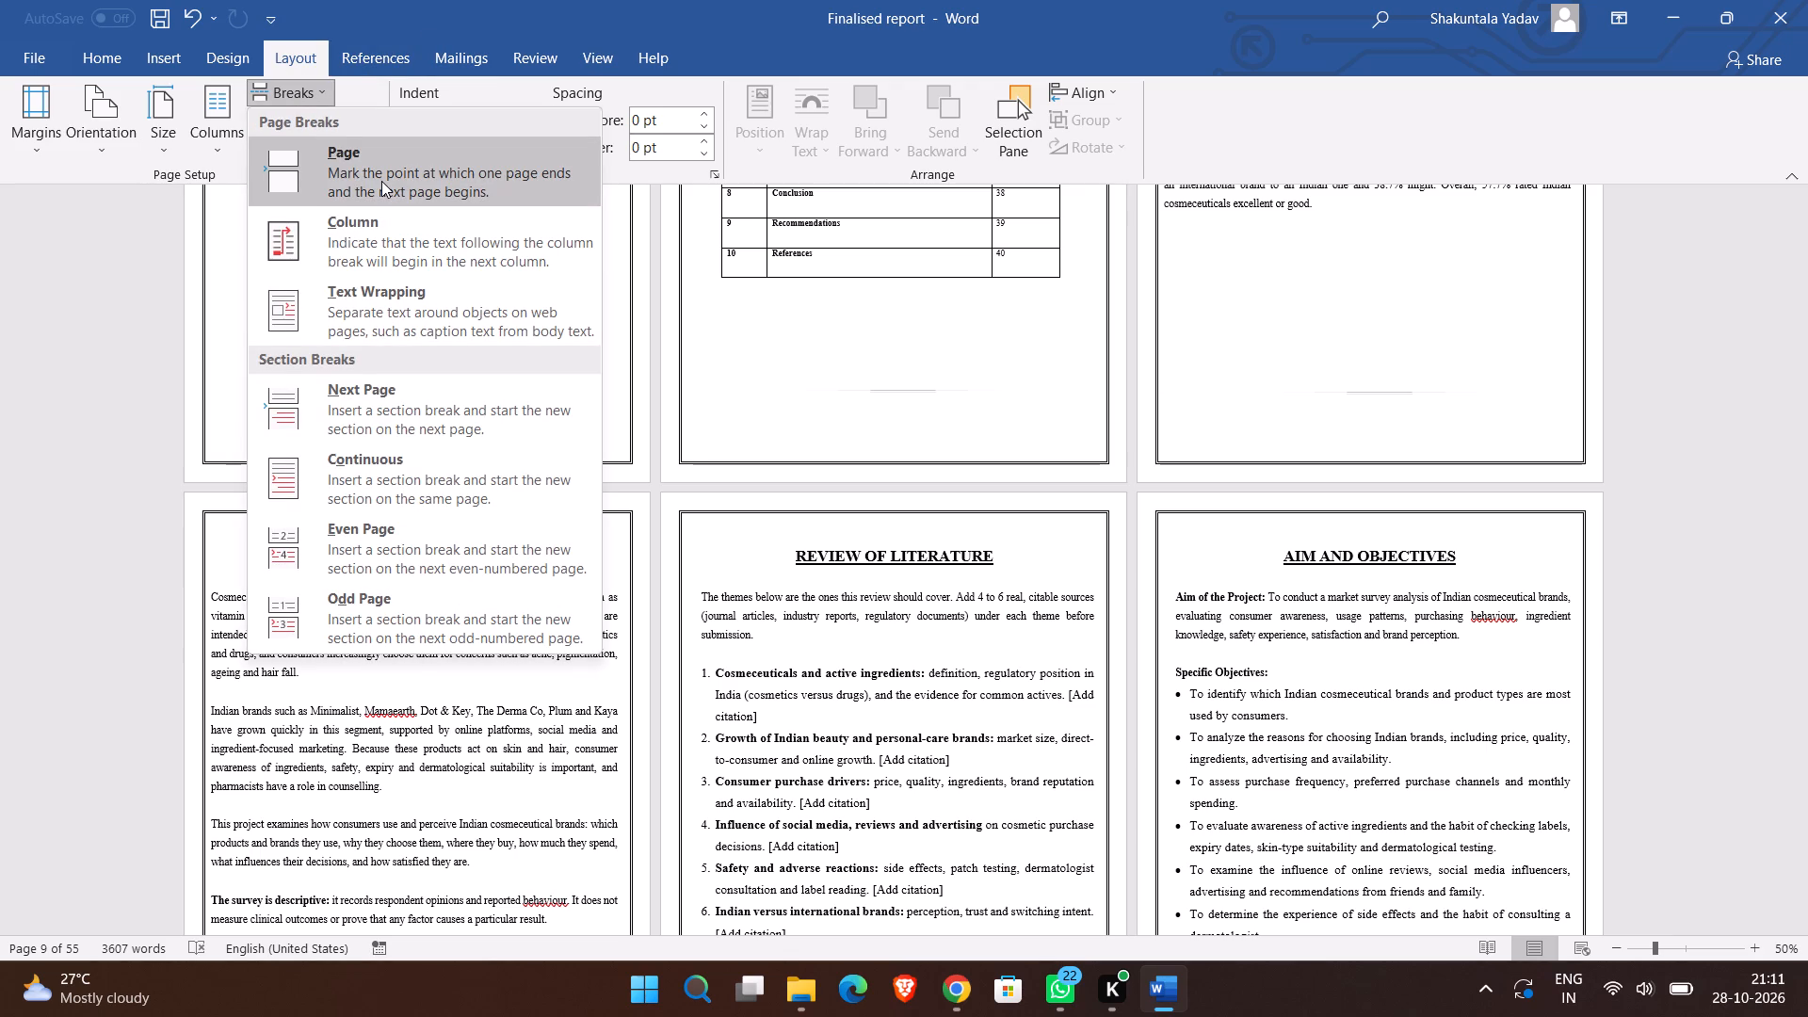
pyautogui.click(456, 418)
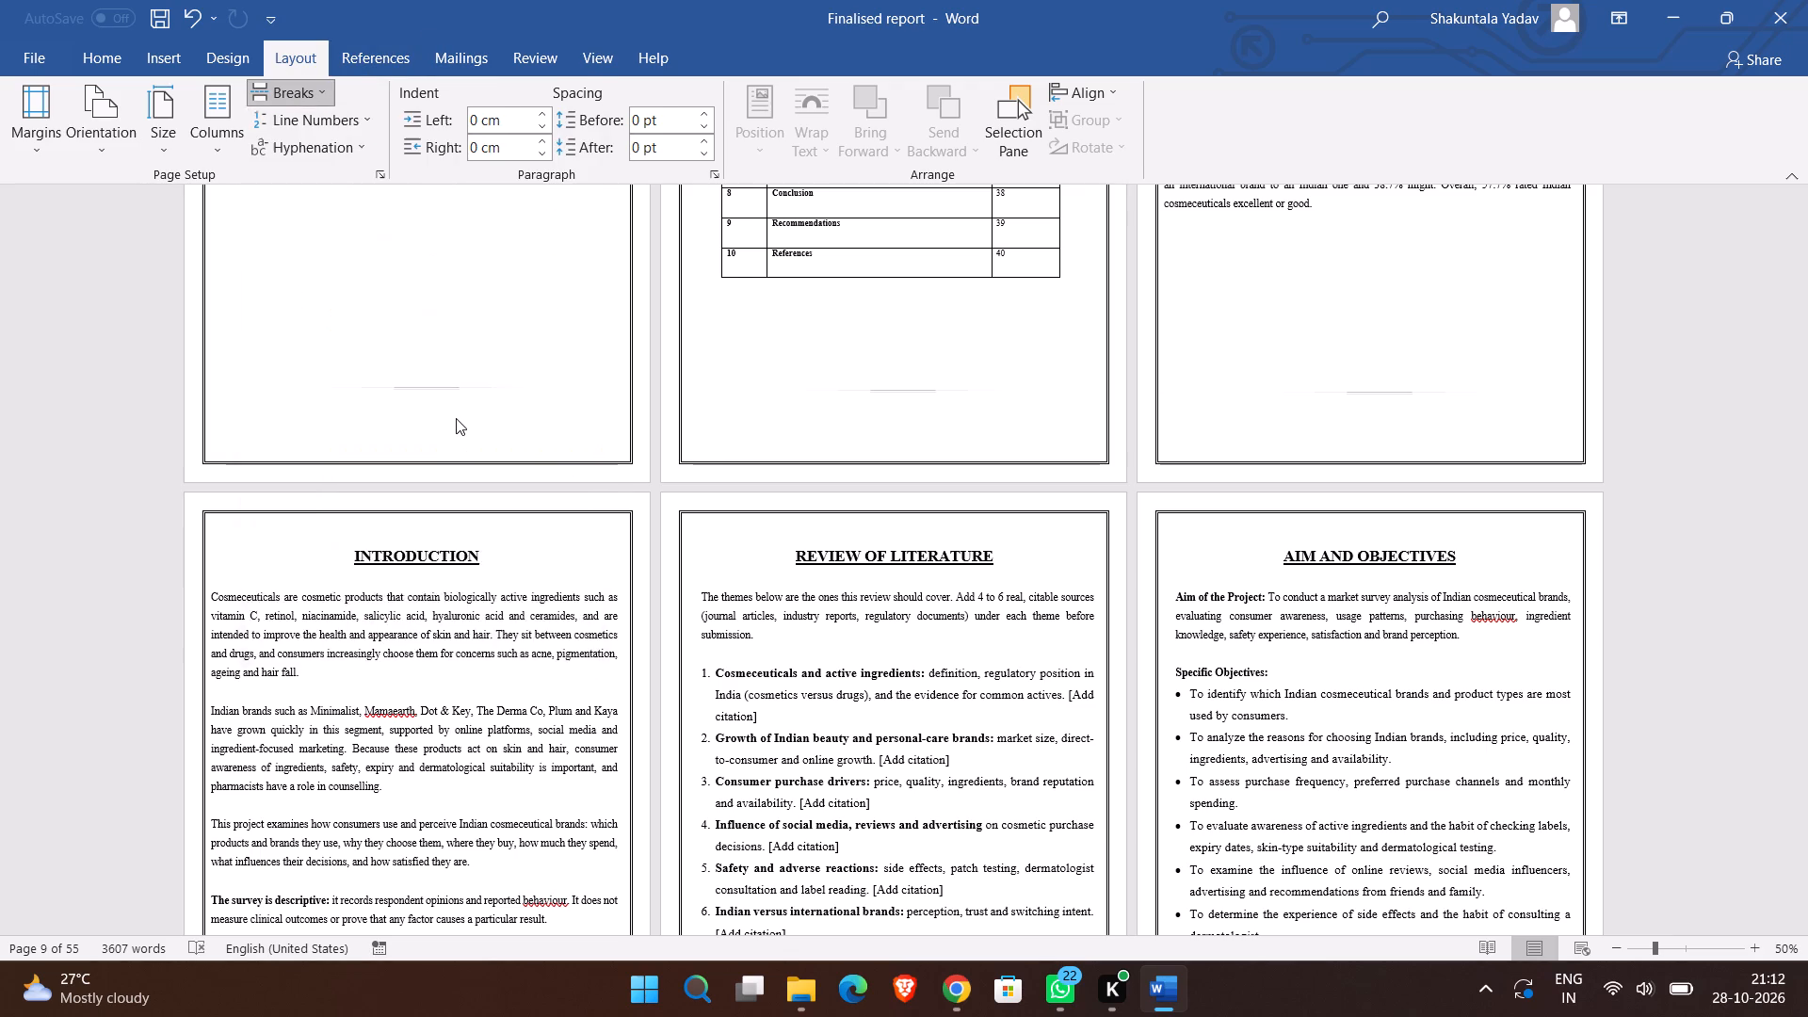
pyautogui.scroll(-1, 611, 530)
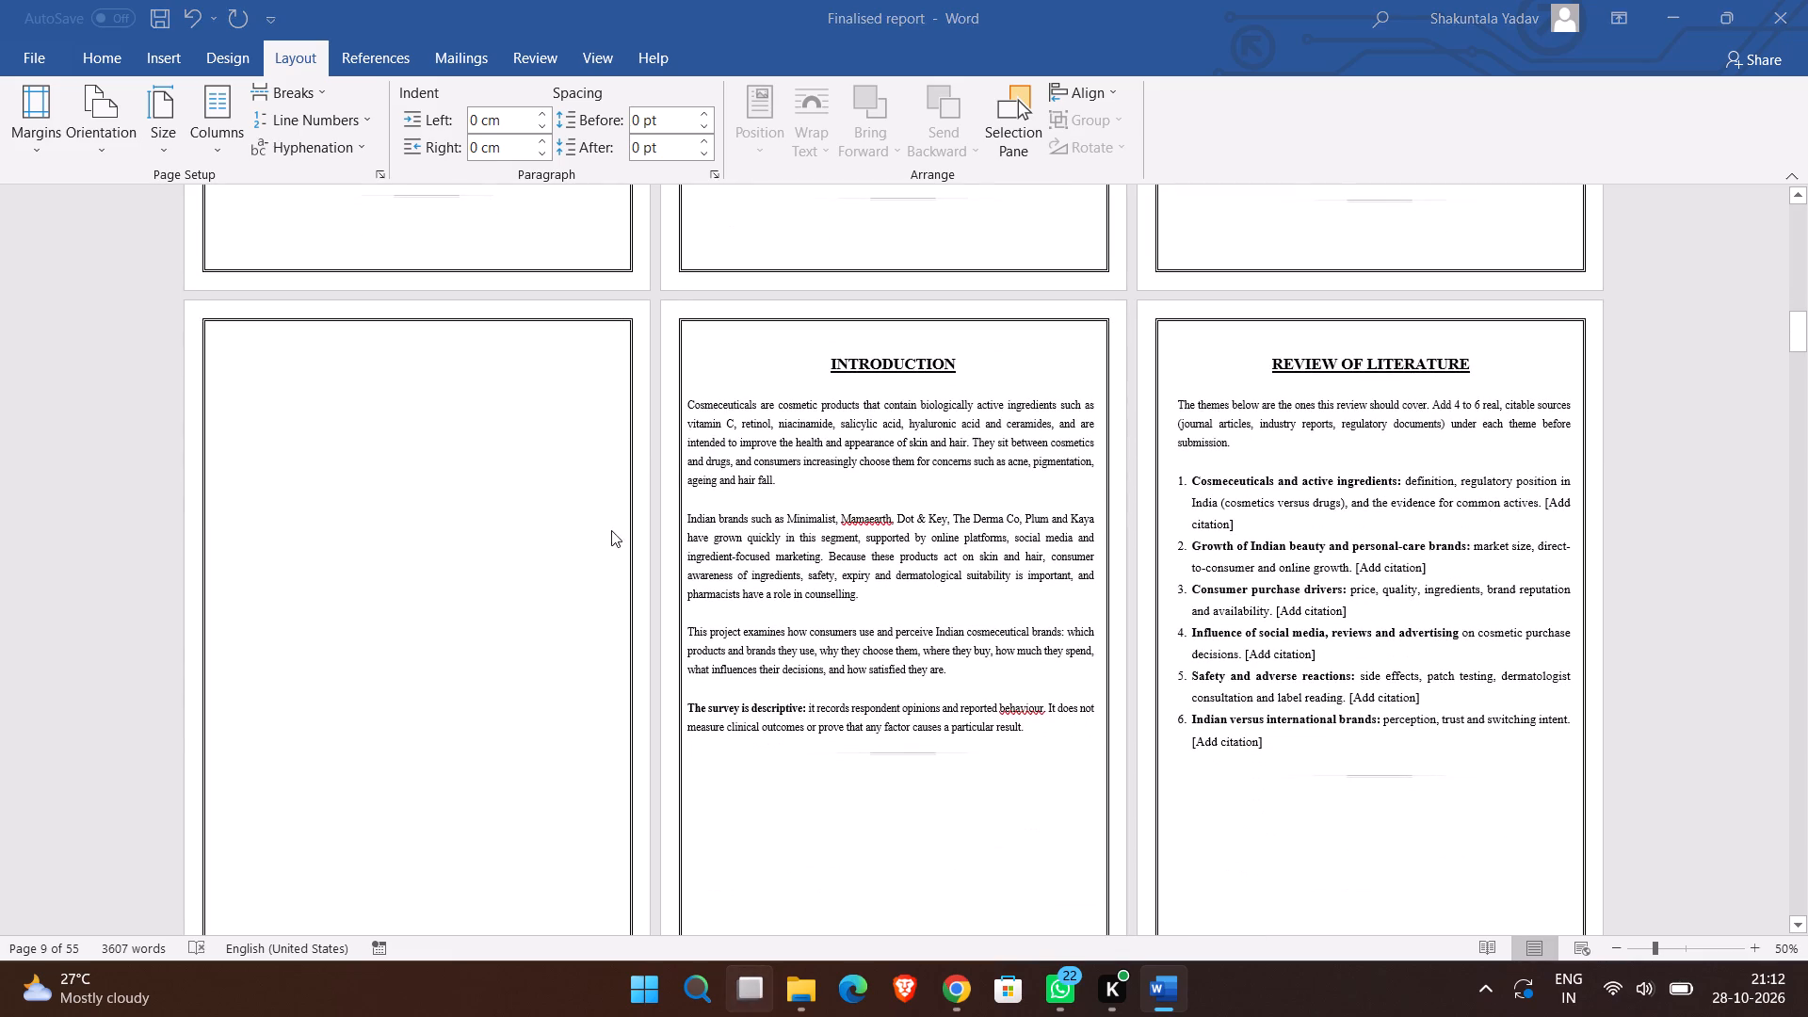
# Switch to Chrome and read the AI's steps for splitting the document into sections and unlinking them.
pyautogui.click(916, 250)
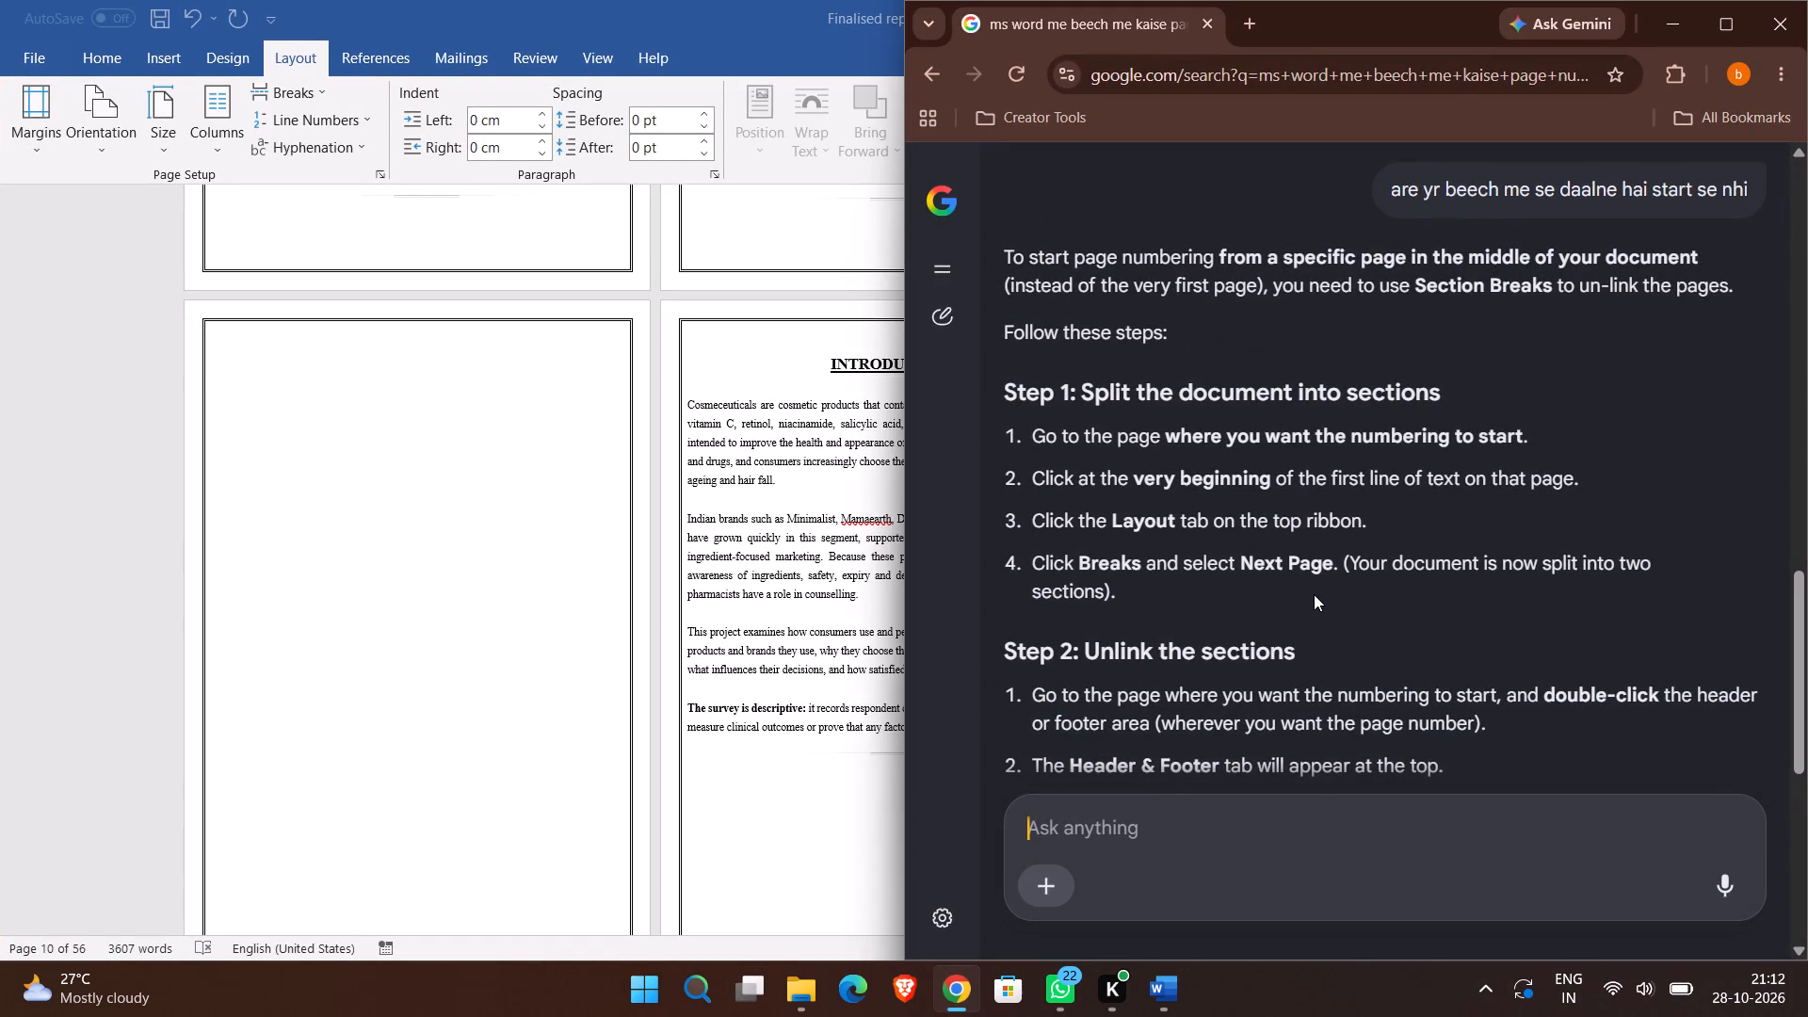
pyautogui.scroll(-2, 1314, 594)
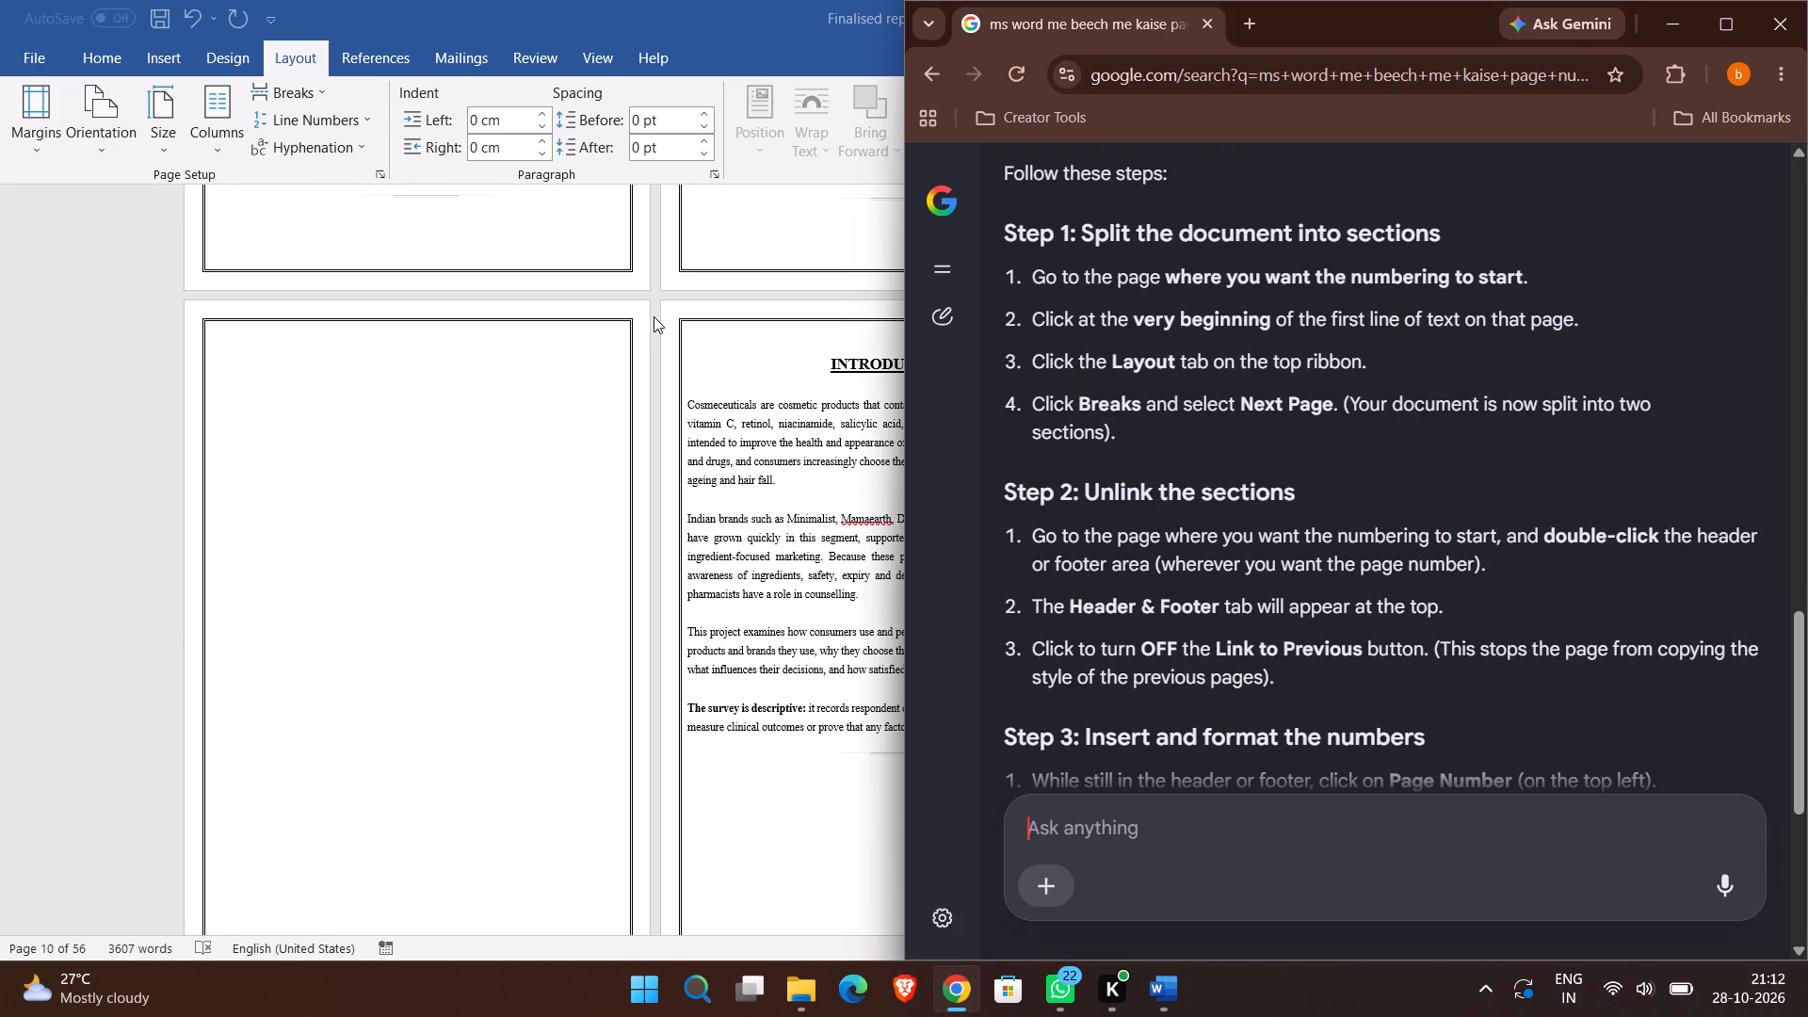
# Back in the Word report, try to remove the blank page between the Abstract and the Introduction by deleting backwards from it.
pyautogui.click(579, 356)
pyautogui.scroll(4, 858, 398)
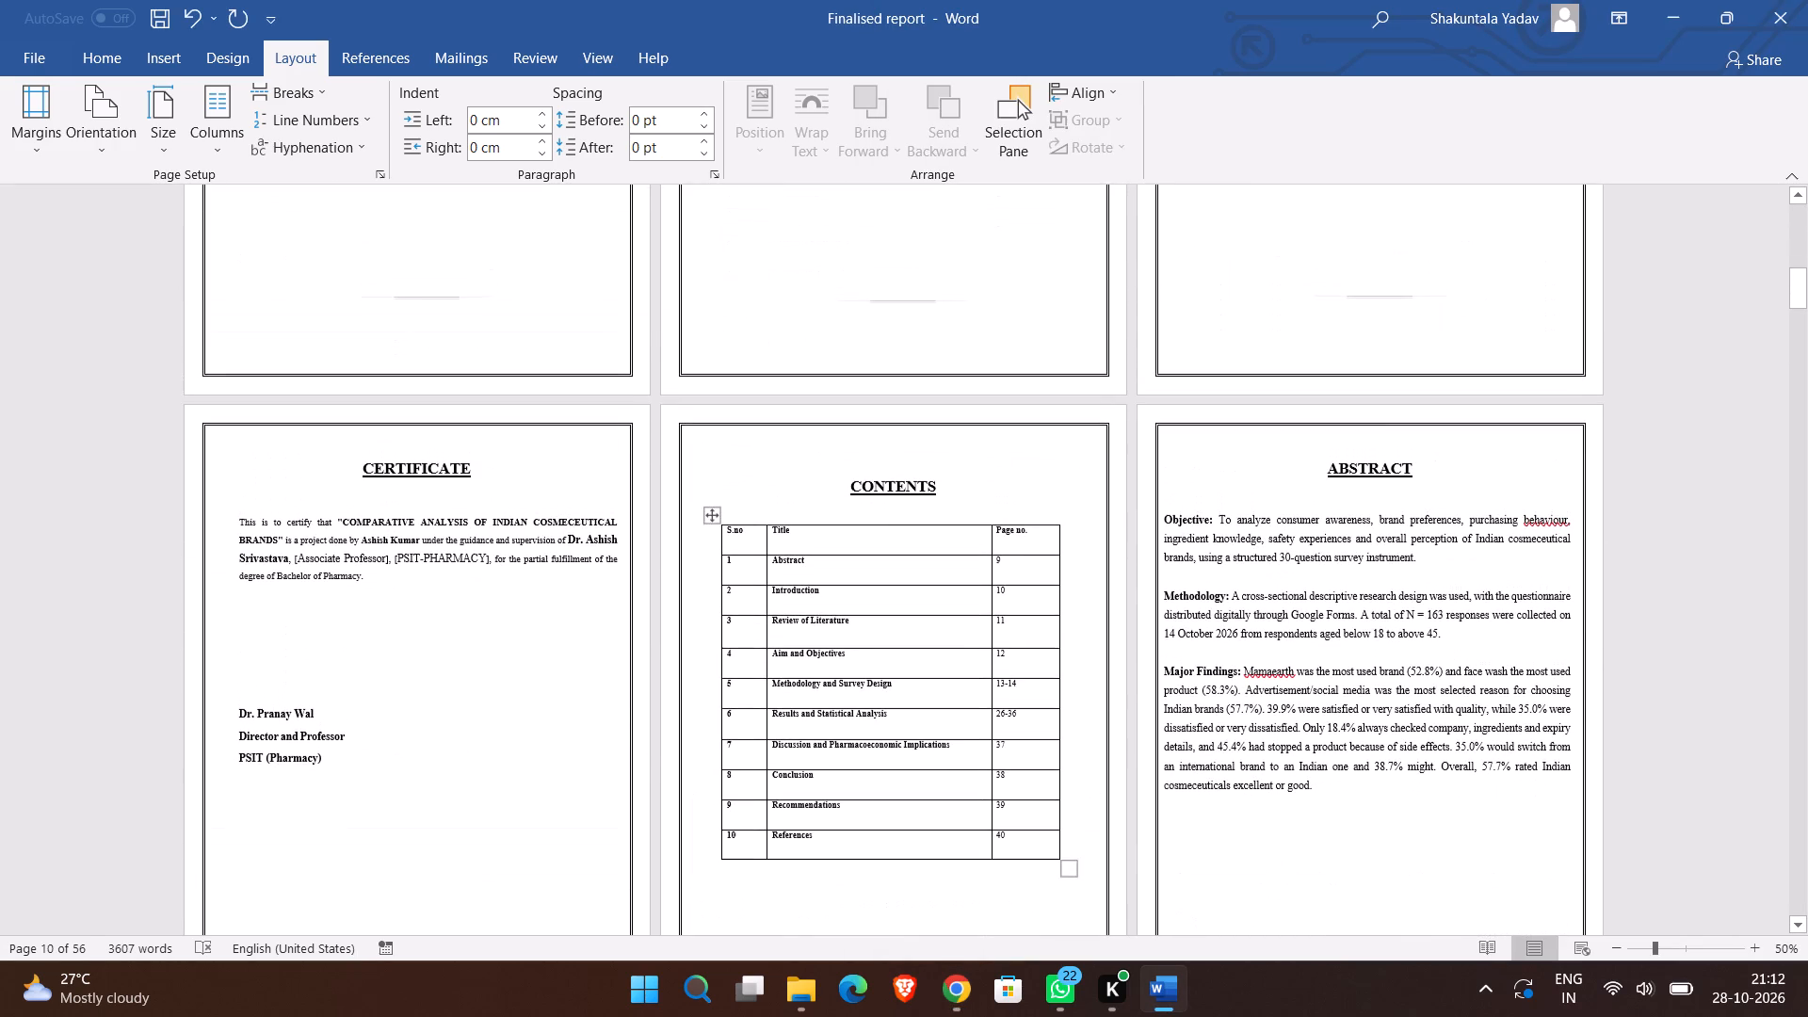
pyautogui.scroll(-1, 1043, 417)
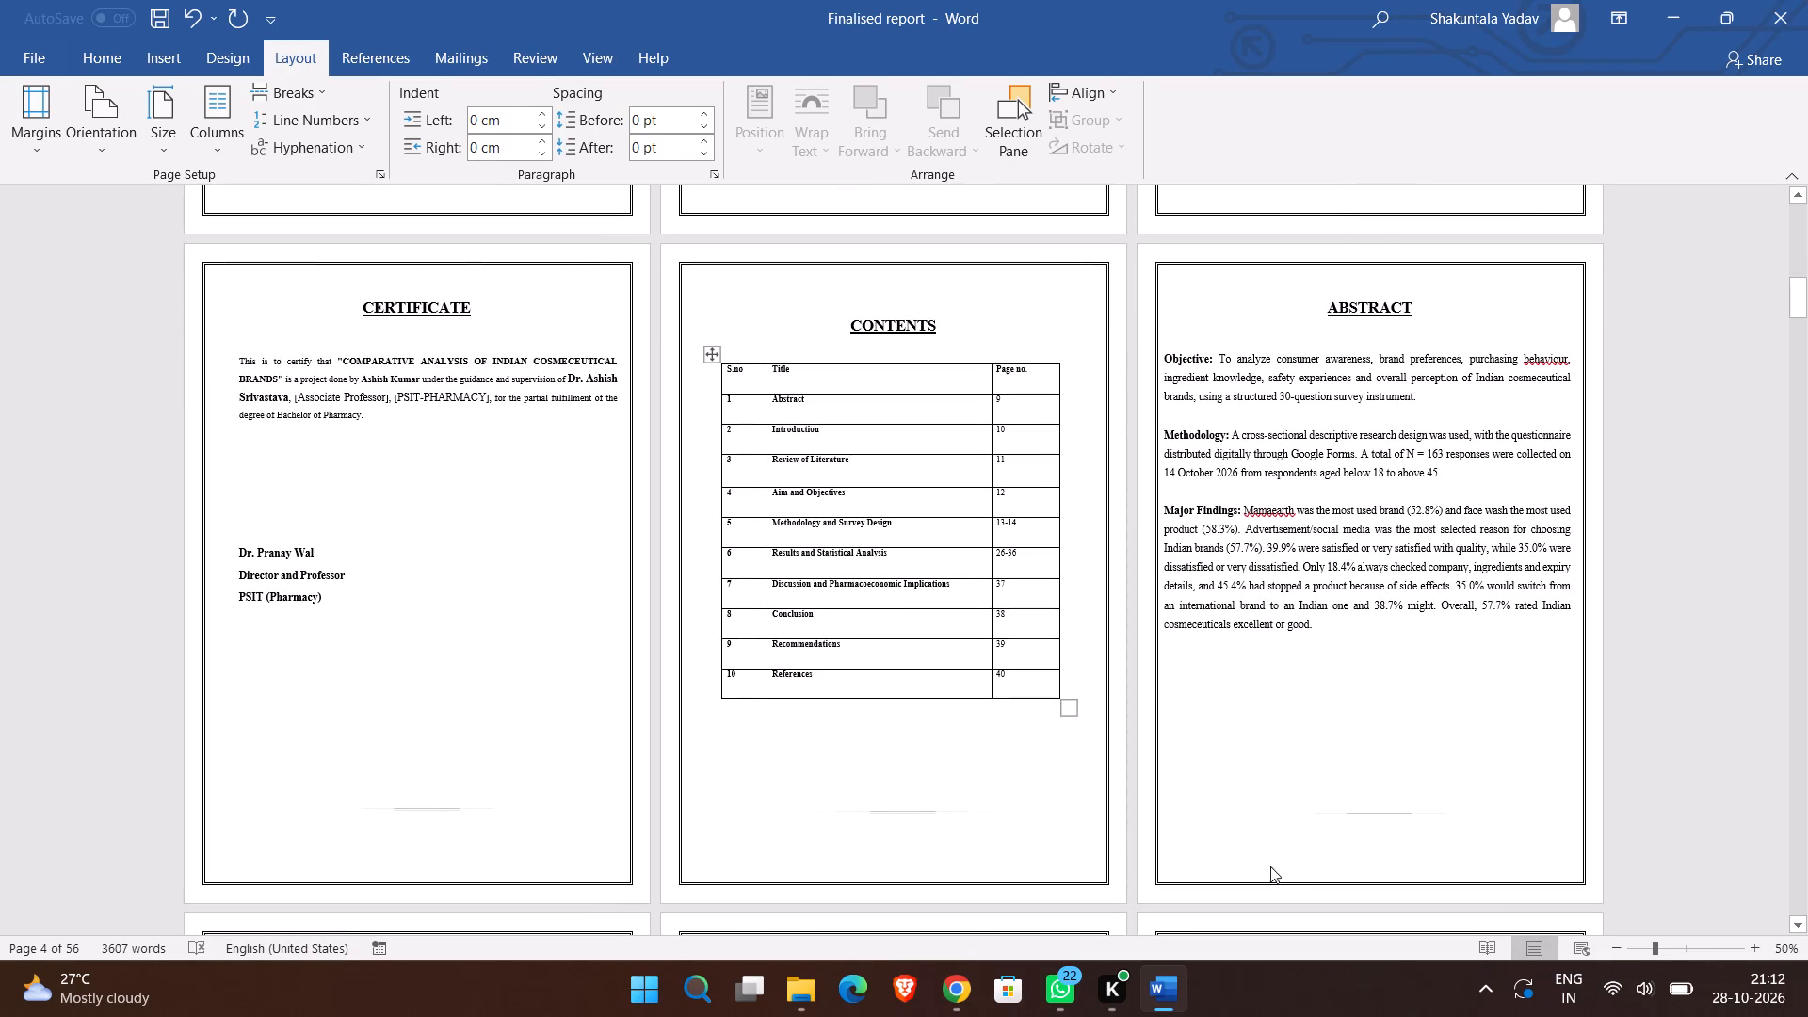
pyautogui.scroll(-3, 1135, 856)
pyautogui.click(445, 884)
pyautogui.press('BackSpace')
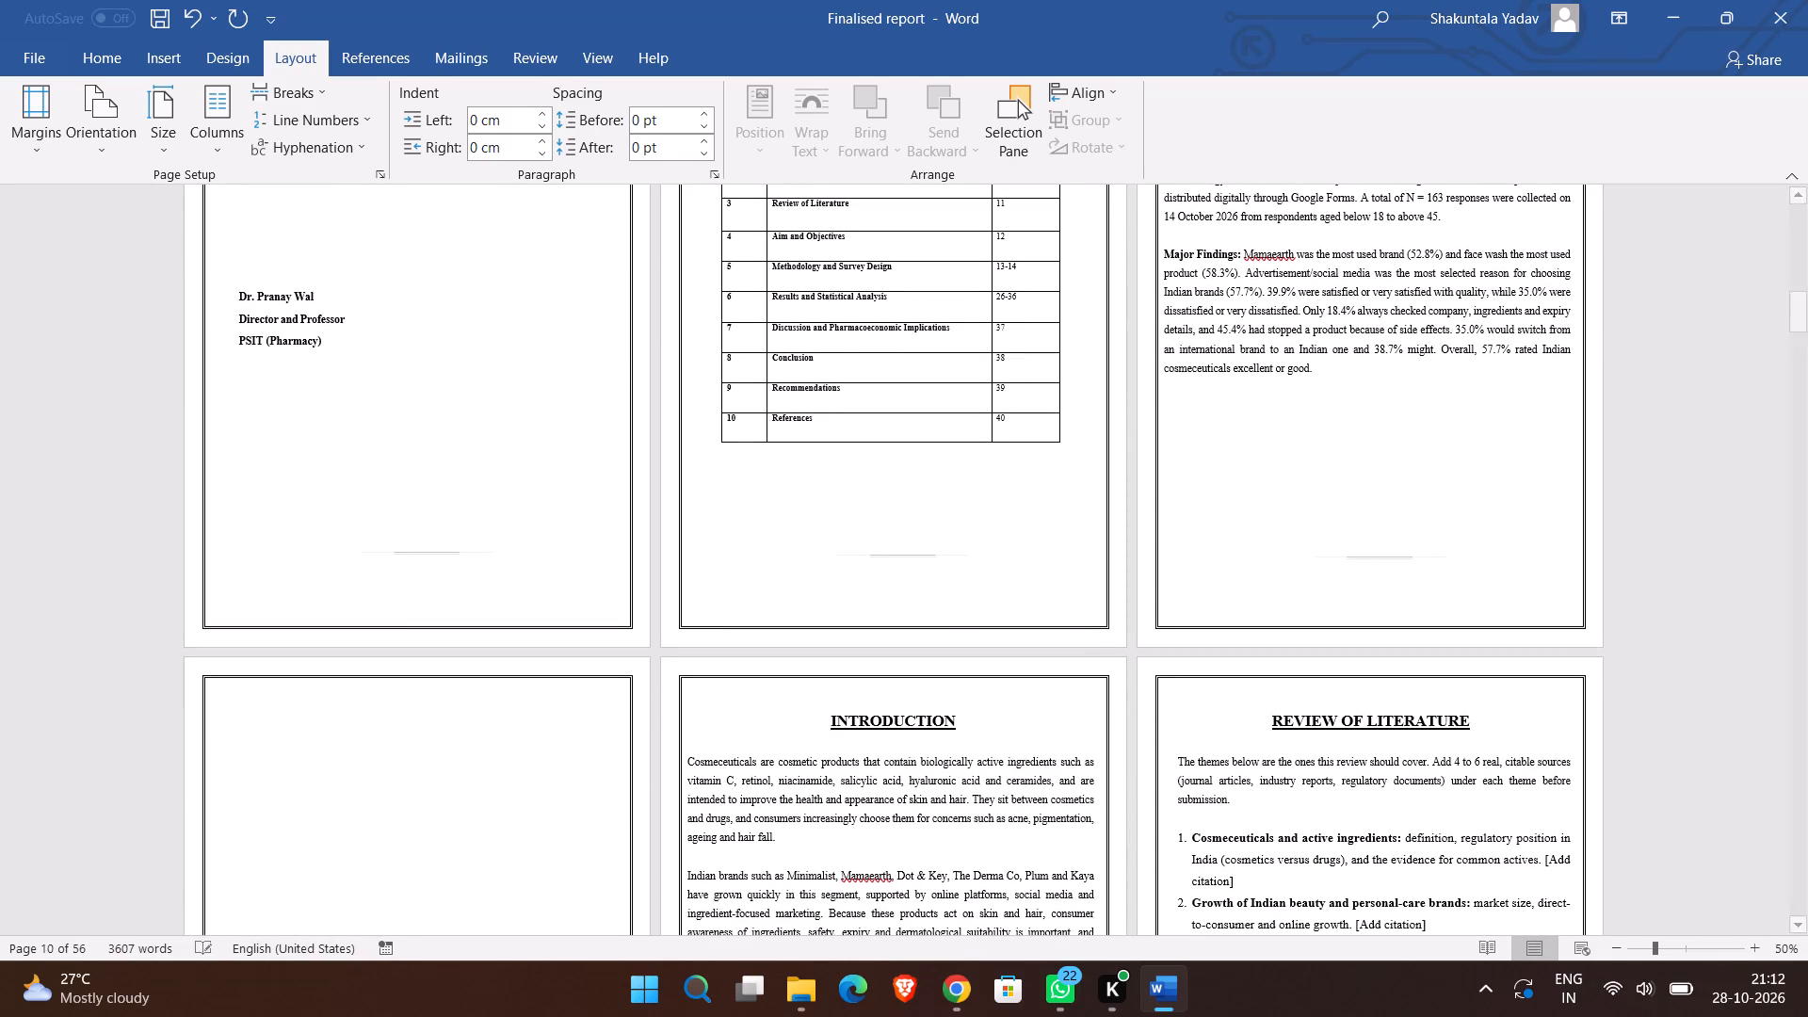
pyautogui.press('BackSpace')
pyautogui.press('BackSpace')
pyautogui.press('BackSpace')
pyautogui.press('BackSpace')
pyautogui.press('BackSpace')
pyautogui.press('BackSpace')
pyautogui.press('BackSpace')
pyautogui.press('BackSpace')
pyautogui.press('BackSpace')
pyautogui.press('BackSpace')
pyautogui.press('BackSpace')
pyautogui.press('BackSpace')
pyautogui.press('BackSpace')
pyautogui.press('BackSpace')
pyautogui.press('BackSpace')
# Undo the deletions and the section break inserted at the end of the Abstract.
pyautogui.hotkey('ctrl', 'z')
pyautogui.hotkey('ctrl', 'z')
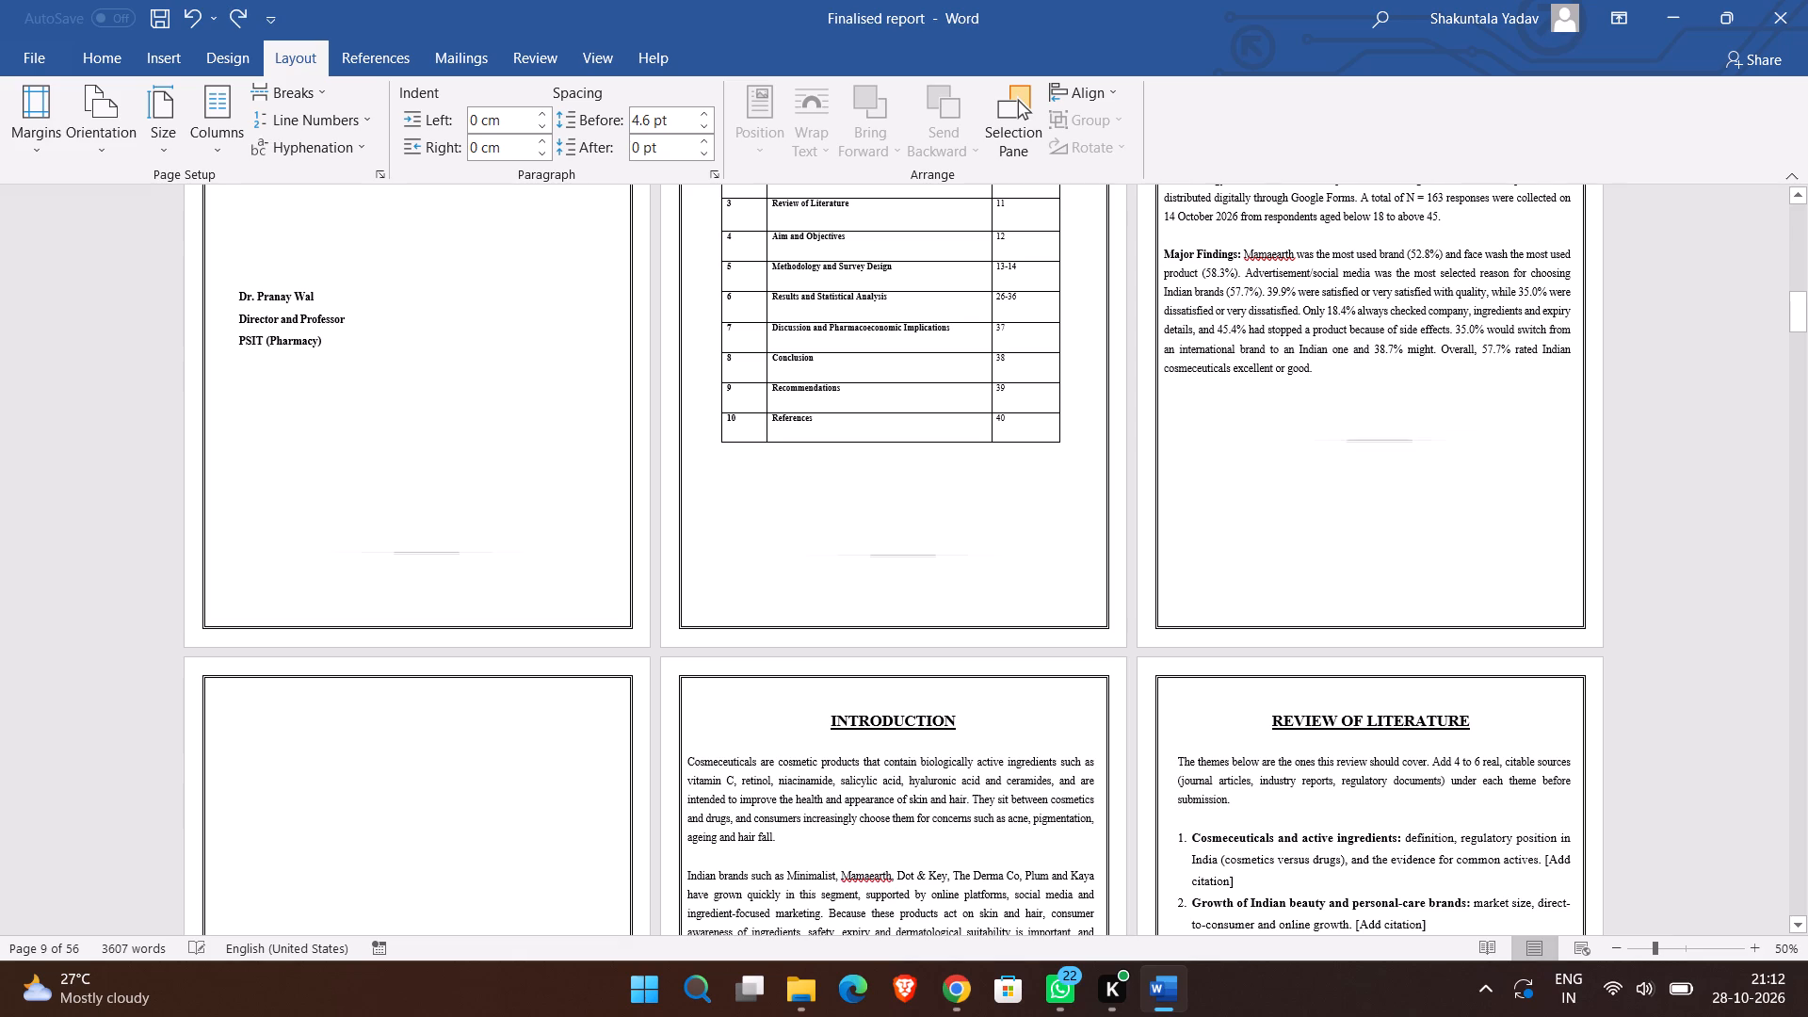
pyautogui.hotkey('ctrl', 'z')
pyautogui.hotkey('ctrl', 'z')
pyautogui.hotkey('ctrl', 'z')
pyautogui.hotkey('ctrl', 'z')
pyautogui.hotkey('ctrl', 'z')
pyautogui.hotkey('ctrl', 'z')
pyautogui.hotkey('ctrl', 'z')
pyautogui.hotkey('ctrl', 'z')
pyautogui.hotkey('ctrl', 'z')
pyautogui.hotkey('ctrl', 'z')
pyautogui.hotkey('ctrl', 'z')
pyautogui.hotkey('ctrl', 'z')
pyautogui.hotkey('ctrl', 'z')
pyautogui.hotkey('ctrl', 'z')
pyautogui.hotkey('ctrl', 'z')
# Insert a page break below the table on the Contents page.
pyautogui.scroll(1, 987, 706)
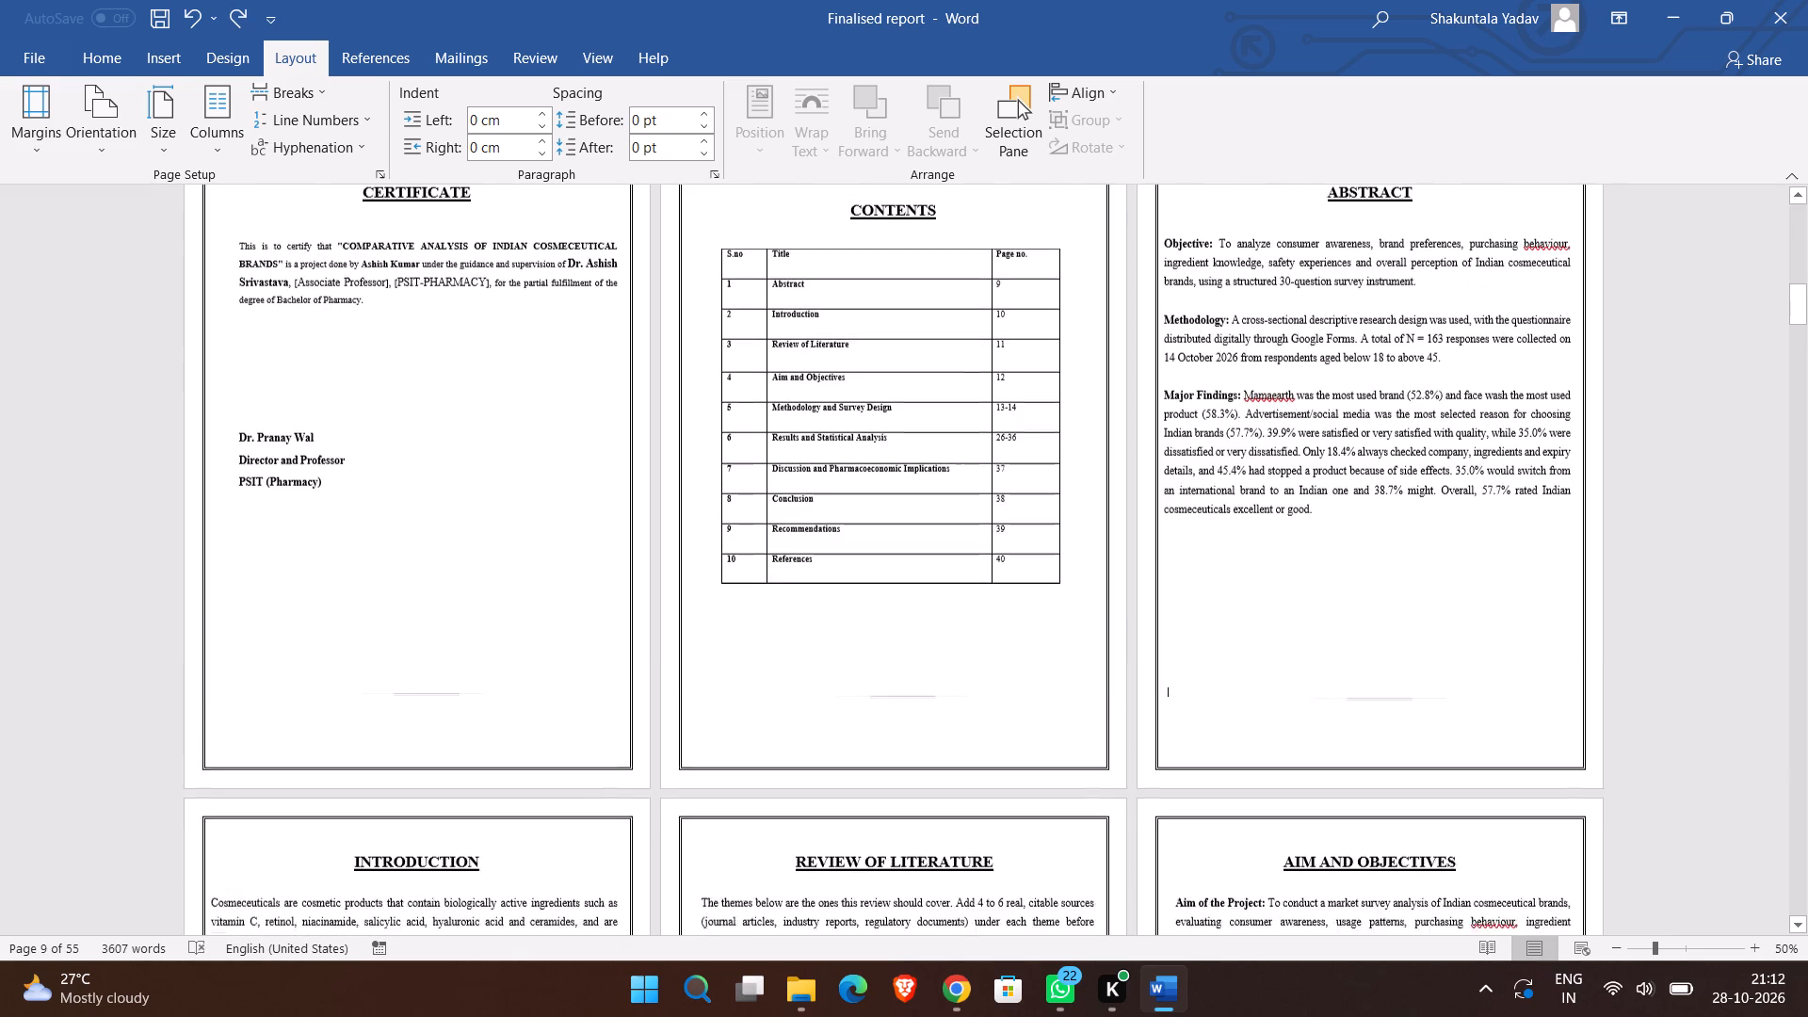
pyautogui.scroll(1, 987, 706)
pyautogui.click(803, 852)
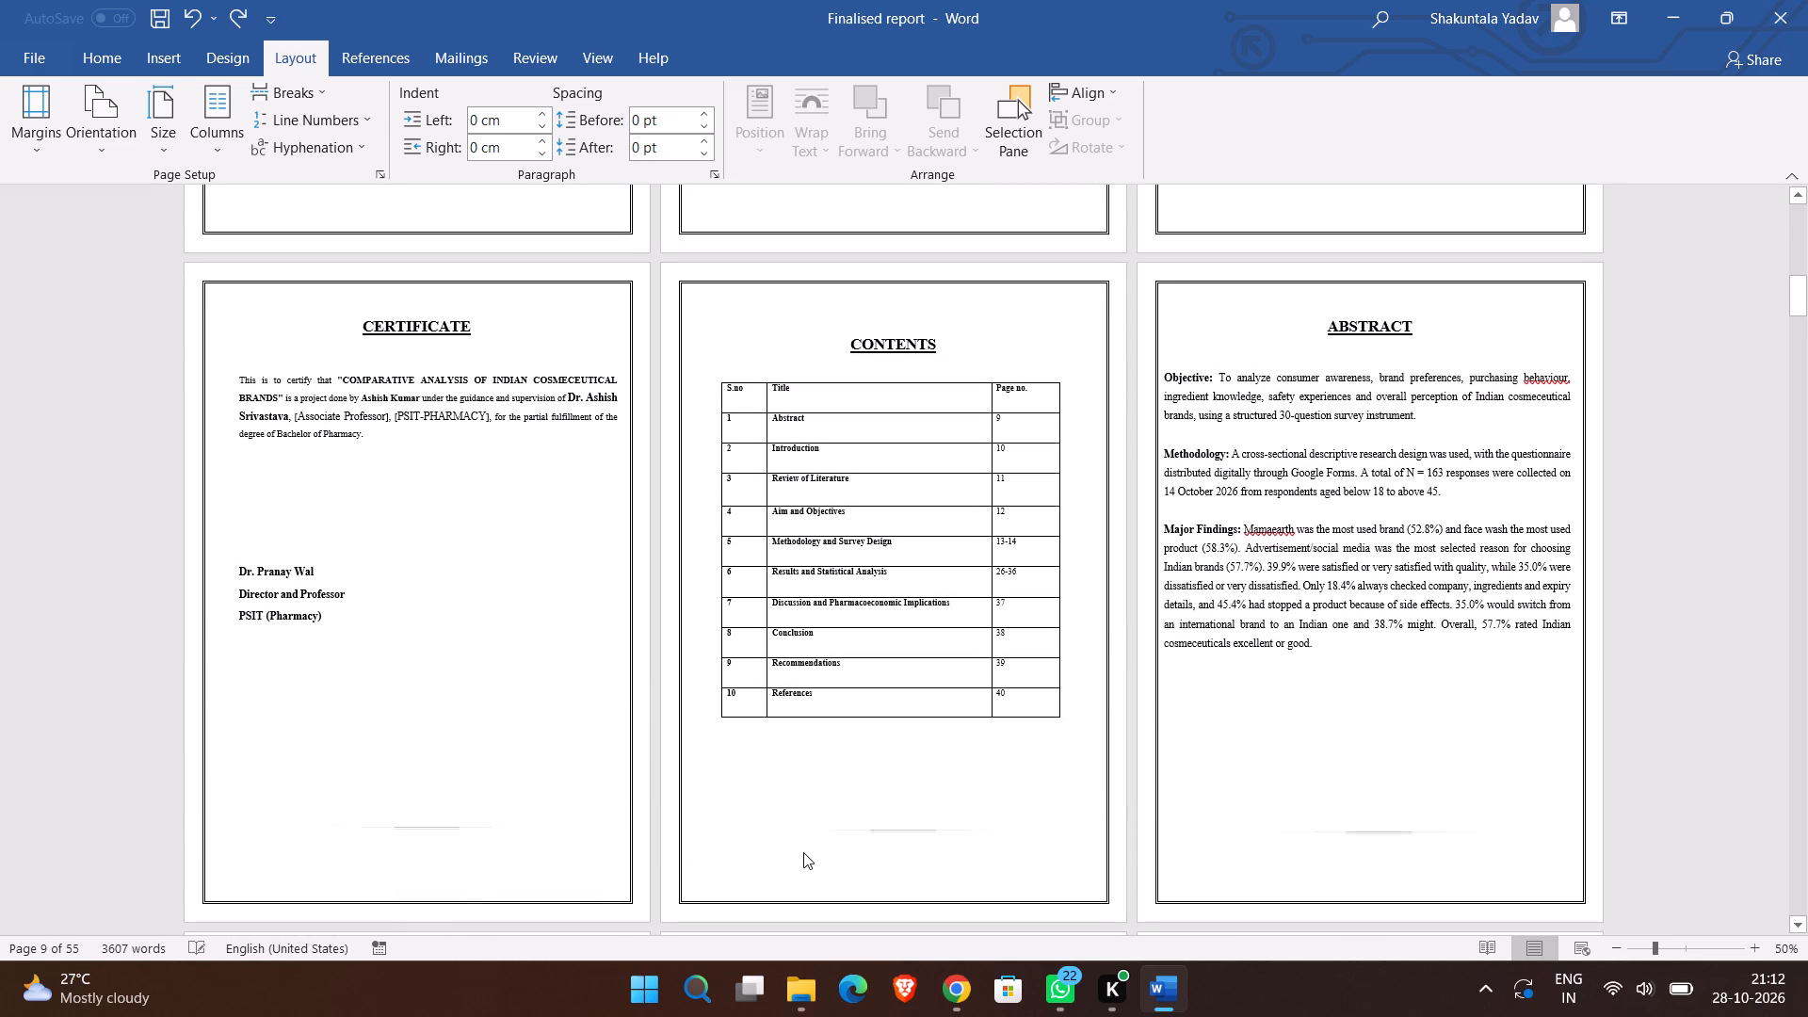
pyautogui.click(299, 91)
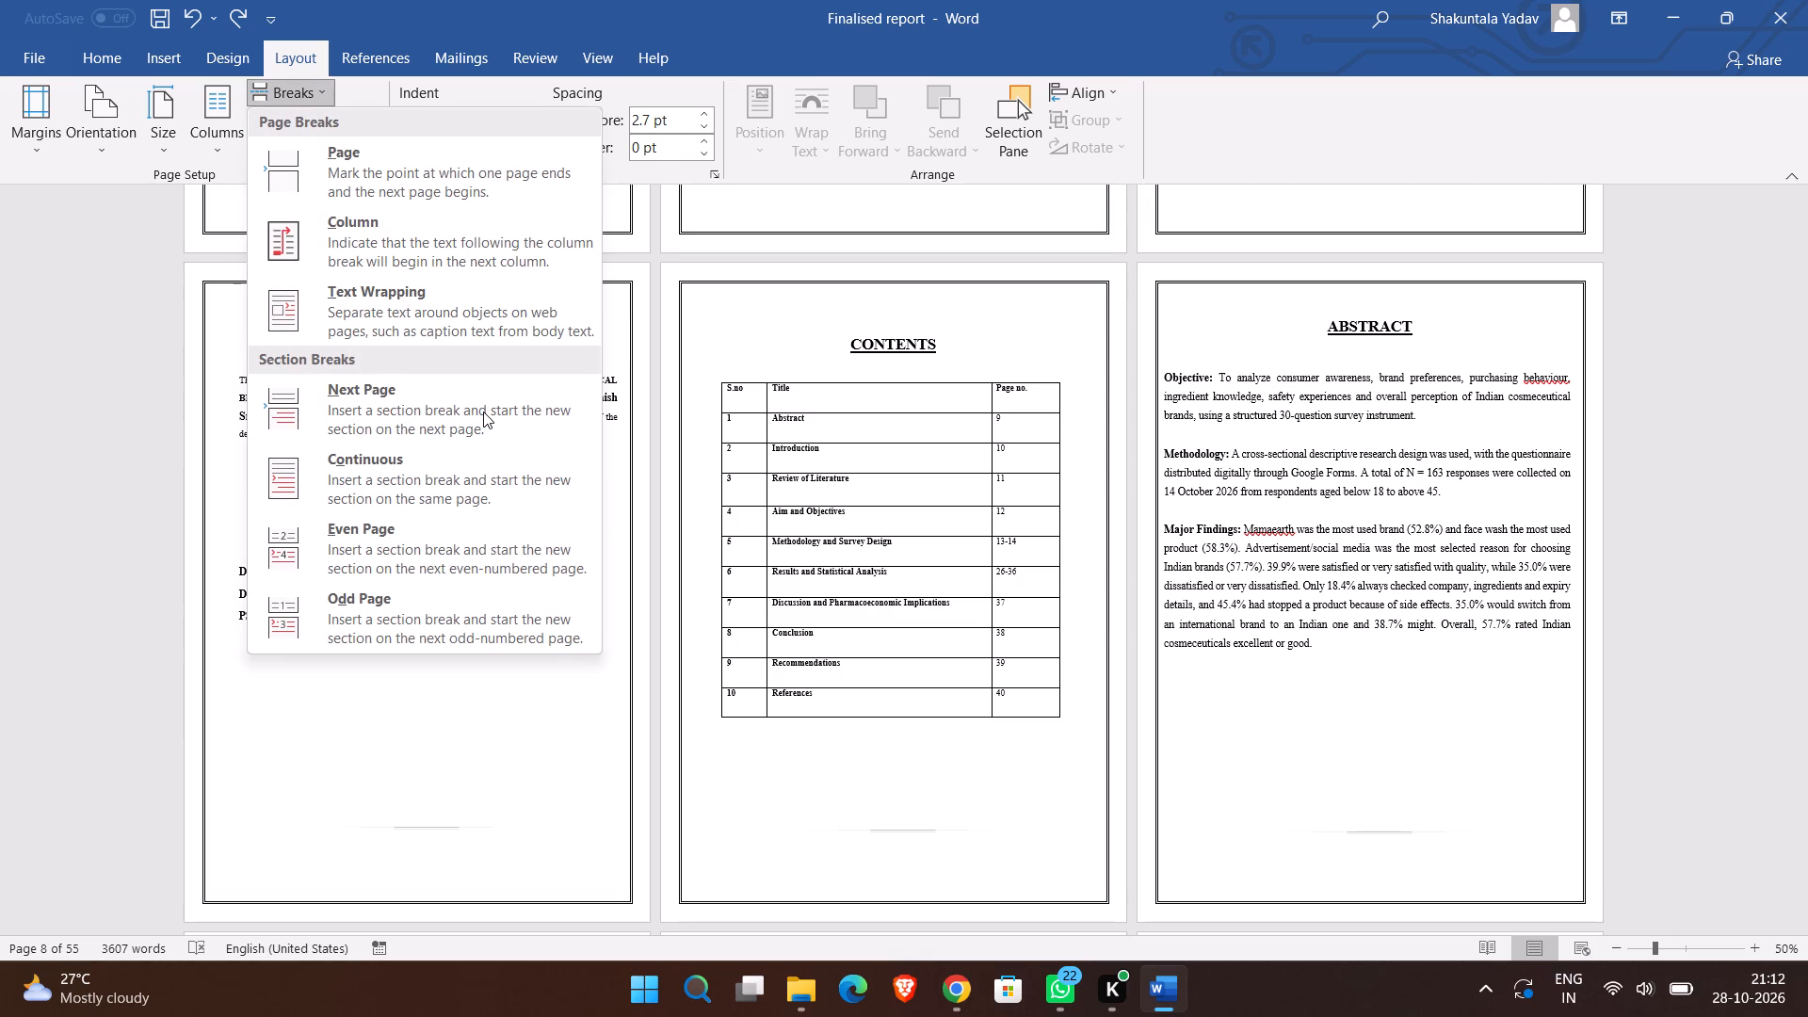
pyautogui.click(476, 176)
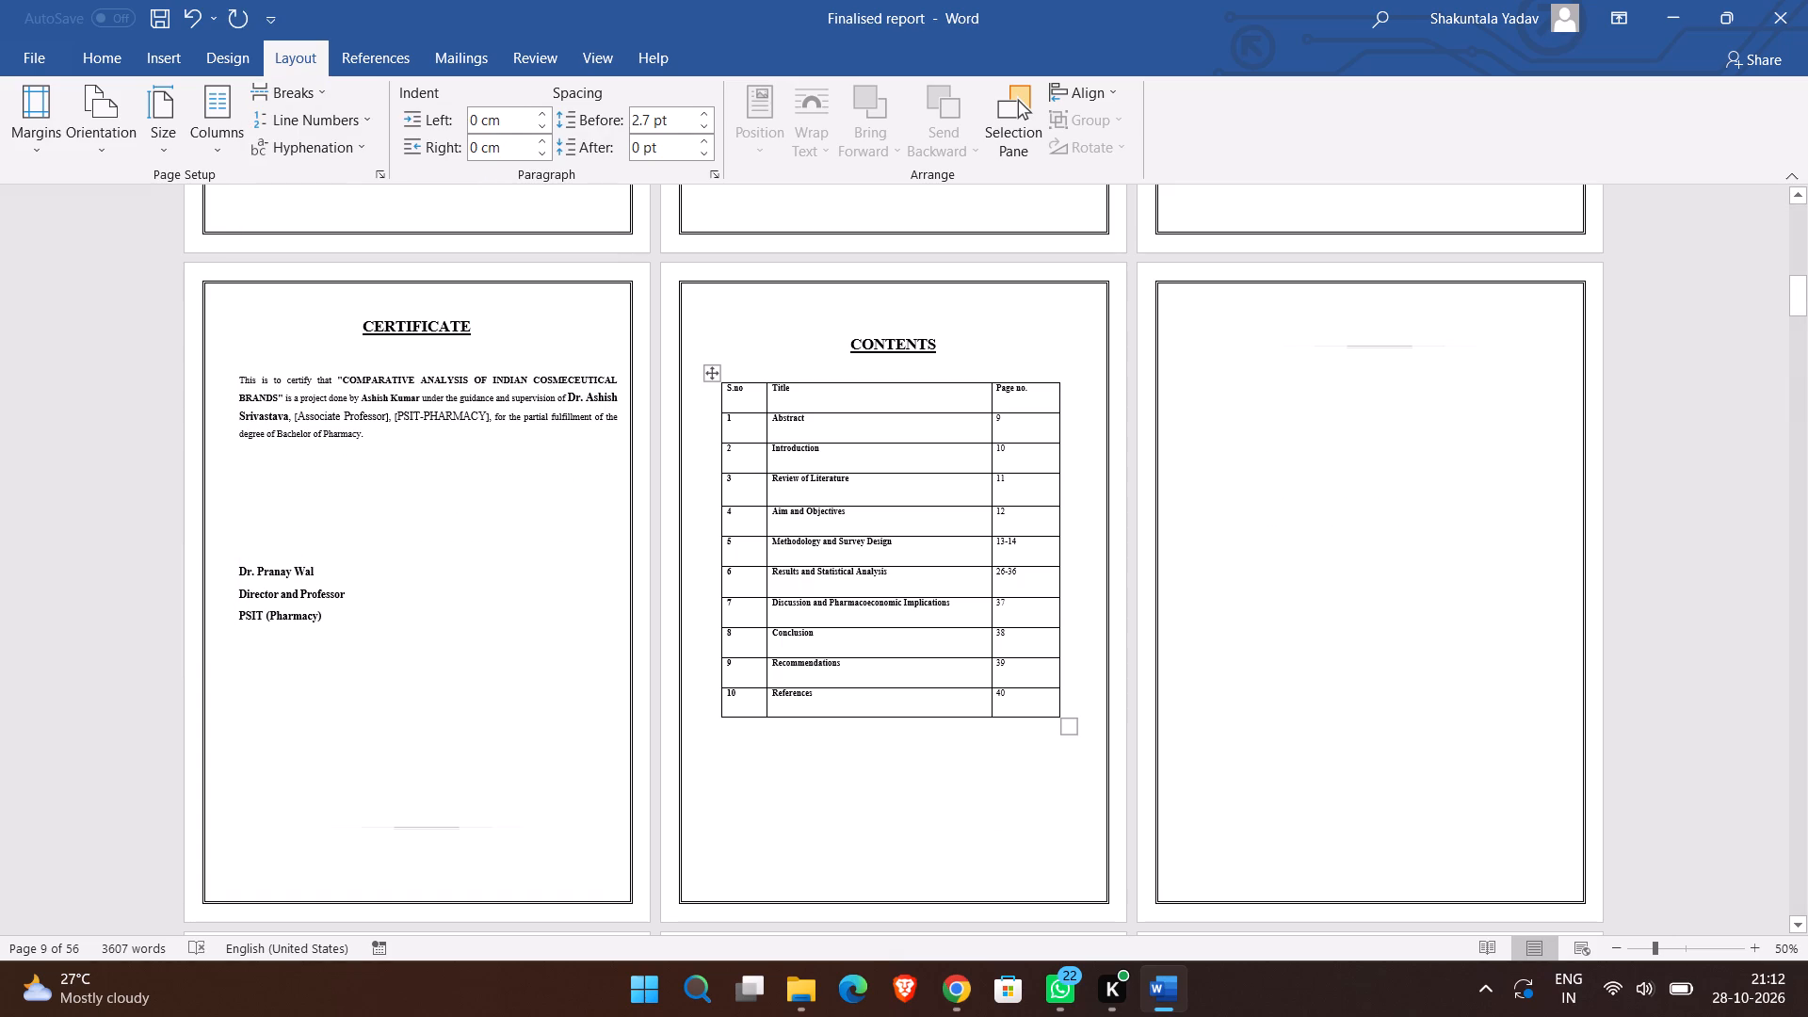
# Open the Abstract page's header for editing, check the instructions in Chrome, and turn off the header's Link to Previous in Word.
pyautogui.scroll(-2, 979, 452)
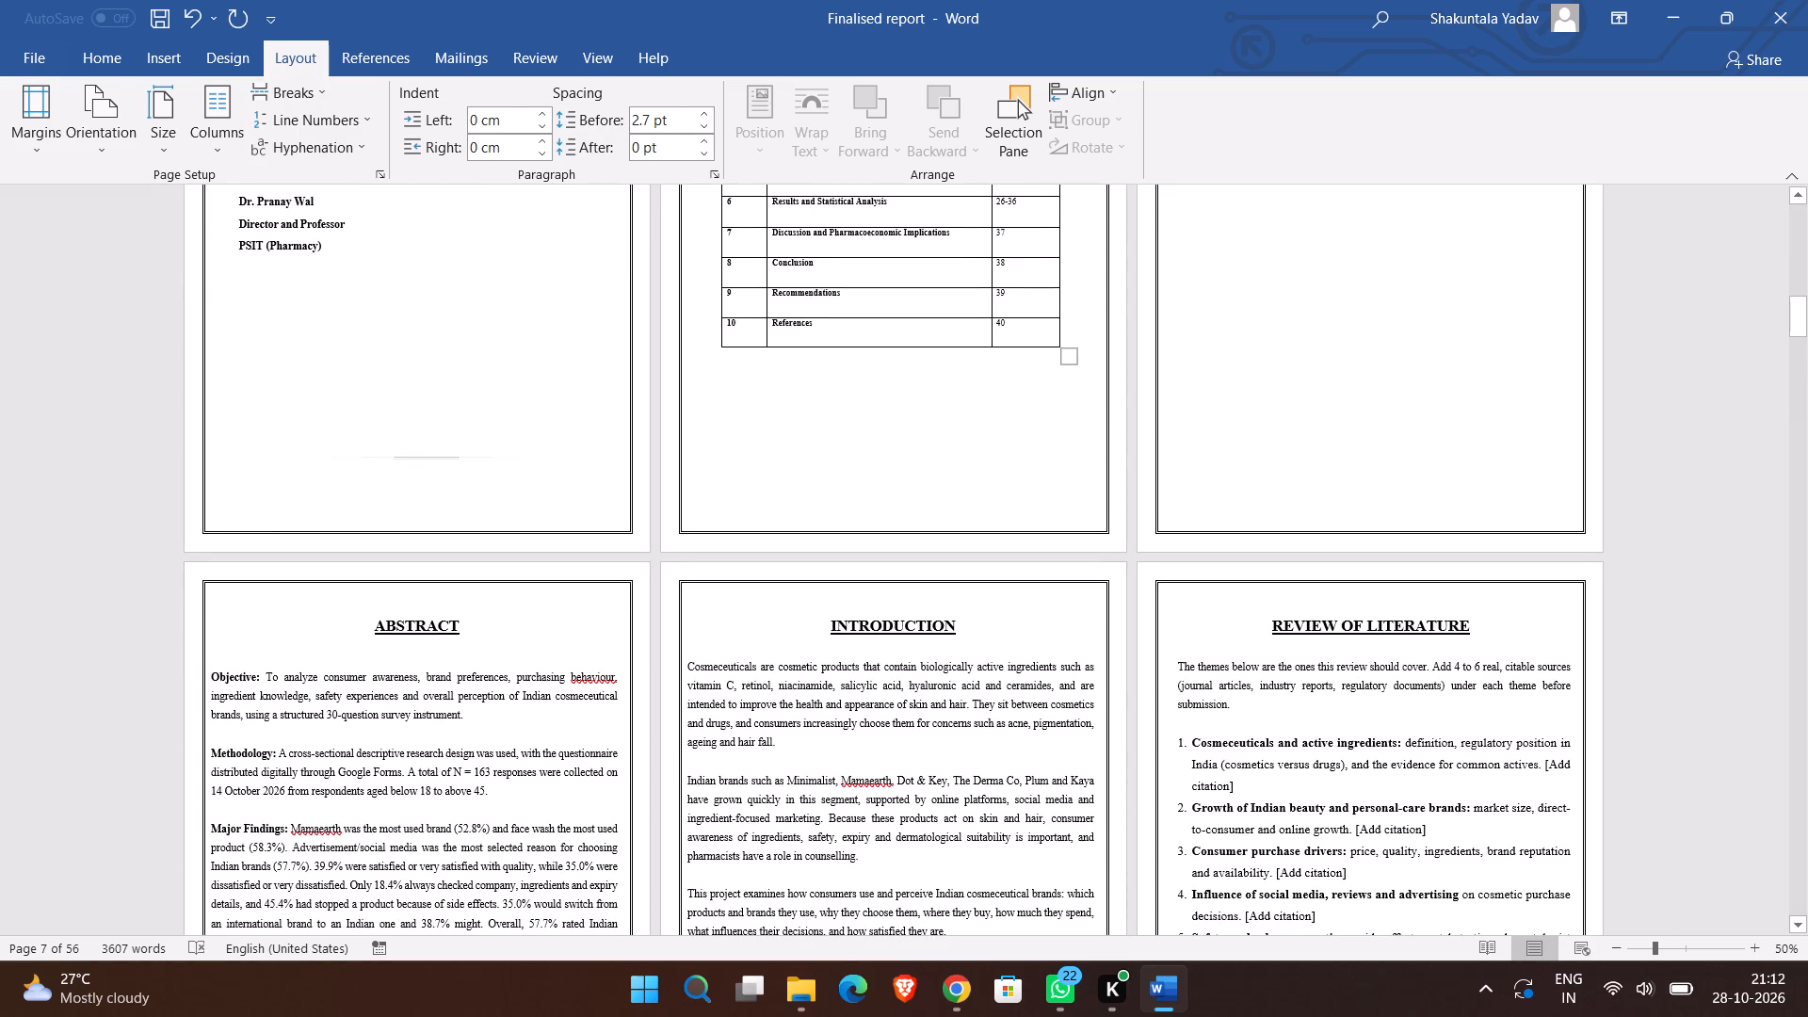
pyautogui.doubleClick(621, 588)
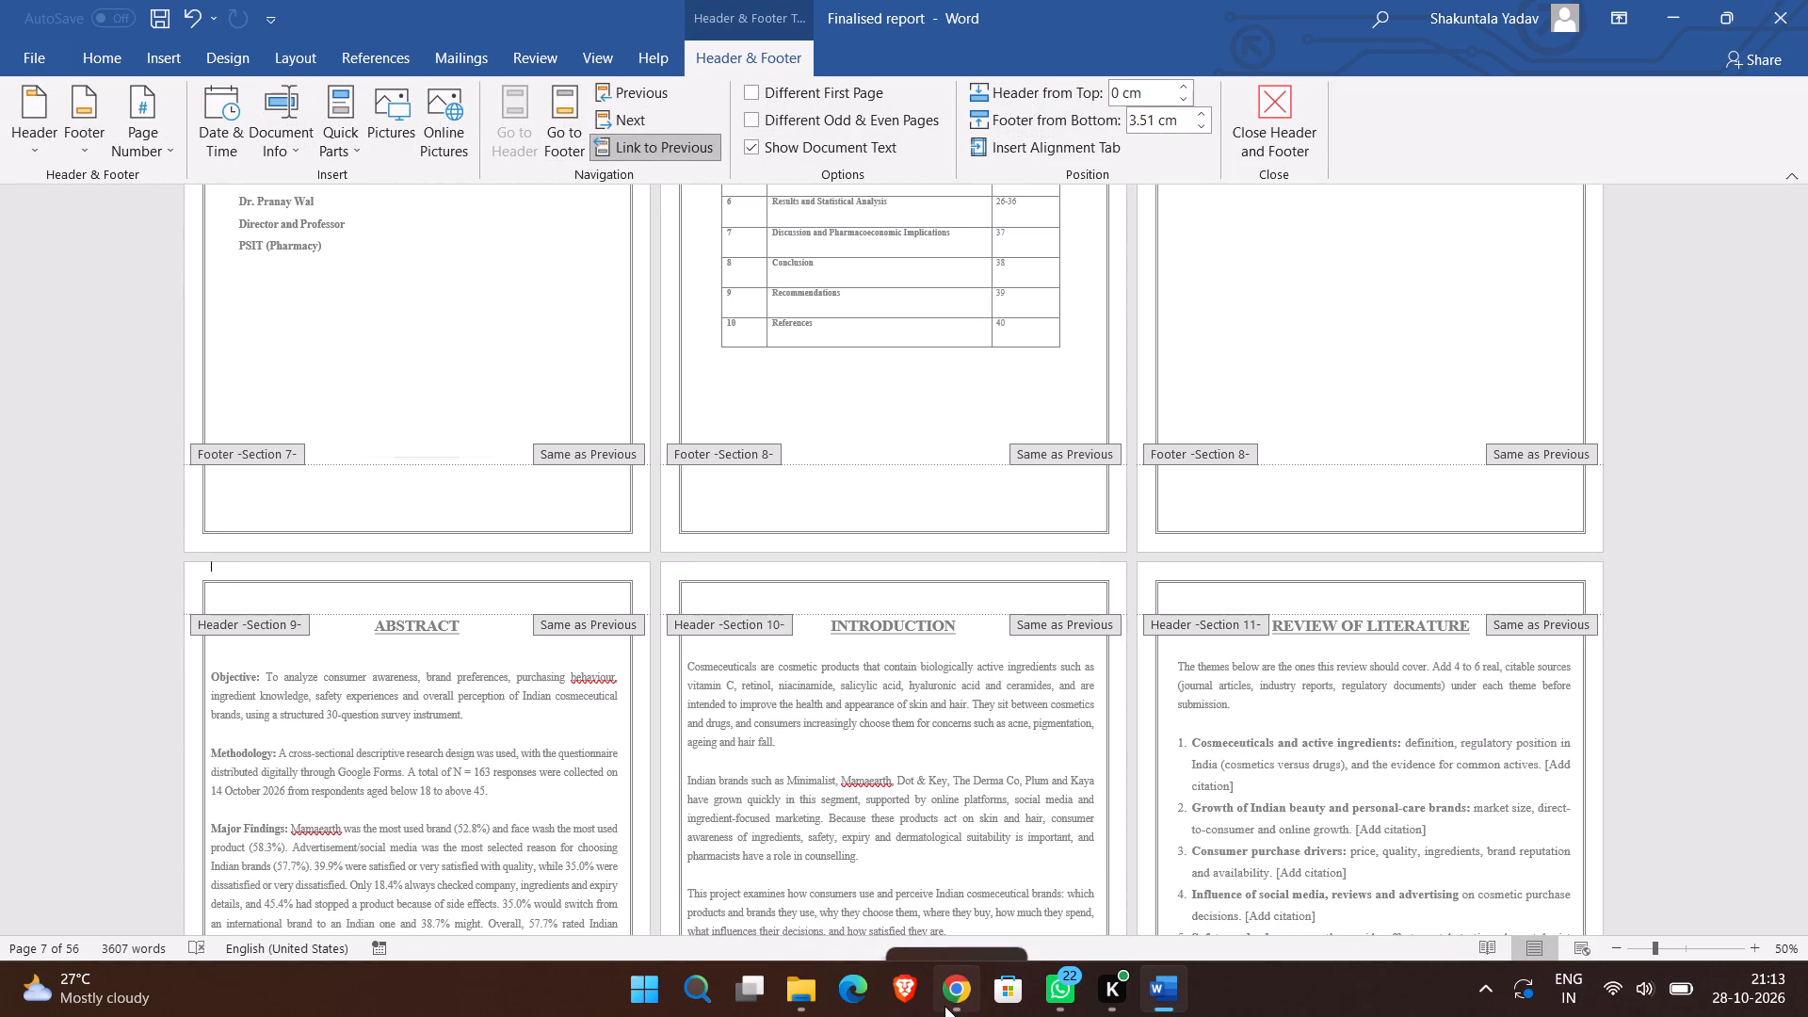
pyautogui.click(944, 1006)
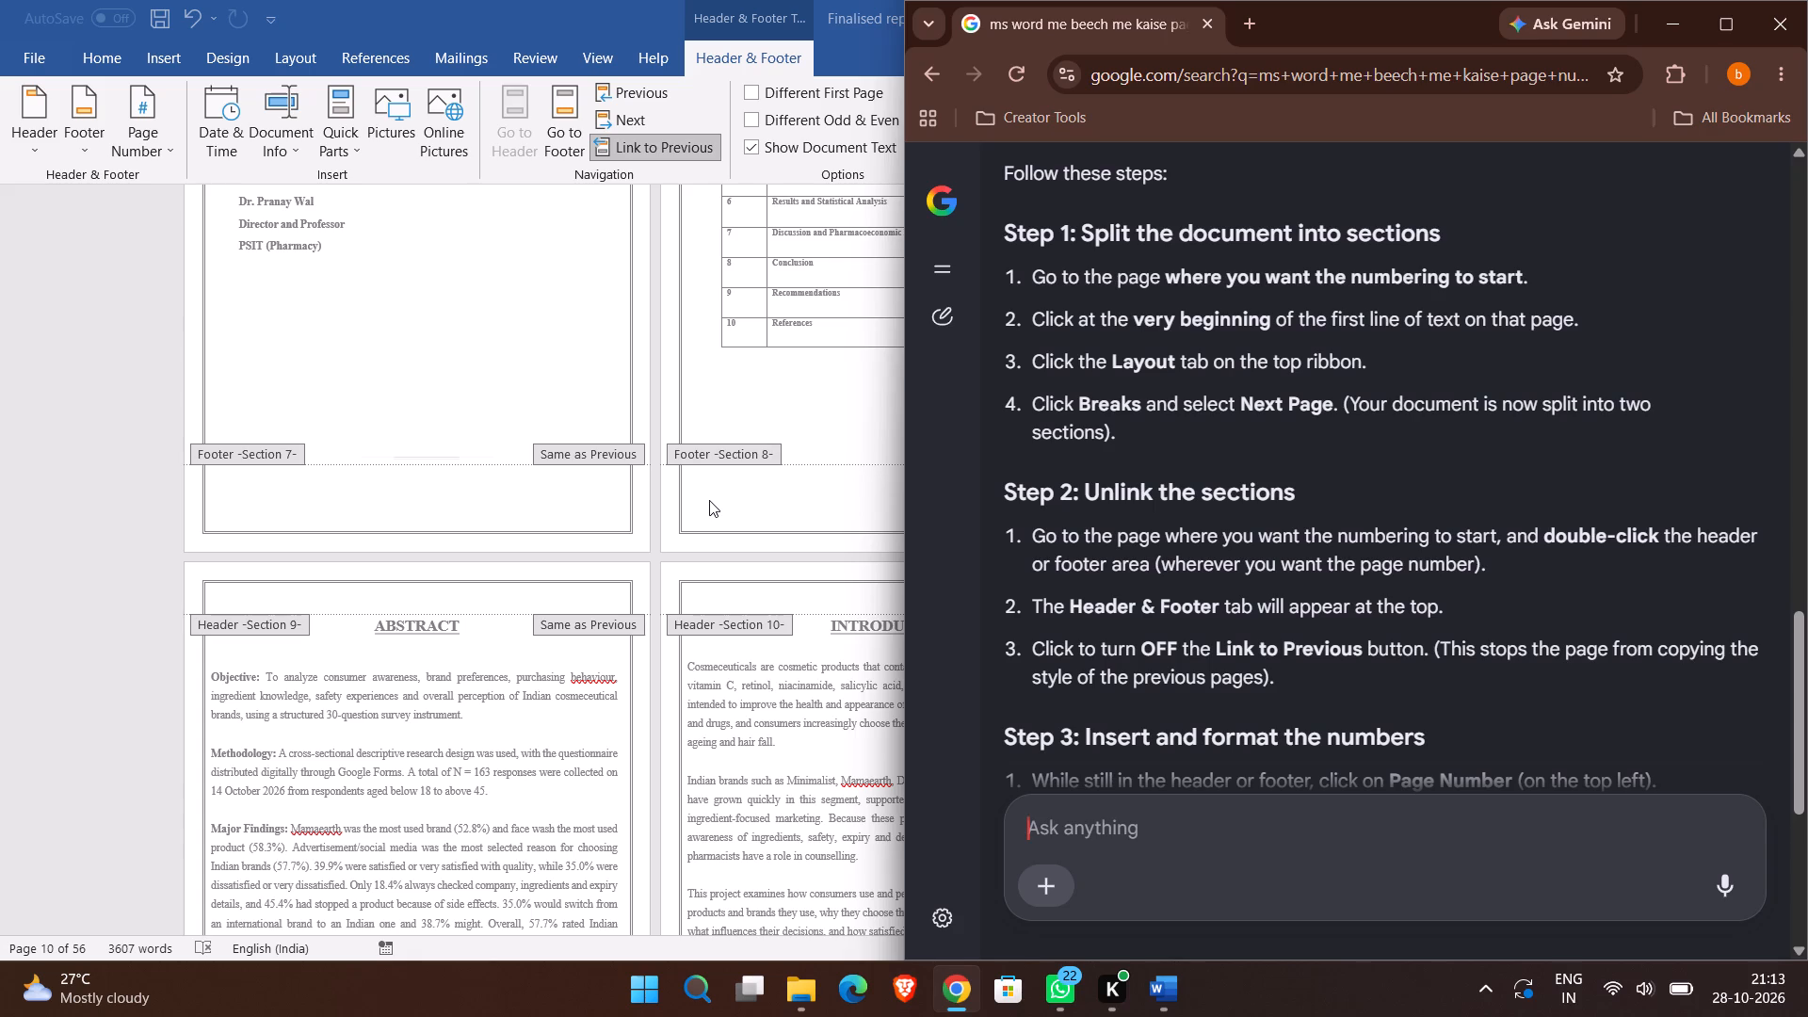
pyautogui.click(677, 534)
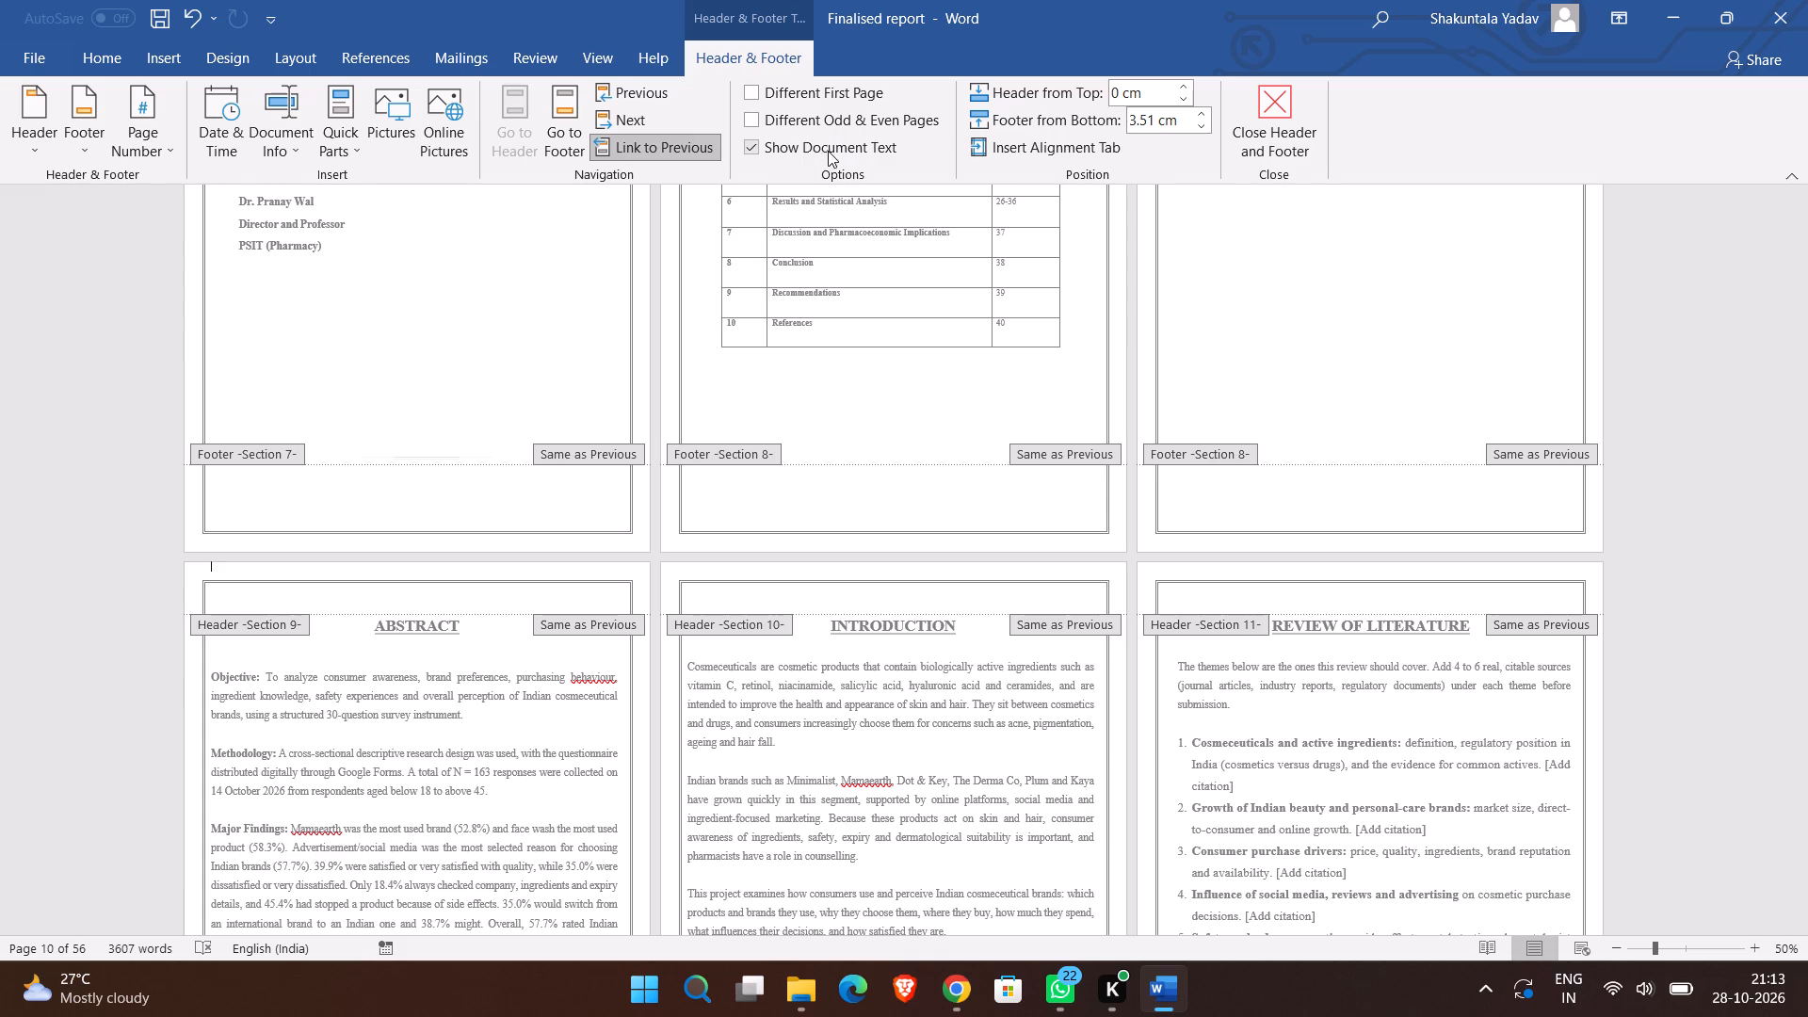
pyautogui.click(690, 141)
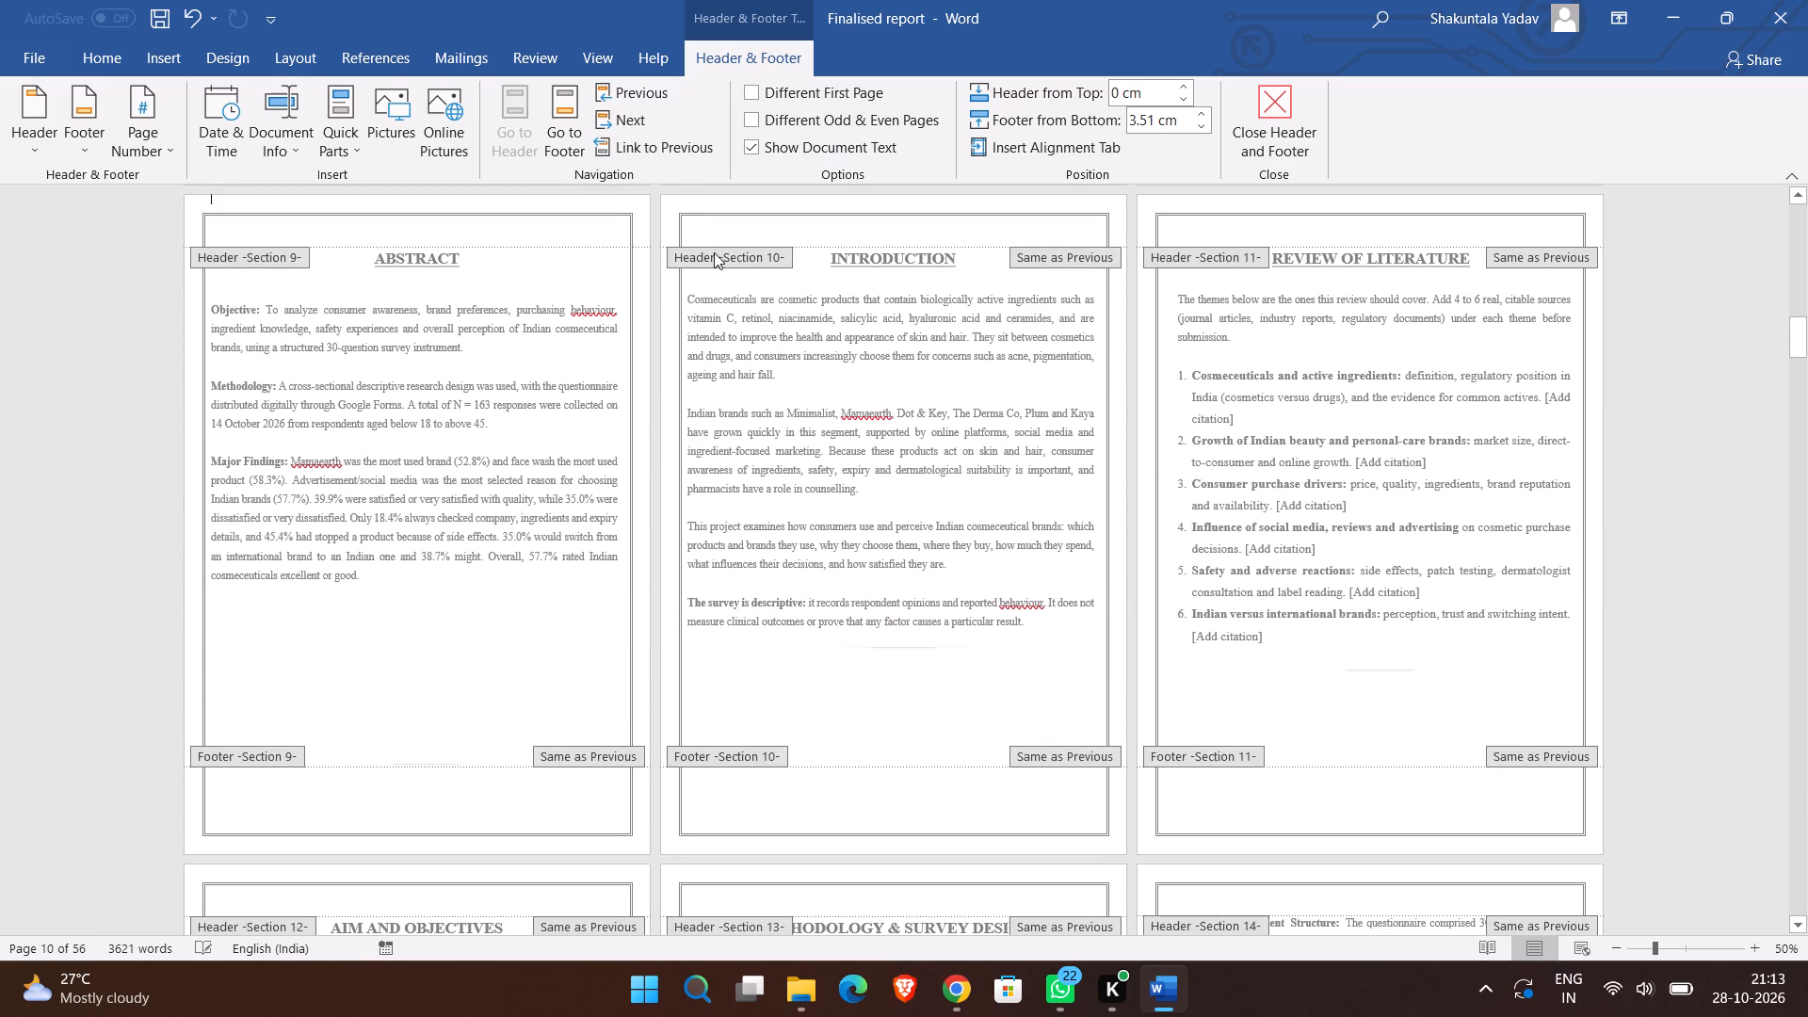
# Place the cursor in the Abstract page's footer and read Chrome's instructions on inserting and formatting the page numbers.
pyautogui.click(225, 799)
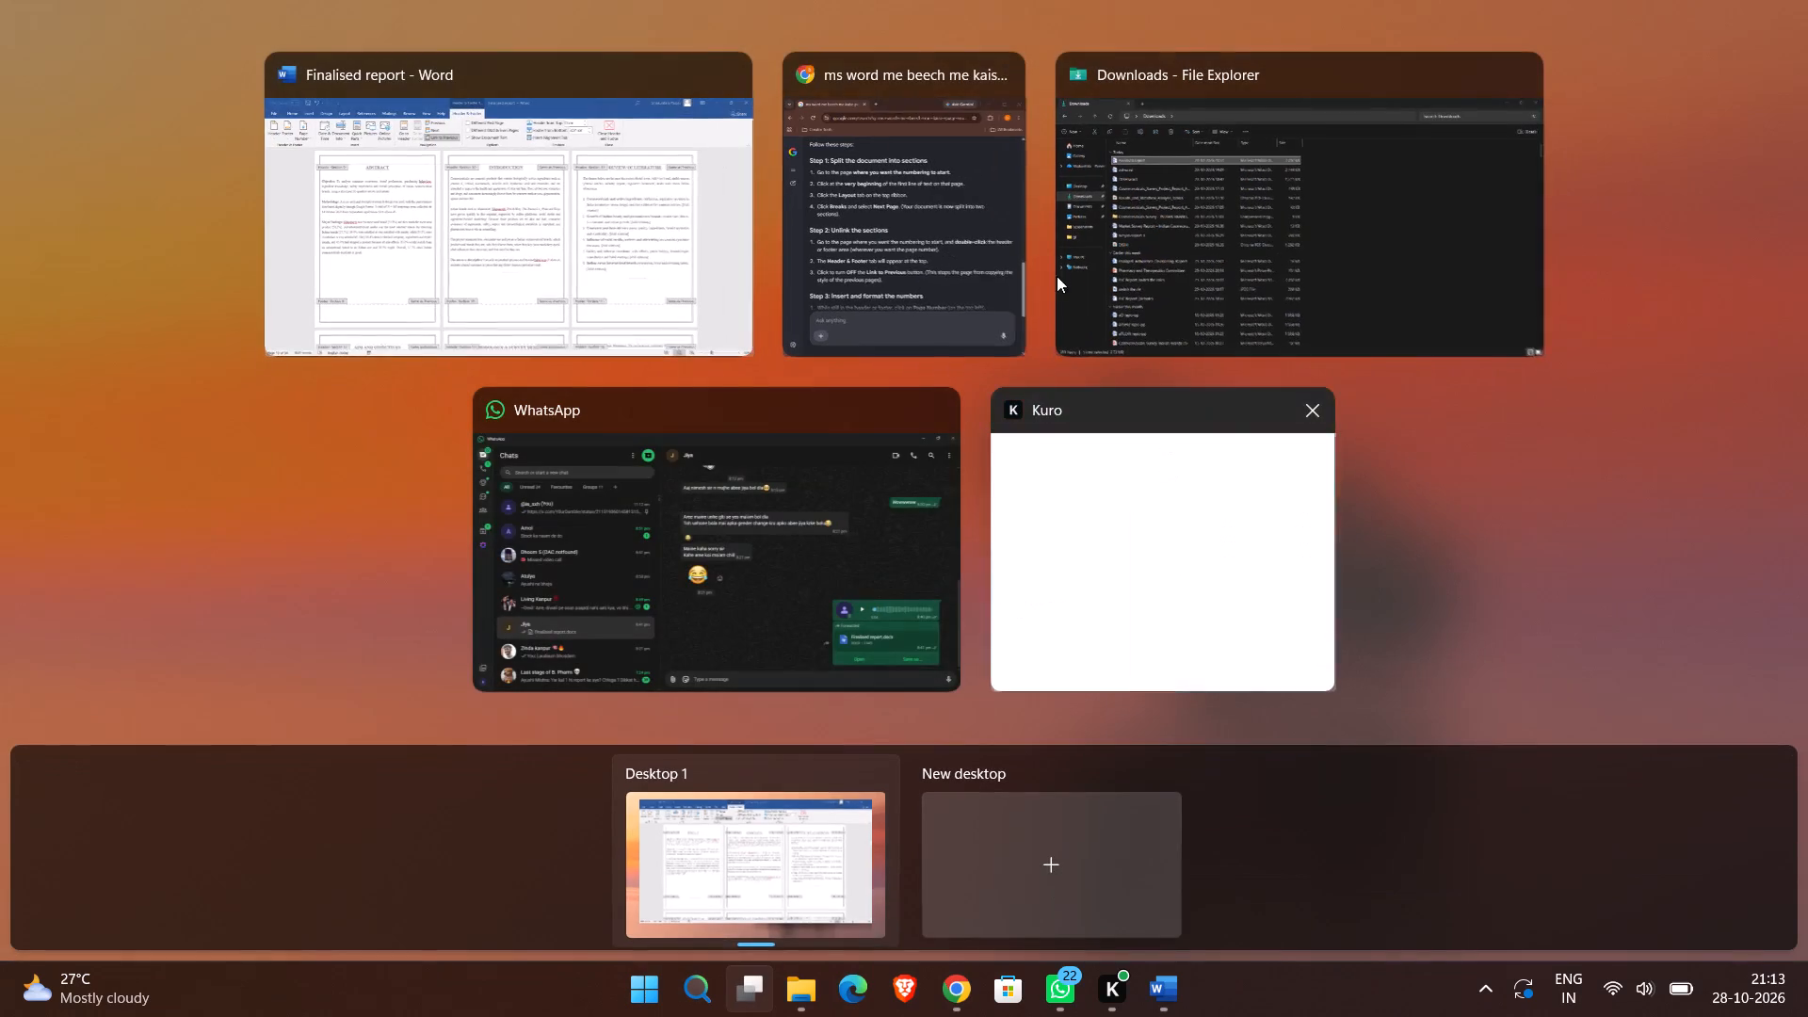
pyautogui.click(925, 224)
pyautogui.scroll(-1, 1177, 501)
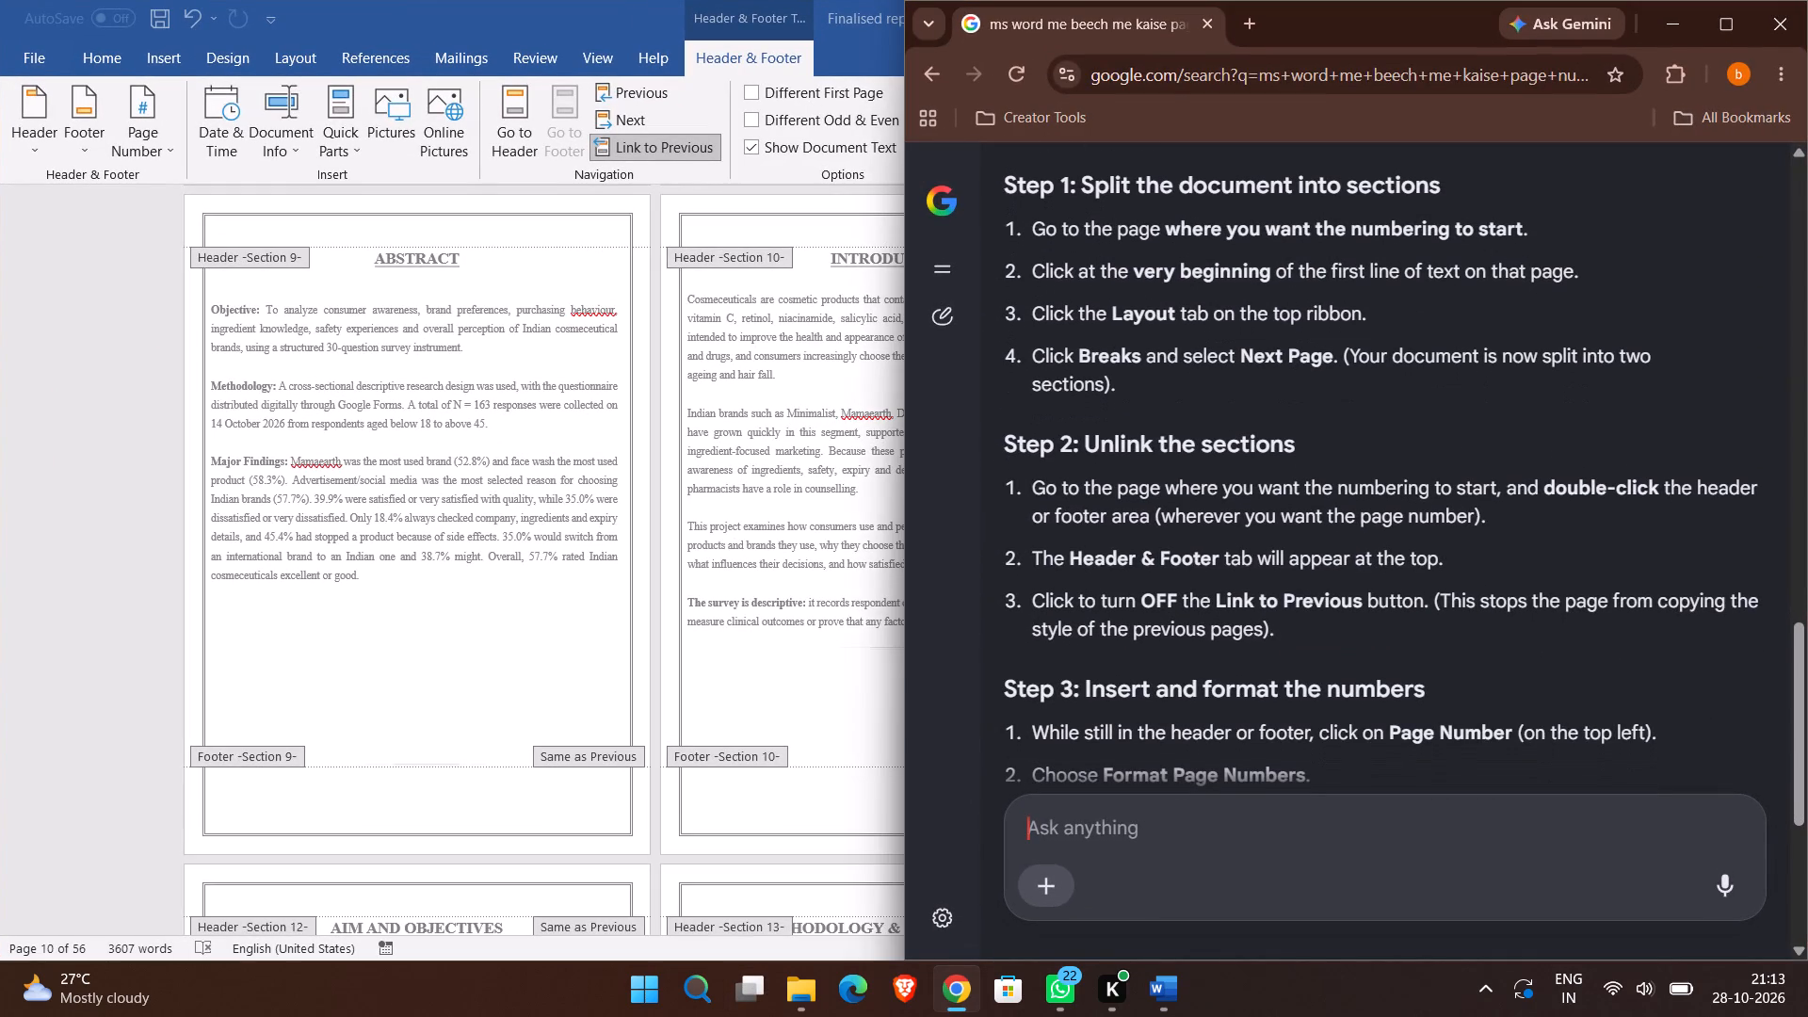
pyautogui.scroll(-1, 1177, 561)
pyautogui.scroll(-1, 1405, 549)
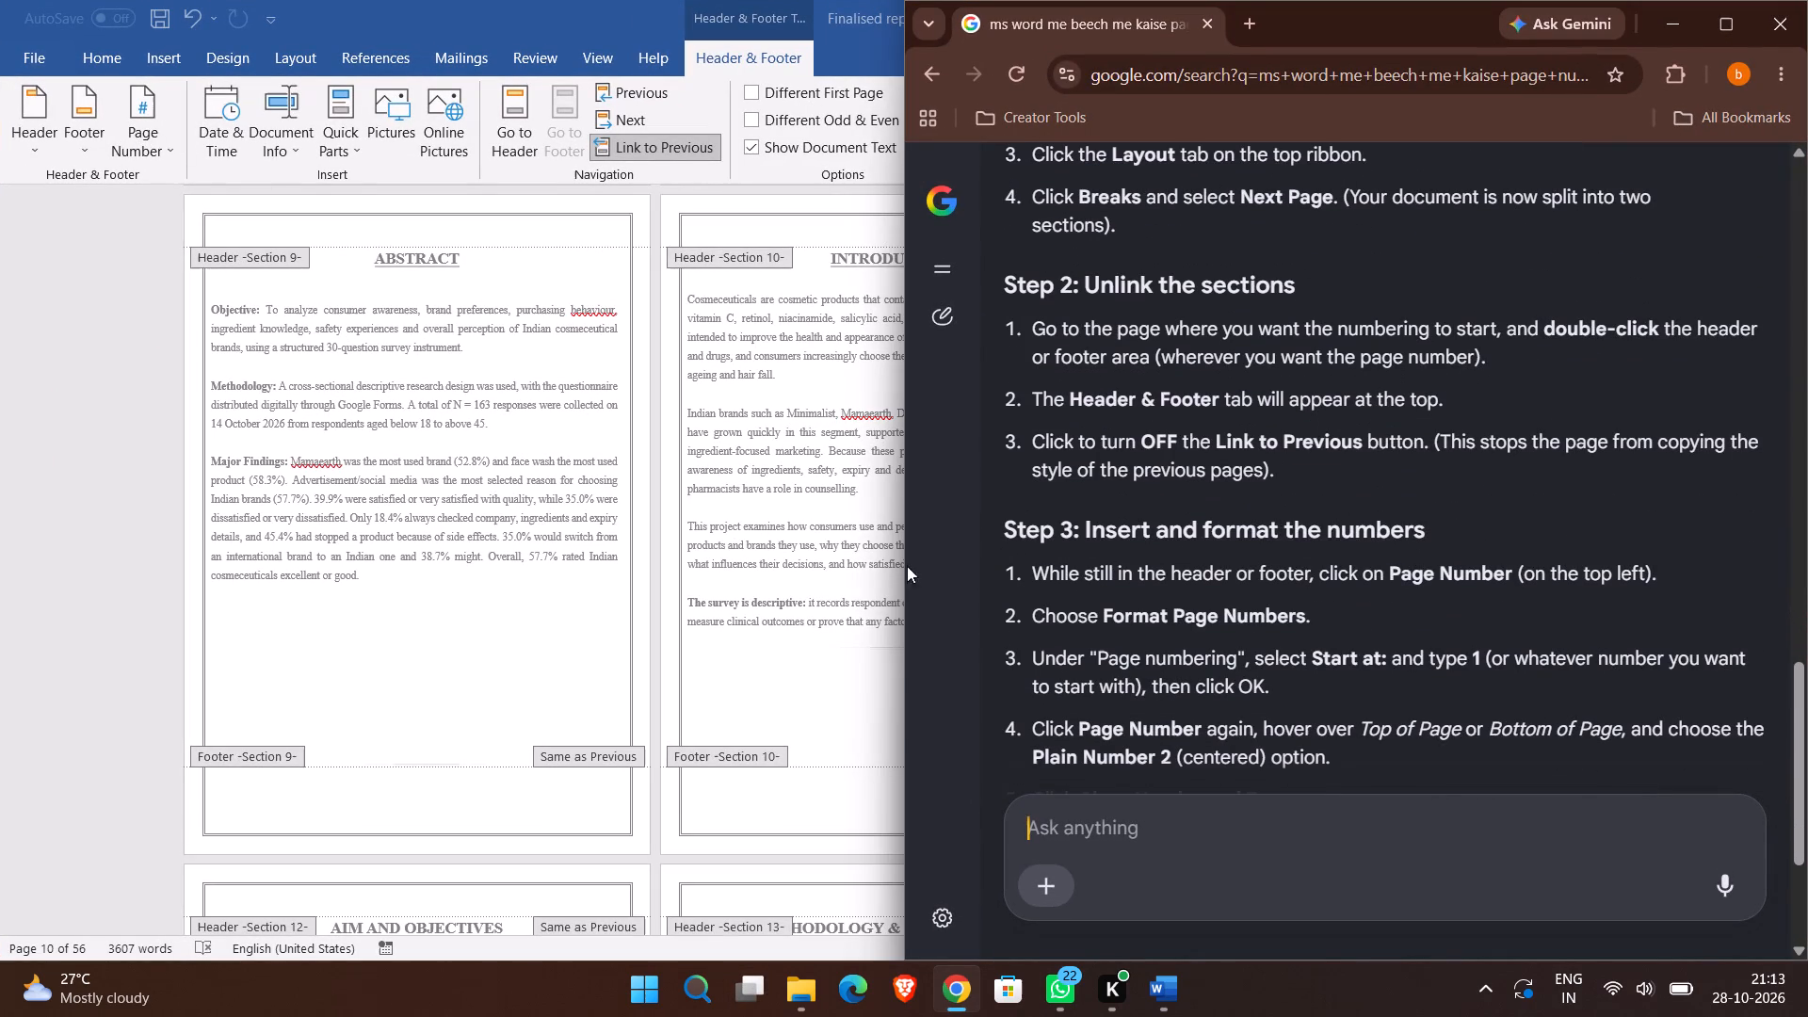
pyautogui.scroll(-1, 1025, 575)
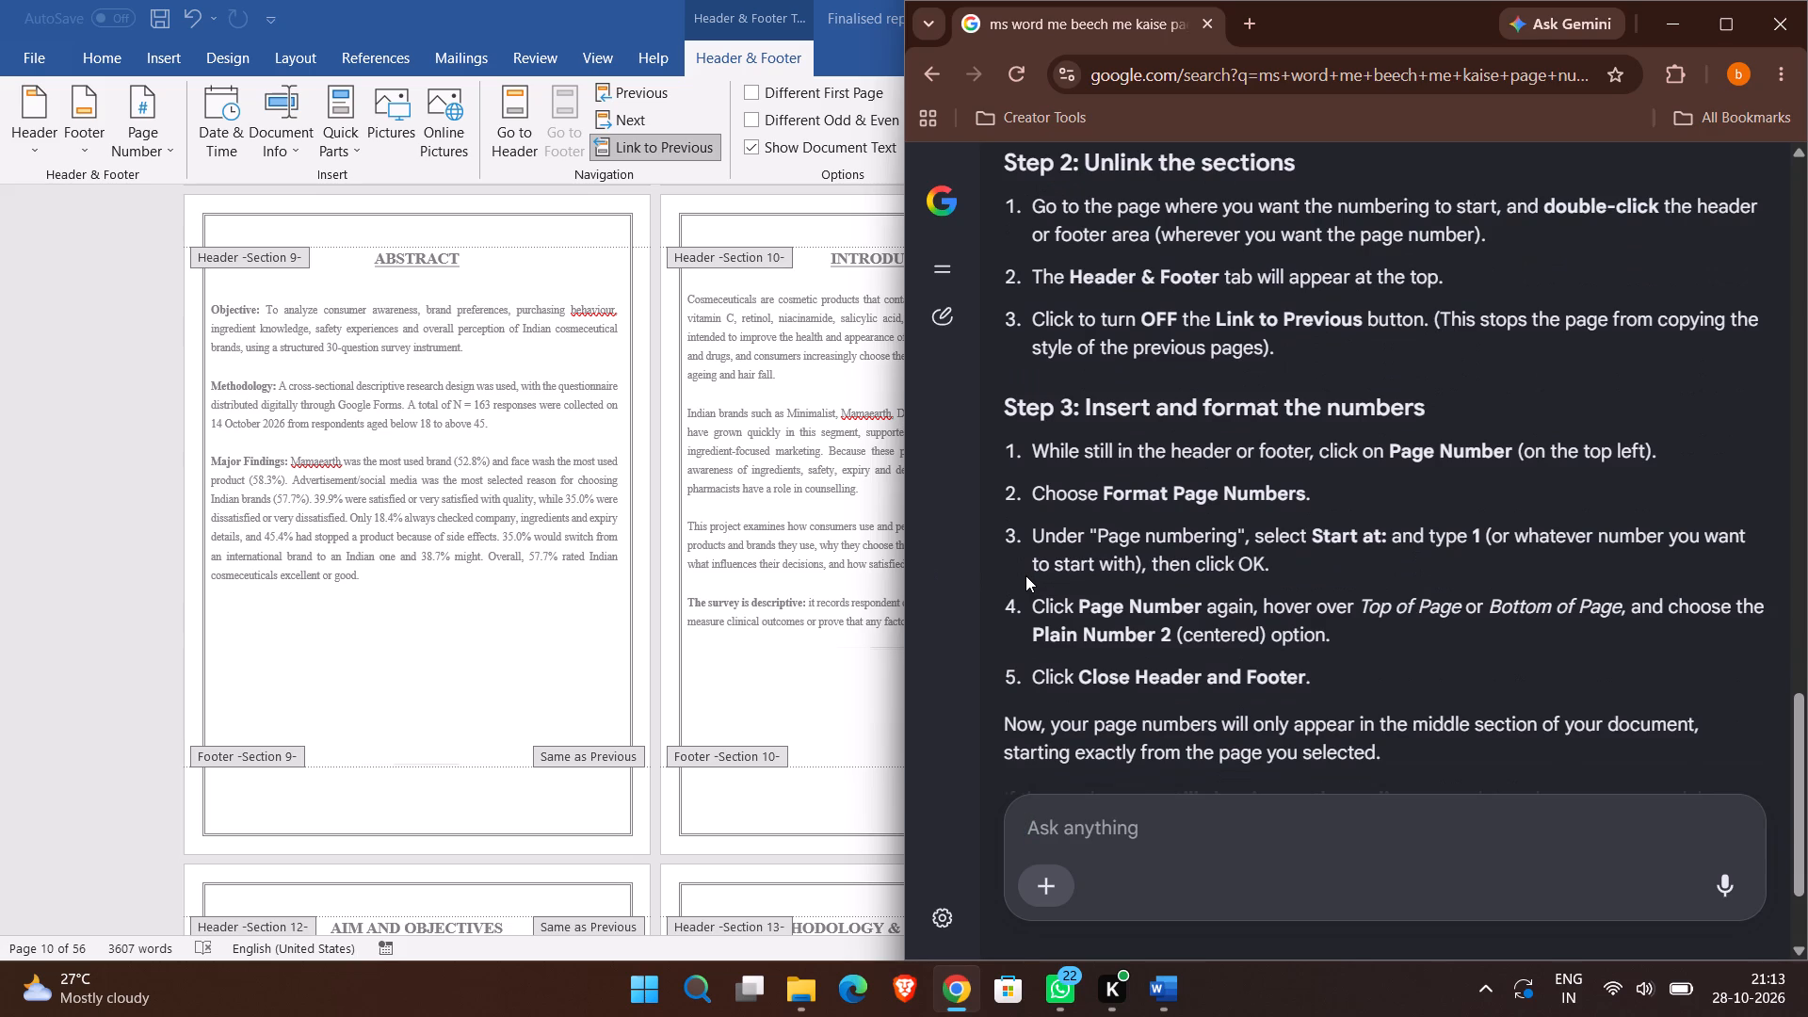
pyautogui.scroll(-1, 1025, 575)
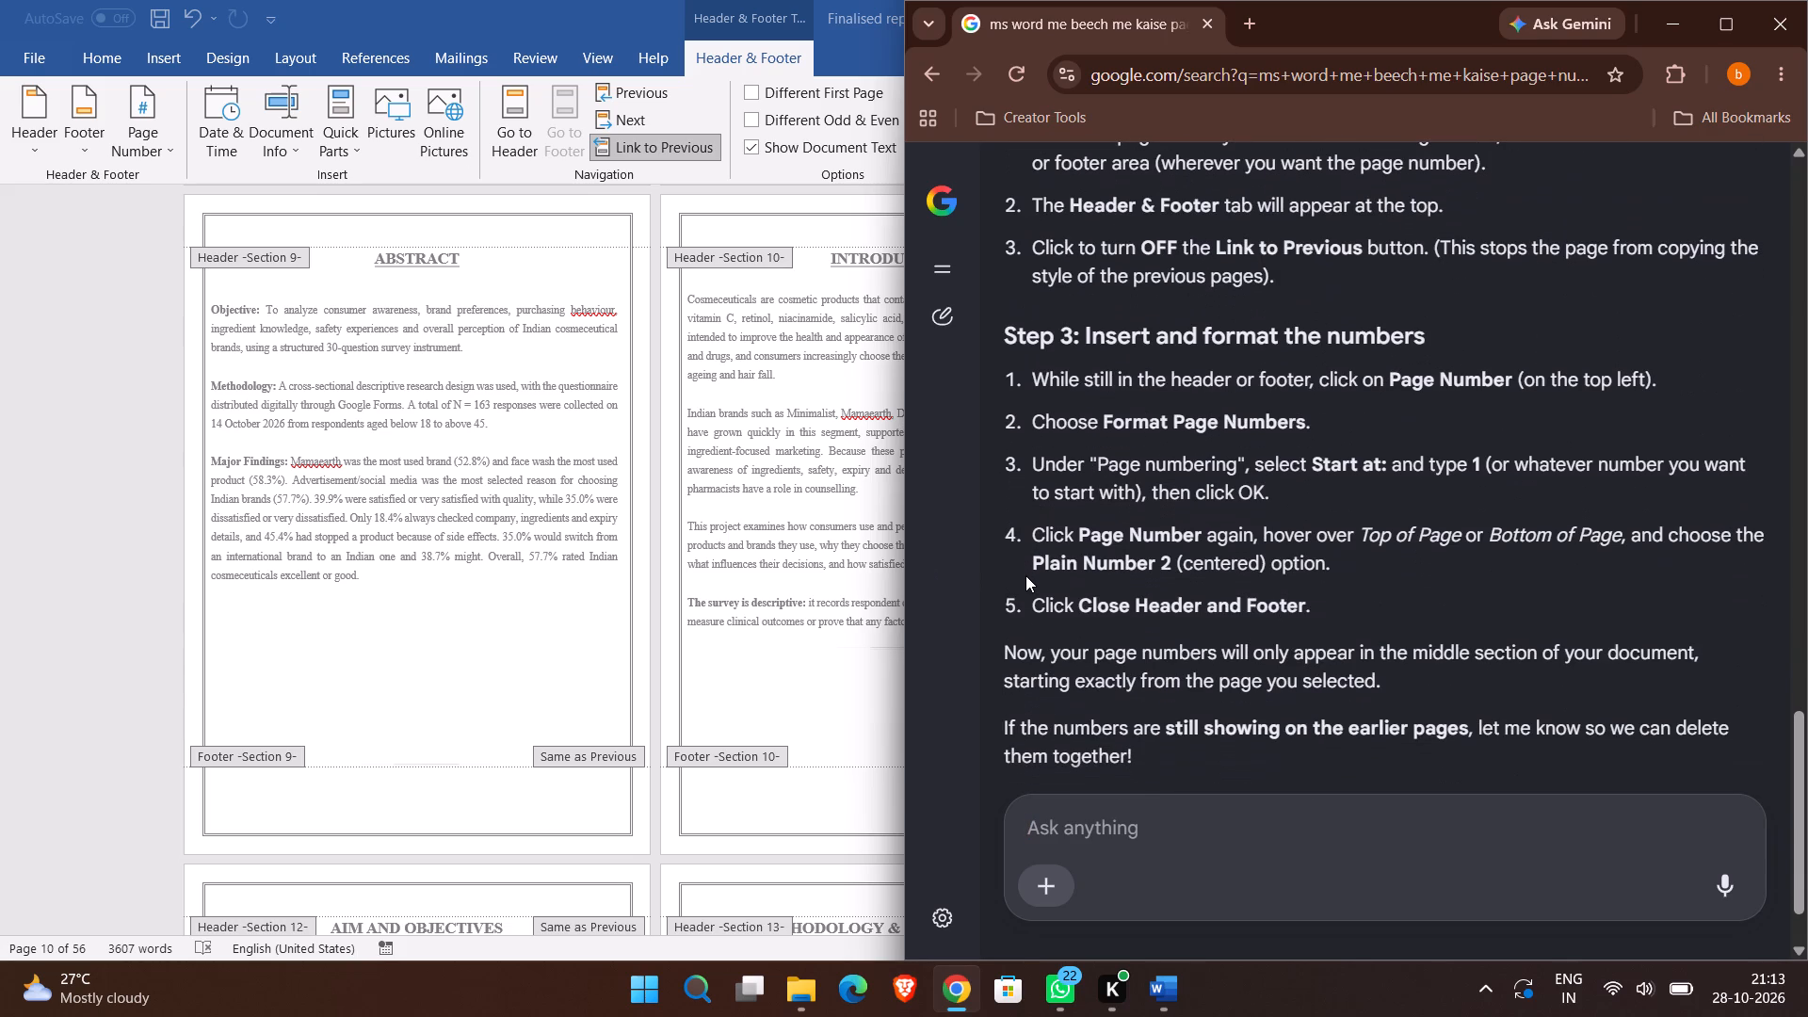
# In Word, set the Abstract section's page number format to 1, 2, 3, … with numbering starting at 1.
pyautogui.click(142, 87)
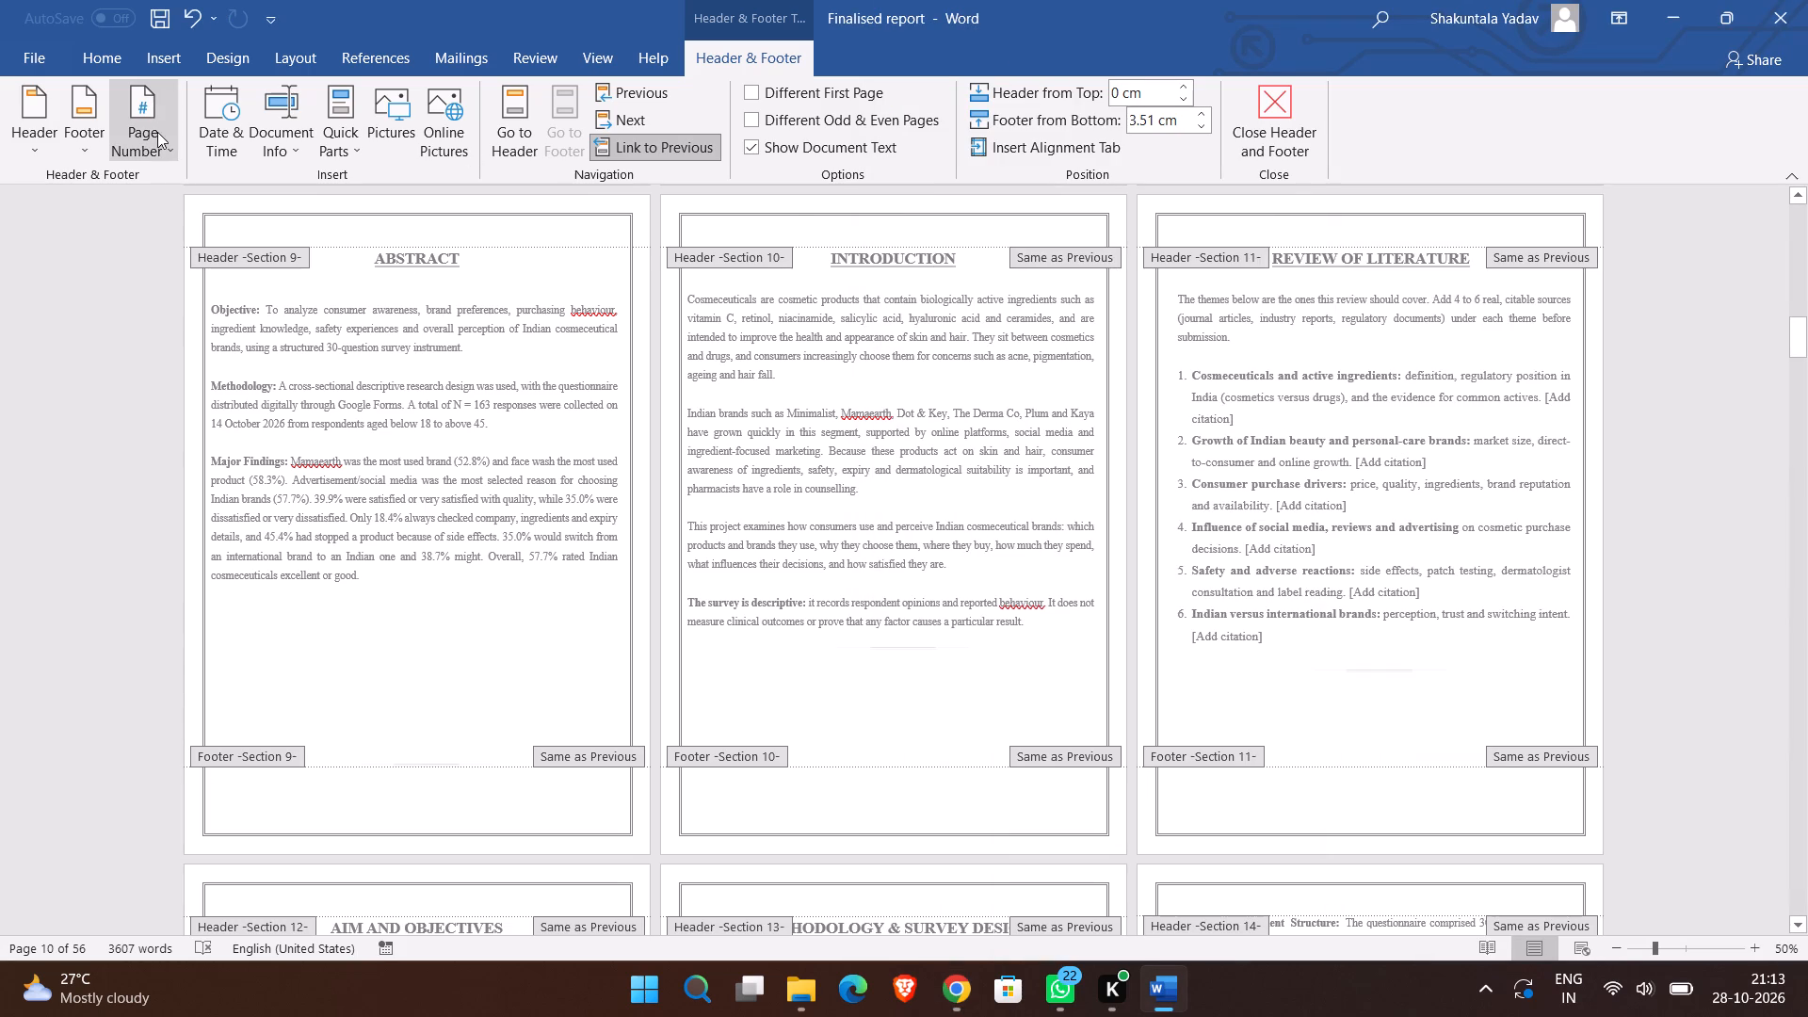
pyautogui.click(157, 132)
pyautogui.click(235, 294)
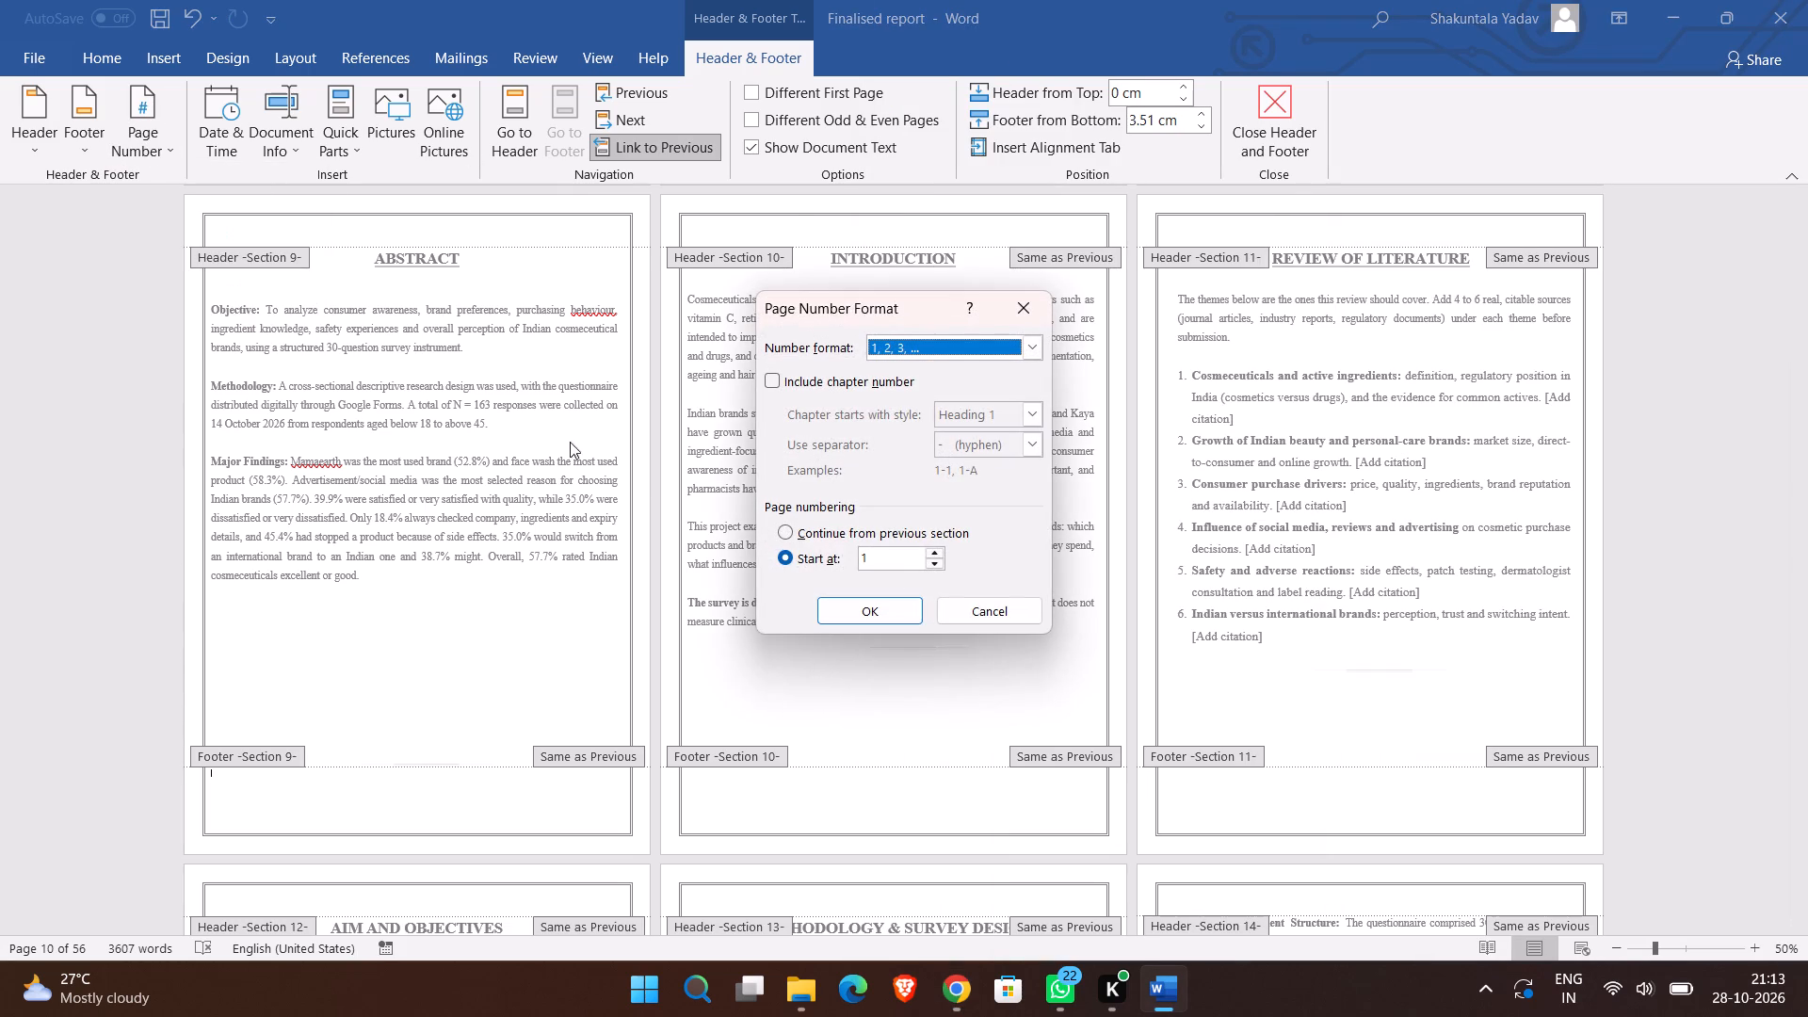
pyautogui.click(1033, 342)
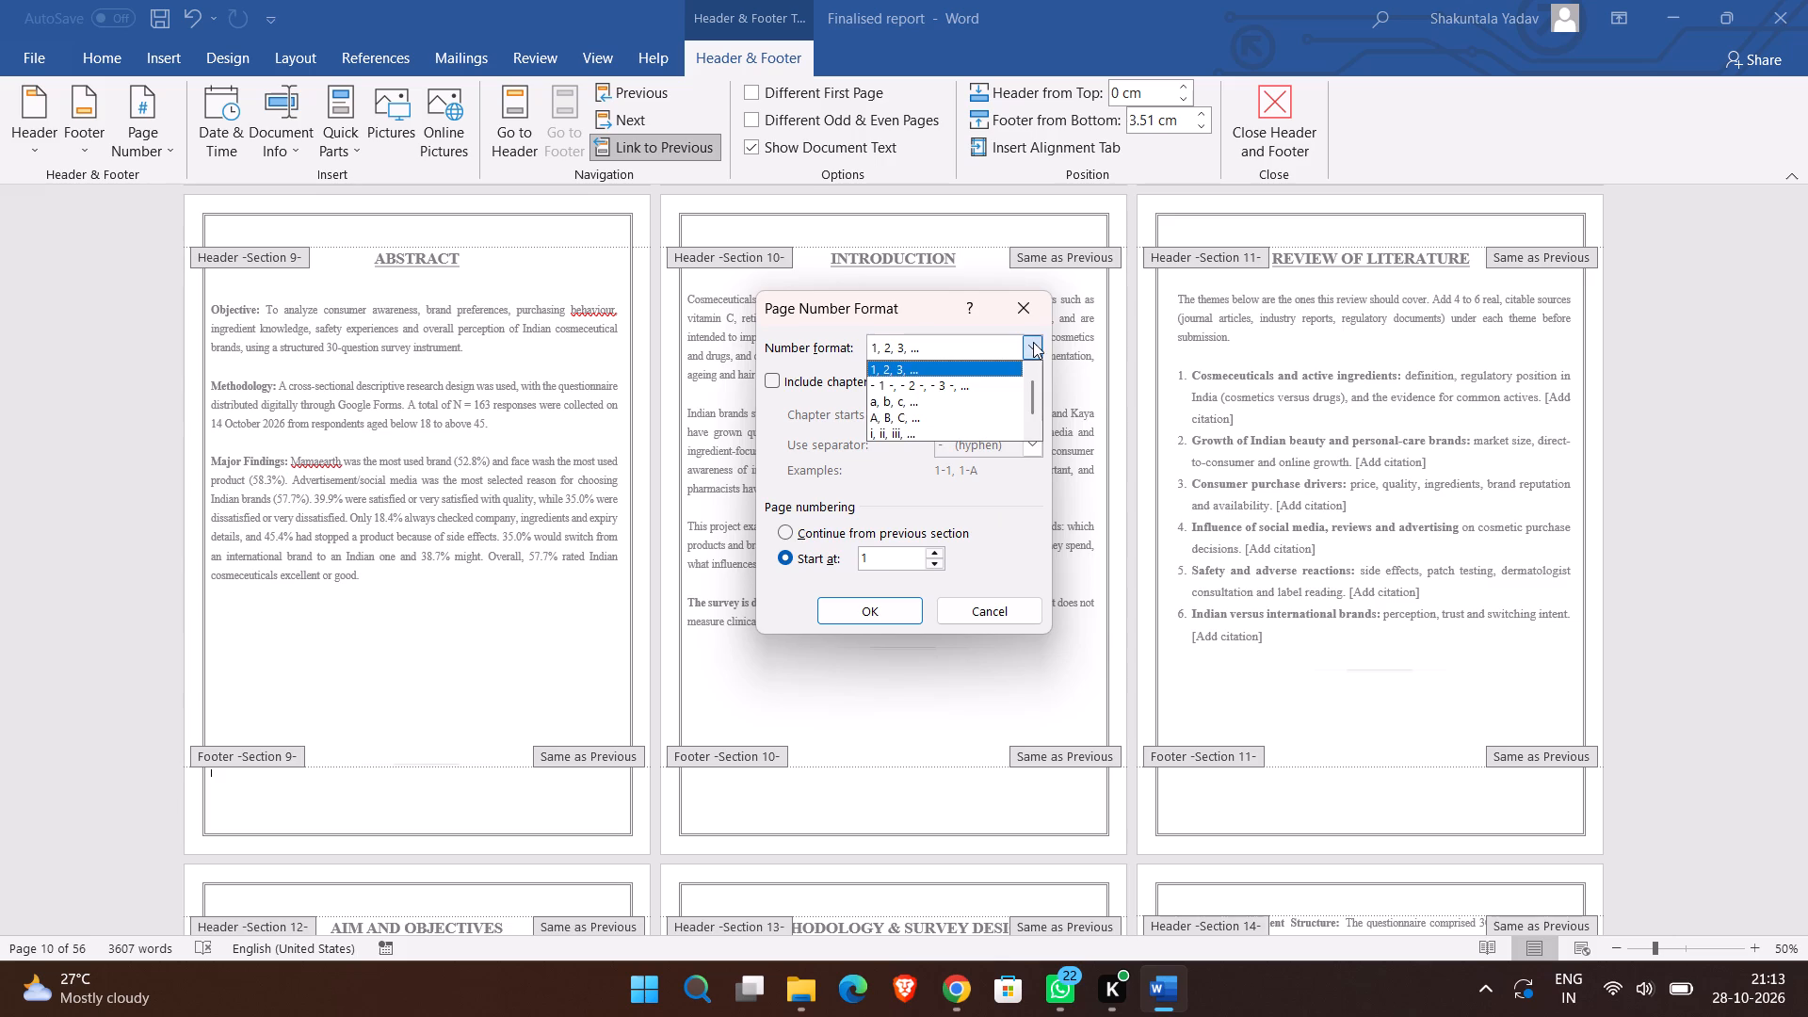
pyautogui.click(951, 338)
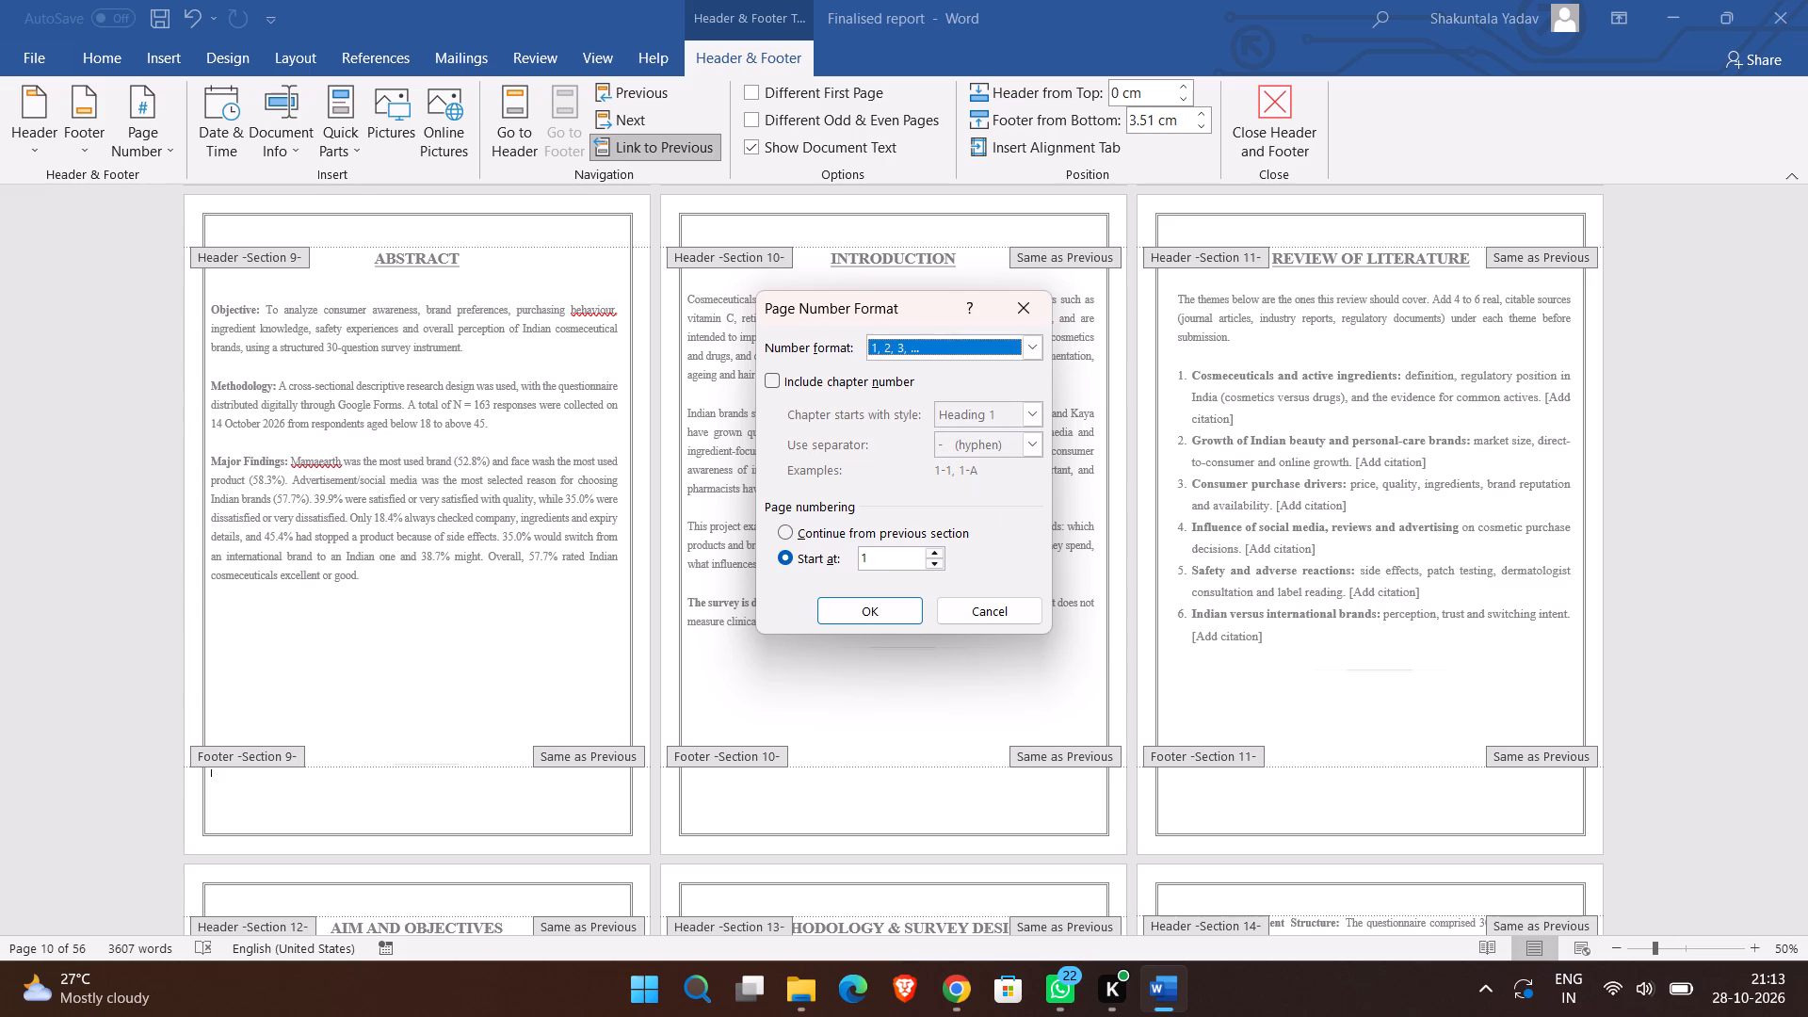
pyautogui.click(877, 550)
pyautogui.click(847, 618)
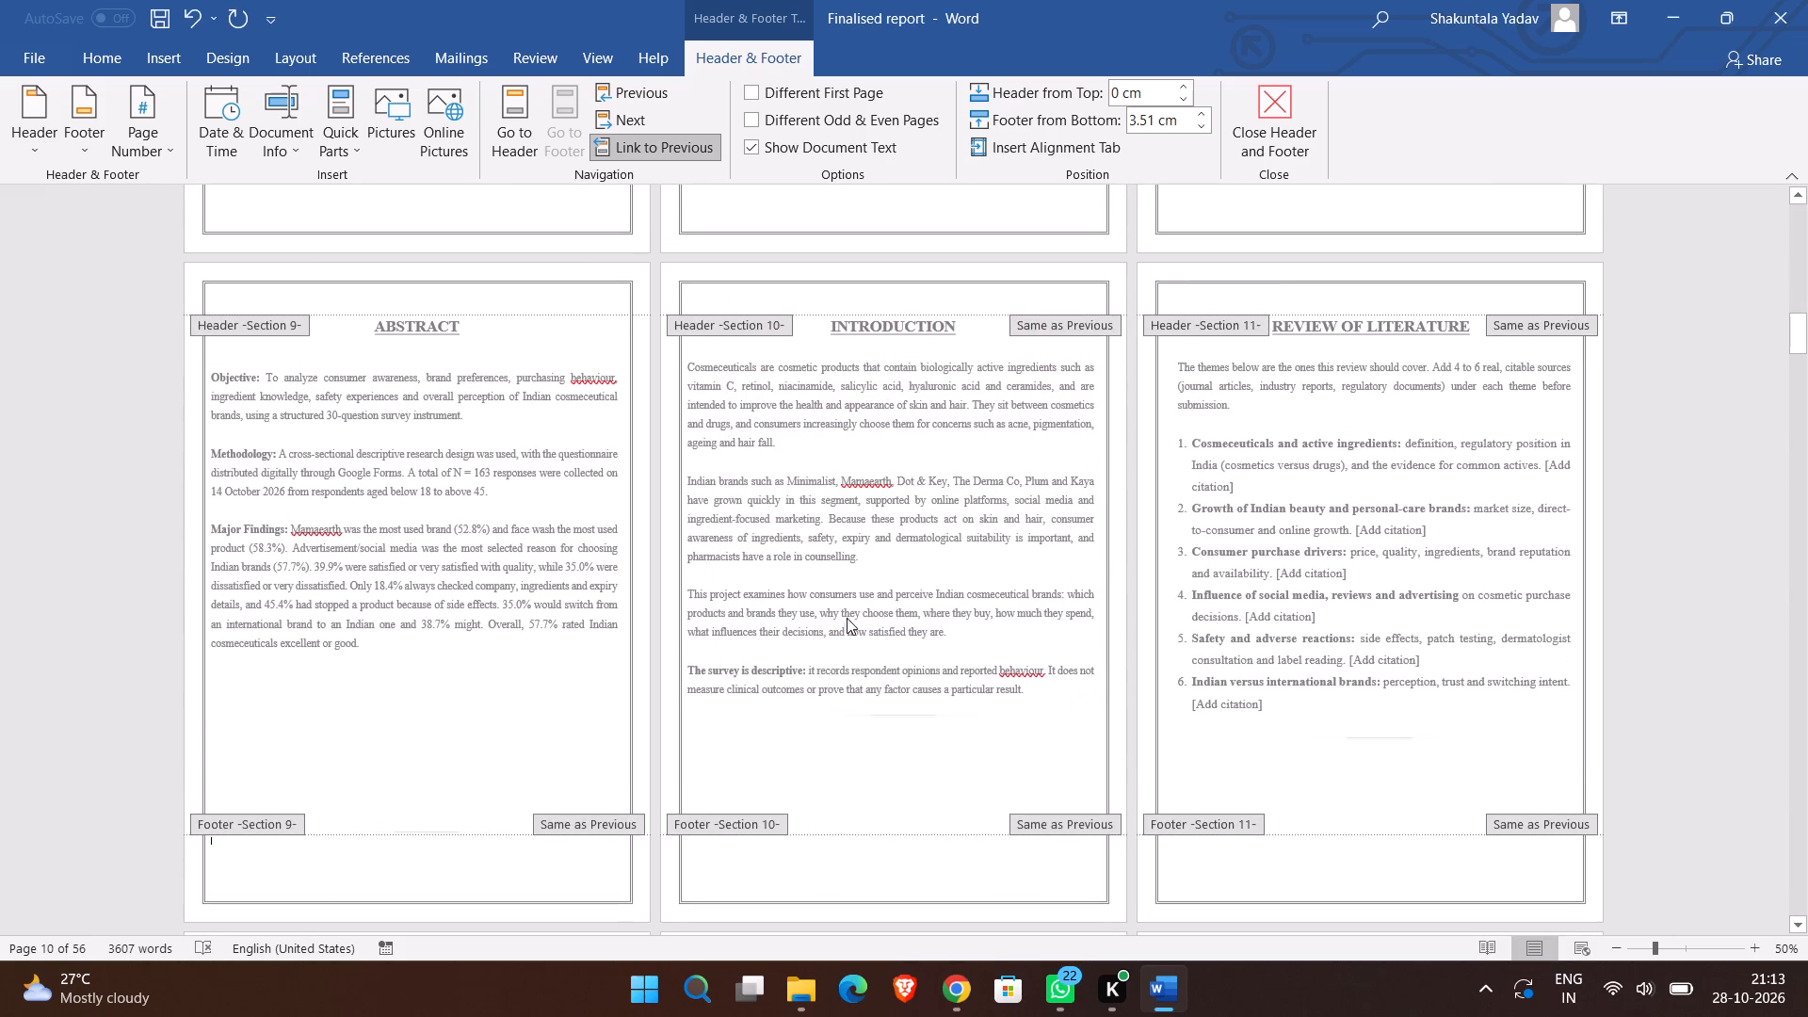
# Insert a Plain Number 2 page number at the bottom of the page in the Abstract section's footer and check the surrounding pages.
pyautogui.doubleClick(411, 860)
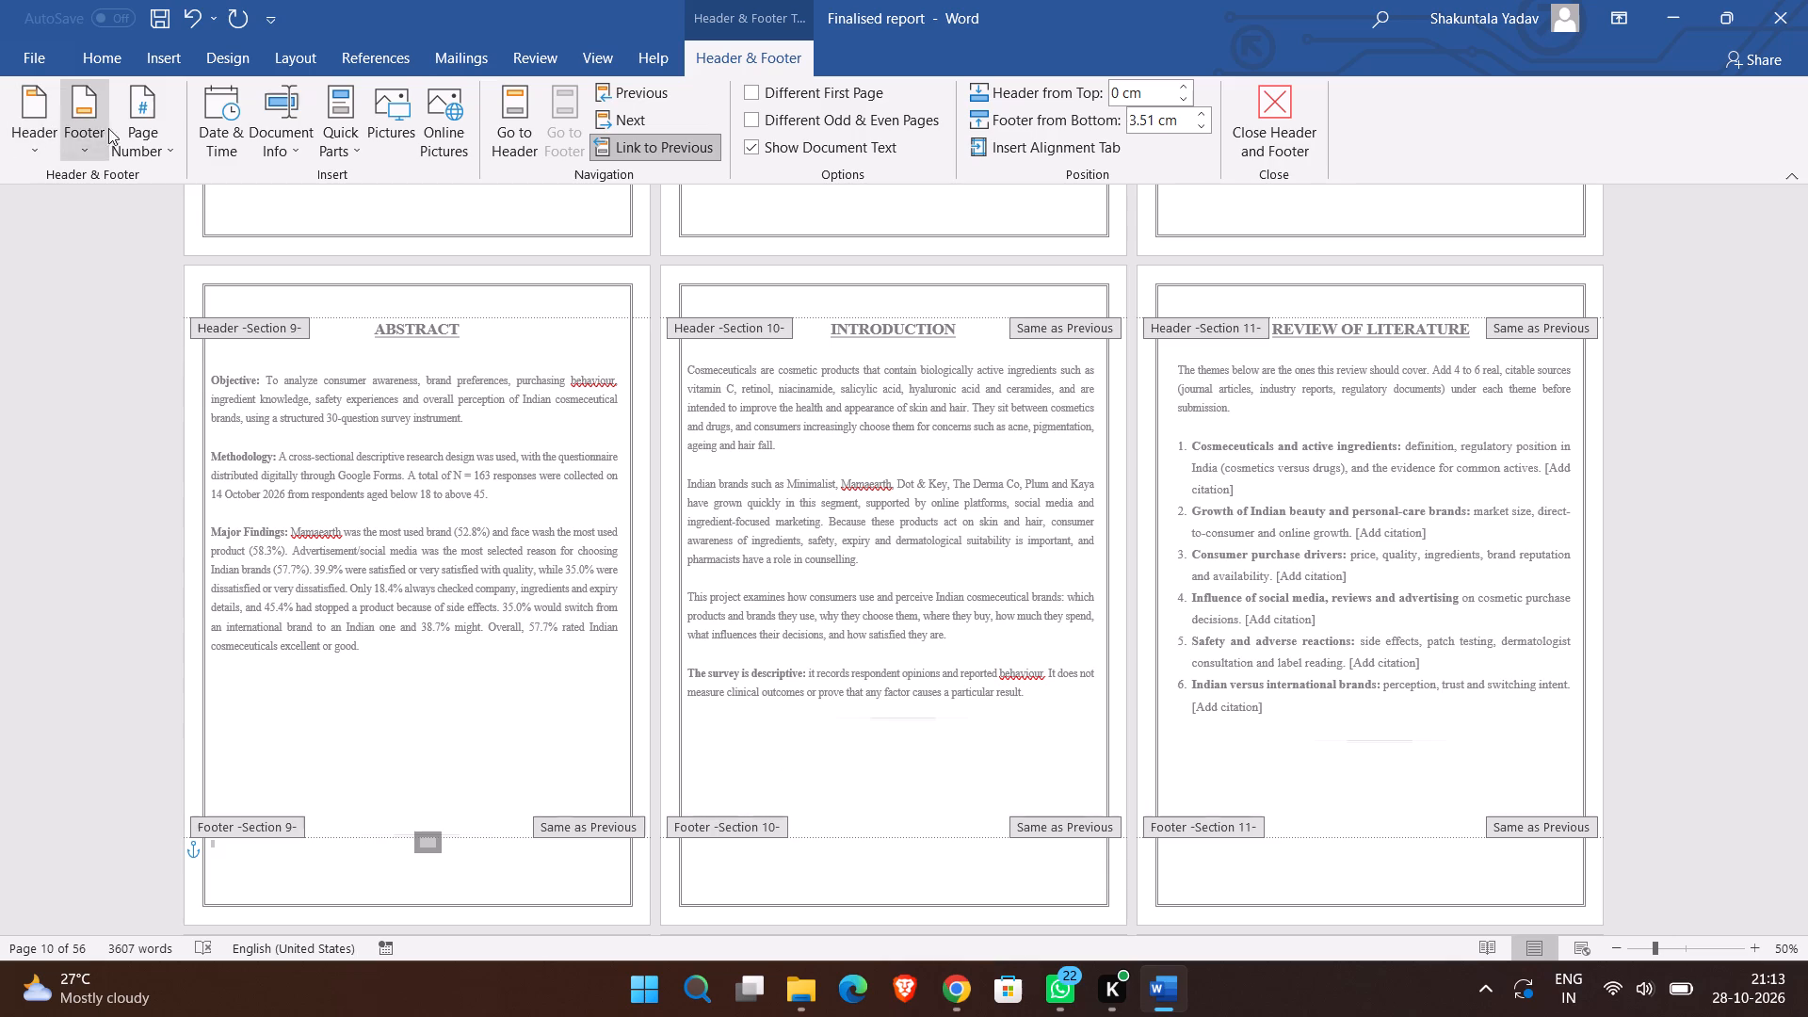
pyautogui.click(132, 126)
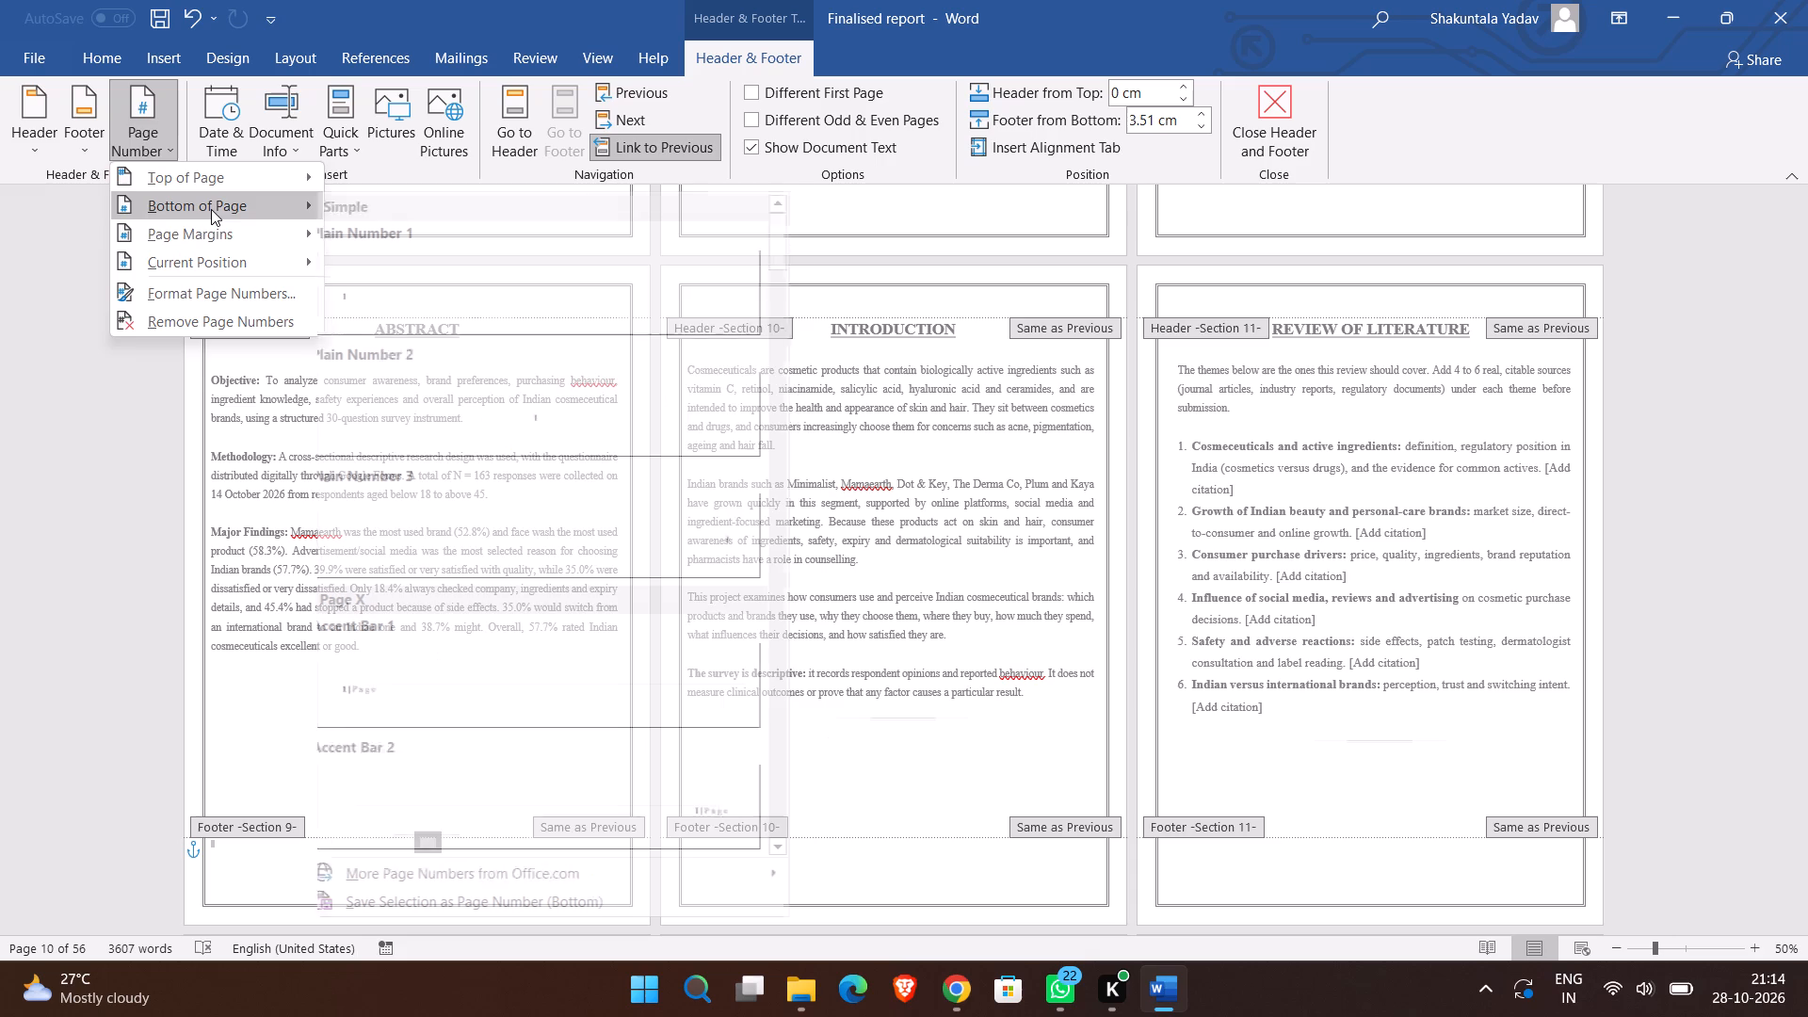
pyautogui.click(569, 446)
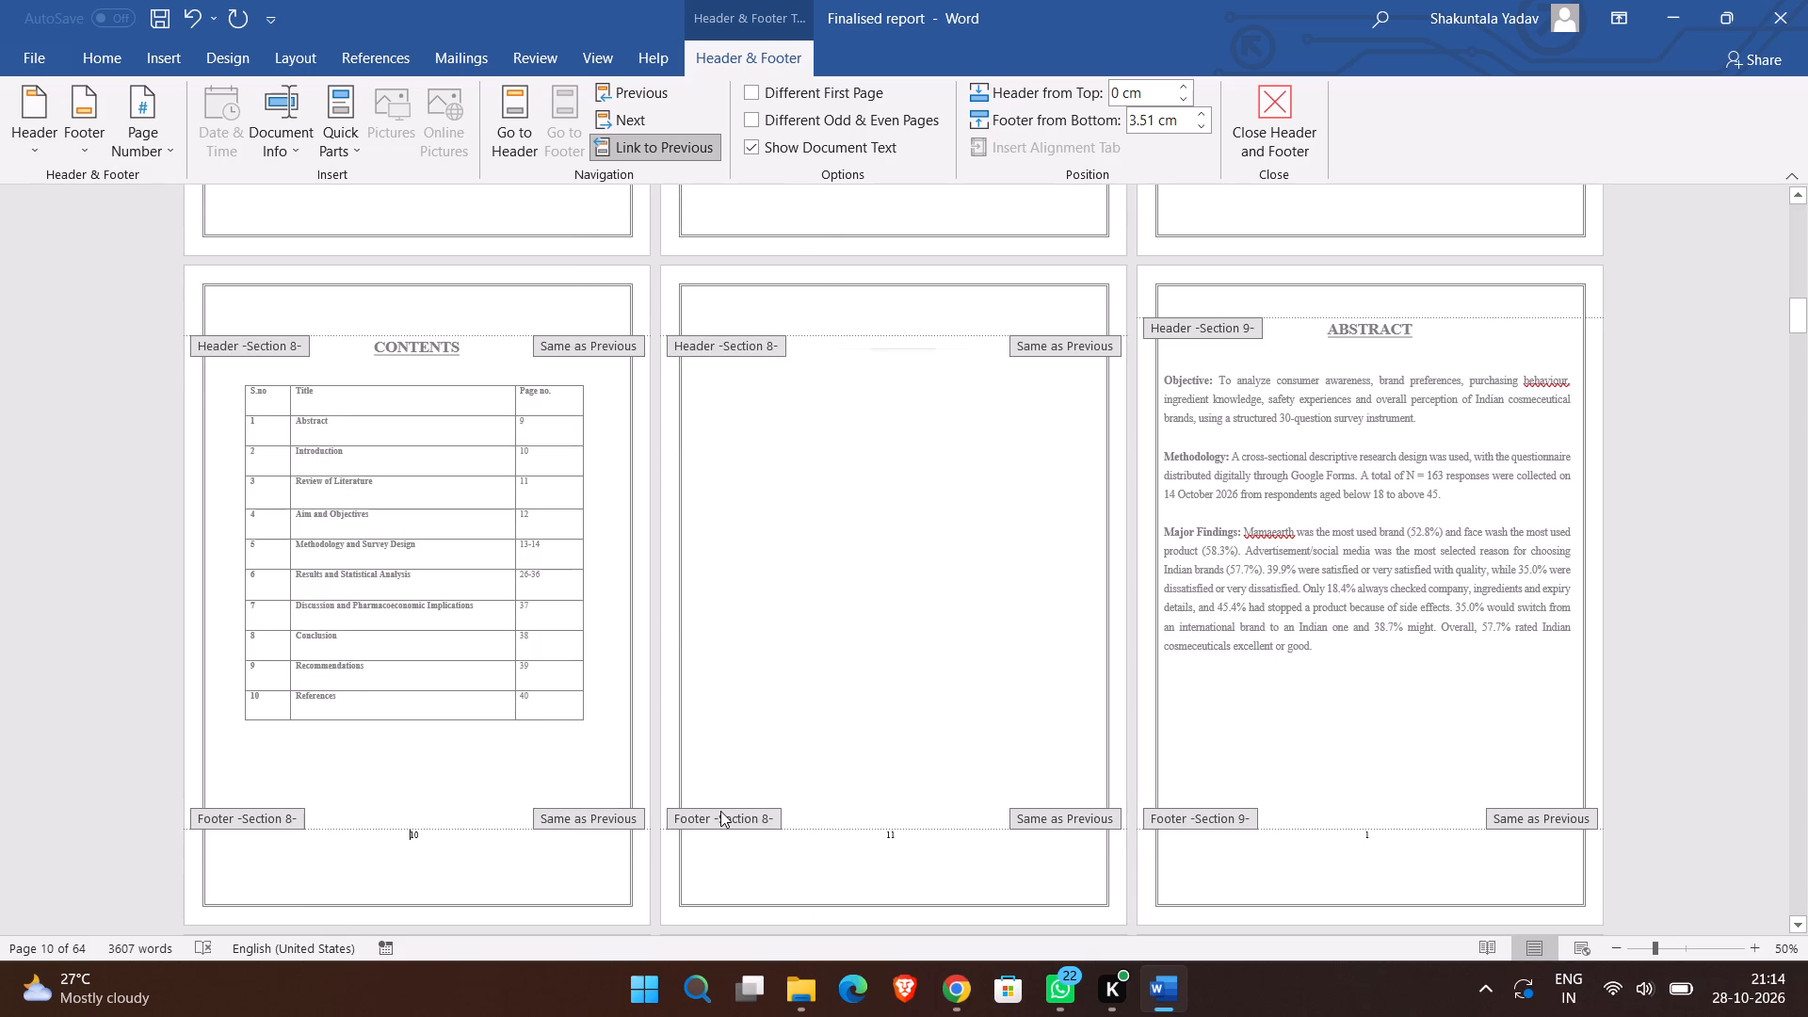
pyautogui.scroll(-1, 720, 811)
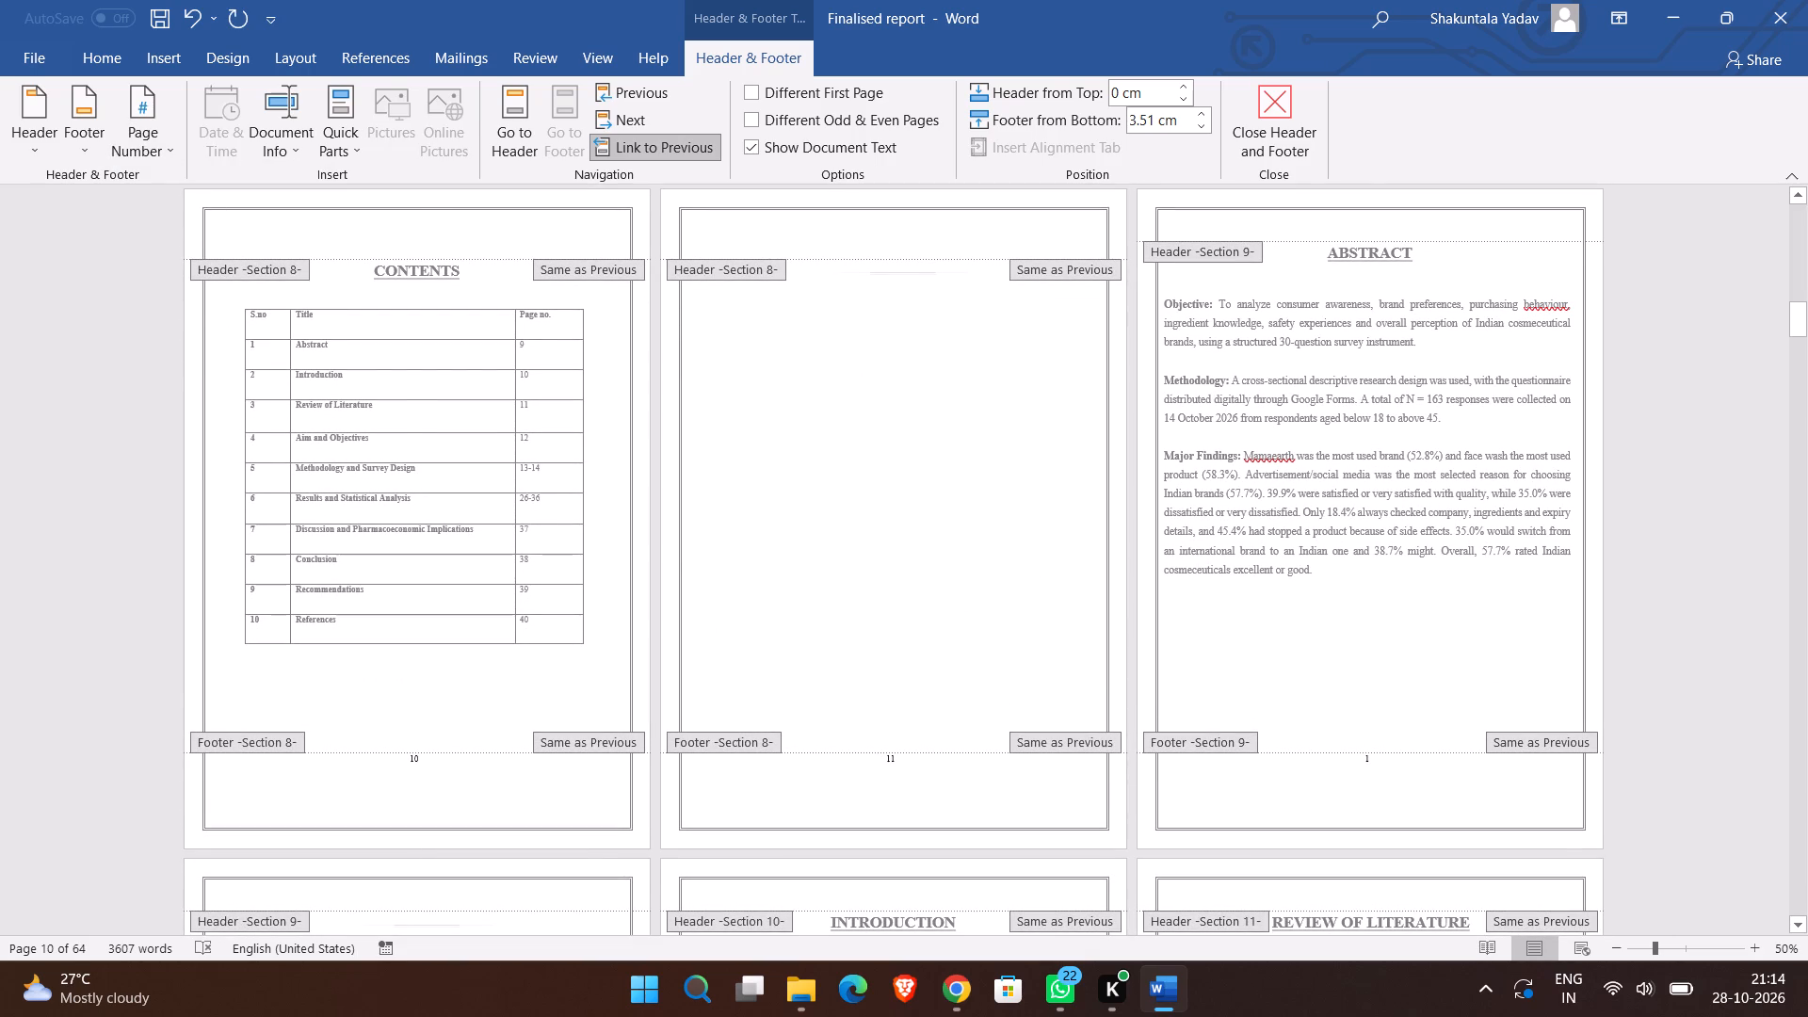
pyautogui.scroll(-5, 935, 763)
pyautogui.scroll(2, 935, 763)
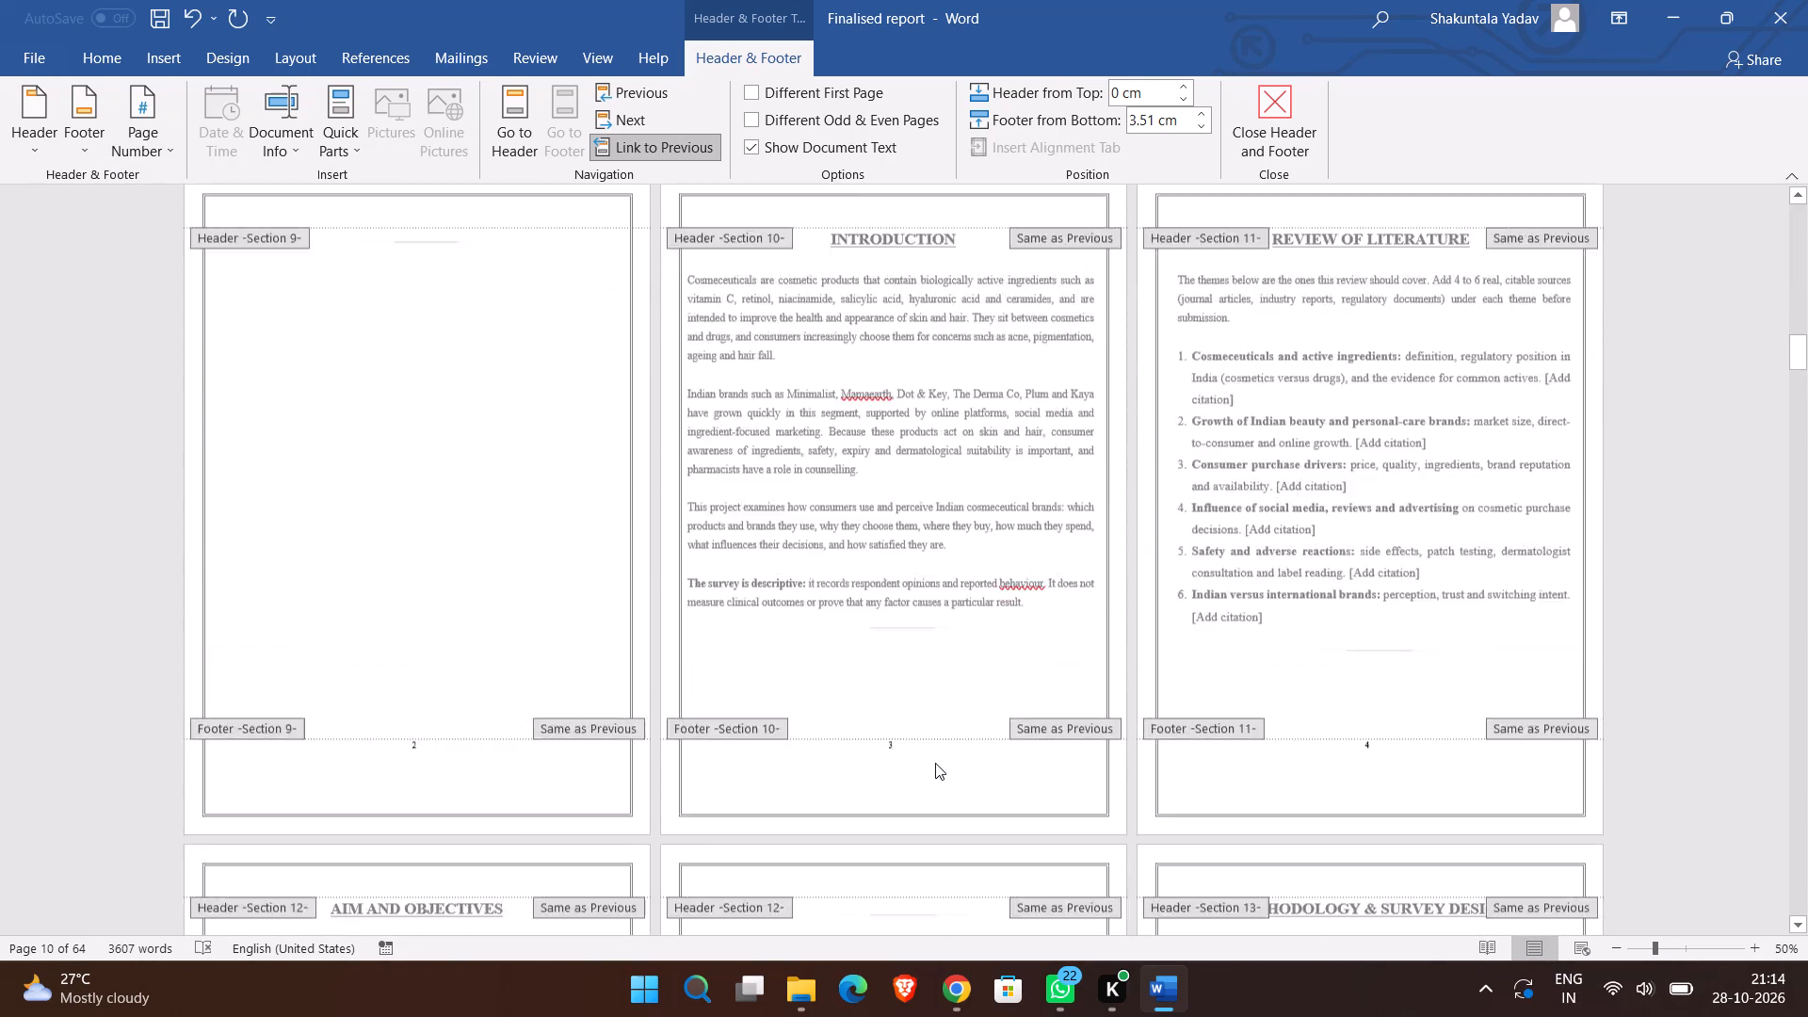
pyautogui.scroll(6, 935, 763)
# Turn off Link to Previous for the Section 8 footer on the blank page after Contents and left-align its page number.
pyautogui.click(921, 771)
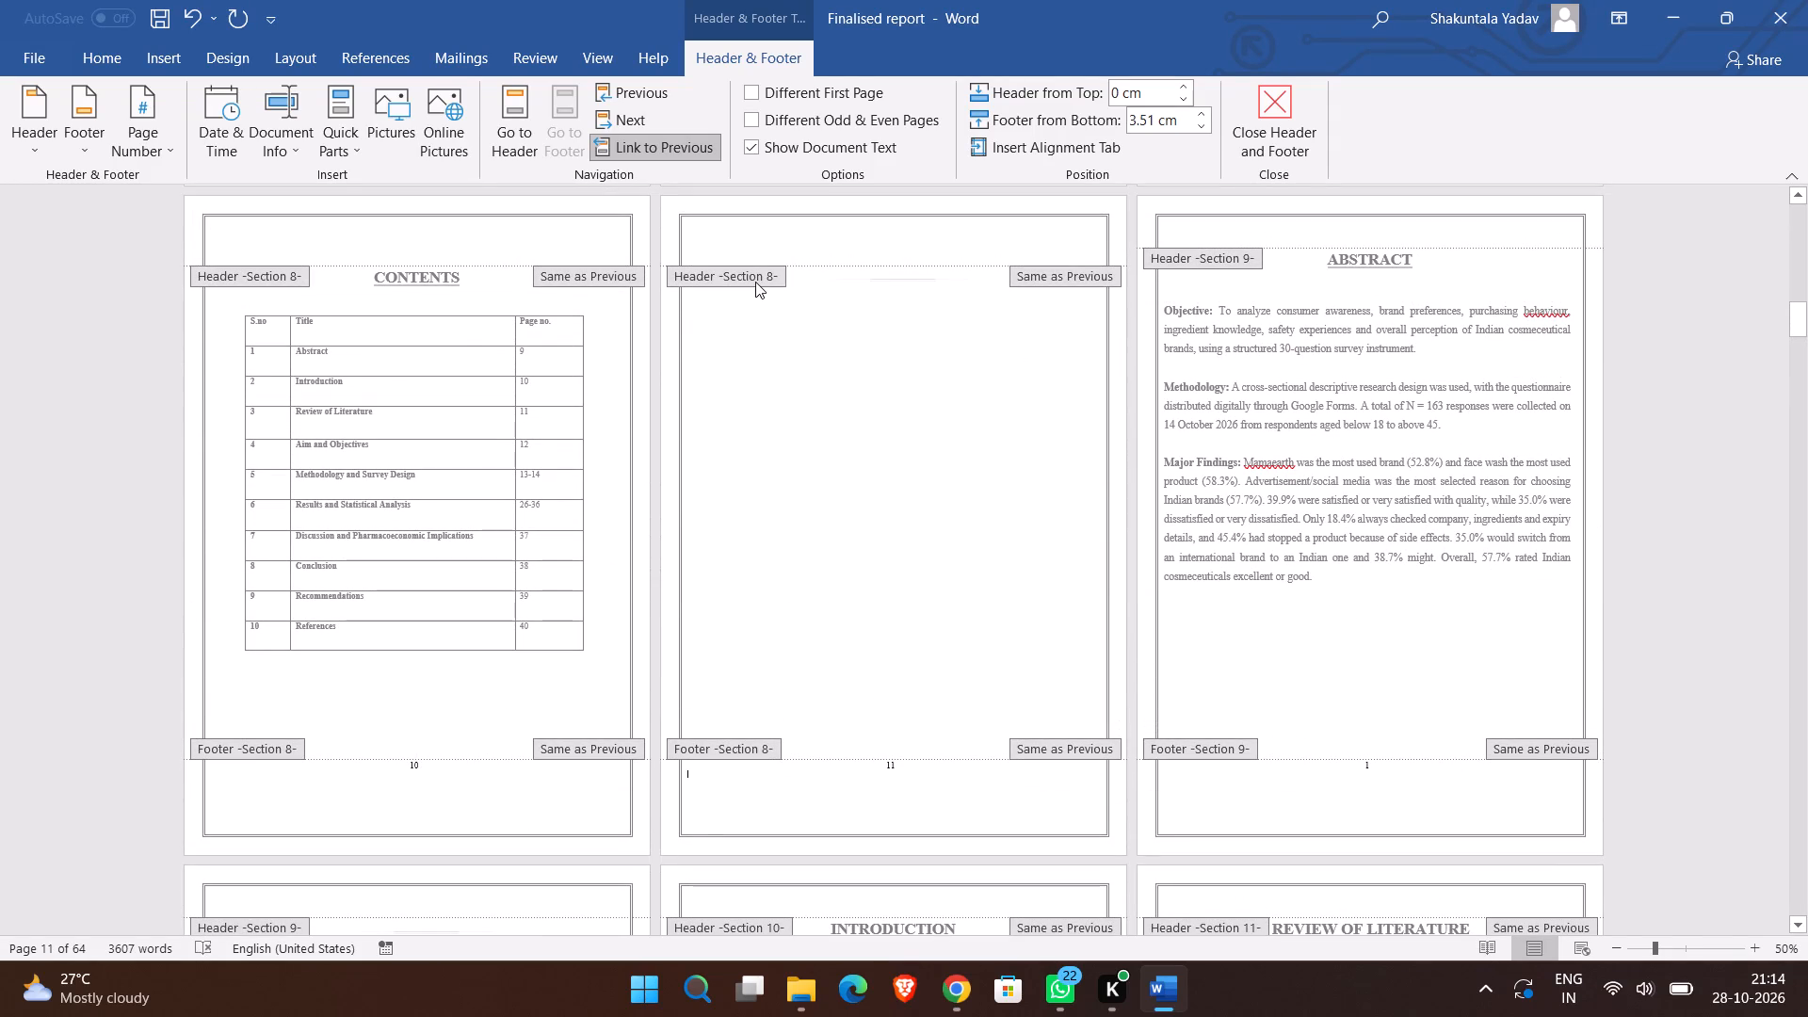
pyautogui.click(658, 147)
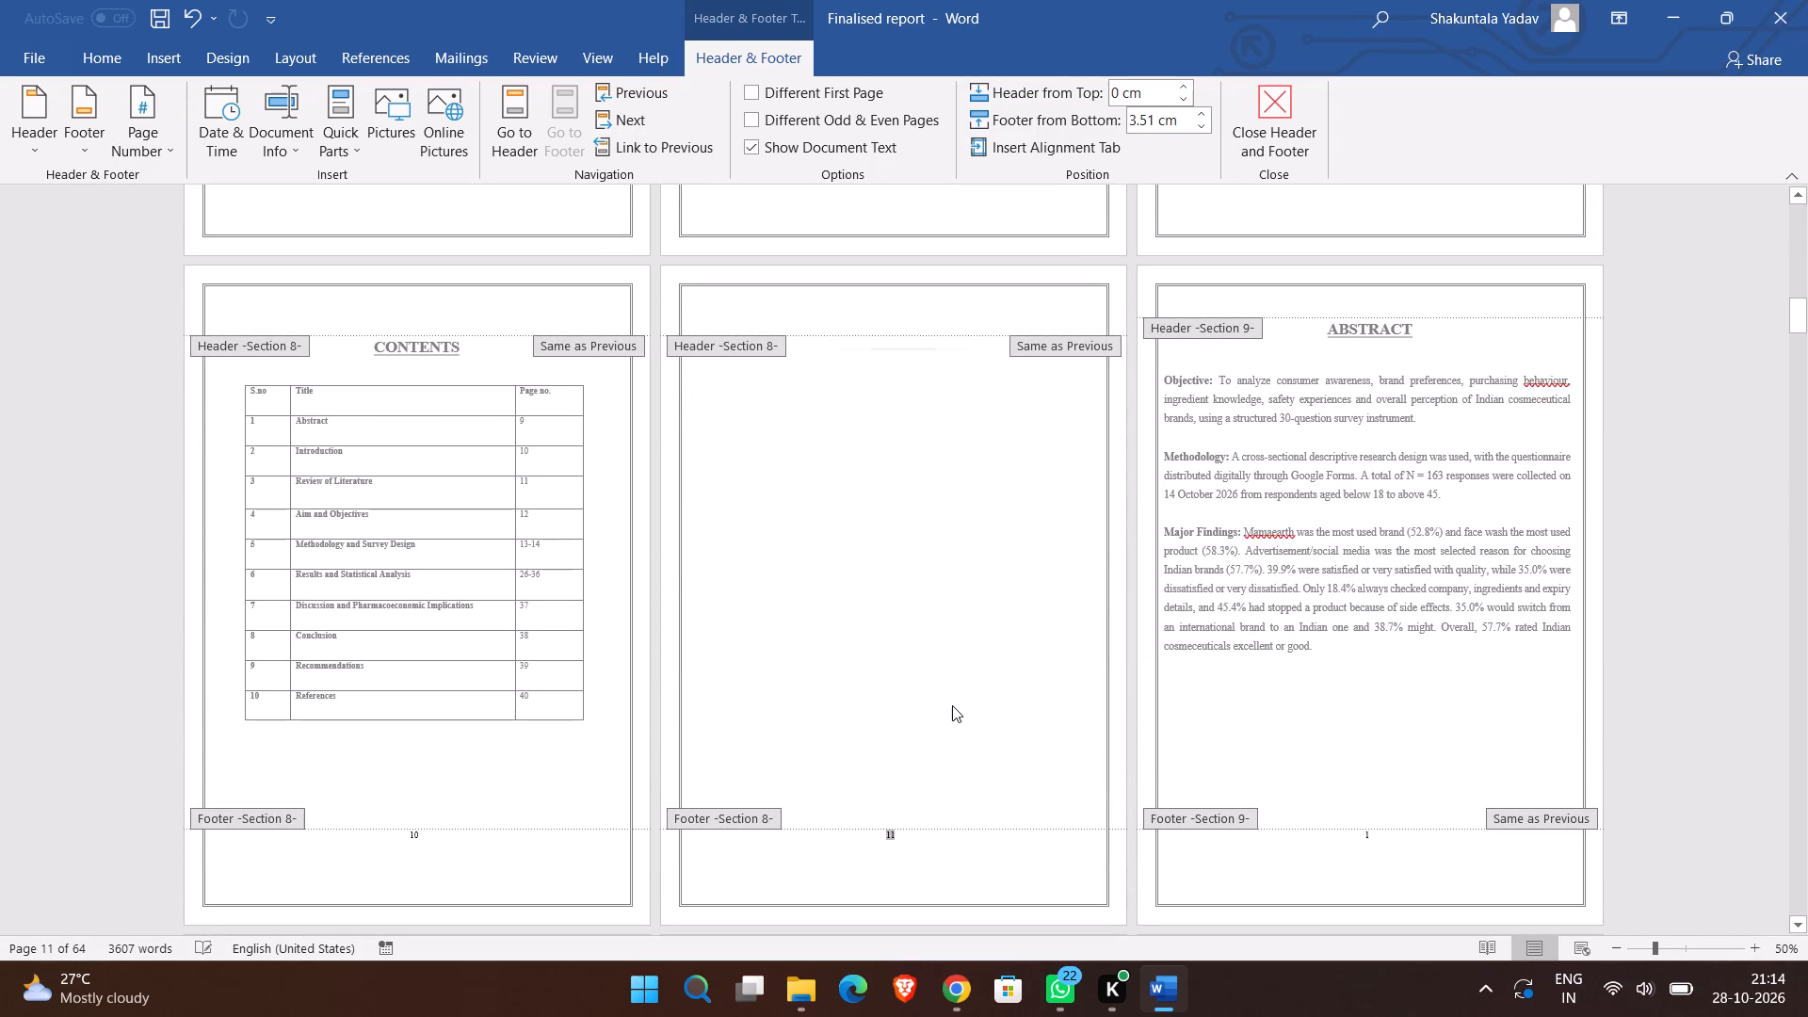
pyautogui.press('BackSpace')
pyautogui.press('BackSpace')
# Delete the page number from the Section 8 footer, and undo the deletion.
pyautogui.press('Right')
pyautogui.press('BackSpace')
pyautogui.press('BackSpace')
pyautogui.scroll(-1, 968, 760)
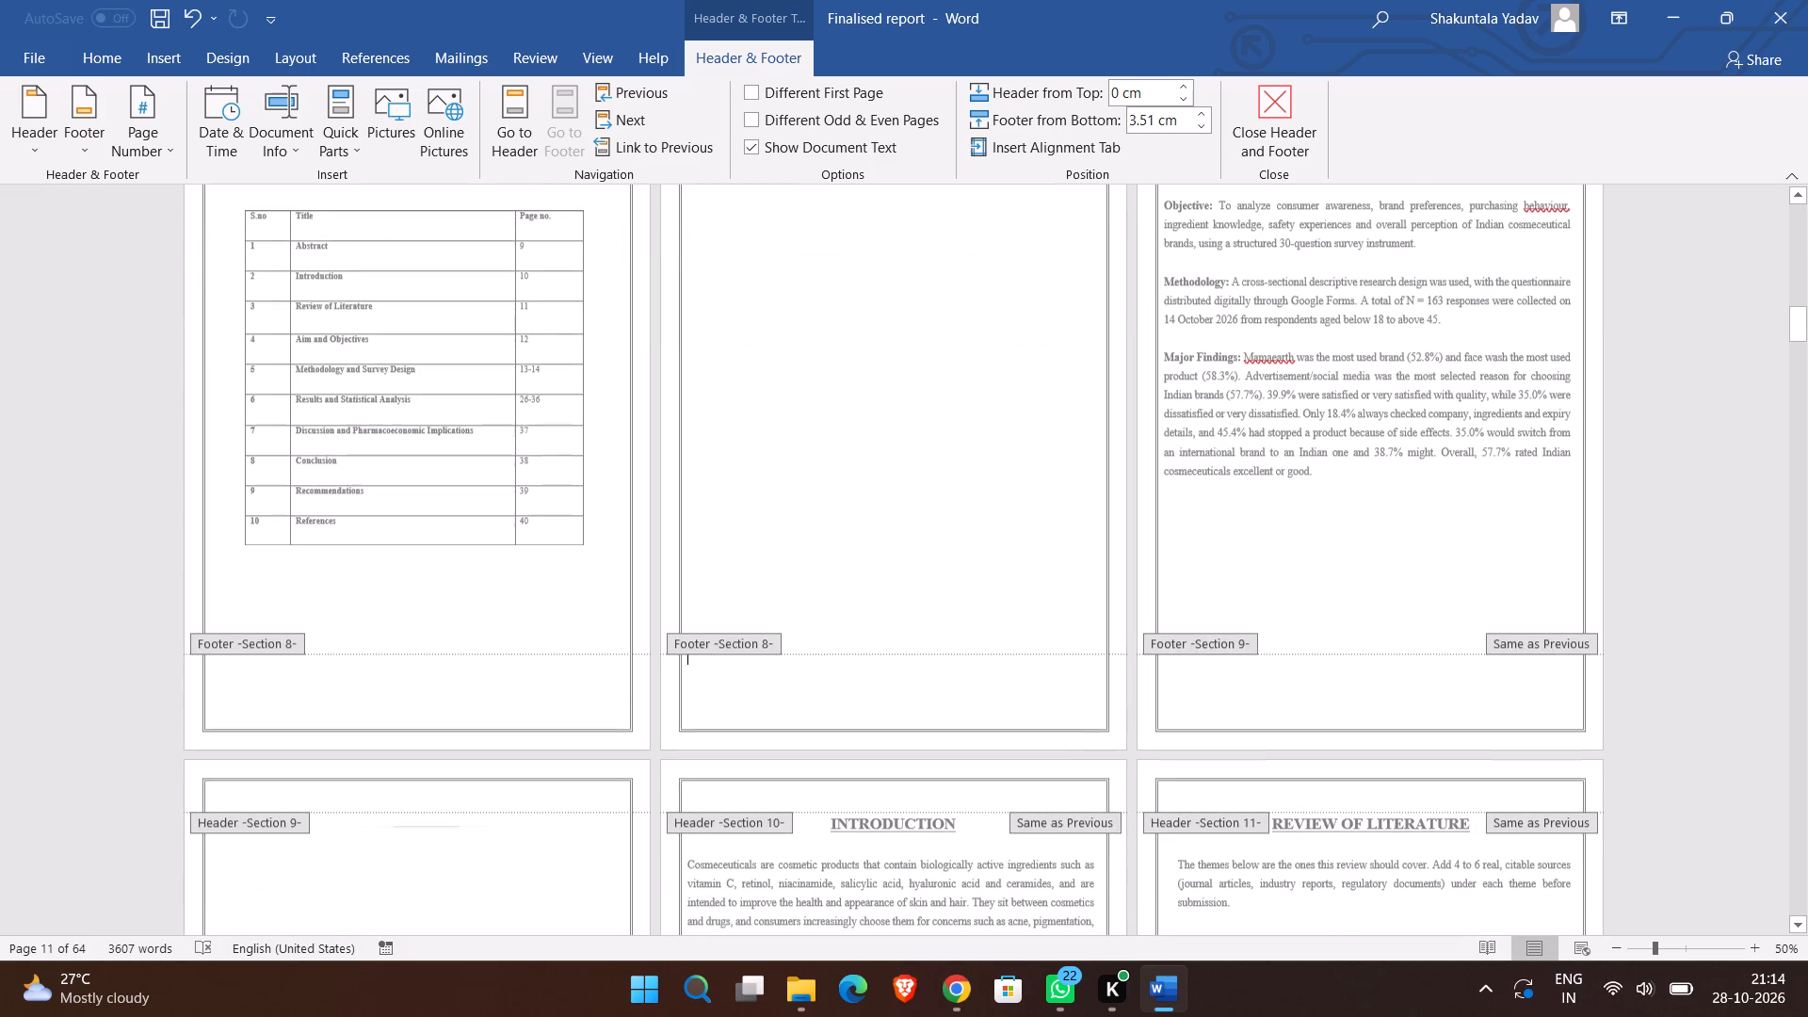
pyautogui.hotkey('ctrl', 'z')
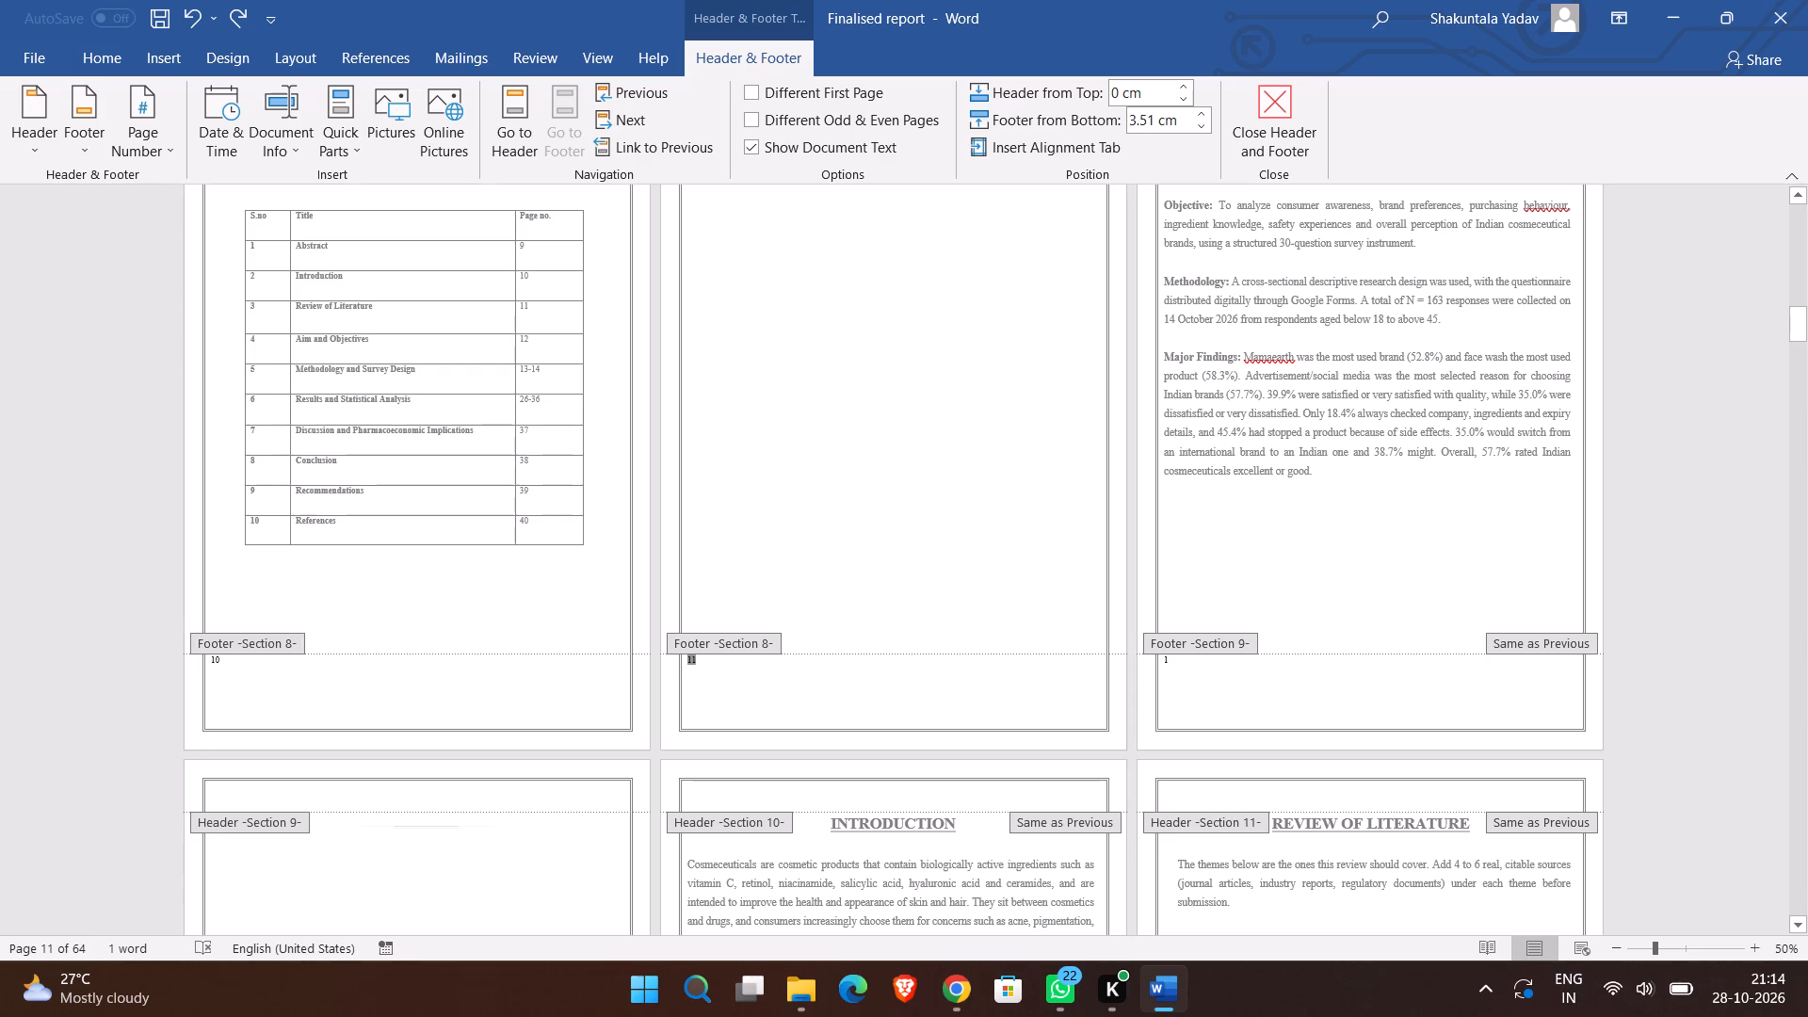
# Check the footer page numbers throughout the report, from the Abstract to the last page, and close footer editing.
pyautogui.scroll(-4, 1034, 675)
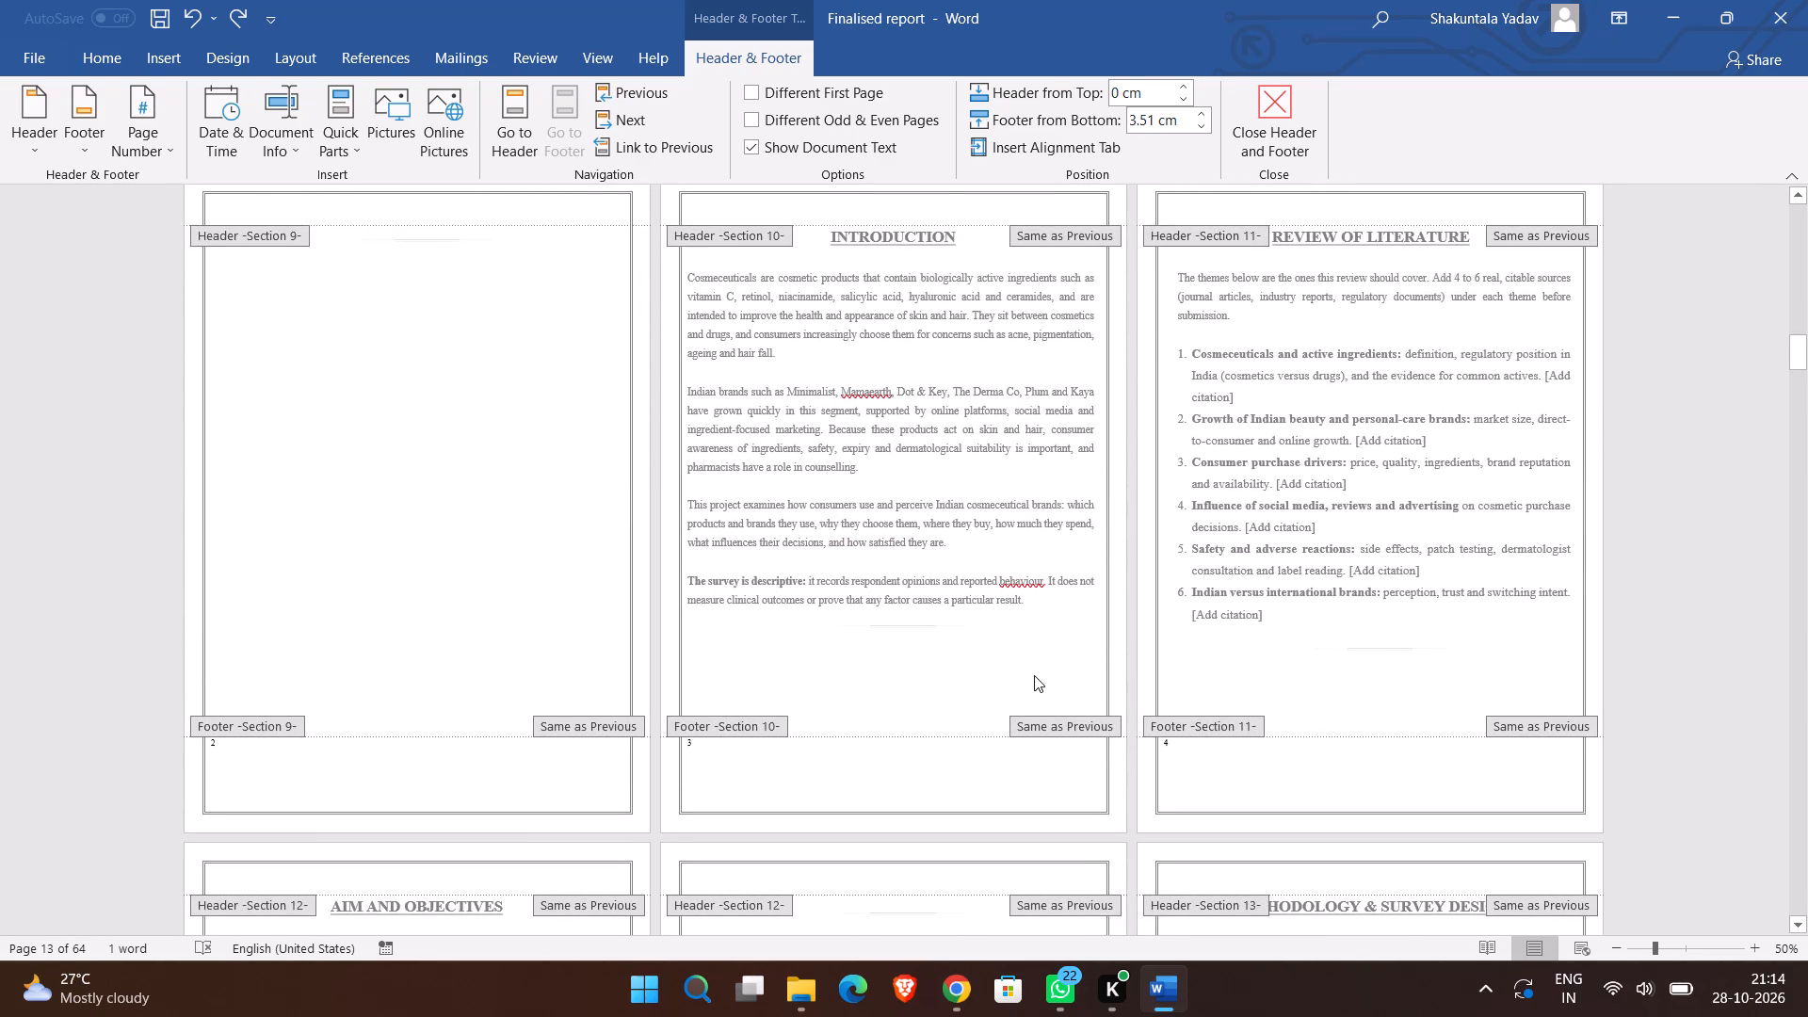
pyautogui.scroll(-5, 1034, 675)
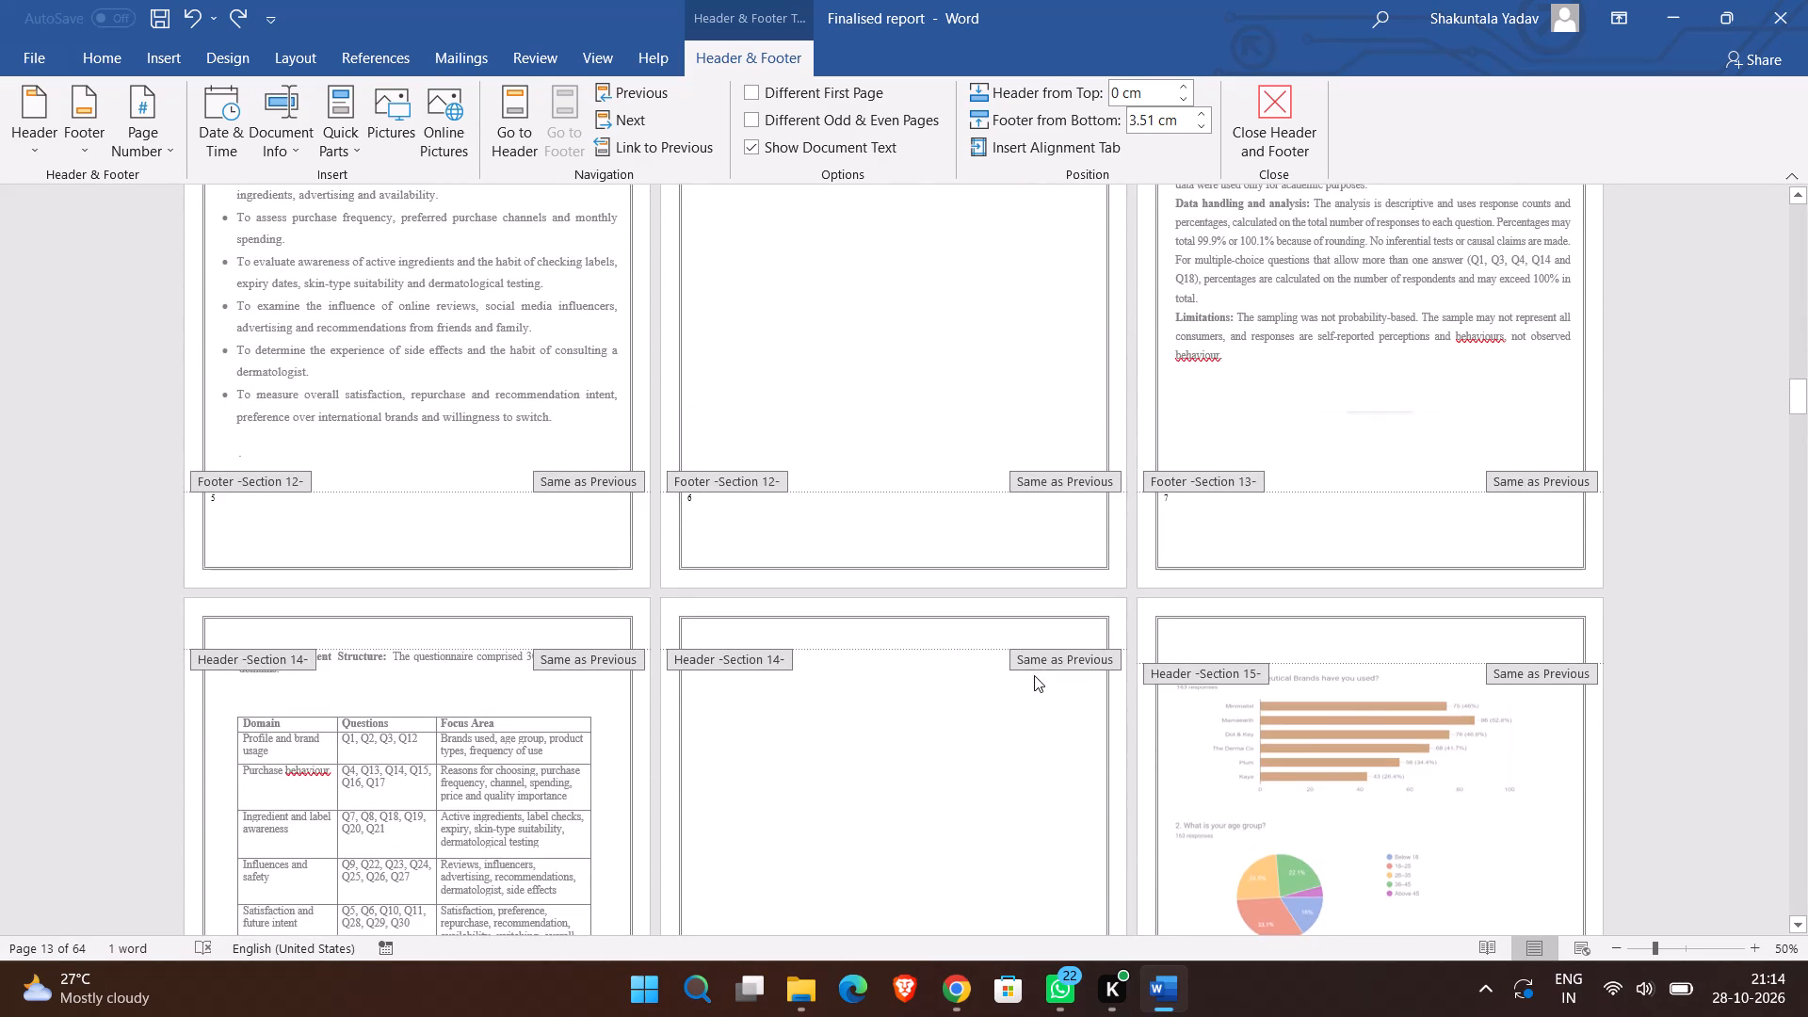
pyautogui.scroll(2, 1034, 675)
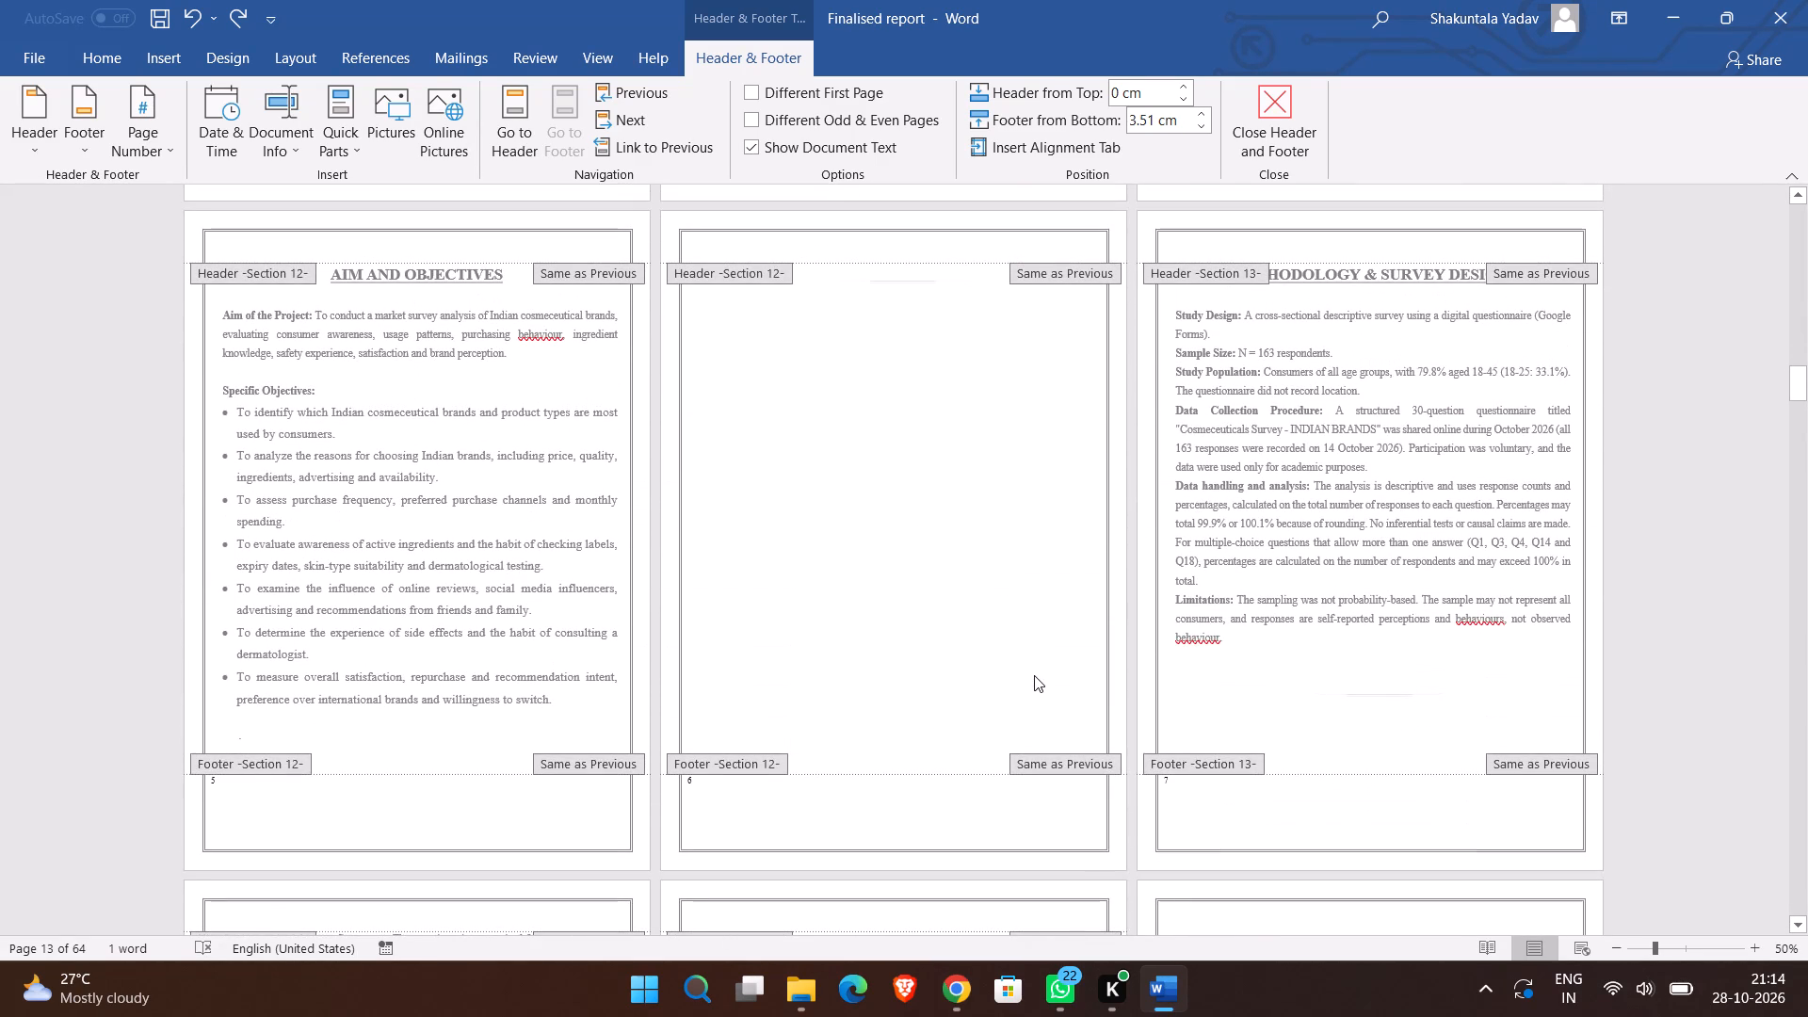
pyautogui.scroll(-15, 1034, 675)
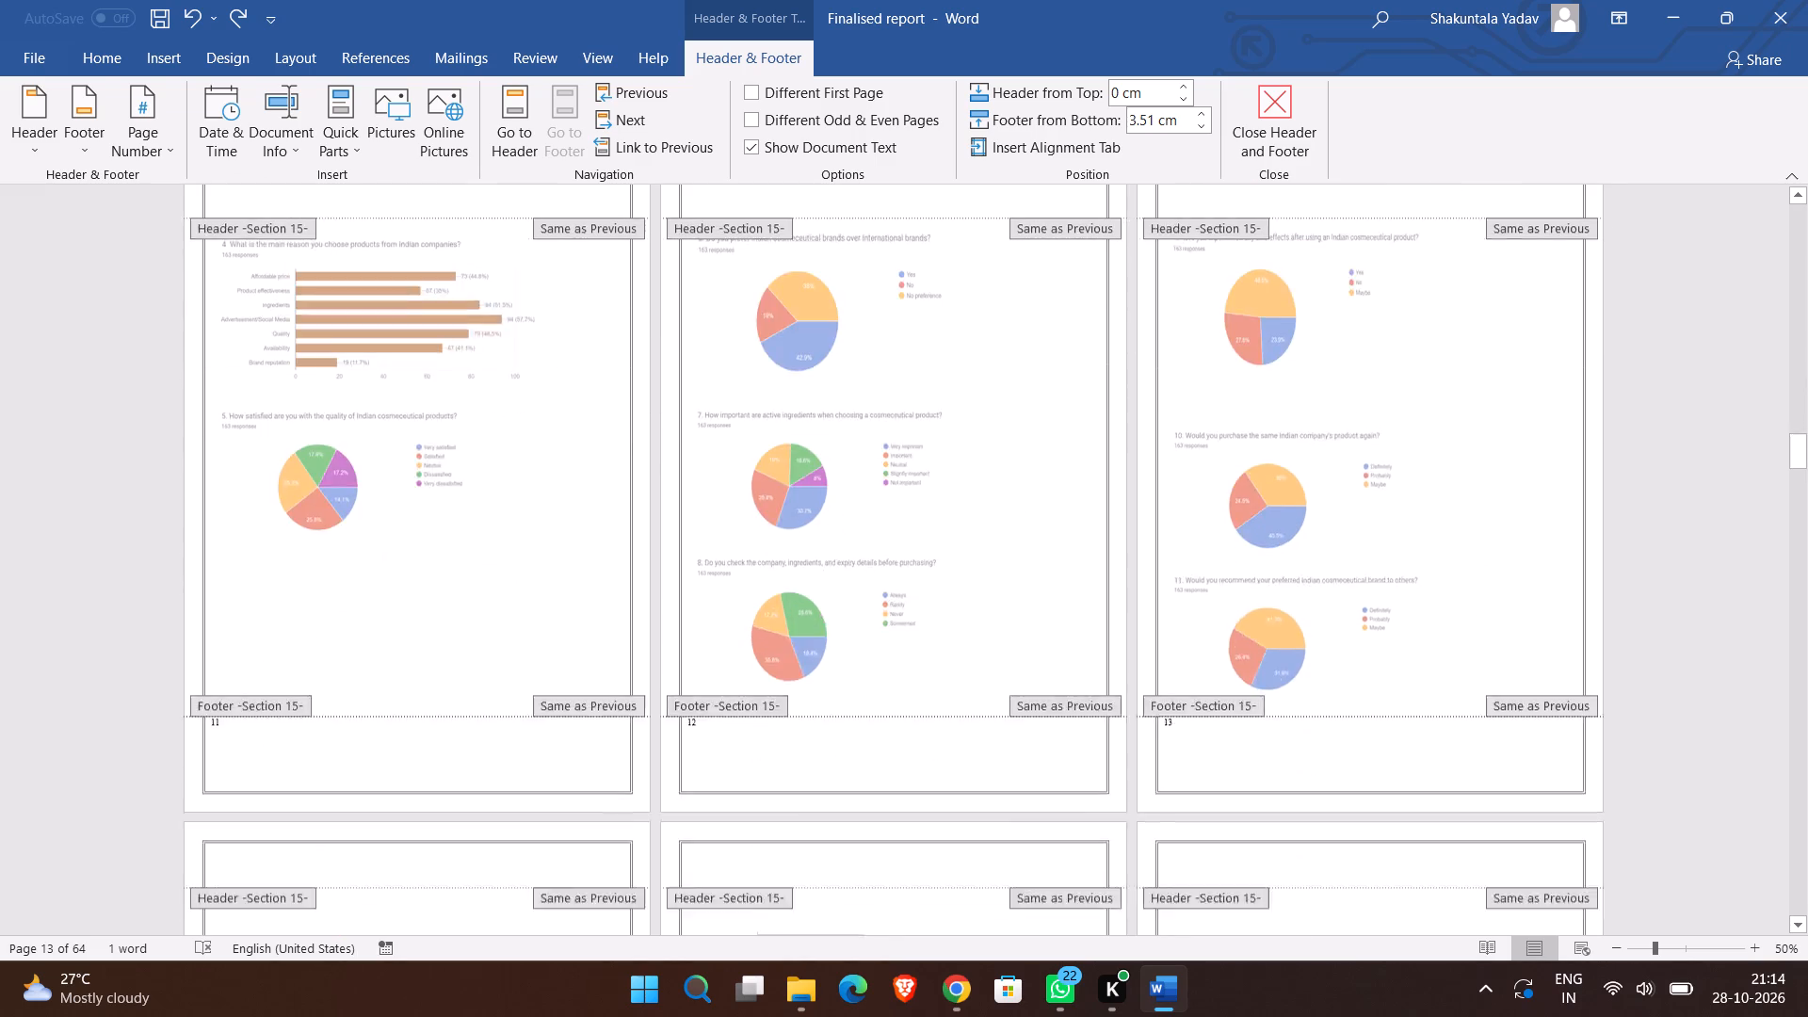
pyautogui.scroll(-20, 1034, 675)
pyautogui.scroll(-16, 1034, 675)
pyautogui.scroll(-6, 1034, 675)
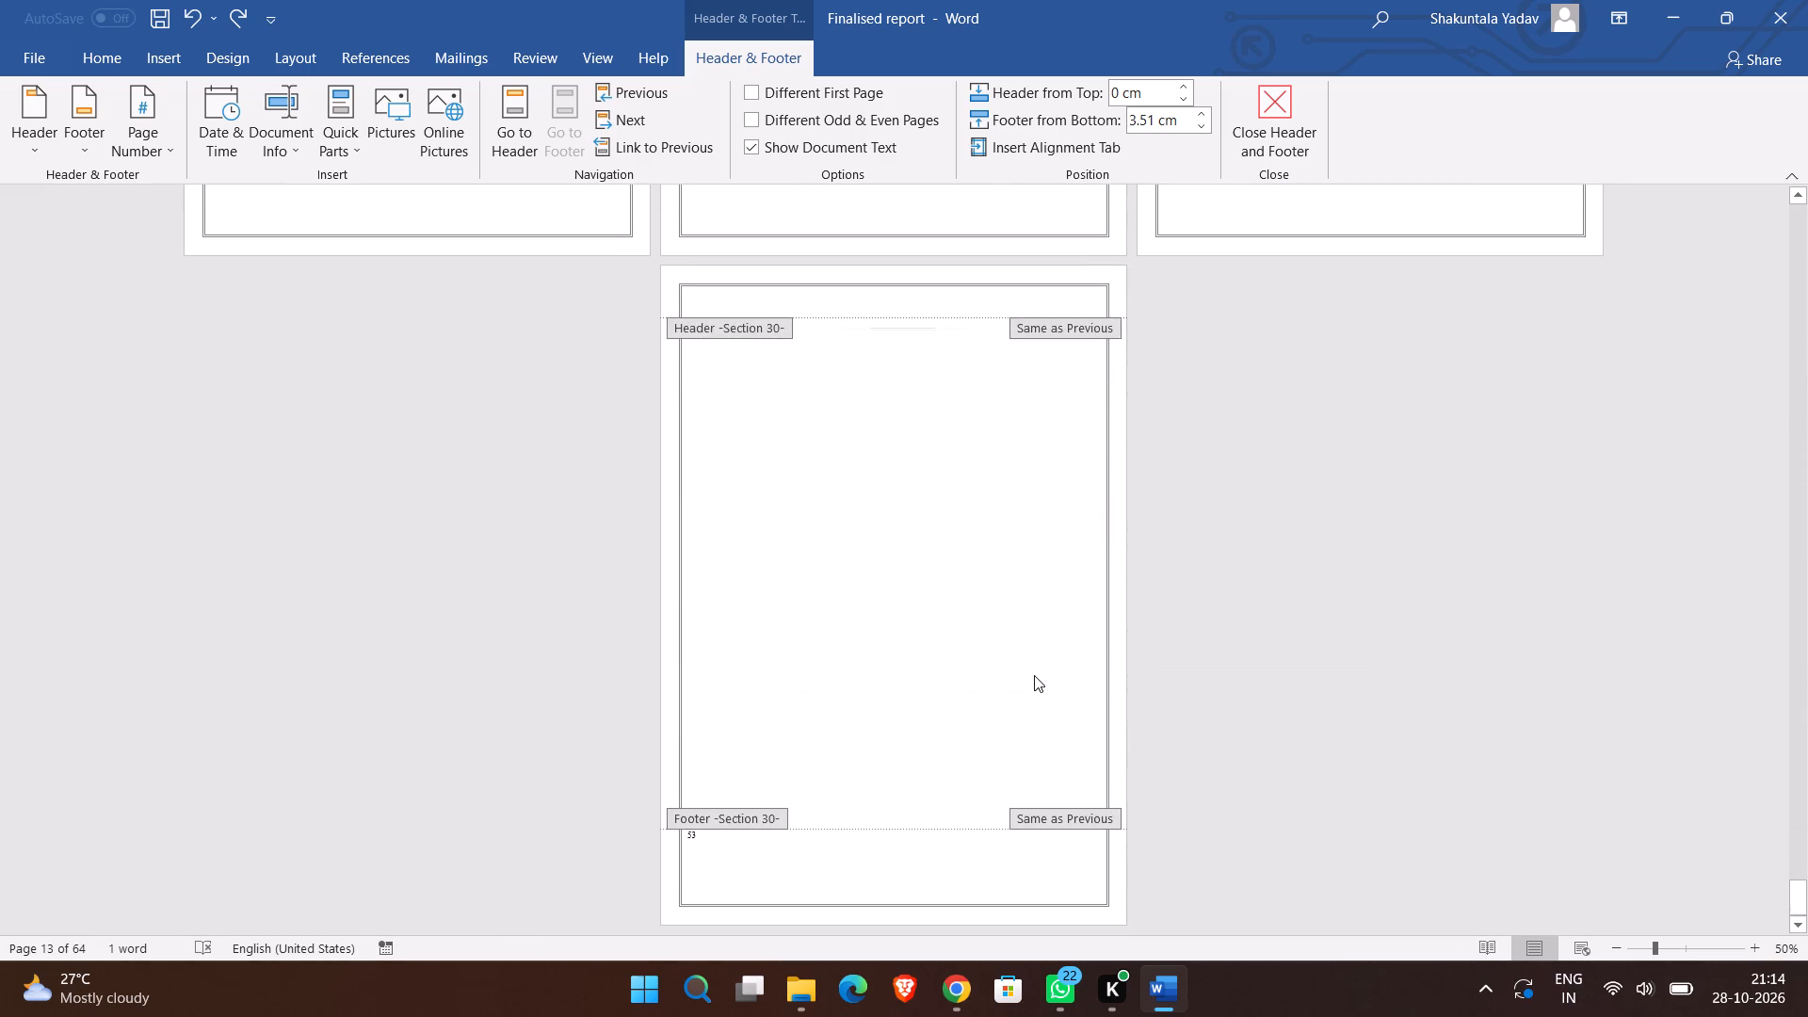
pyautogui.scroll(20, 1034, 675)
pyautogui.scroll(20, 1034, 675)
pyautogui.scroll(20, 1034, 675)
pyautogui.scroll(8, 1034, 675)
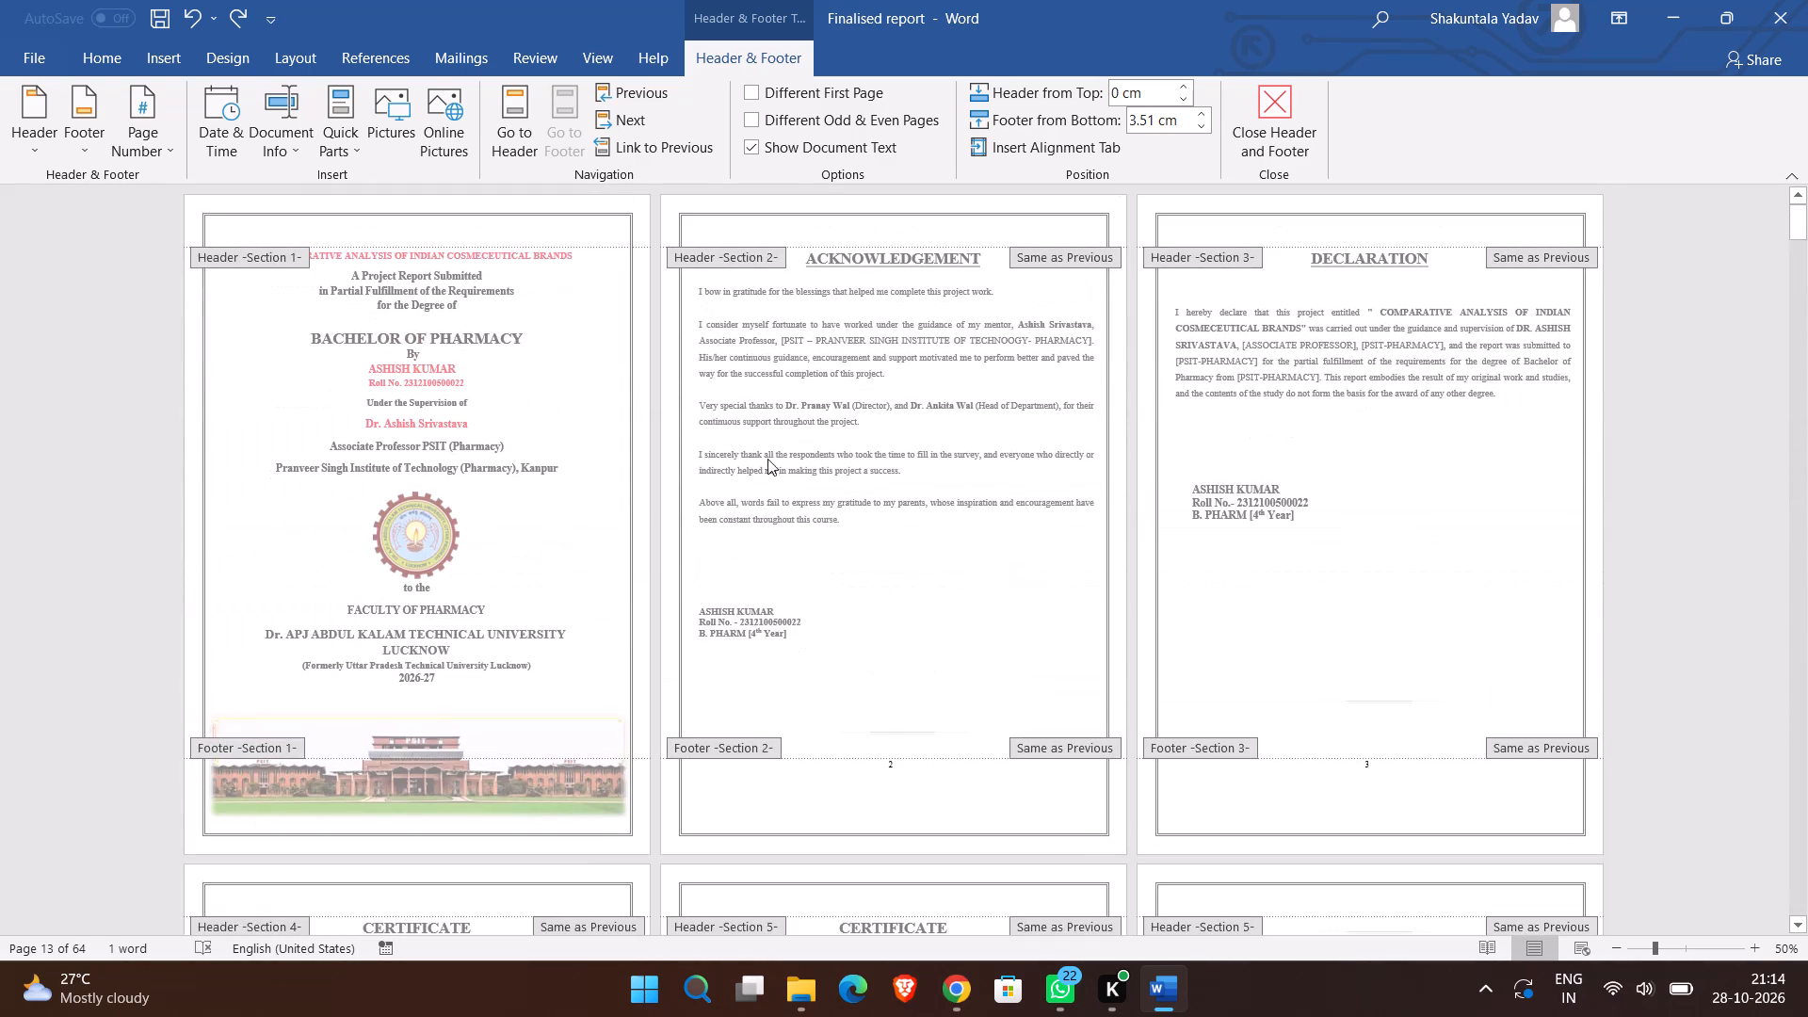
pyautogui.click(1305, 120)
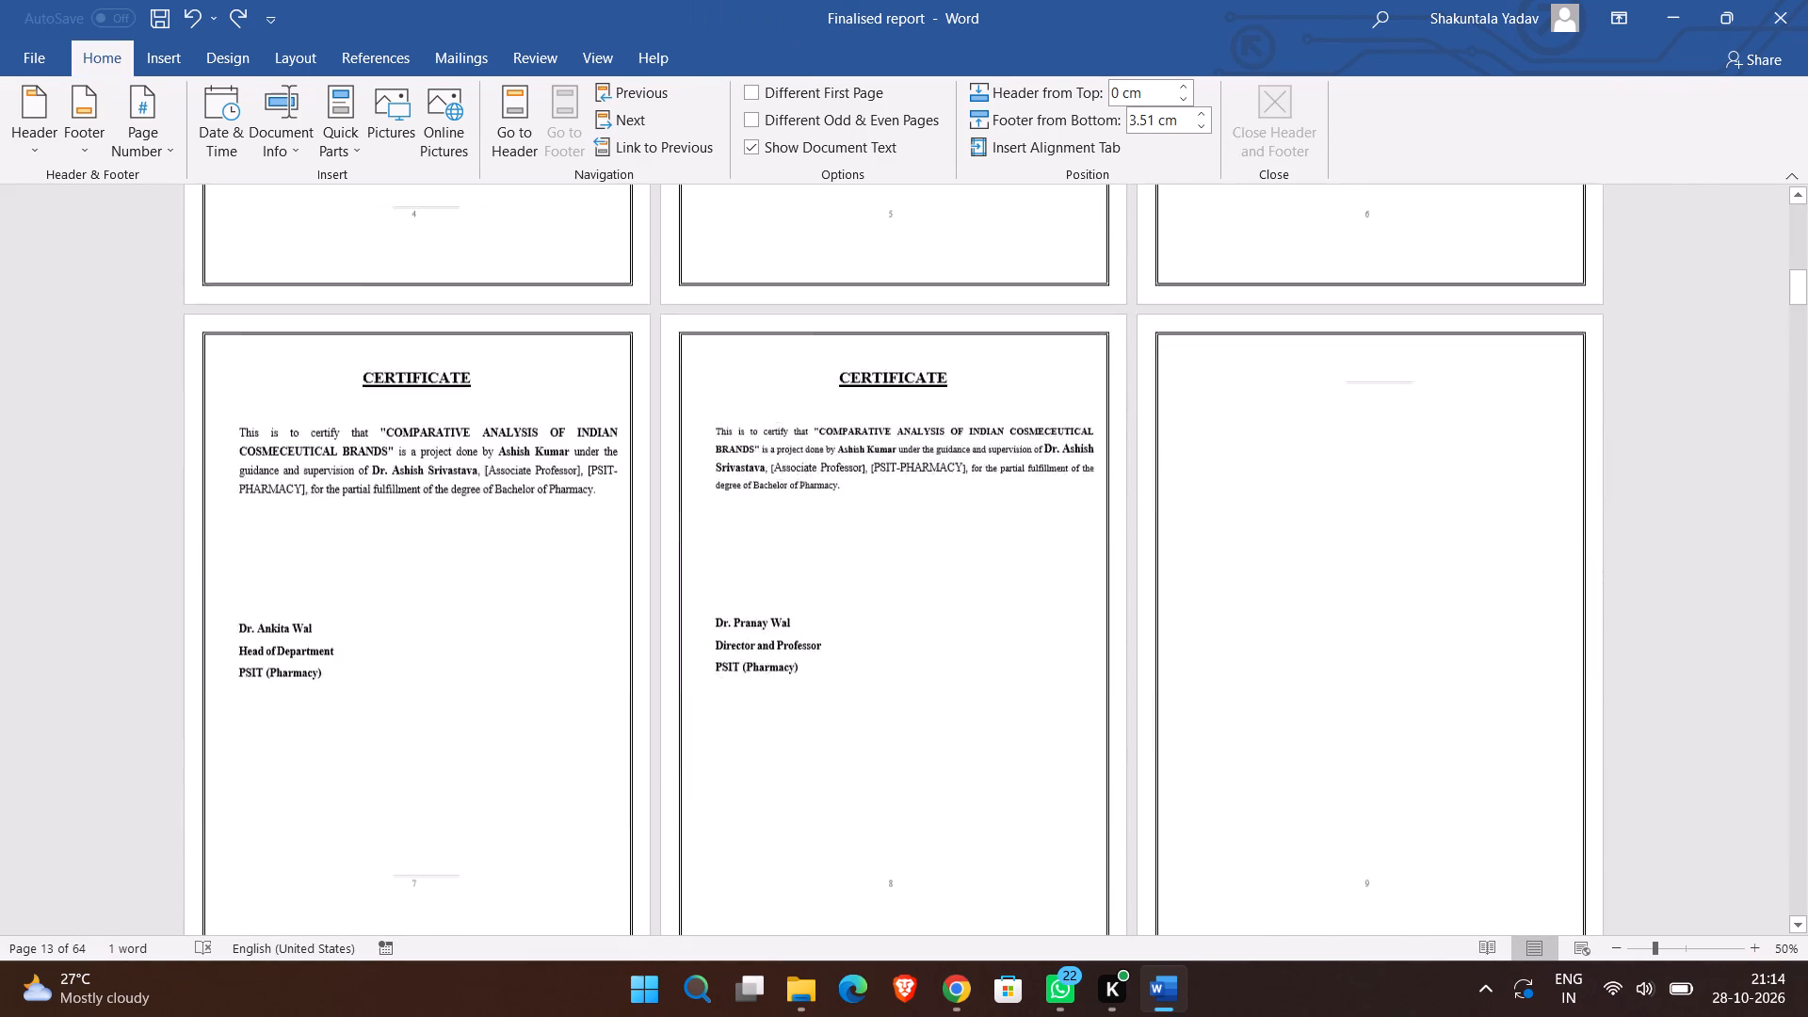
# Delete the blank page that follows the second Certificate page.
pyautogui.scroll(17, 1151, 575)
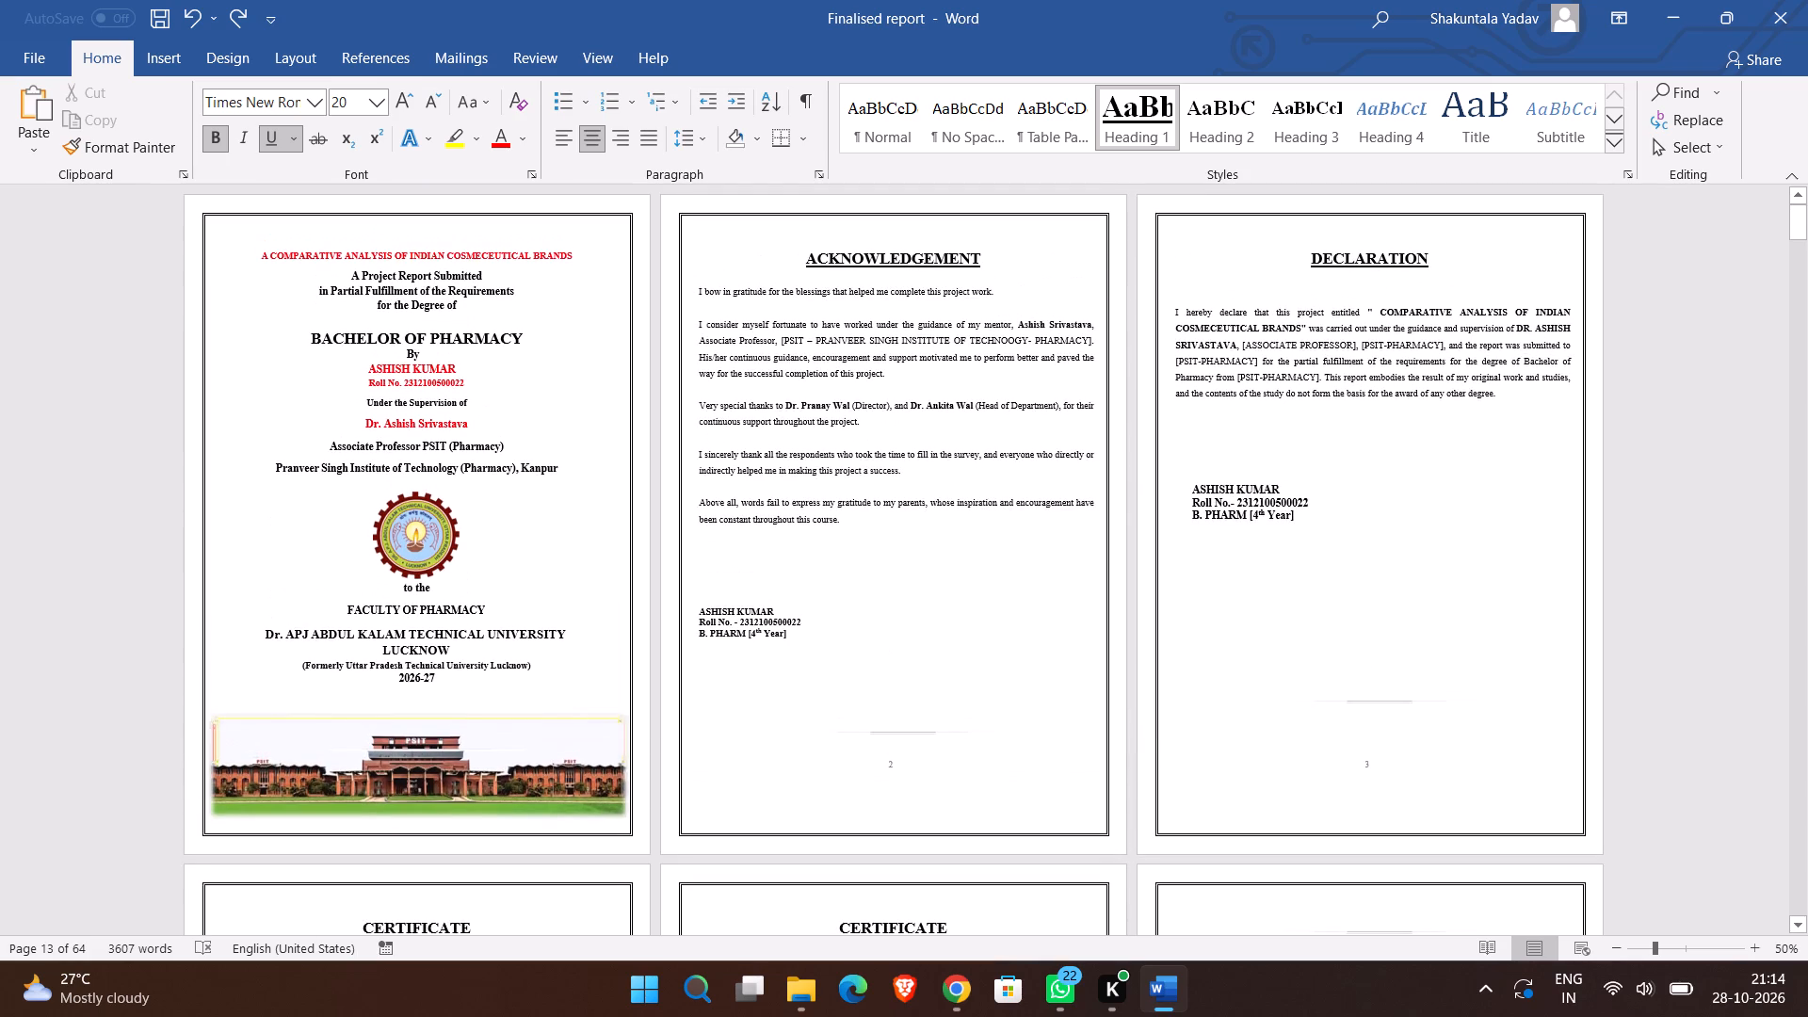
pyautogui.scroll(-5, 1192, 445)
pyautogui.click(1219, 788)
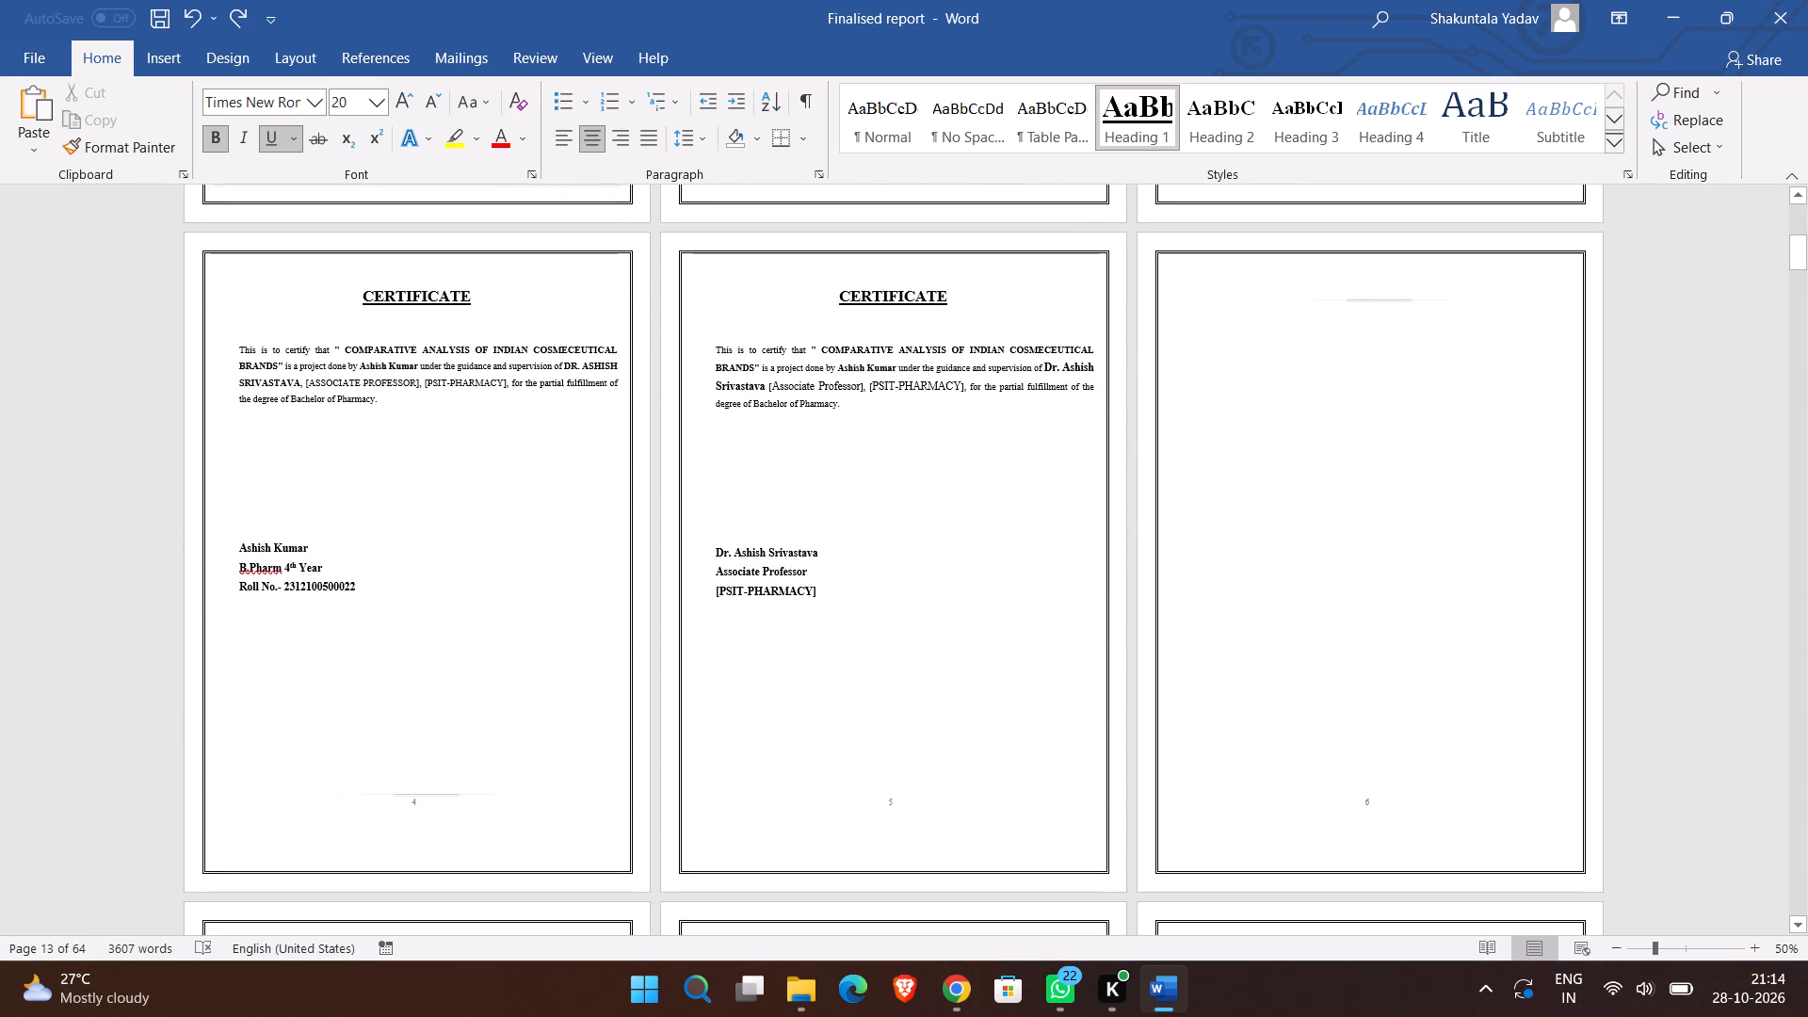
pyautogui.press('BackSpace')
pyautogui.press('BackSpace')
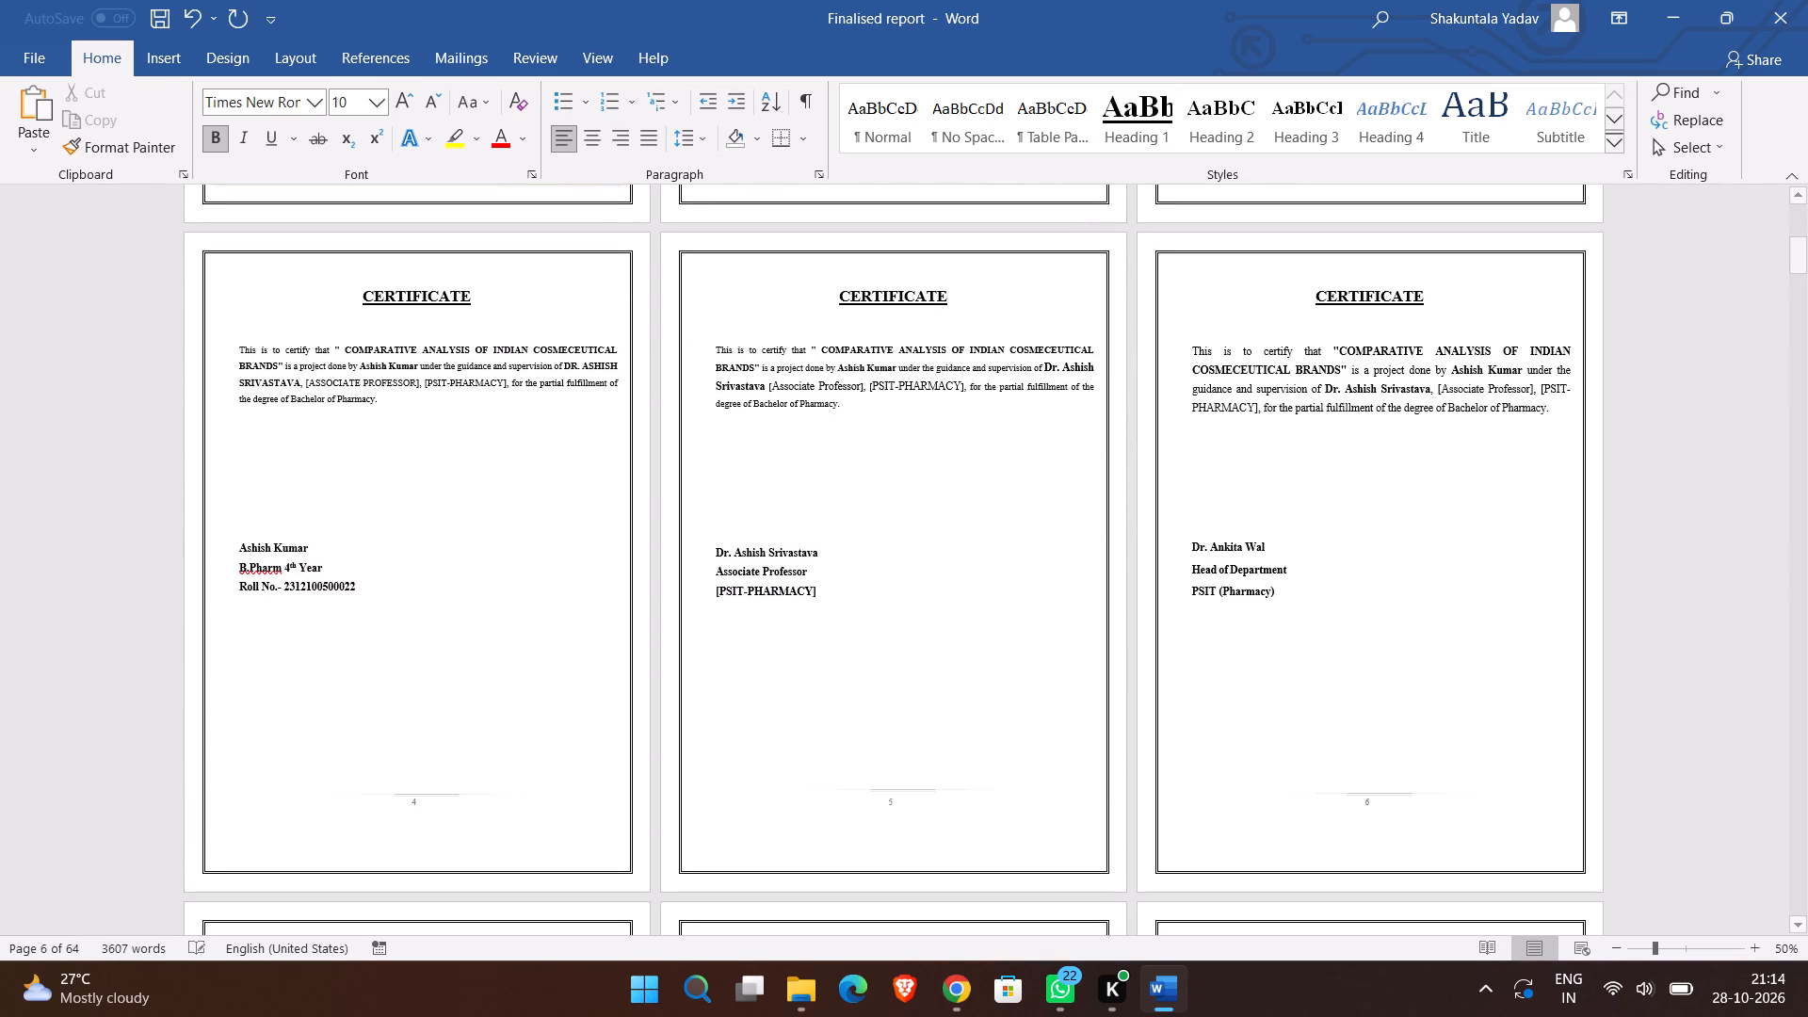
# Delete the blank page between the last Certificate page and the Contents page.
pyautogui.scroll(-8, 1009, 760)
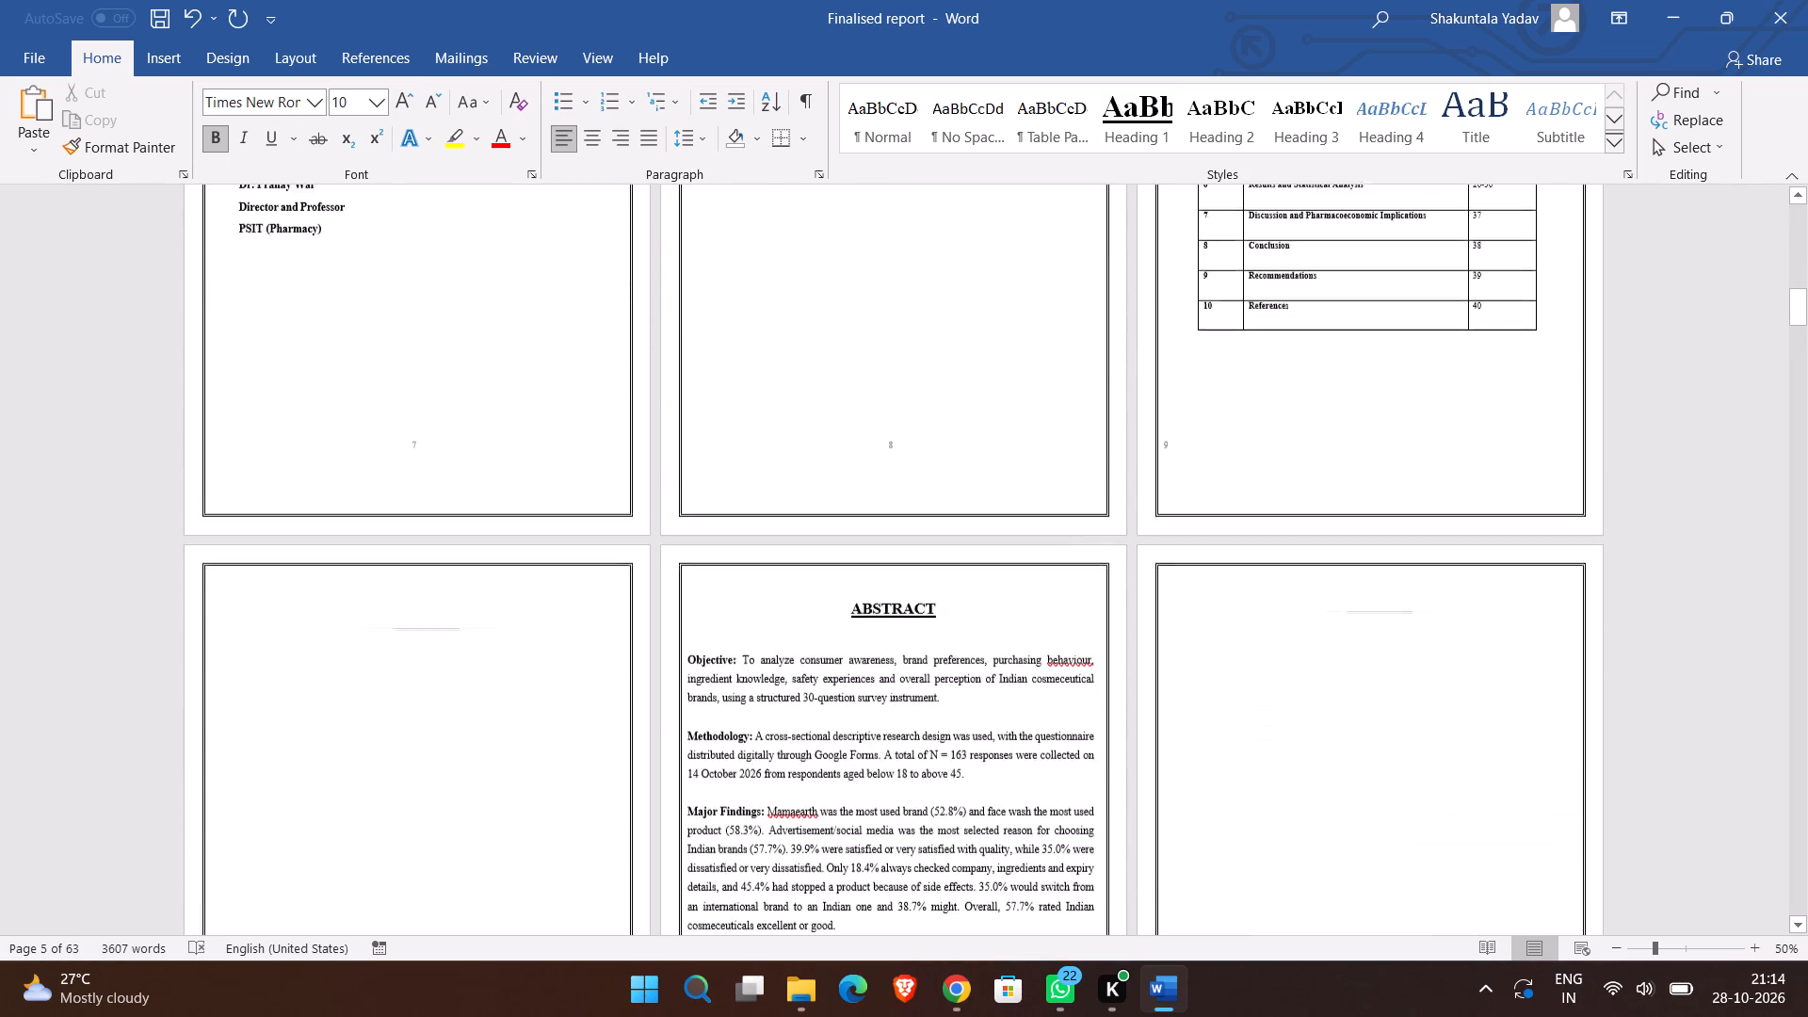
pyautogui.scroll(3, 860, 659)
pyautogui.click(745, 742)
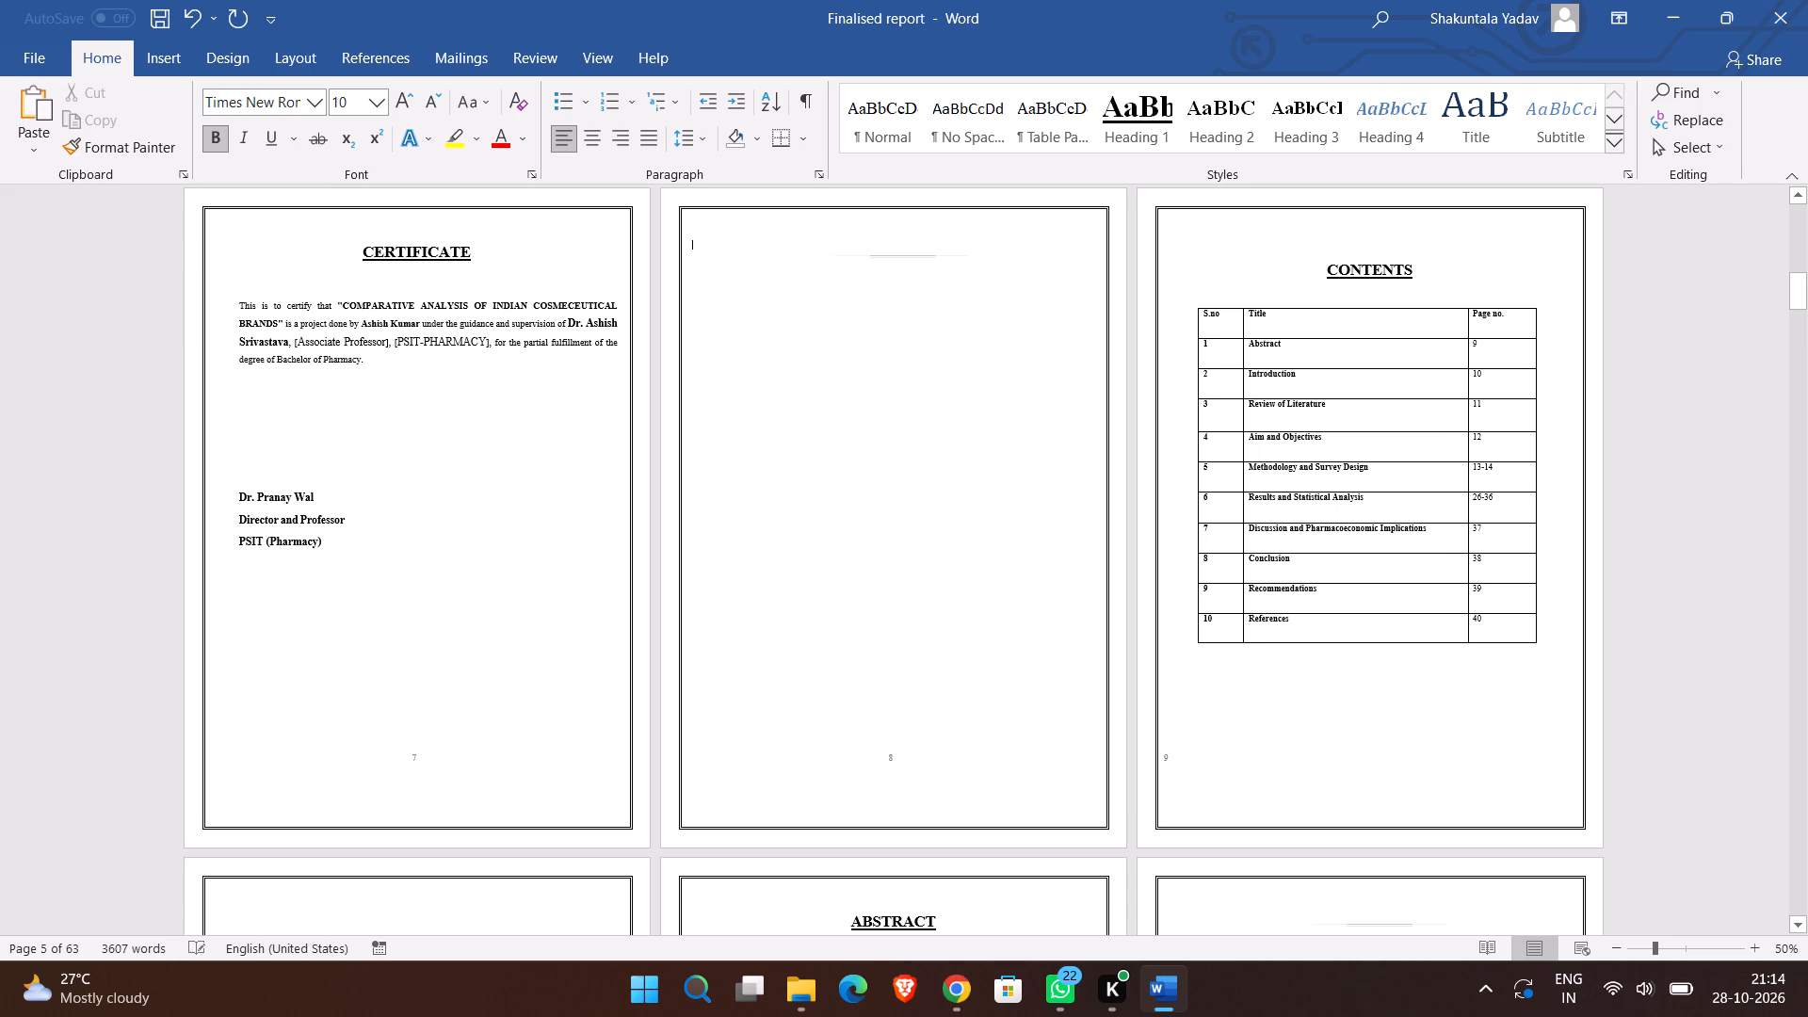
pyautogui.press('BackSpace')
pyautogui.press('BackSpace')
# Delete the blank page between the Contents page and the Abstract.
pyautogui.scroll(-1, 1123, 665)
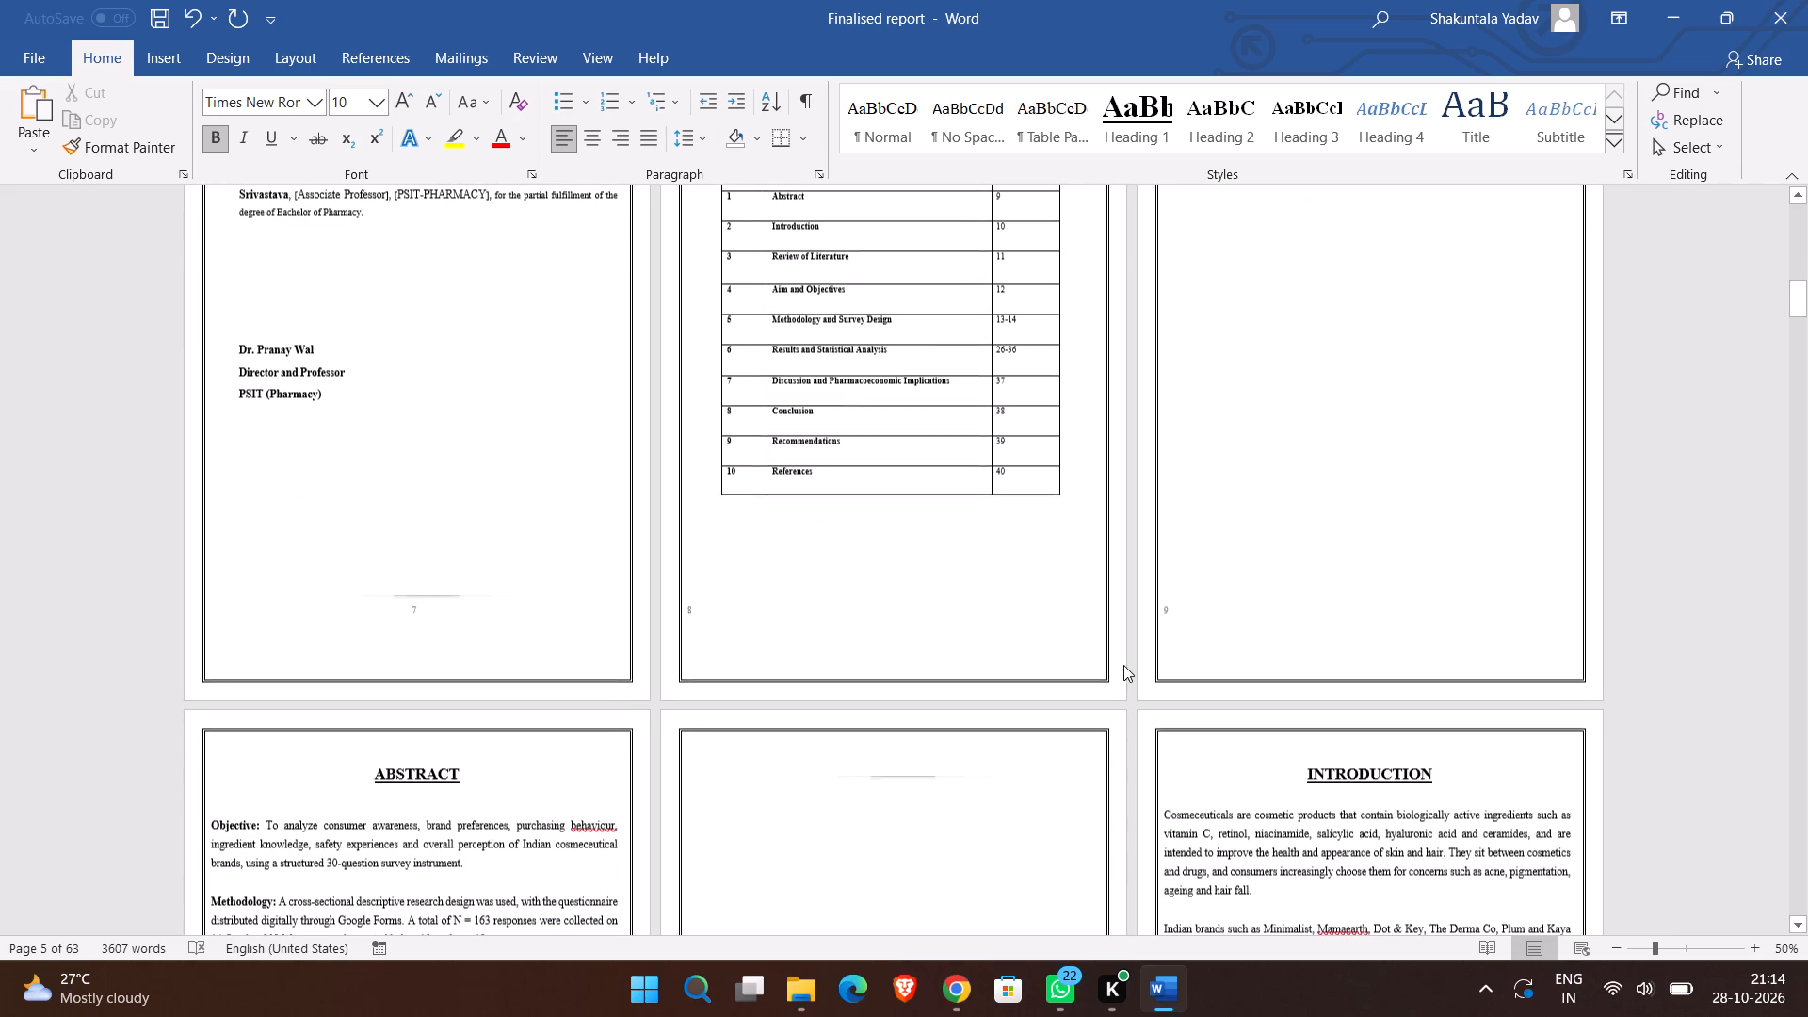
pyautogui.click(1268, 596)
pyautogui.press('BackSpace')
pyautogui.press('BackSpace')
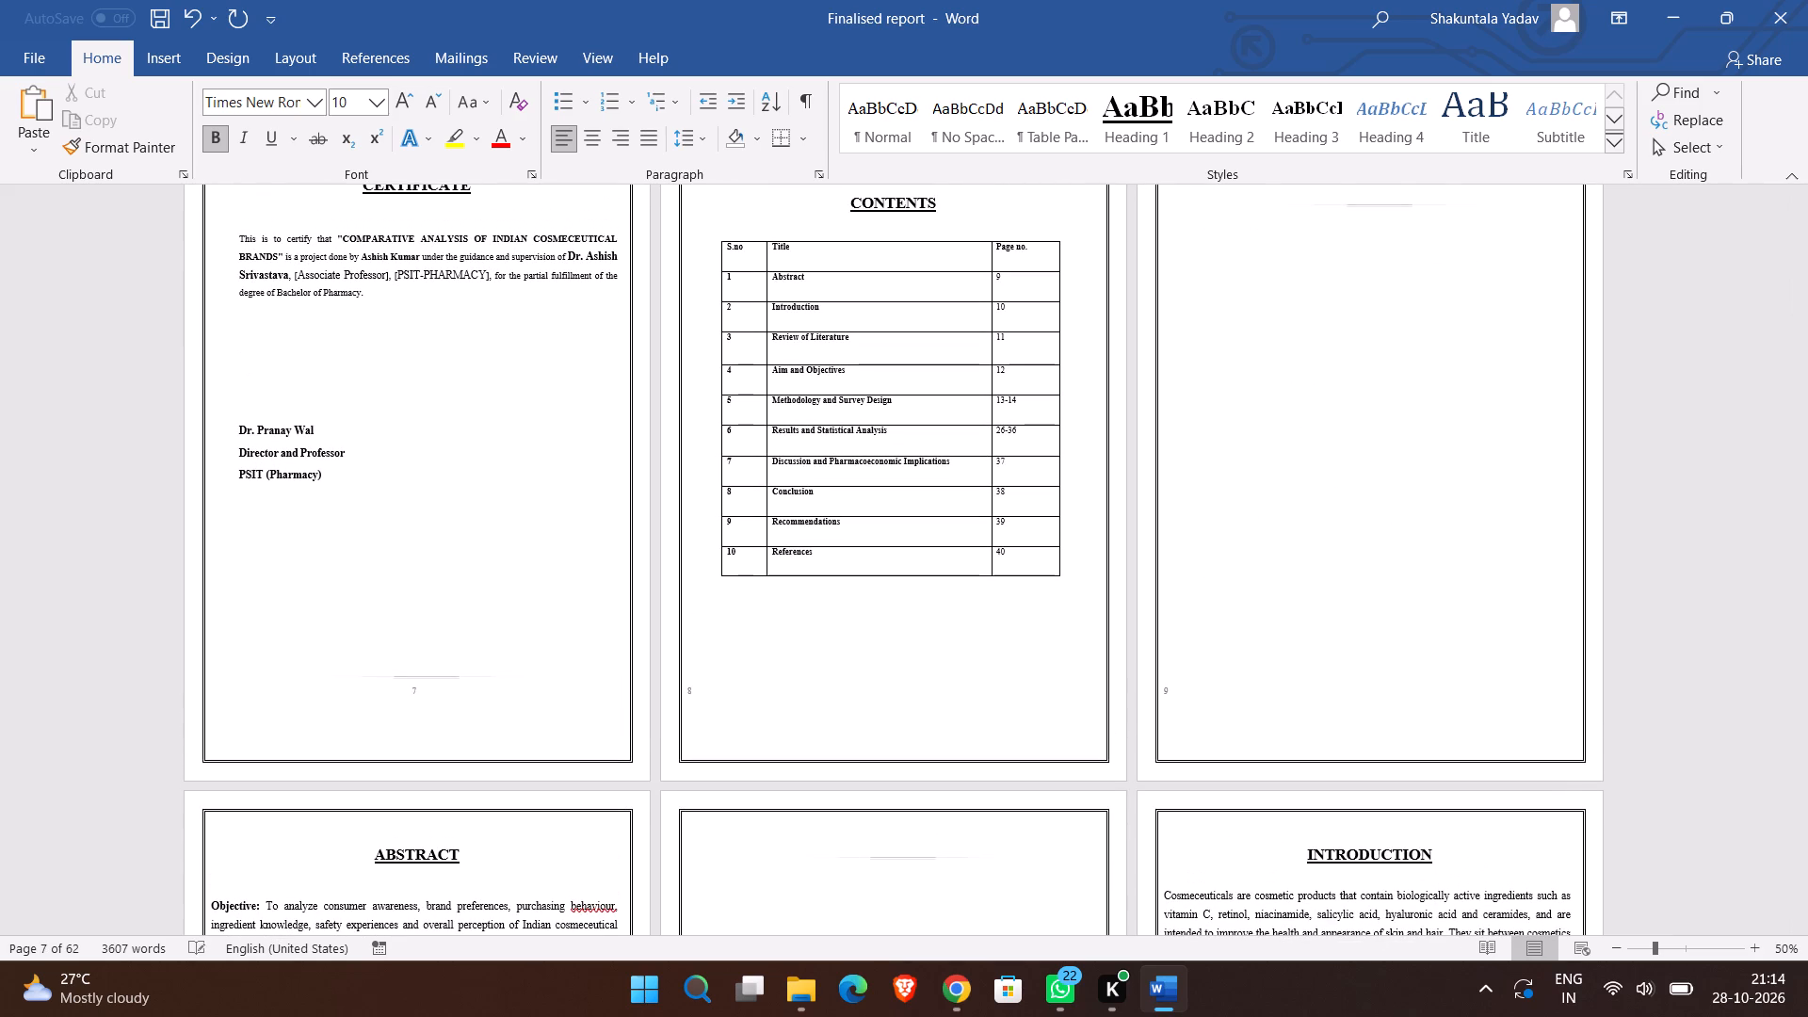
pyautogui.press('BackSpace')
# Delete the blank page between the Abstract and the Introduction.
pyautogui.scroll(-6, 1047, 720)
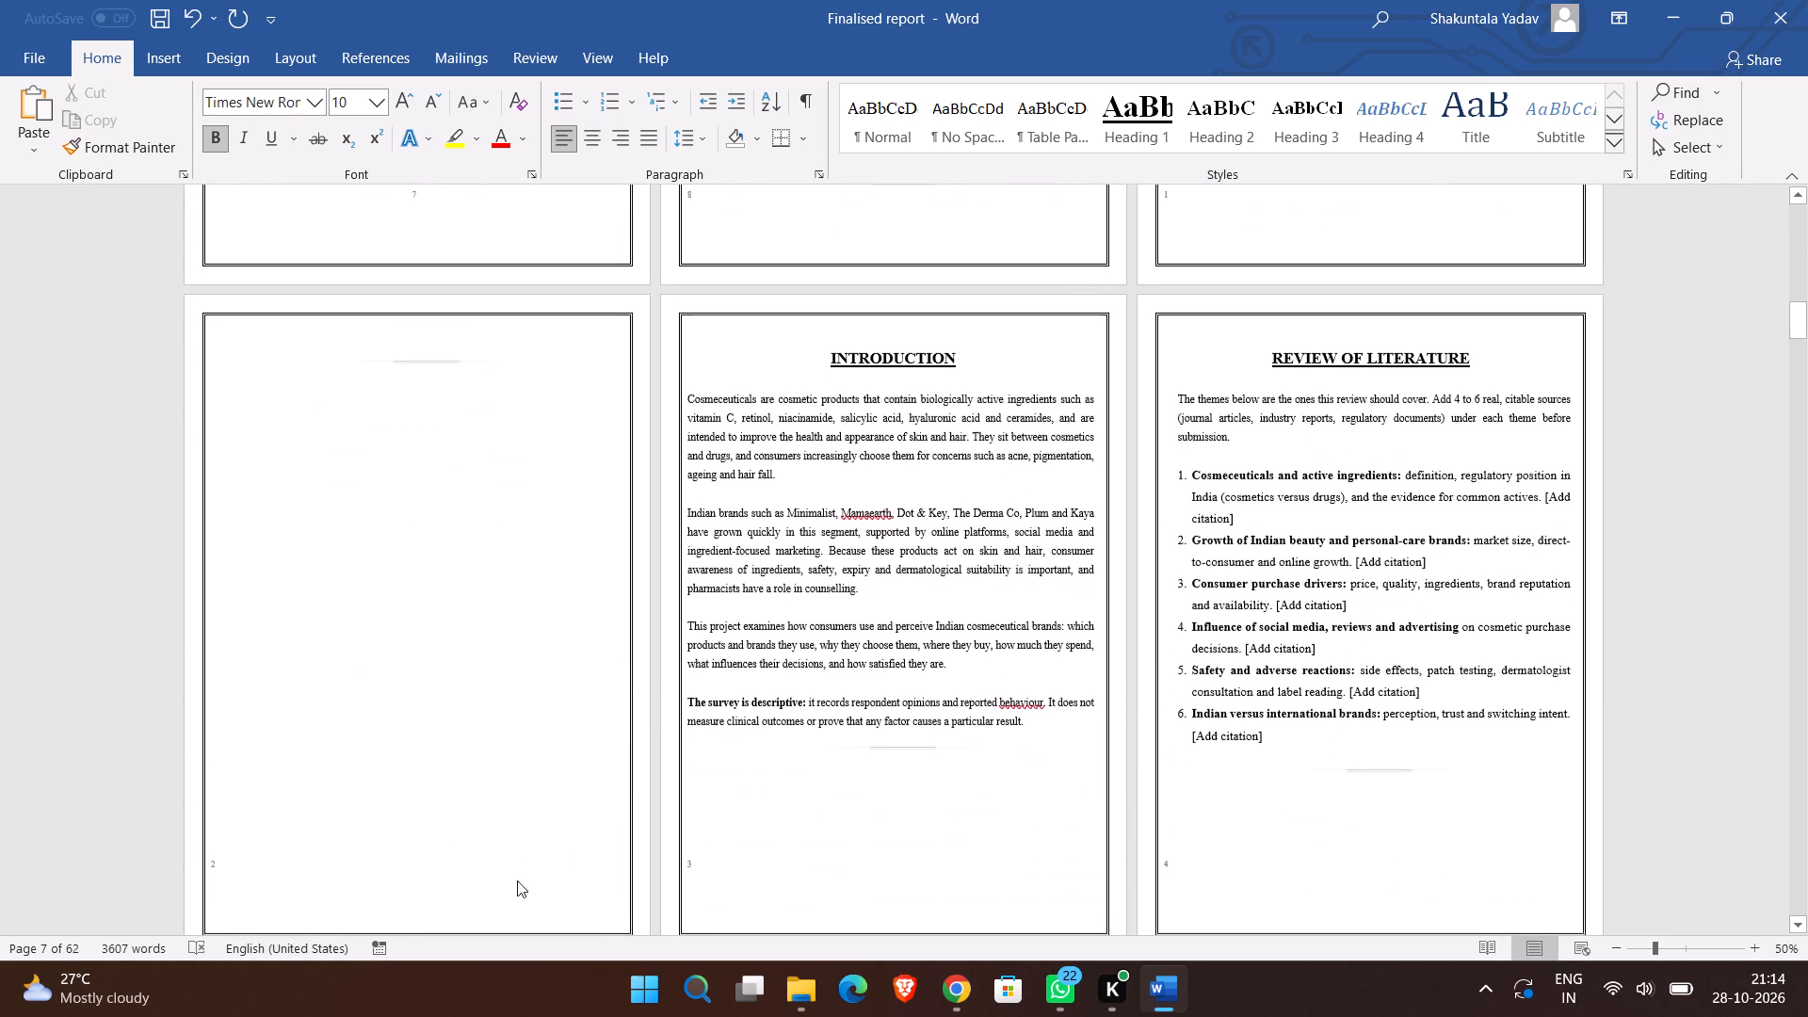
pyautogui.scroll(-1, 295, 944)
pyautogui.click(257, 847)
pyautogui.press('BackSpace')
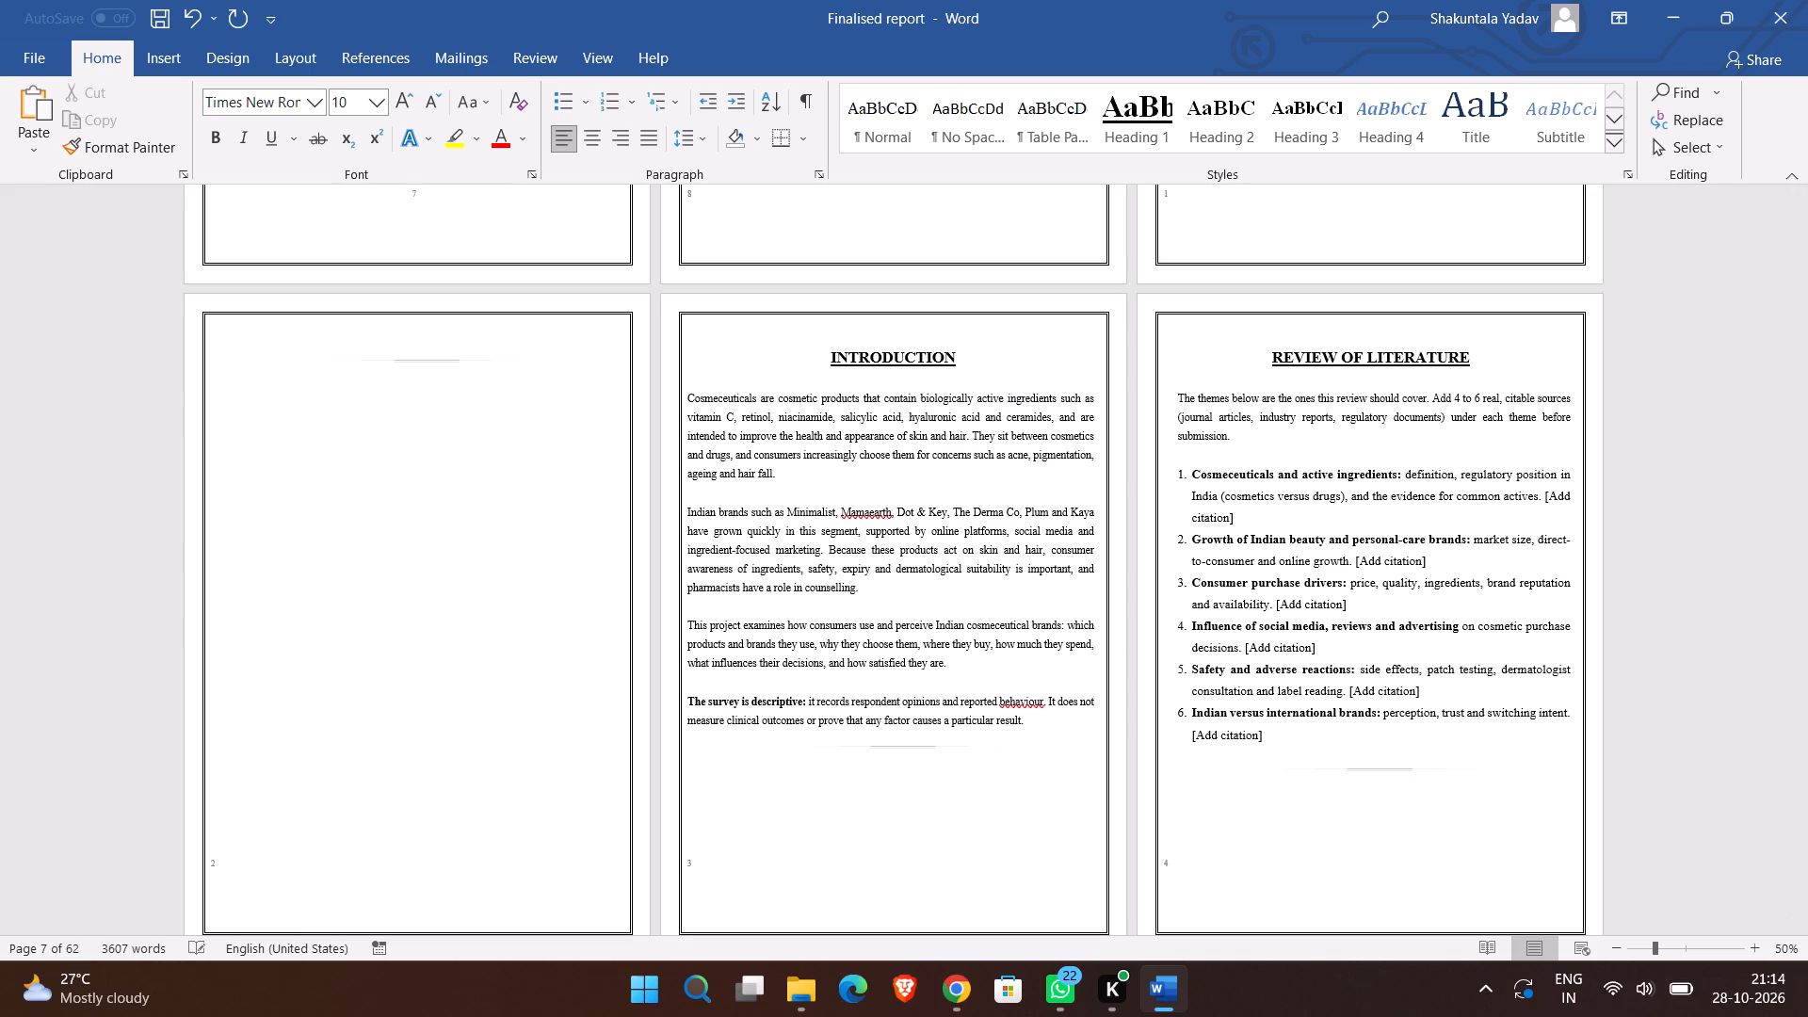
pyautogui.press('BackSpace')
# Delete the blank page before the Methodology & Survey Design page.
pyautogui.scroll(-5, 793, 708)
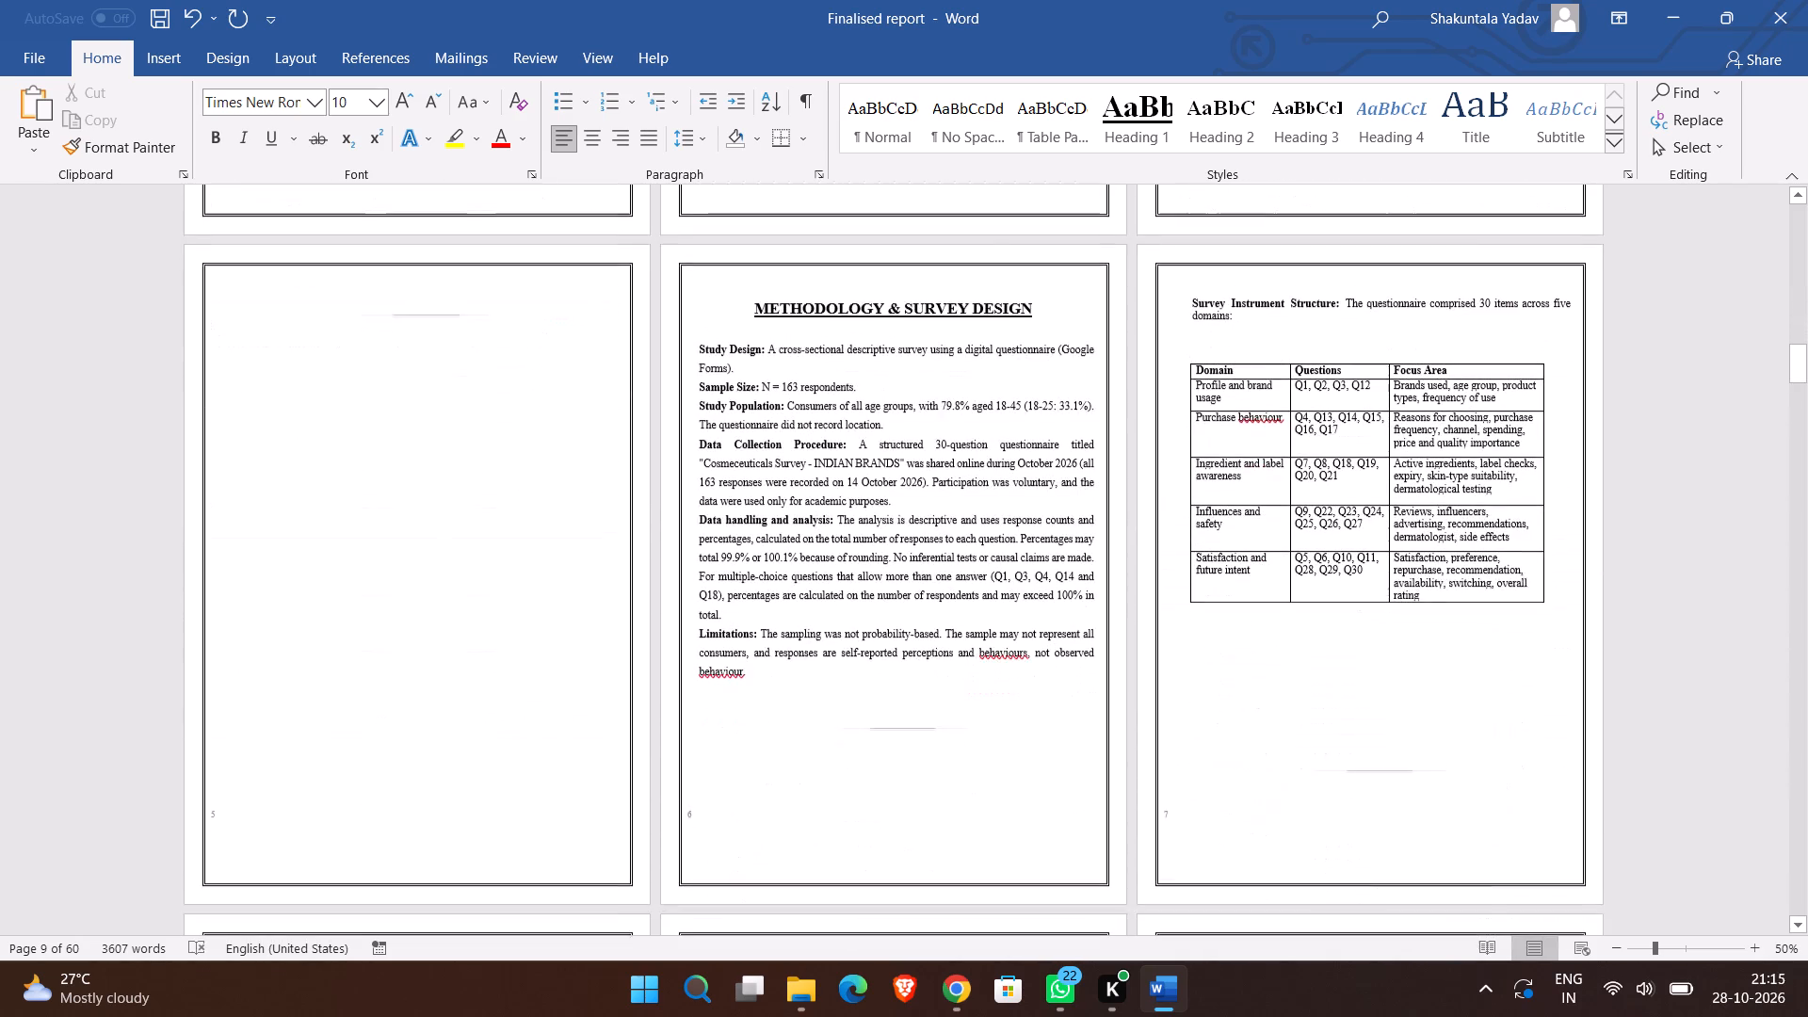
pyautogui.click(322, 792)
pyautogui.press('BackSpace')
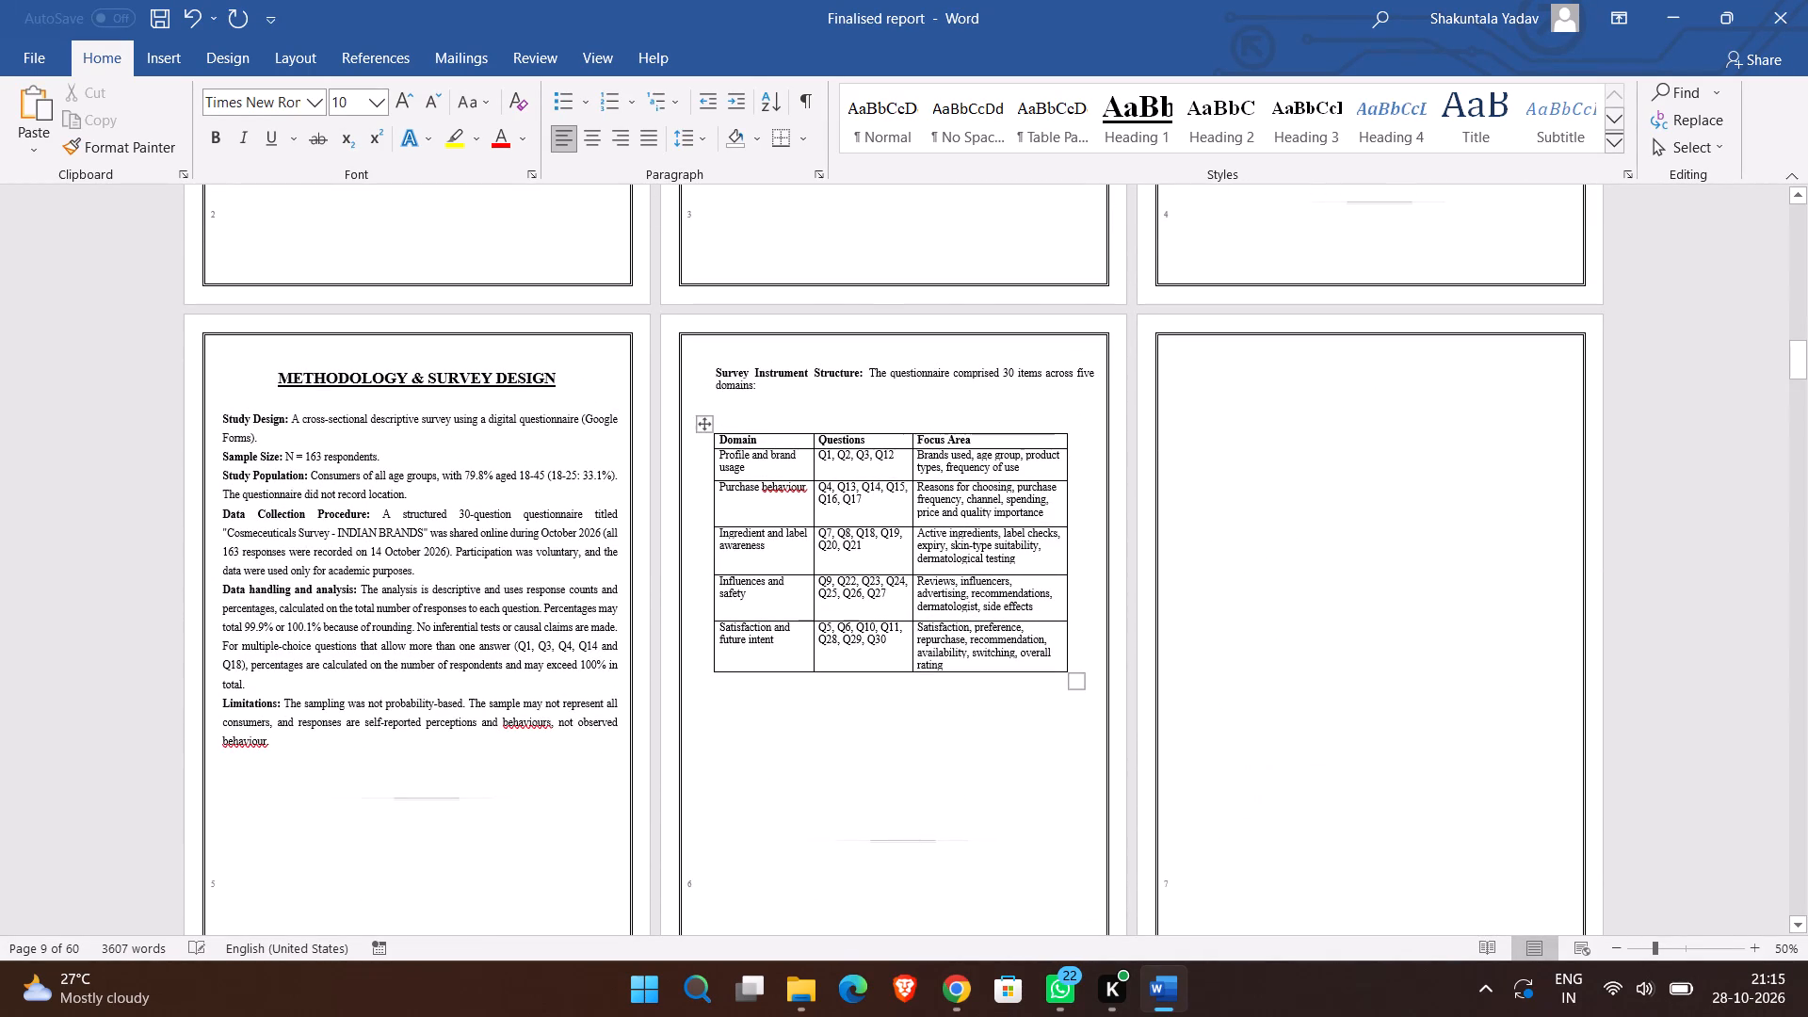
# Delete the blank page between the Survey Instrument Structure table and the first survey charts.
pyautogui.scroll(-1, 1206, 634)
pyautogui.click(1288, 683)
pyautogui.press('BackSpace')
# Review the report's pages from the survey charts through References and back to Contents, checking page numbers and remaining blank pages.
pyautogui.scroll(-2, 1019, 736)
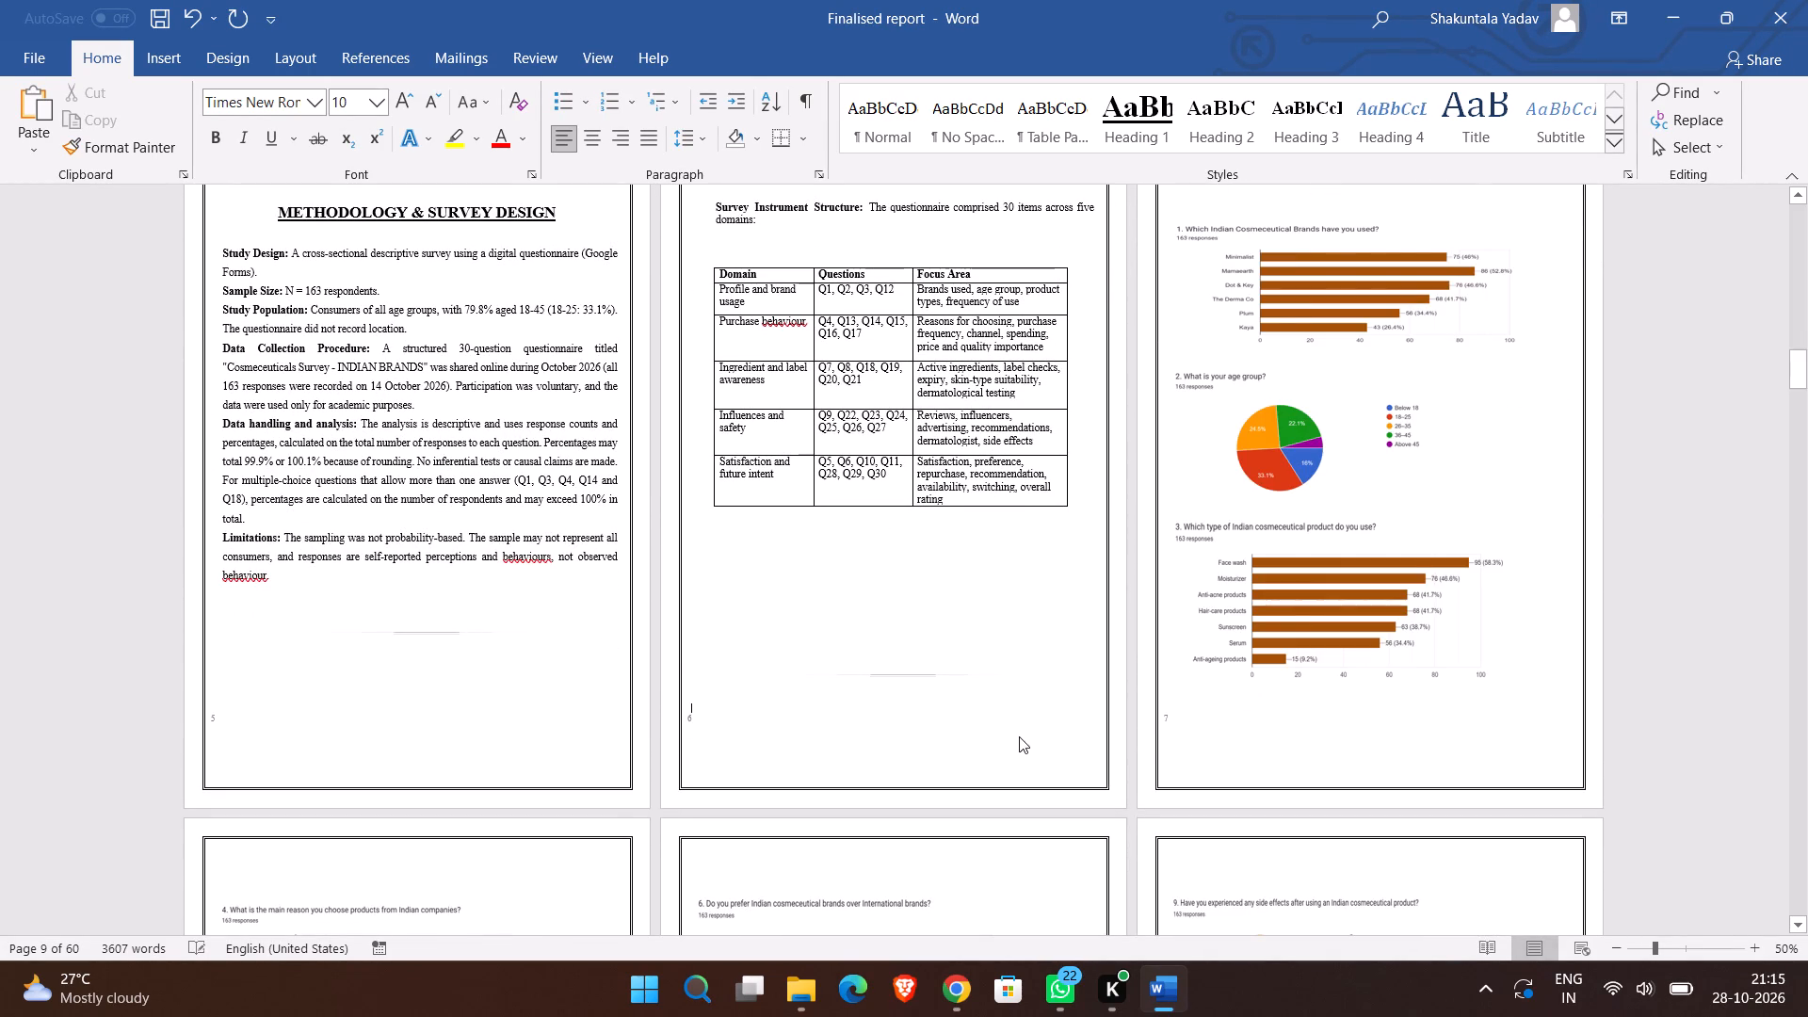
pyautogui.scroll(-9, 1019, 736)
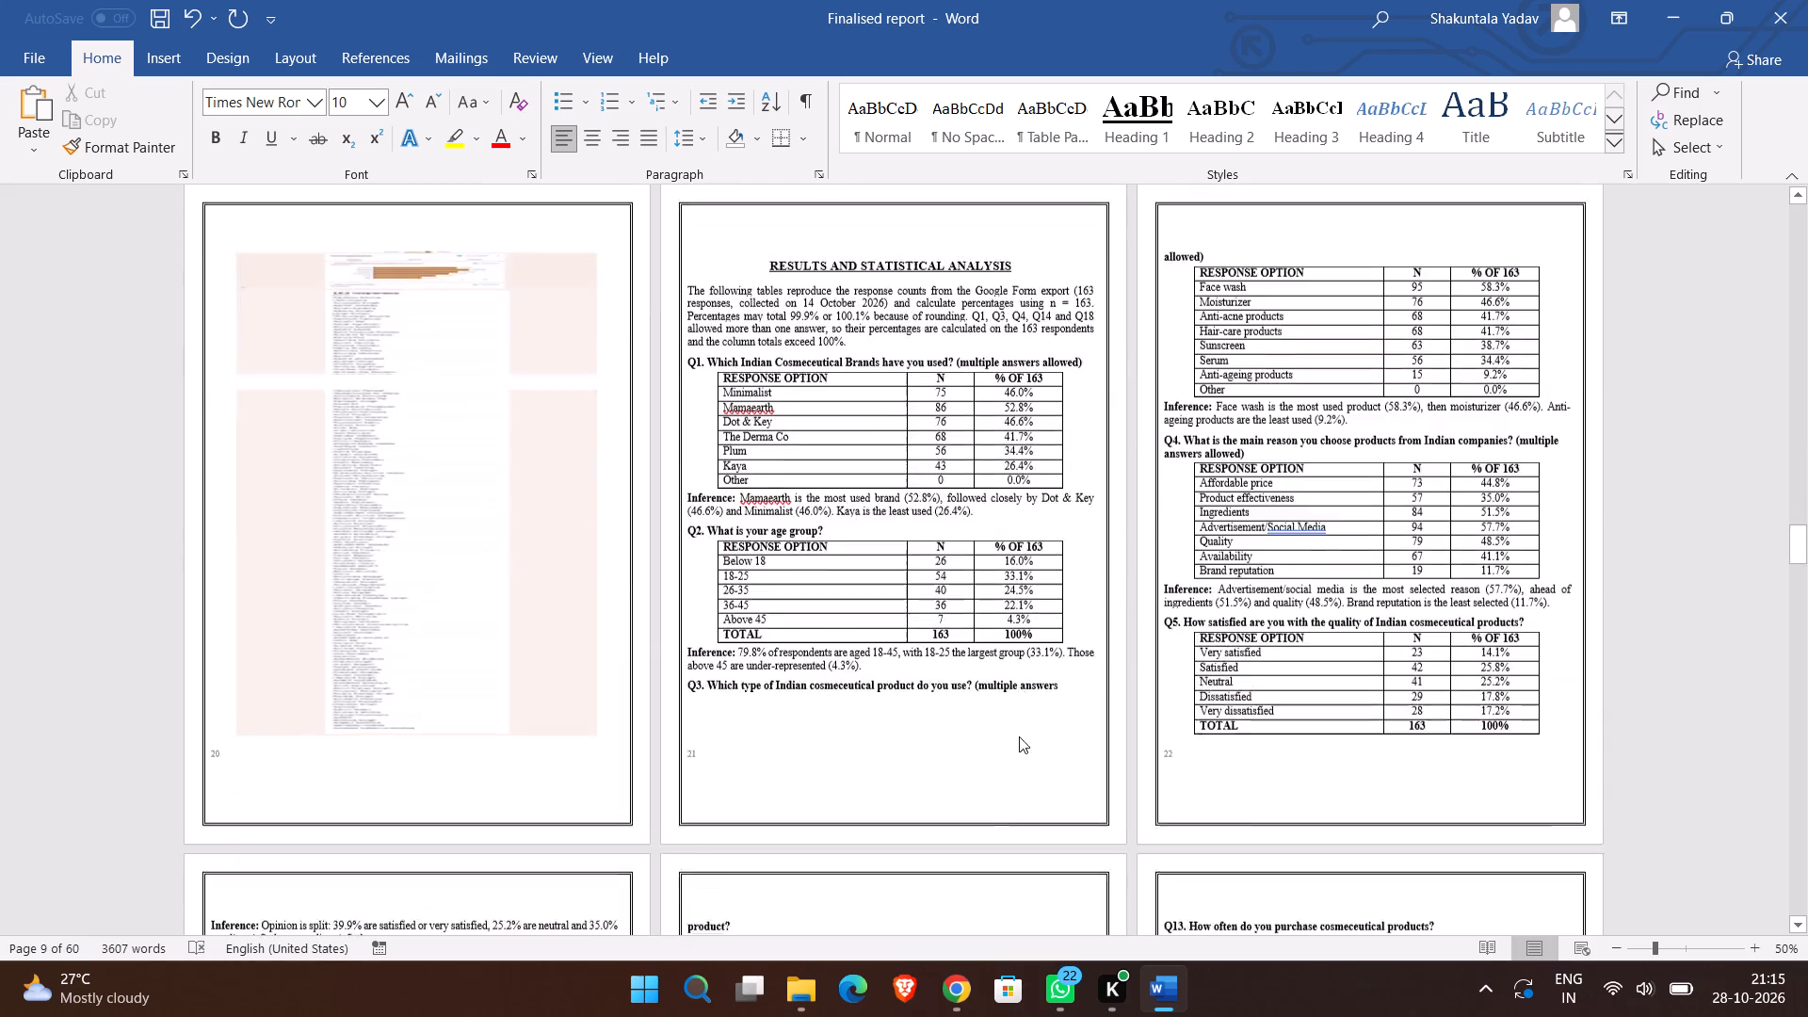
pyautogui.scroll(5, 1019, 736)
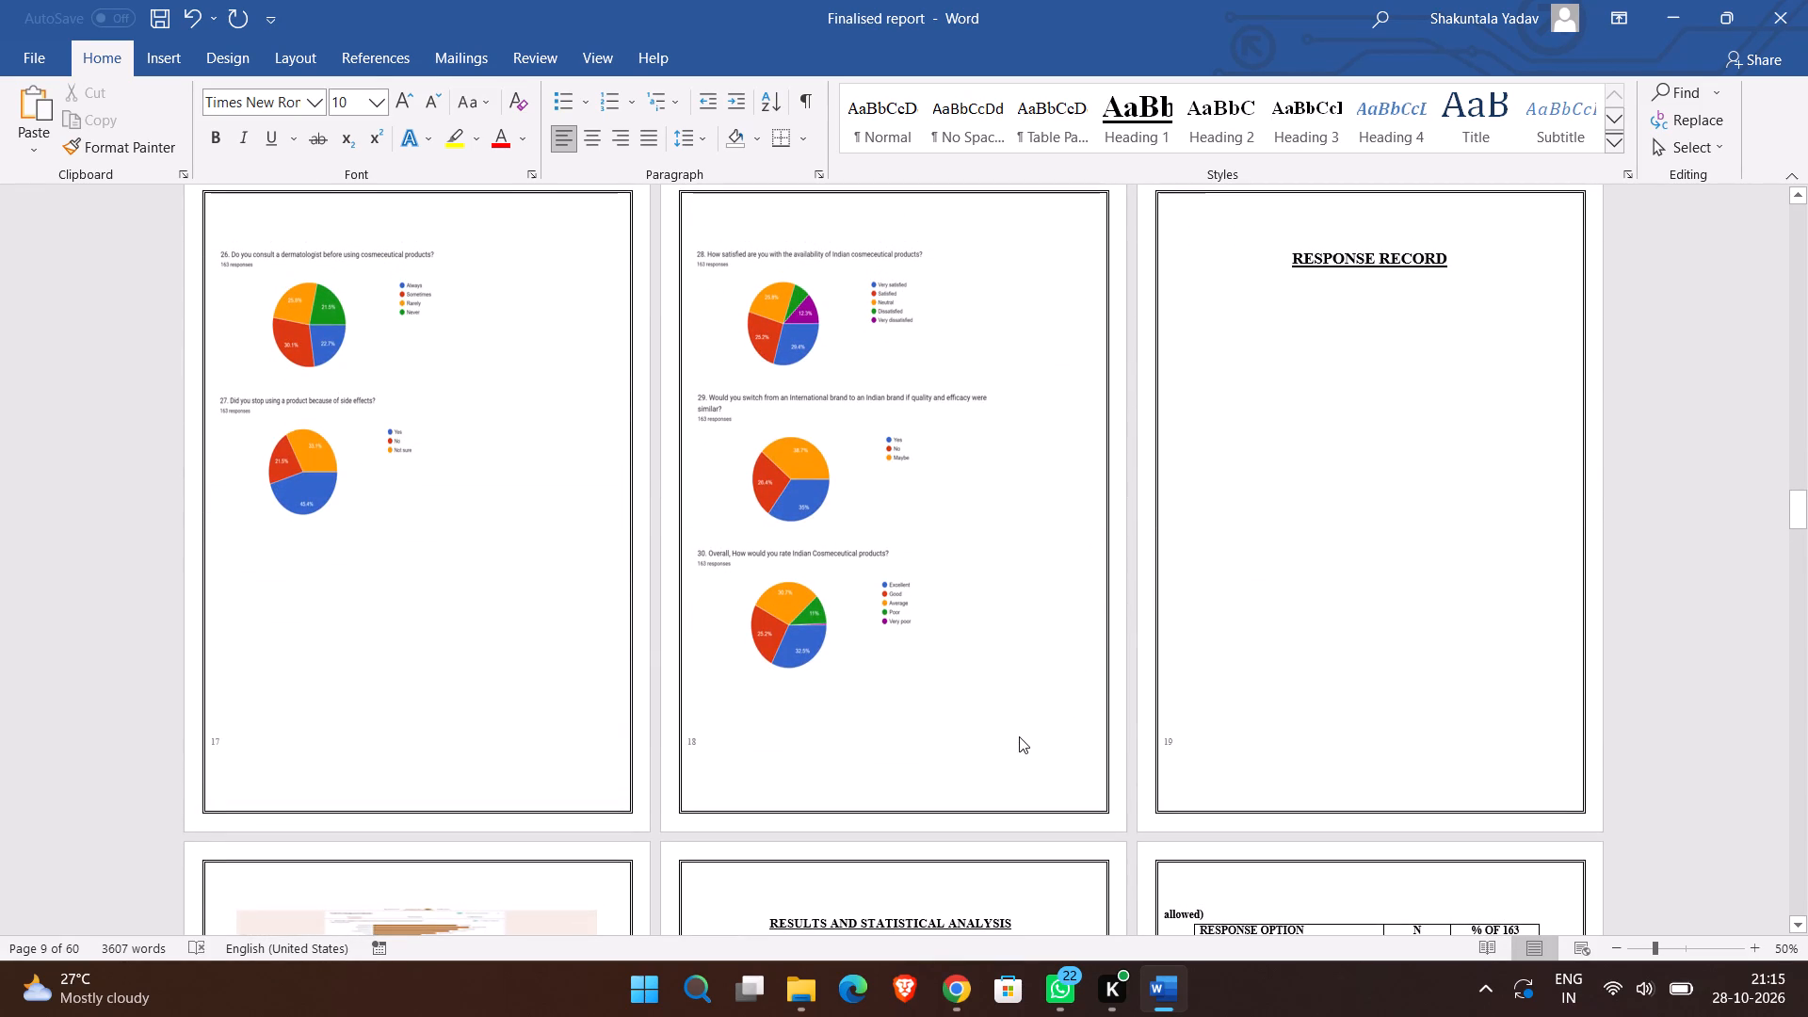
pyautogui.scroll(-3, 1019, 736)
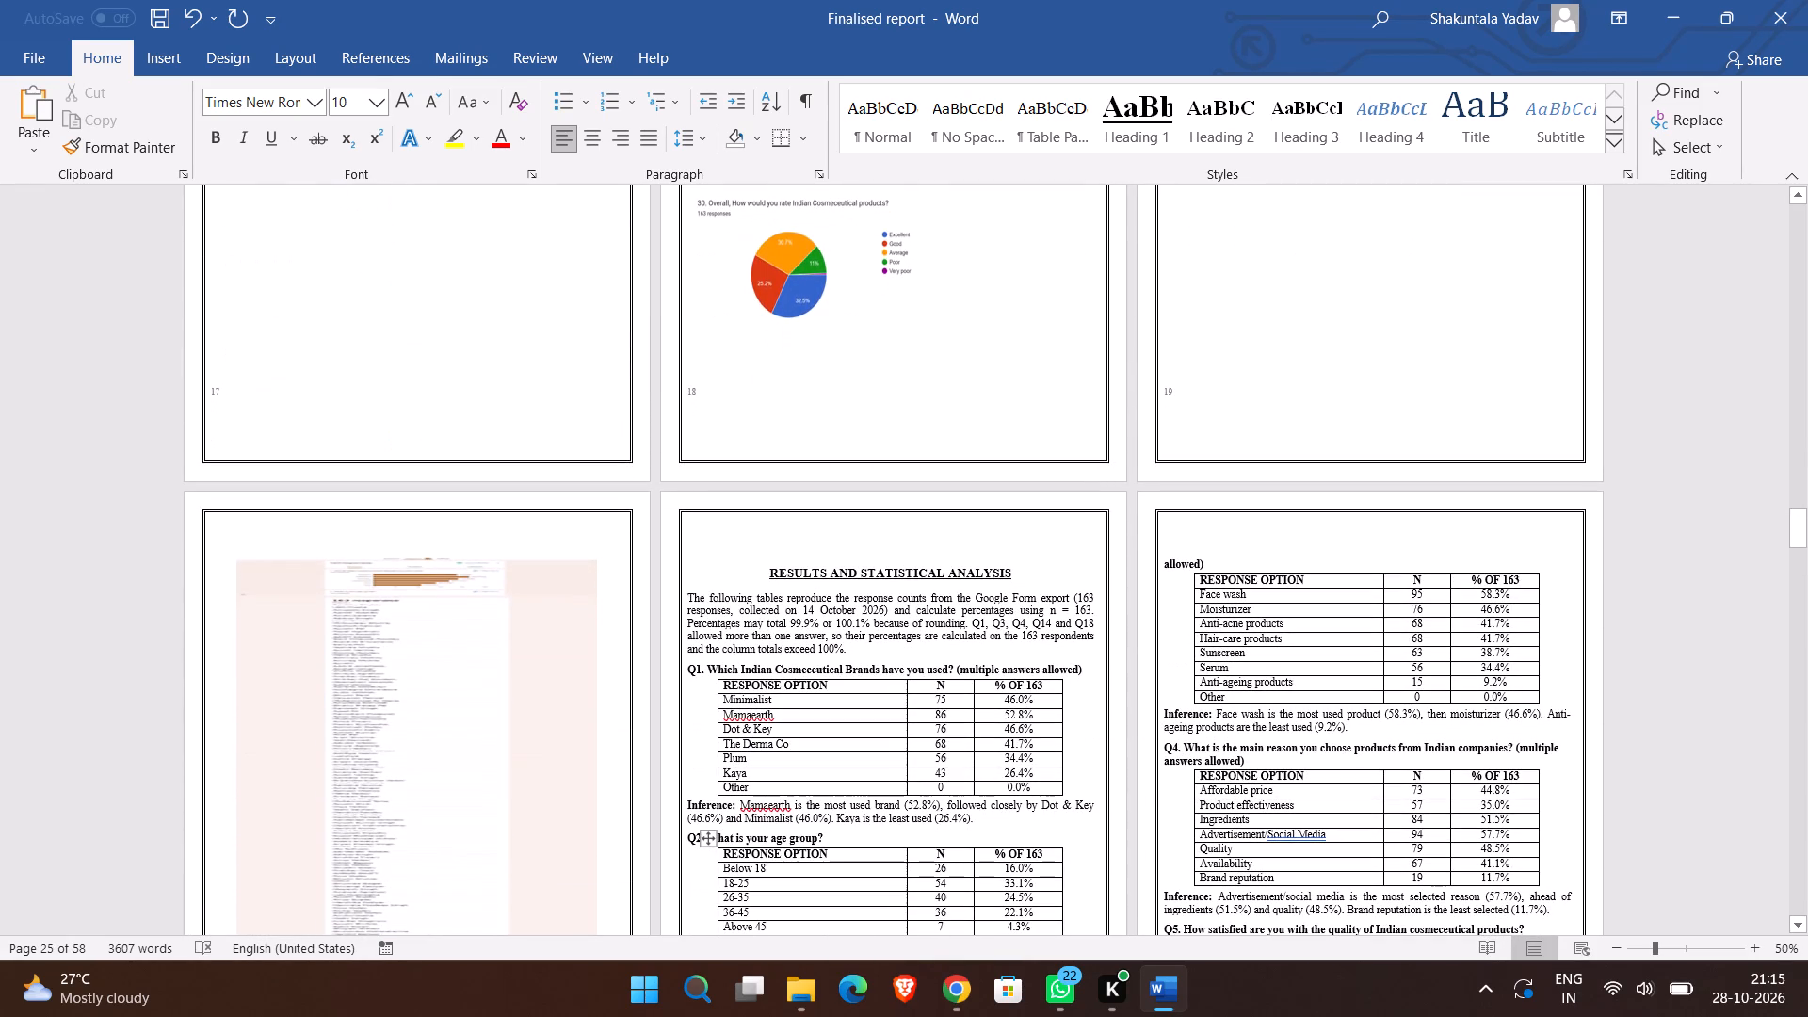
pyautogui.scroll(-5, 1019, 736)
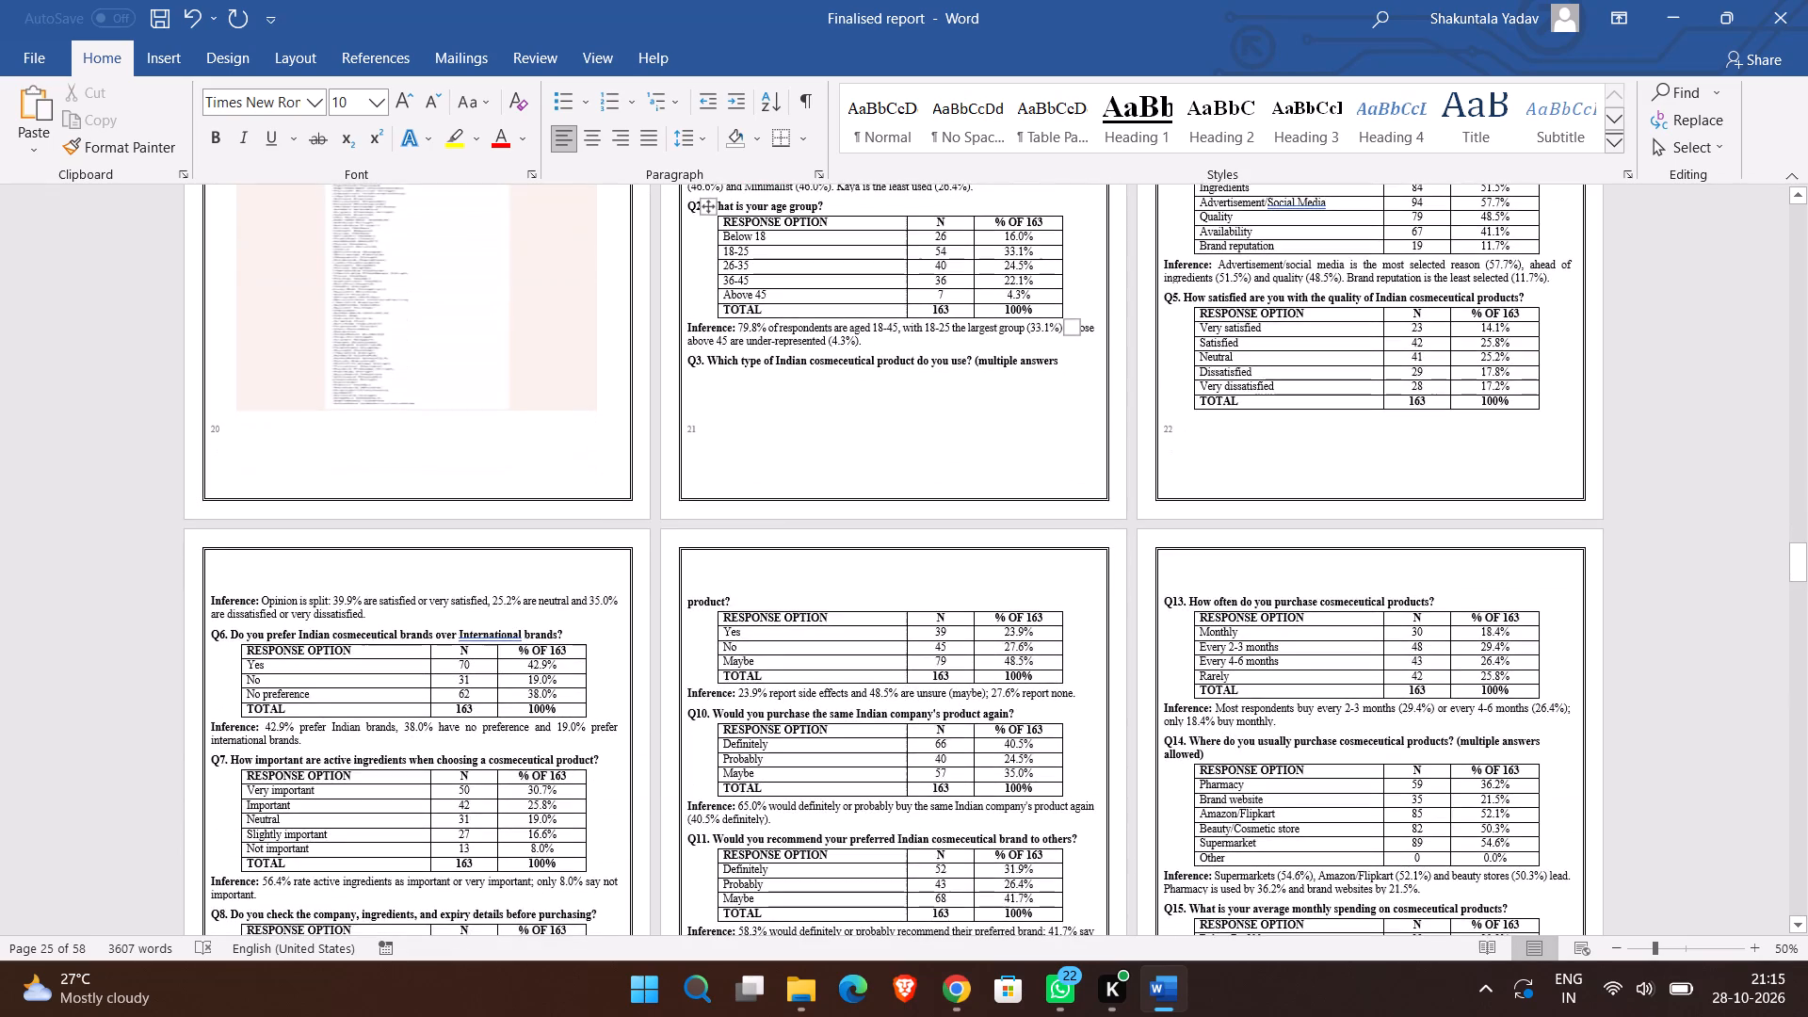
pyautogui.scroll(-13, 1019, 736)
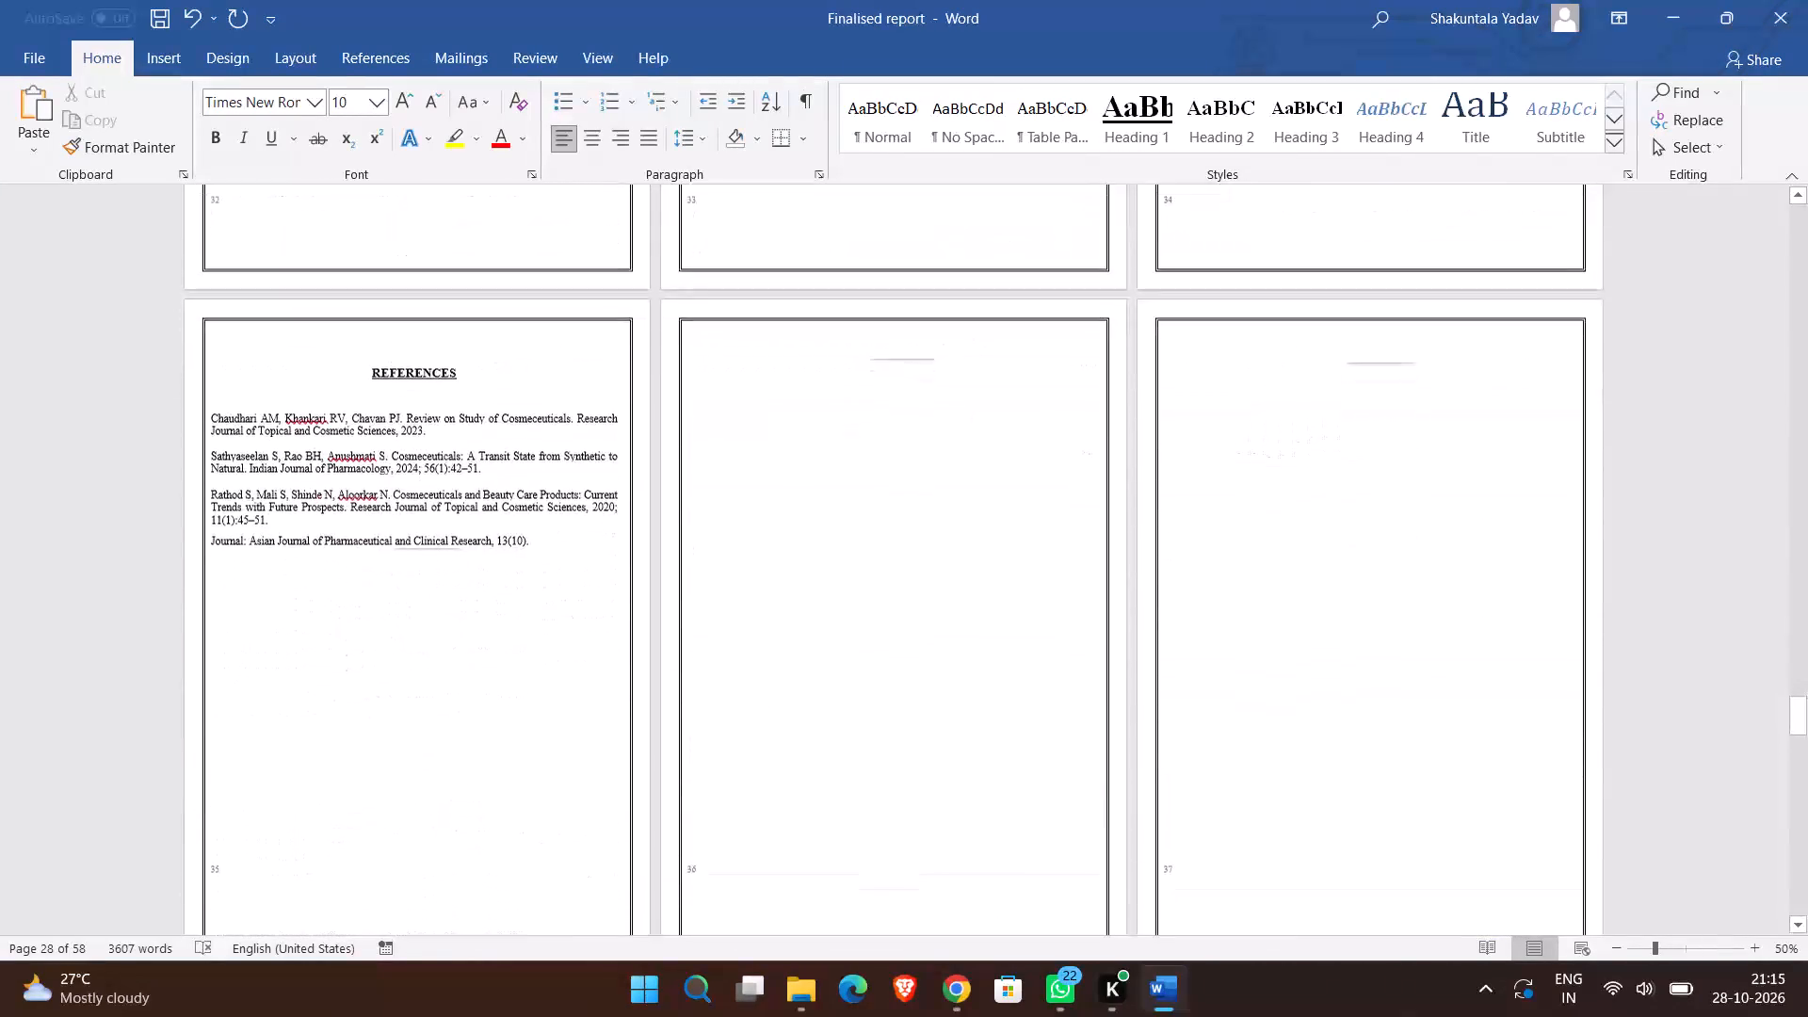
pyautogui.scroll(6, 1019, 736)
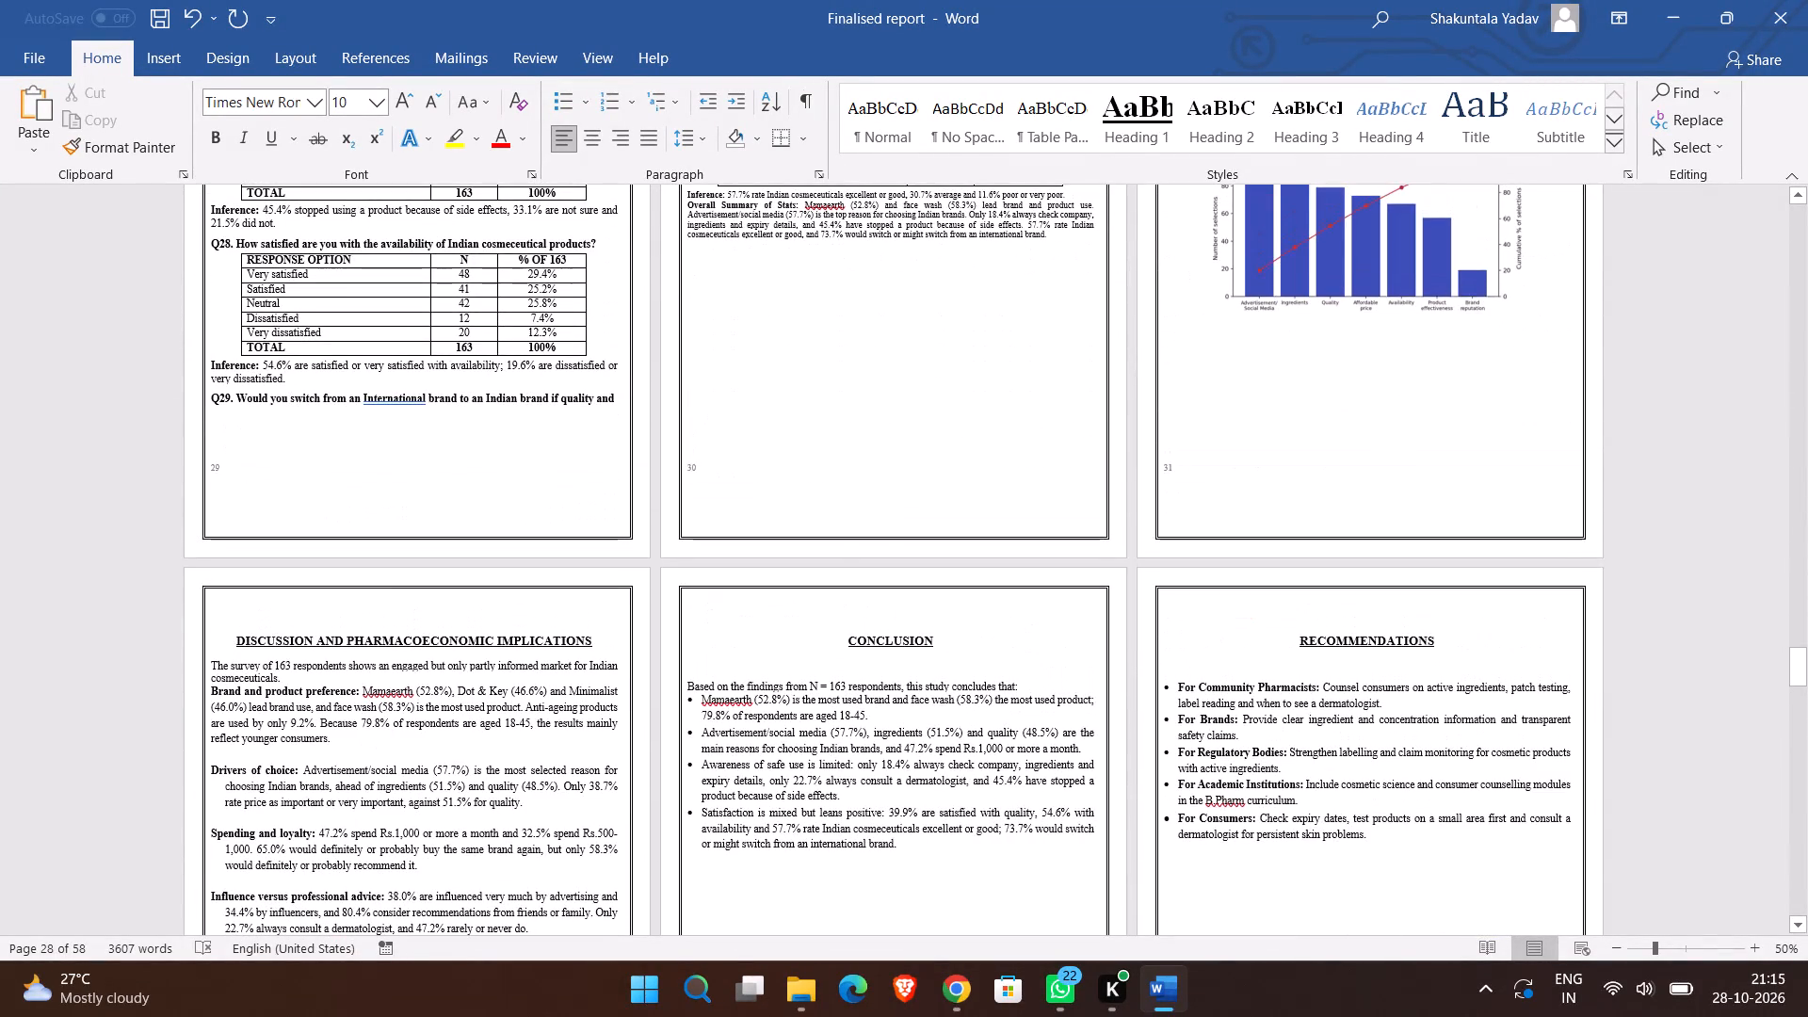
pyautogui.scroll(-6, 1019, 736)
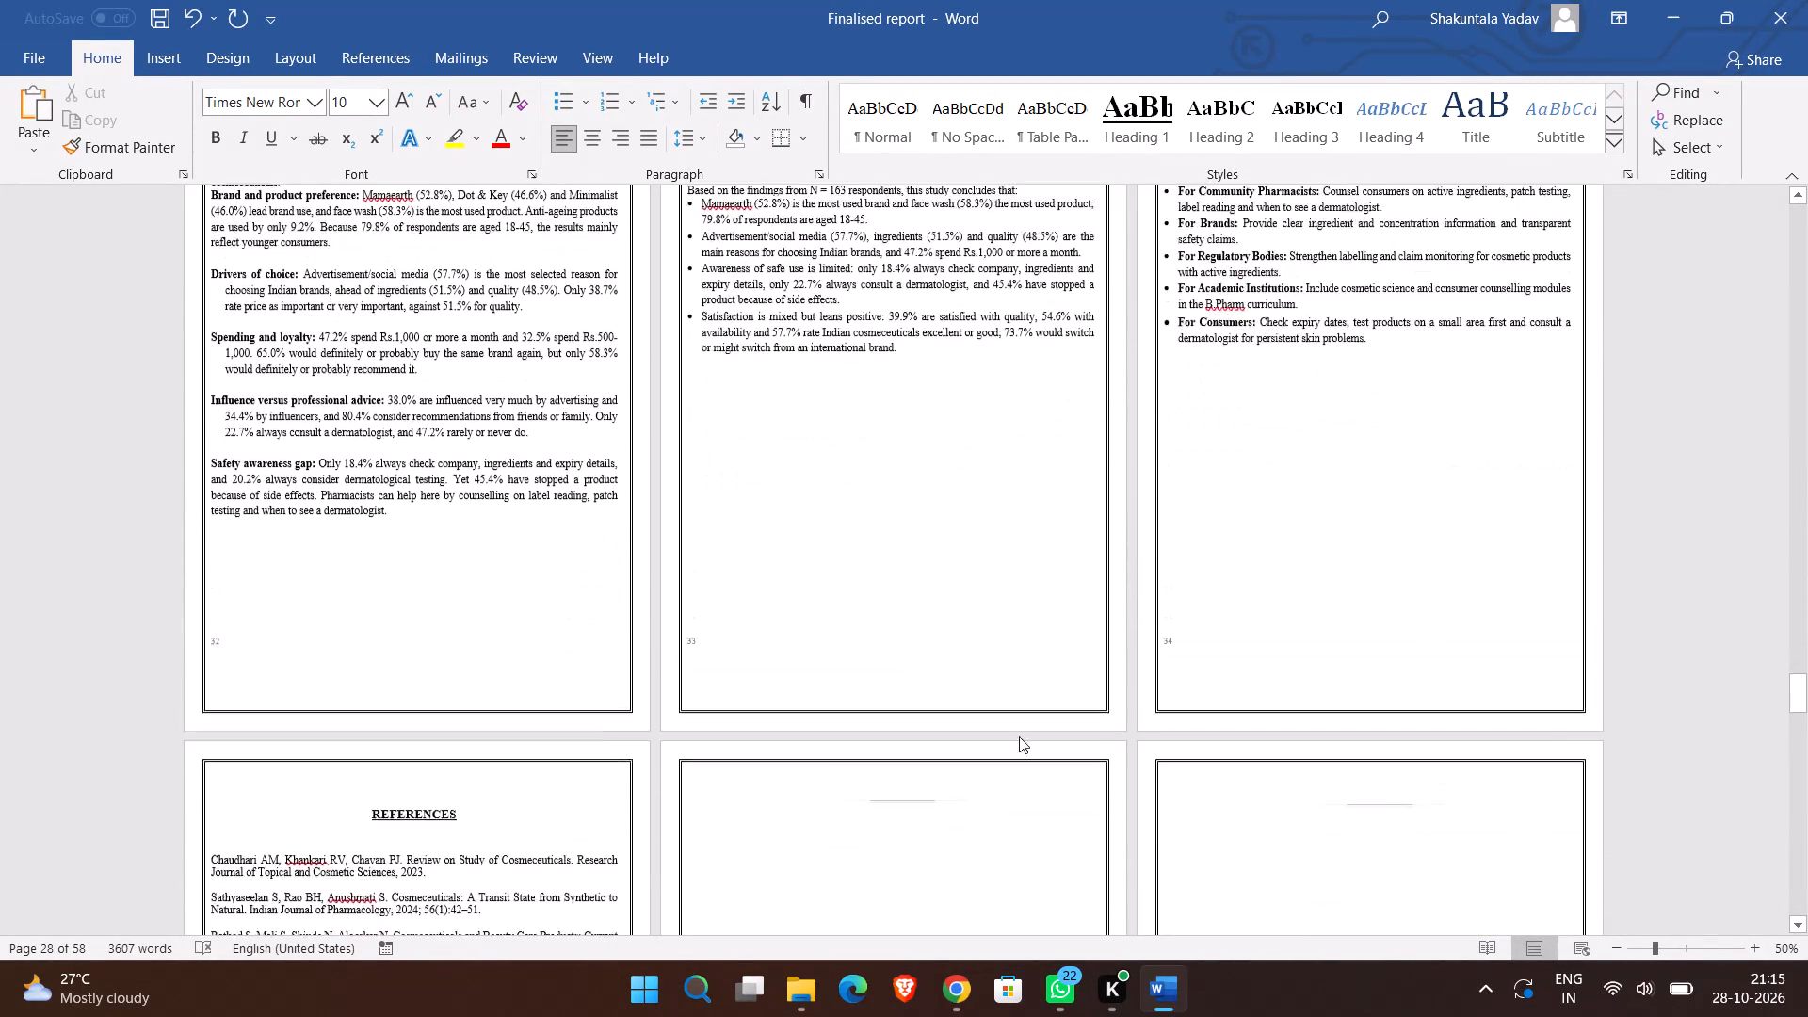
pyautogui.scroll(-3, 1019, 736)
pyautogui.scroll(20, 1019, 736)
pyautogui.scroll(20, 1019, 736)
pyautogui.scroll(20, 1019, 736)
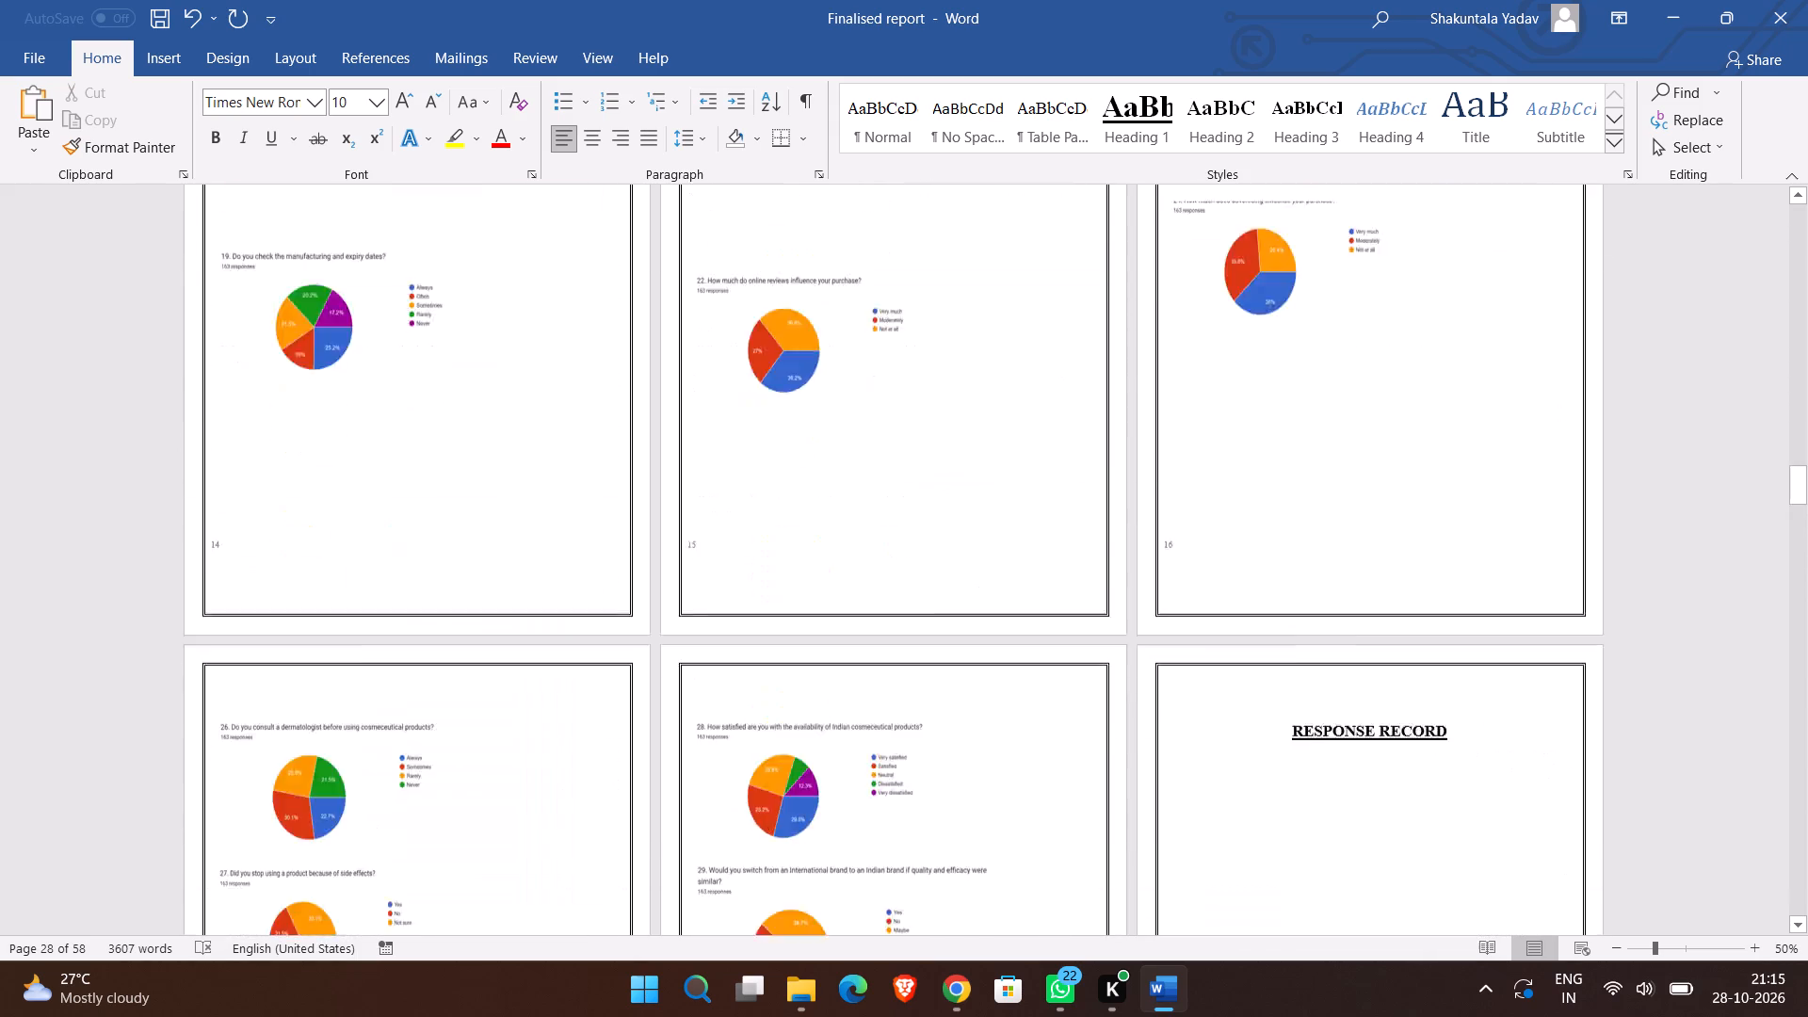
pyautogui.scroll(20, 1019, 736)
pyautogui.scroll(20, 1019, 736)
pyautogui.scroll(20, 1019, 736)
pyautogui.scroll(-5, 1019, 736)
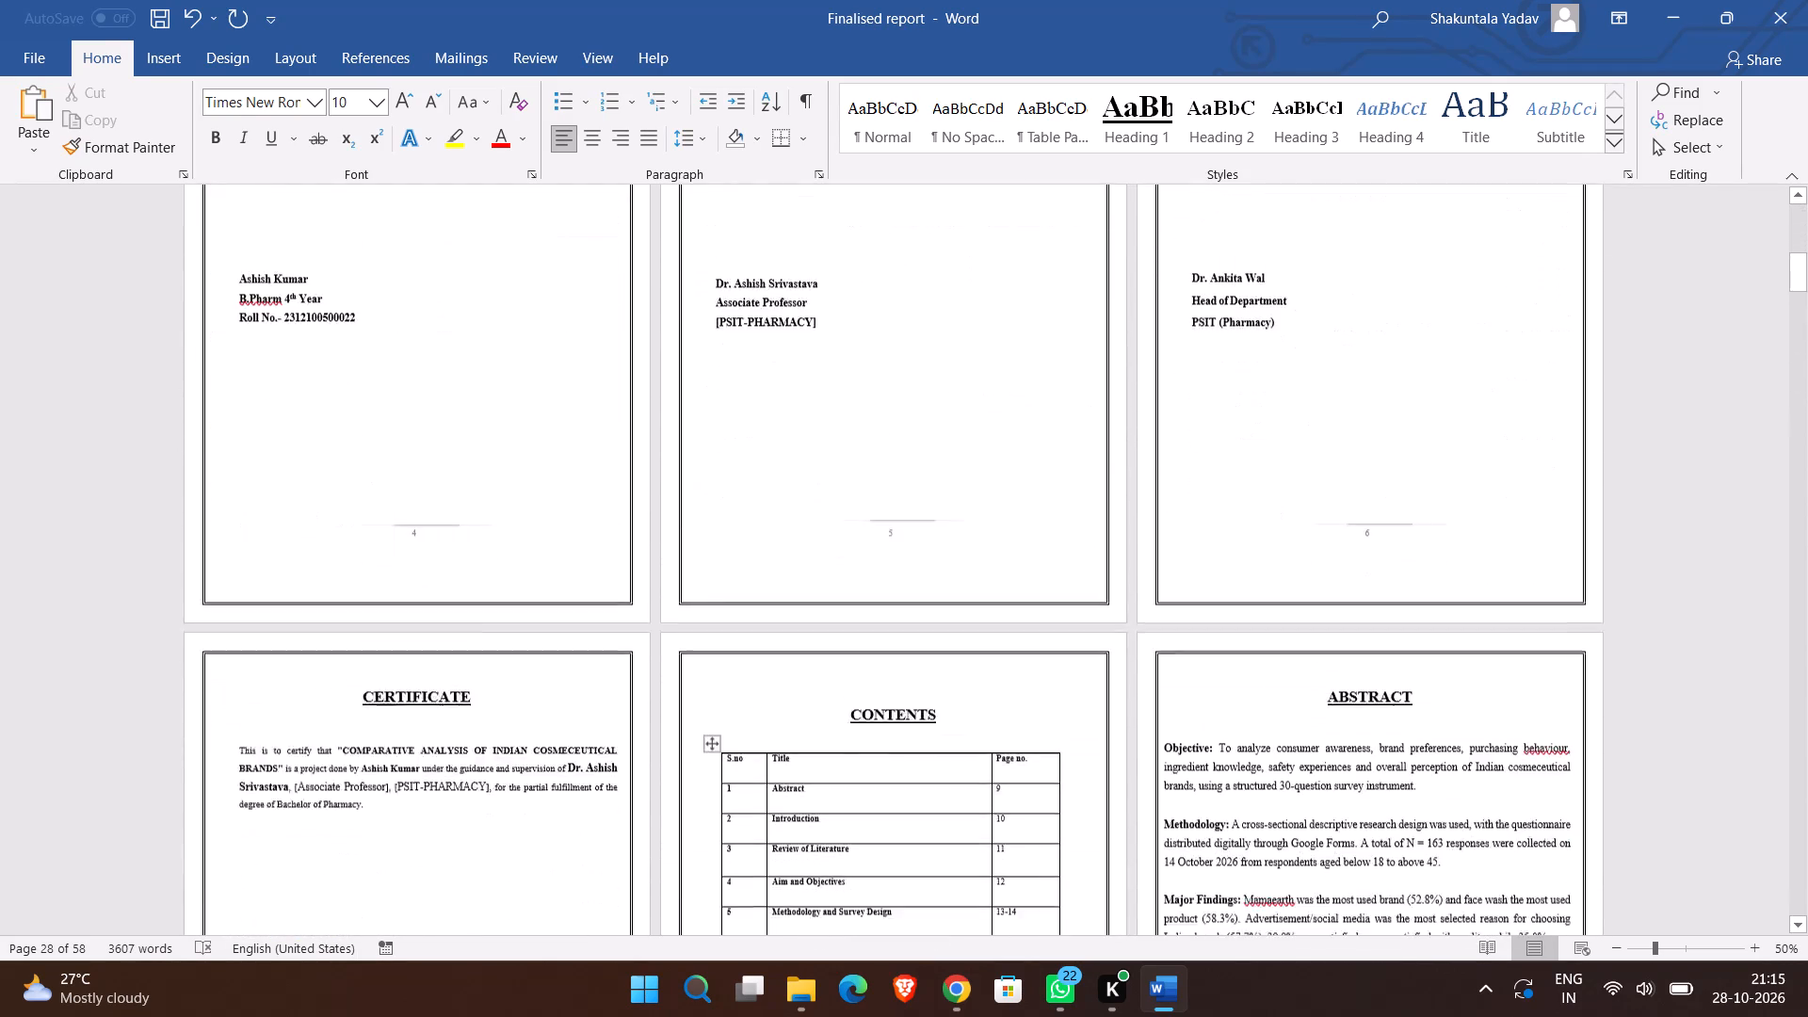
pyautogui.scroll(-3, 1019, 736)
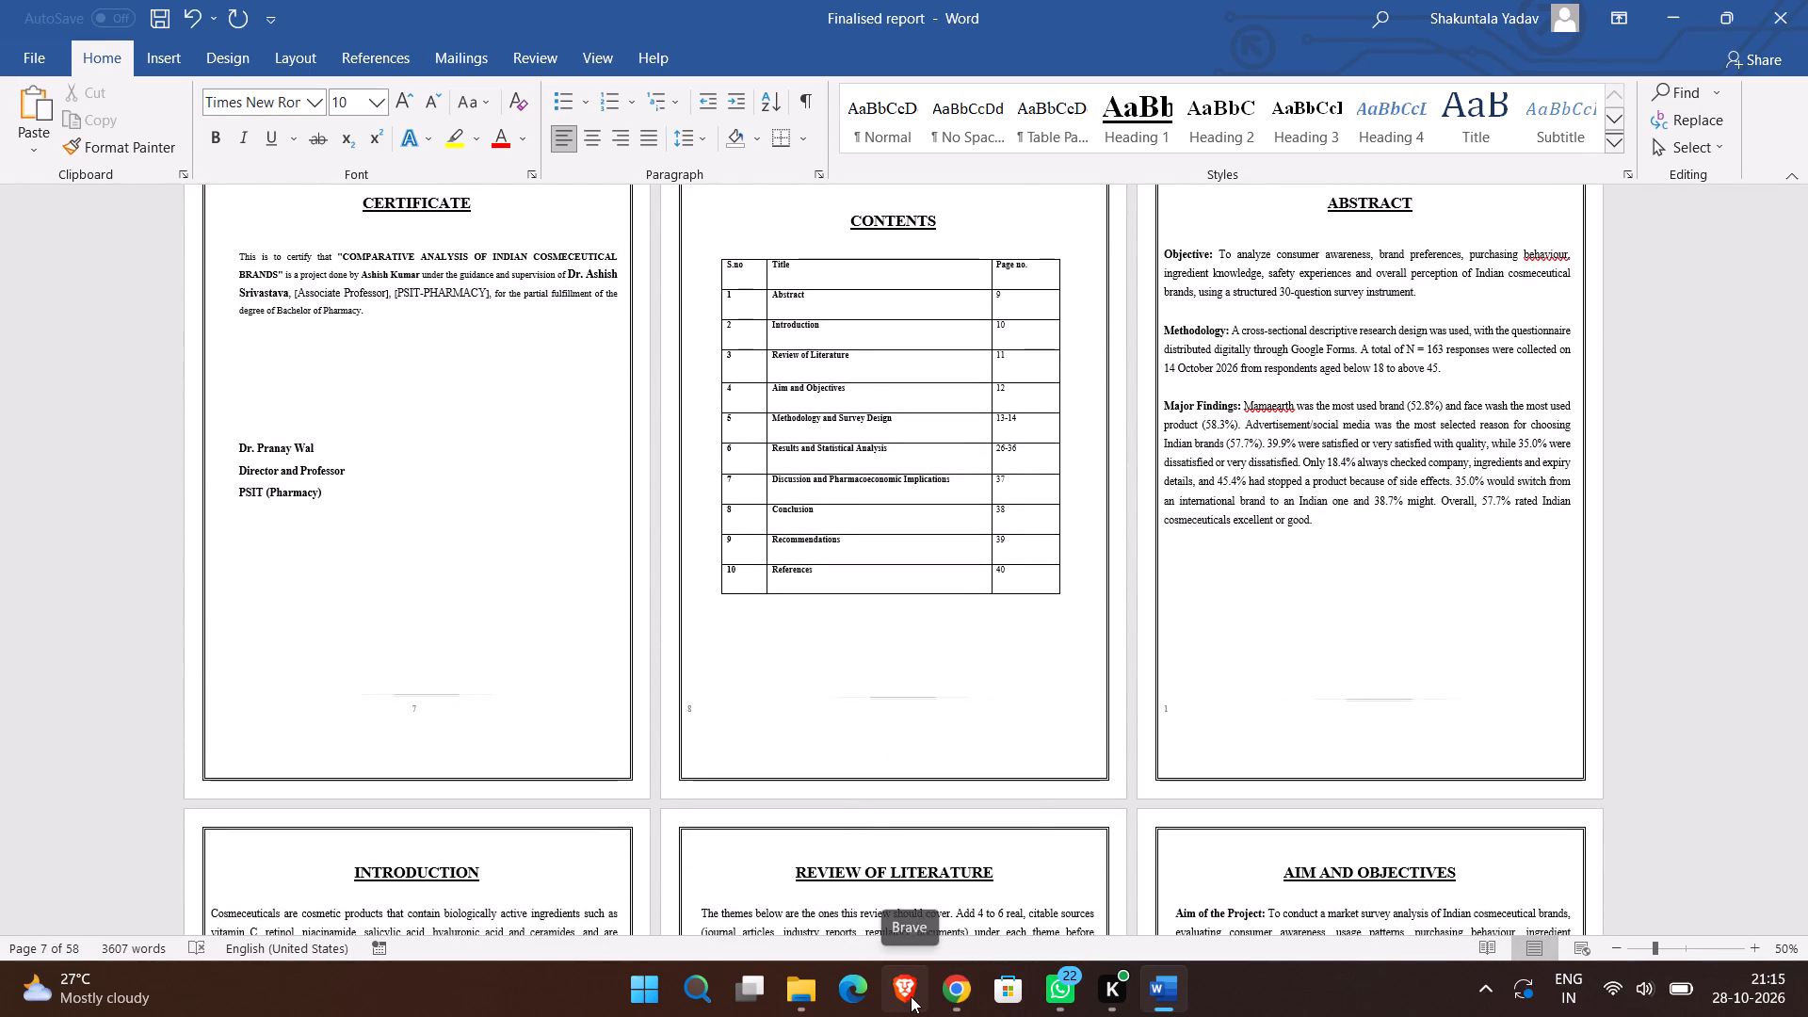
# Switch to Brave, open a new tab, and close the old Word page-number search and iLovePDF download tabs.
pyautogui.click(911, 996)
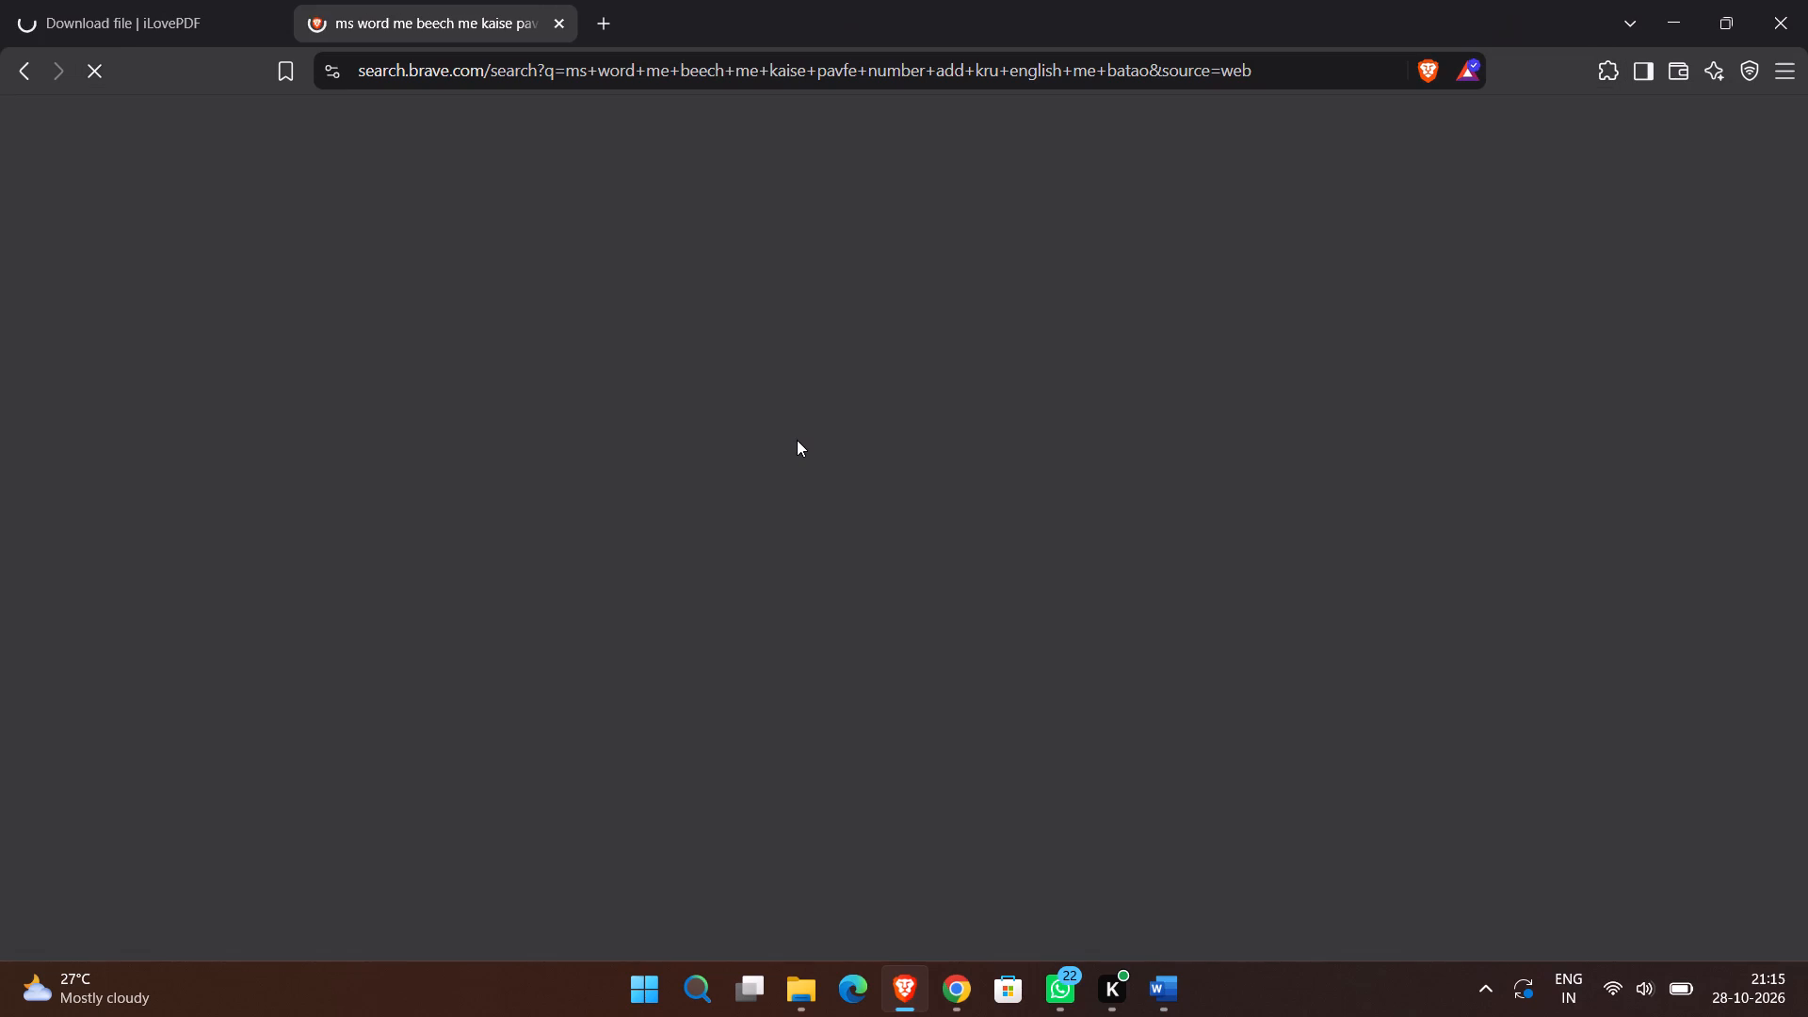
pyautogui.click(601, 22)
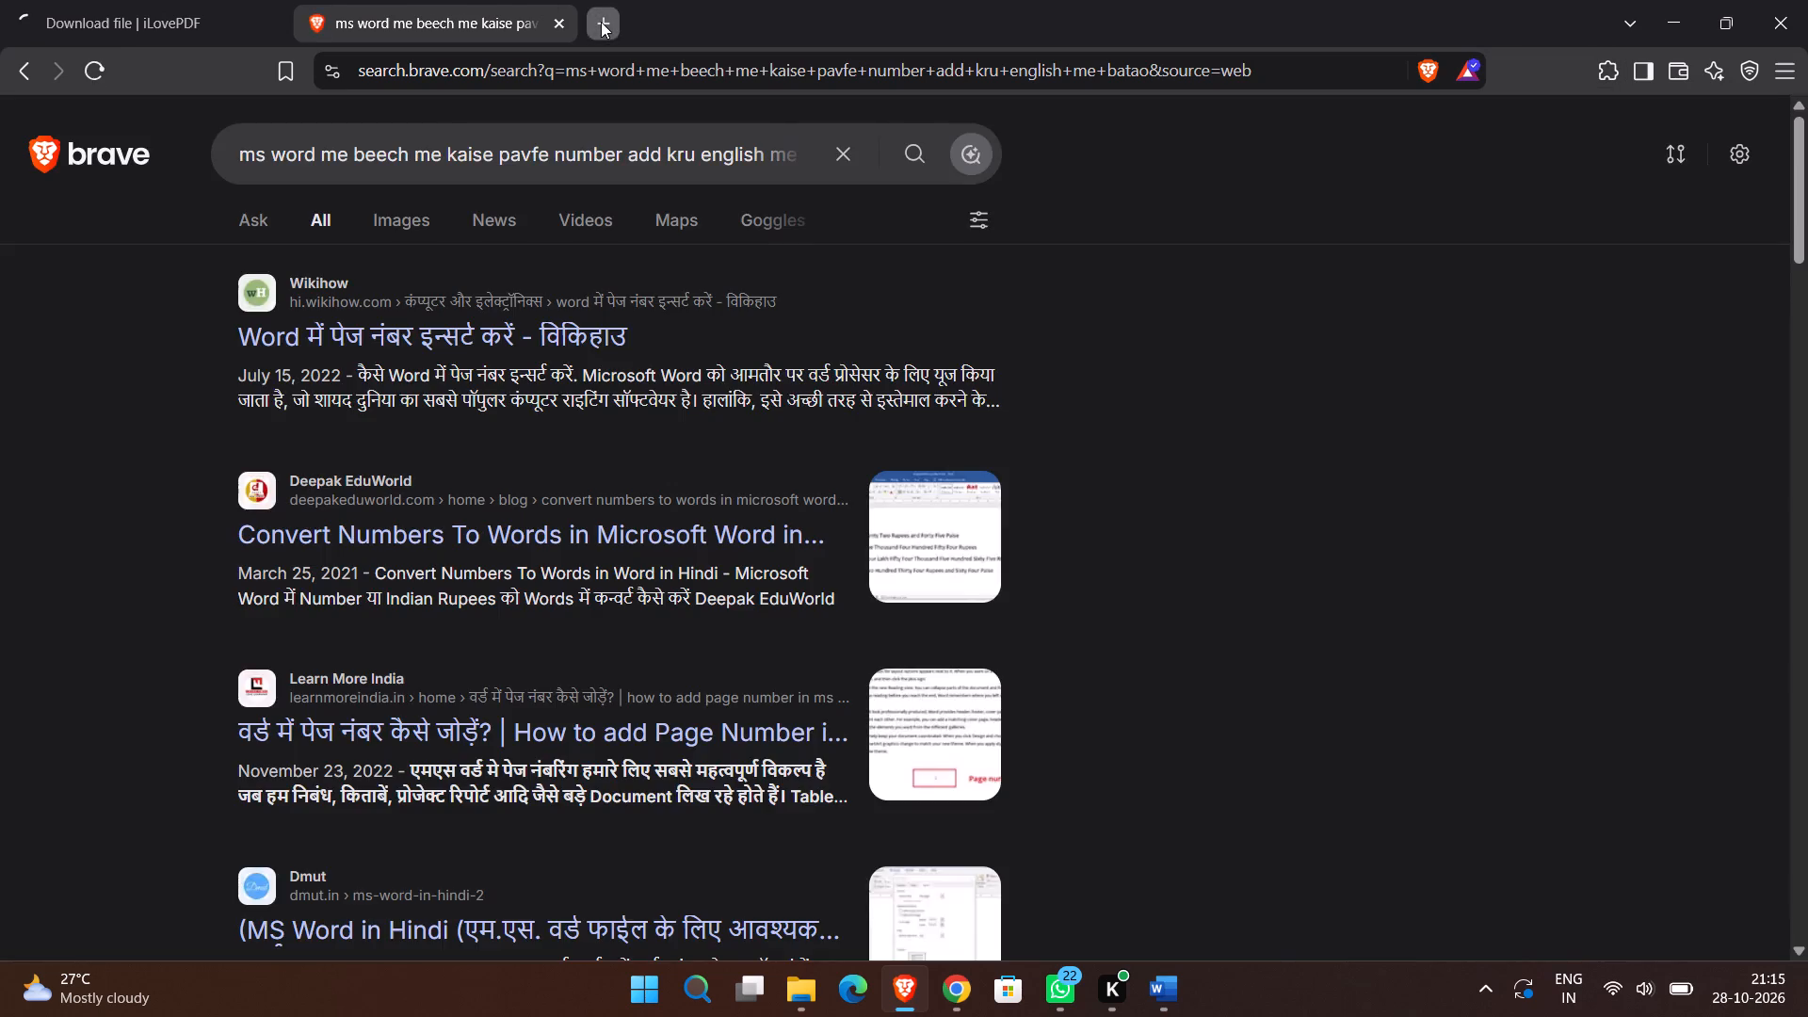
pyautogui.click(558, 18)
pyautogui.click(260, 18)
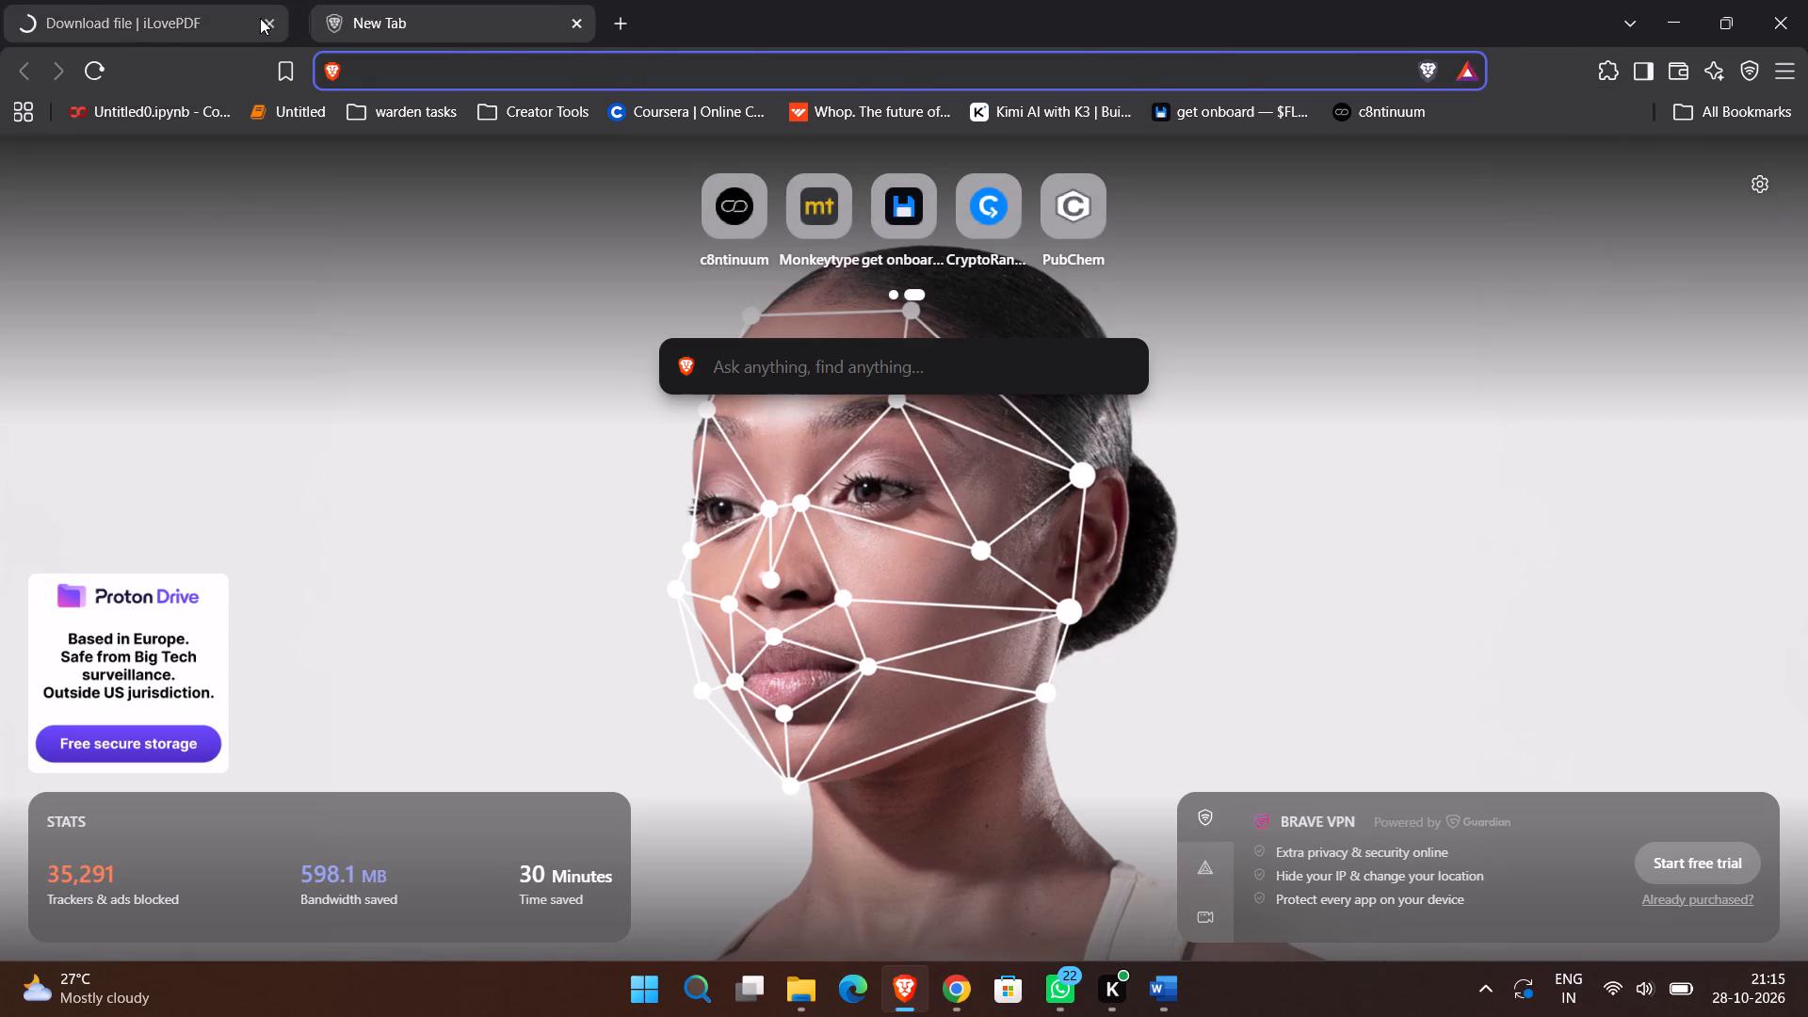
pyautogui.click(274, 21)
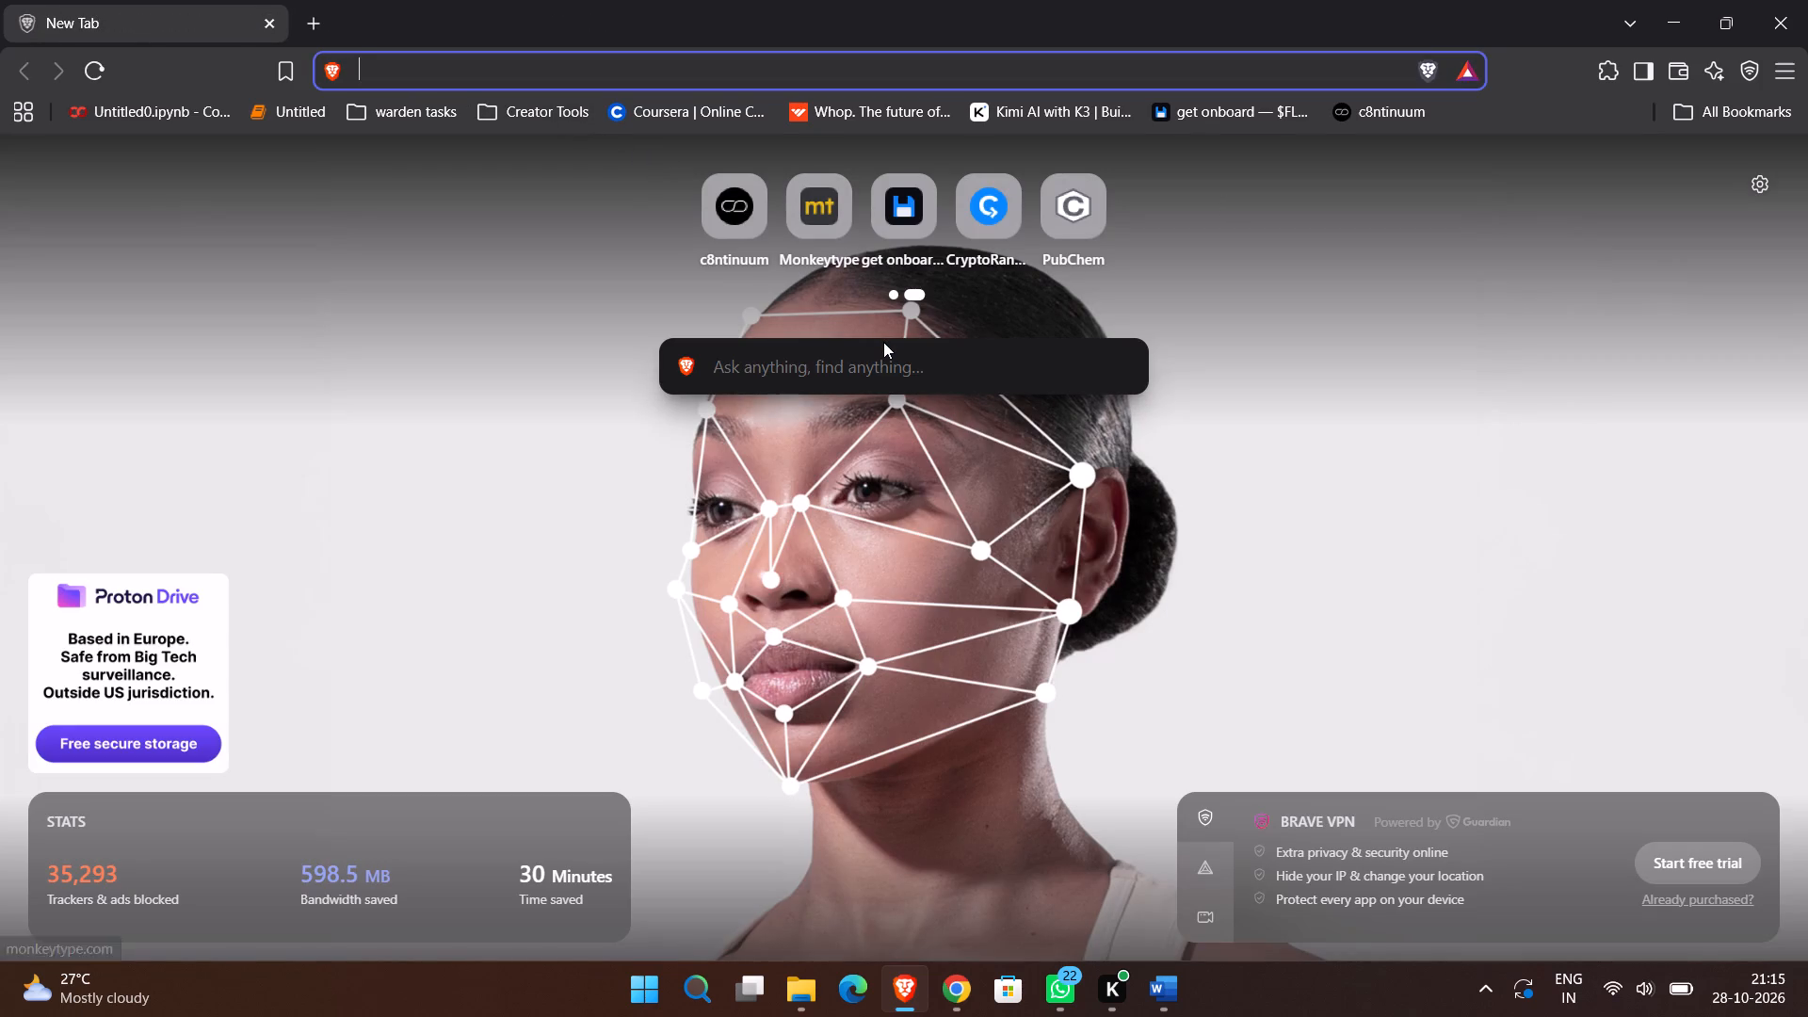
# Search the web for google forms and look over the results.
pyautogui.click(836, 381)
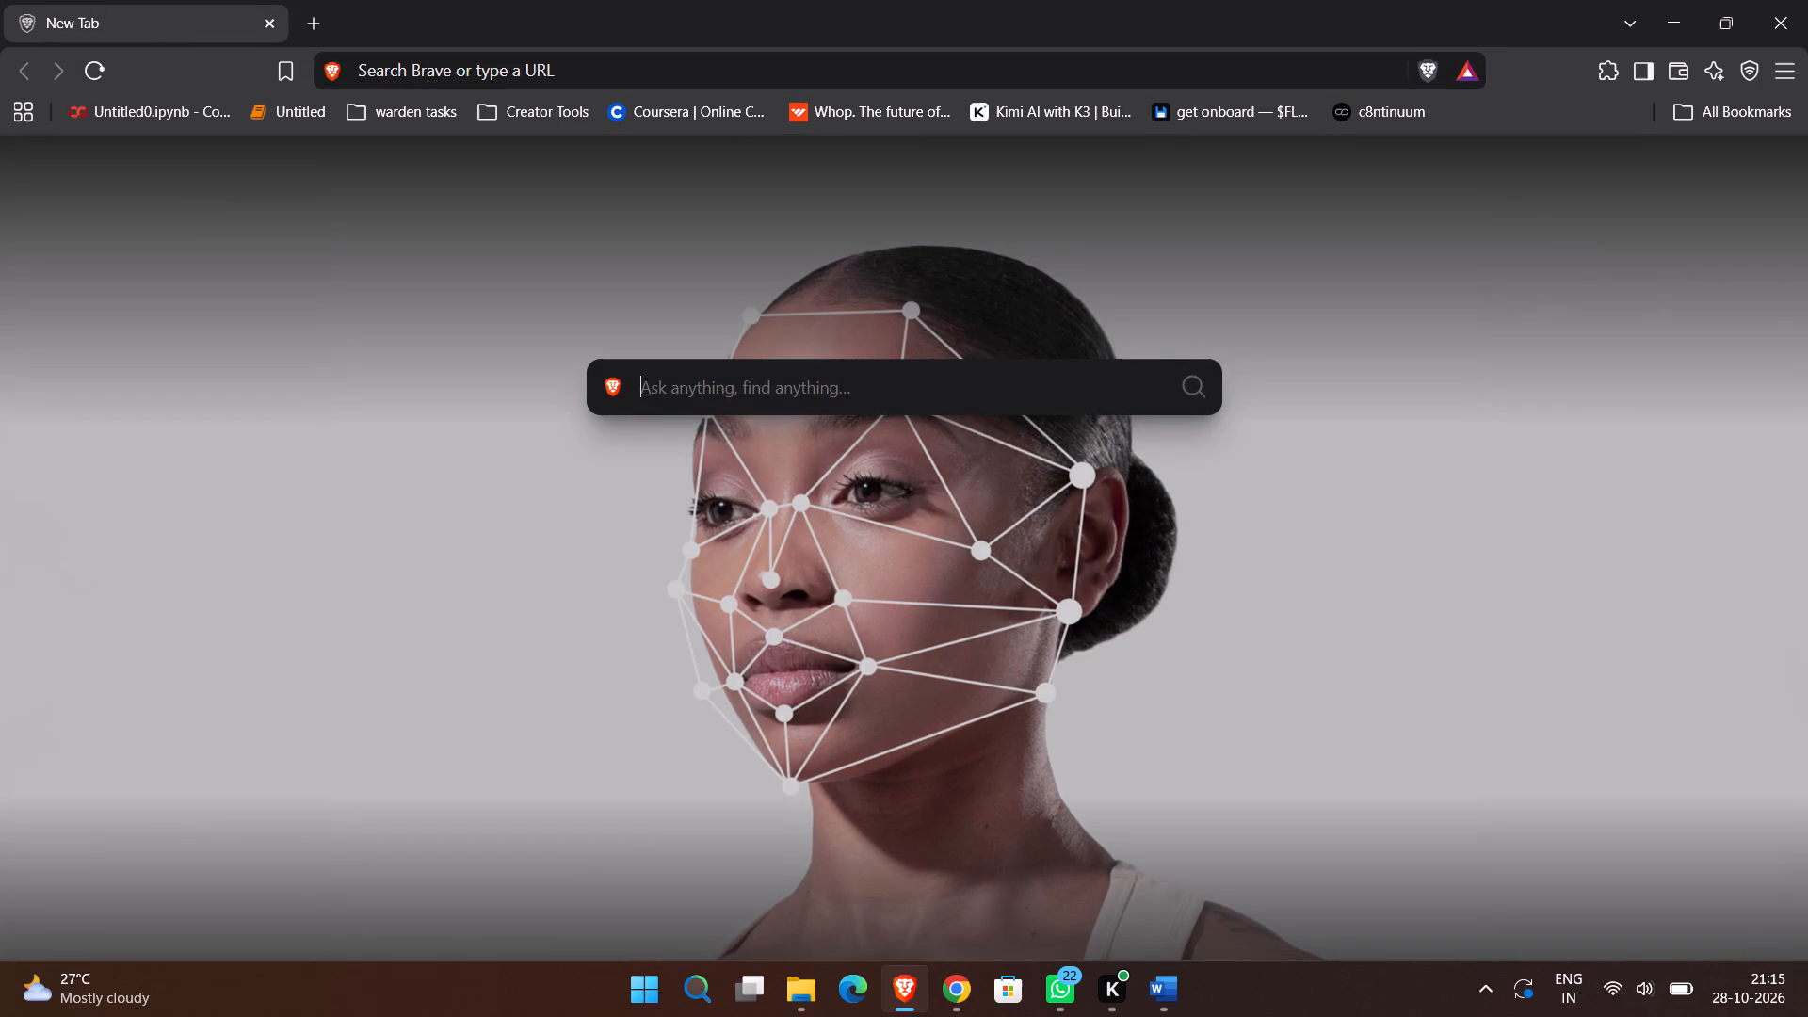
pyautogui.write('google')
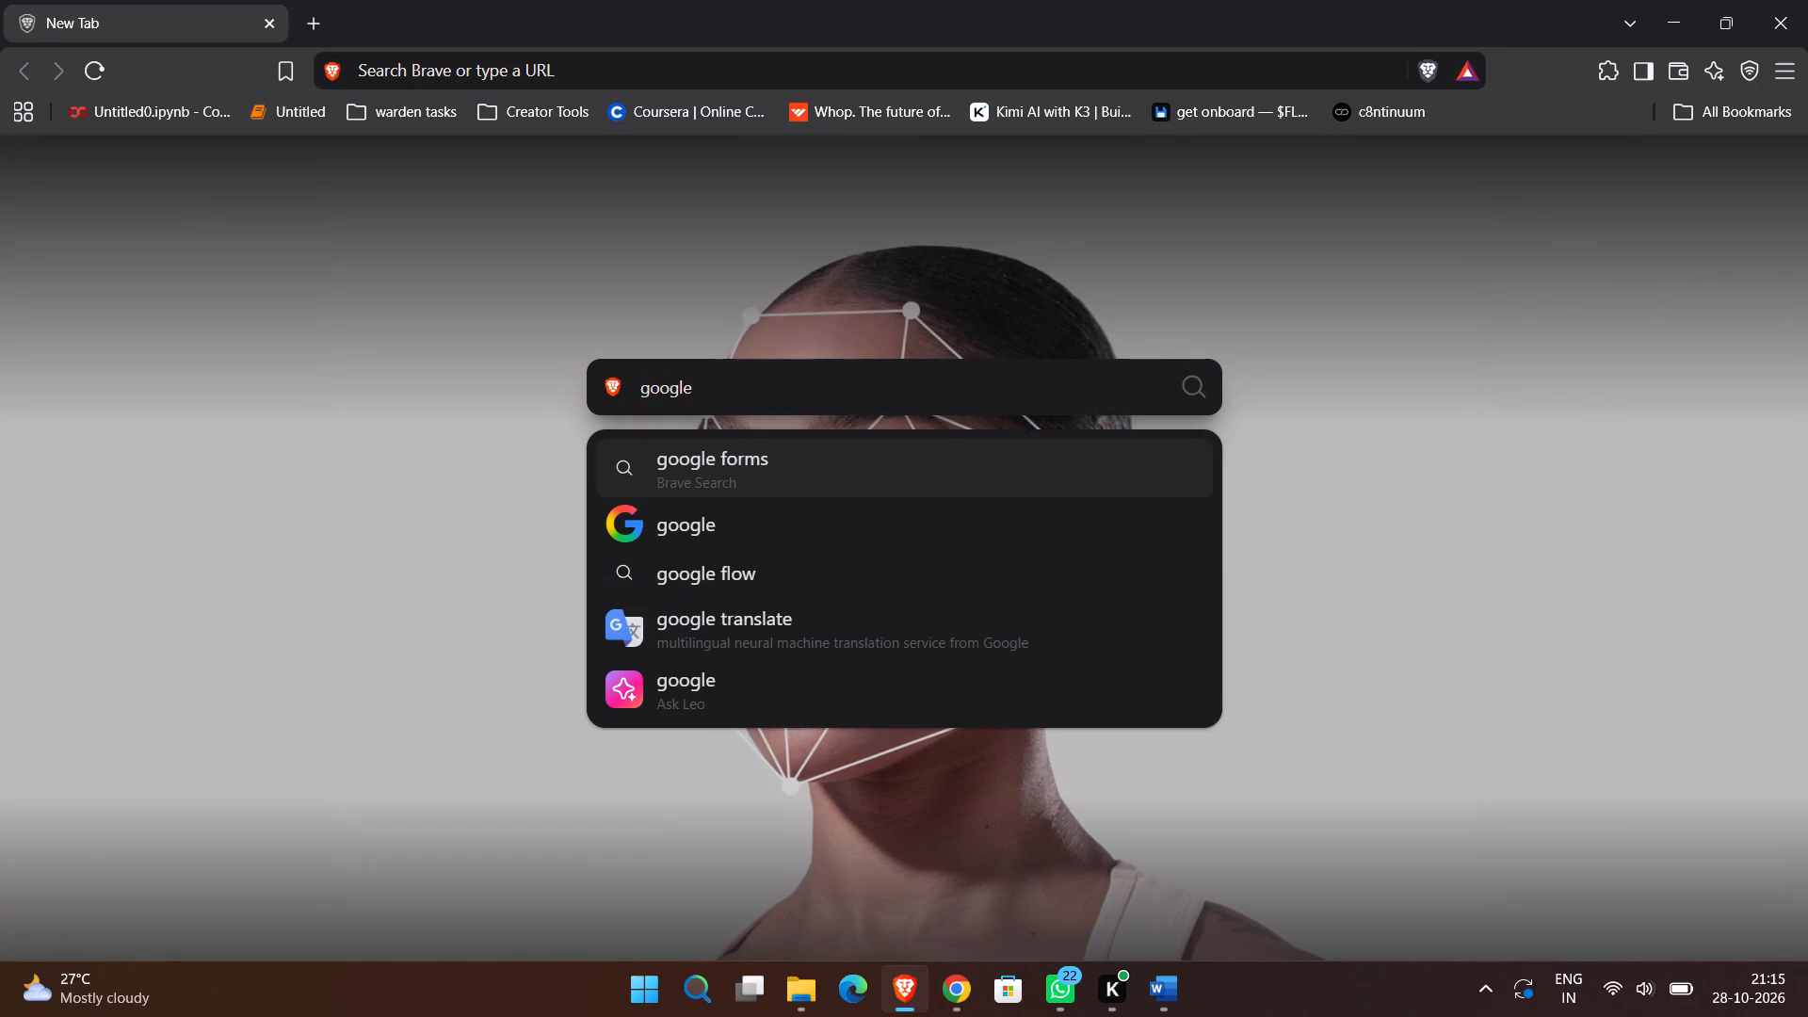
pyautogui.press('Return')
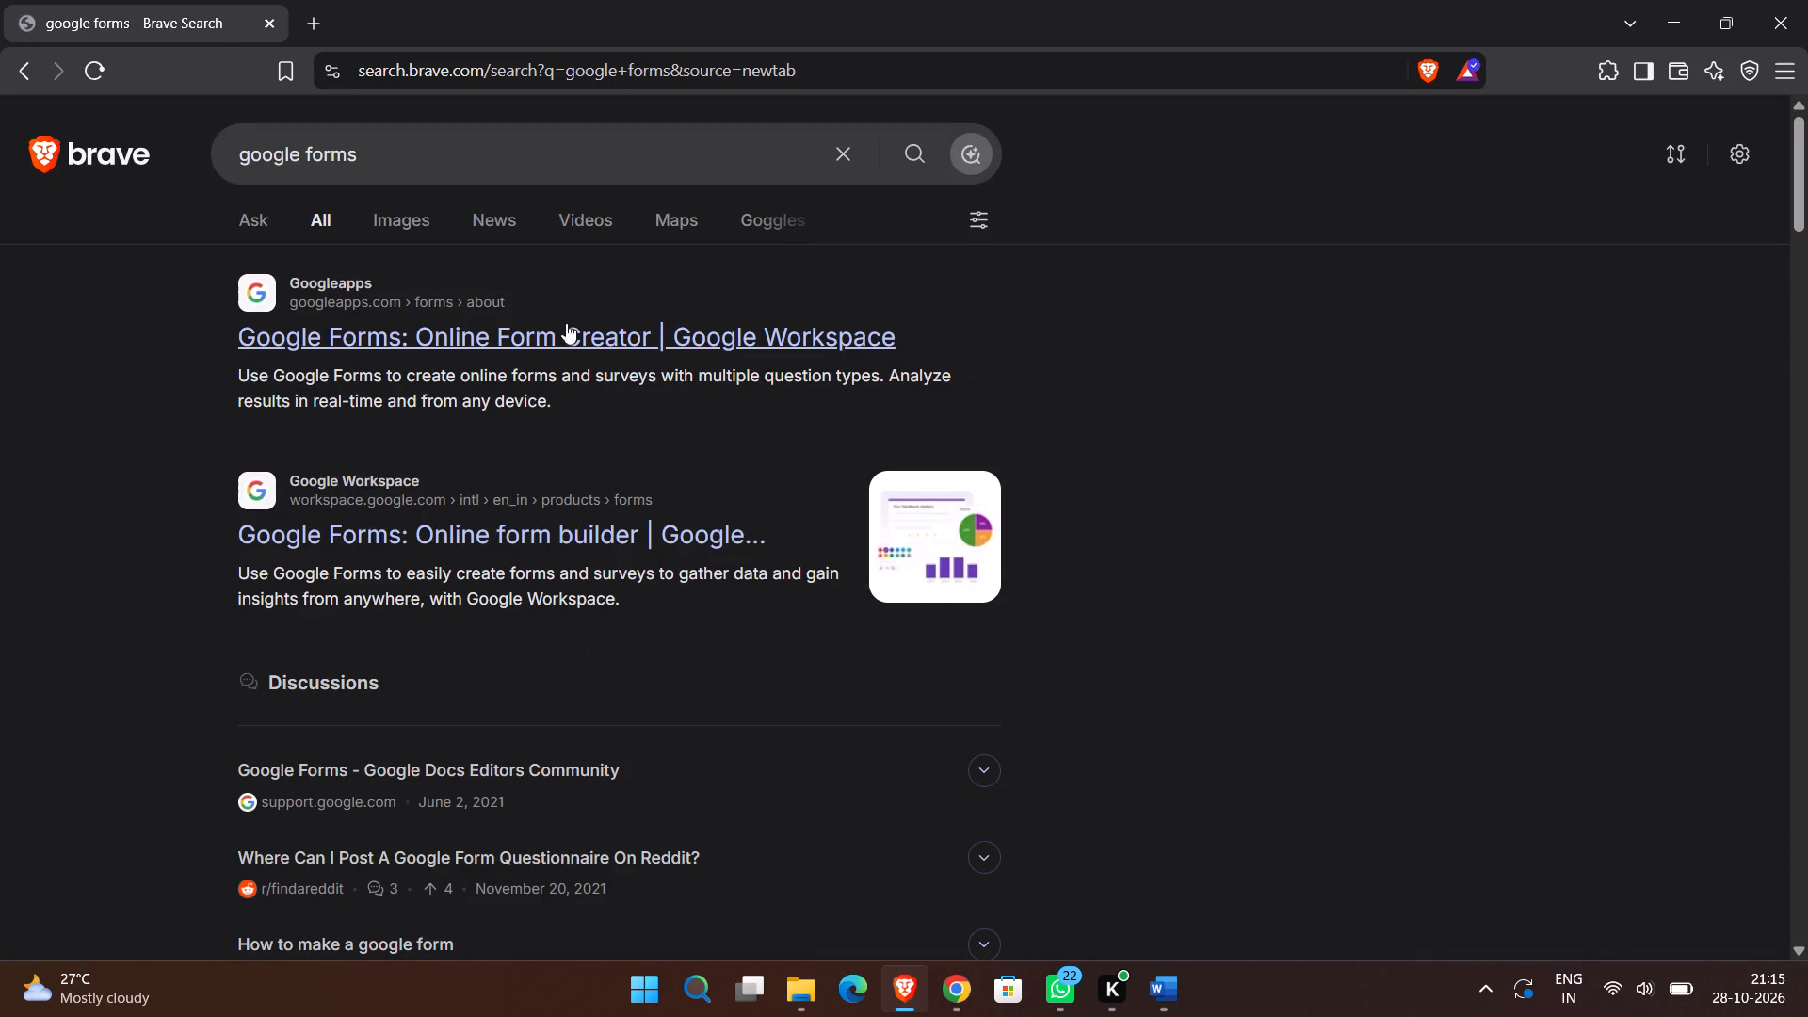
pyautogui.scroll(-3, 439, 461)
pyautogui.scroll(6, 439, 461)
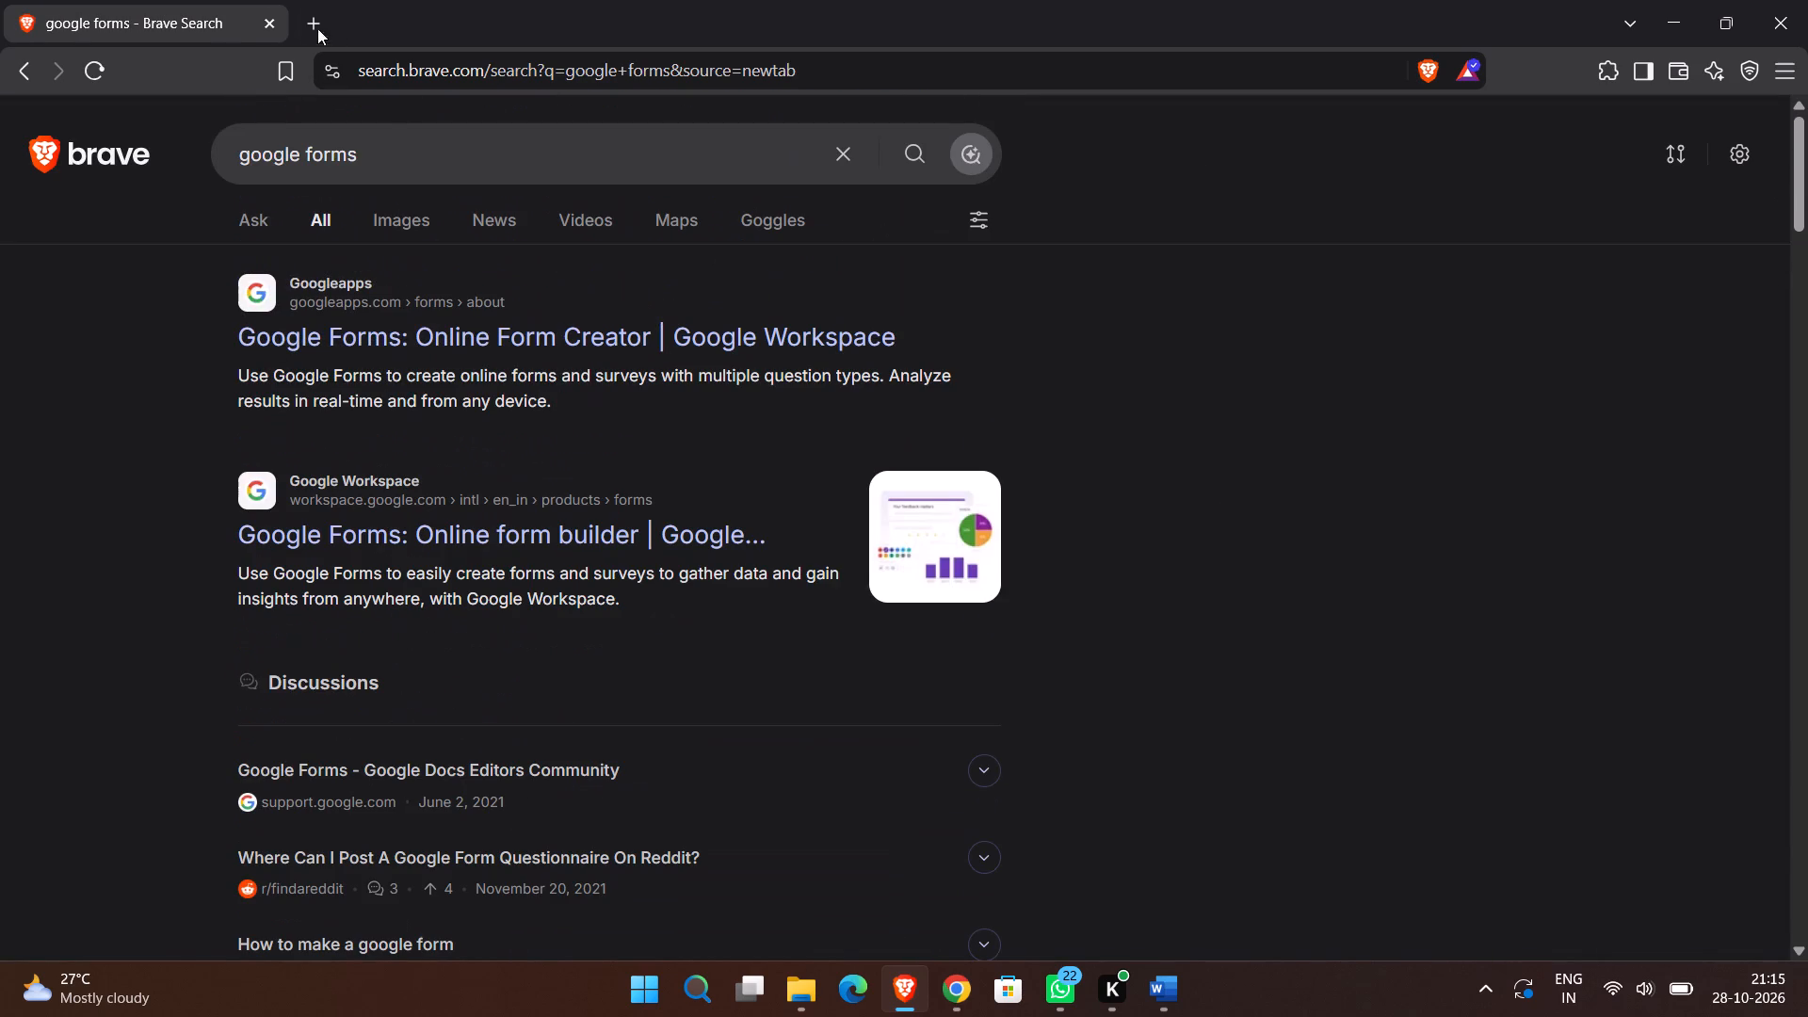
# Close the google forms search in Brave and return to the Word report.
pyautogui.click(267, 16)
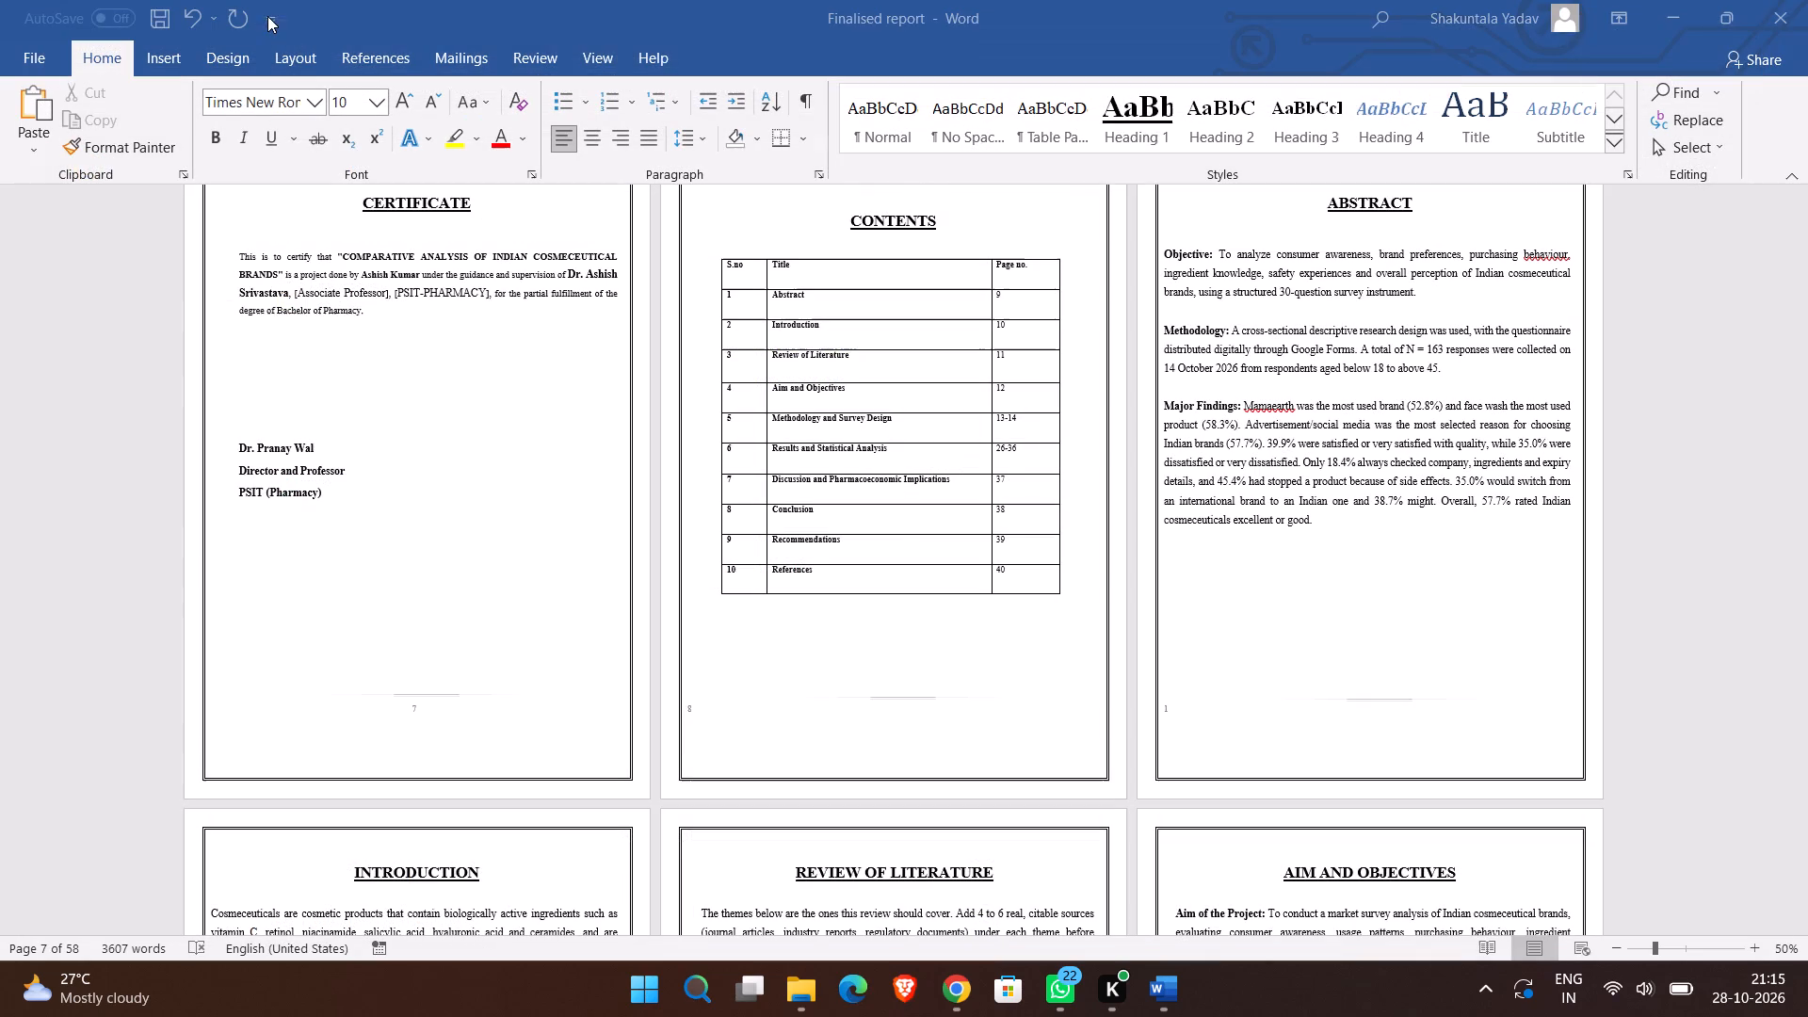
# Shrink the response-record screenshot proportionally so it fits on the same page as the RESPONSE RECORD heading.
pyautogui.scroll(-9, 925, 554)
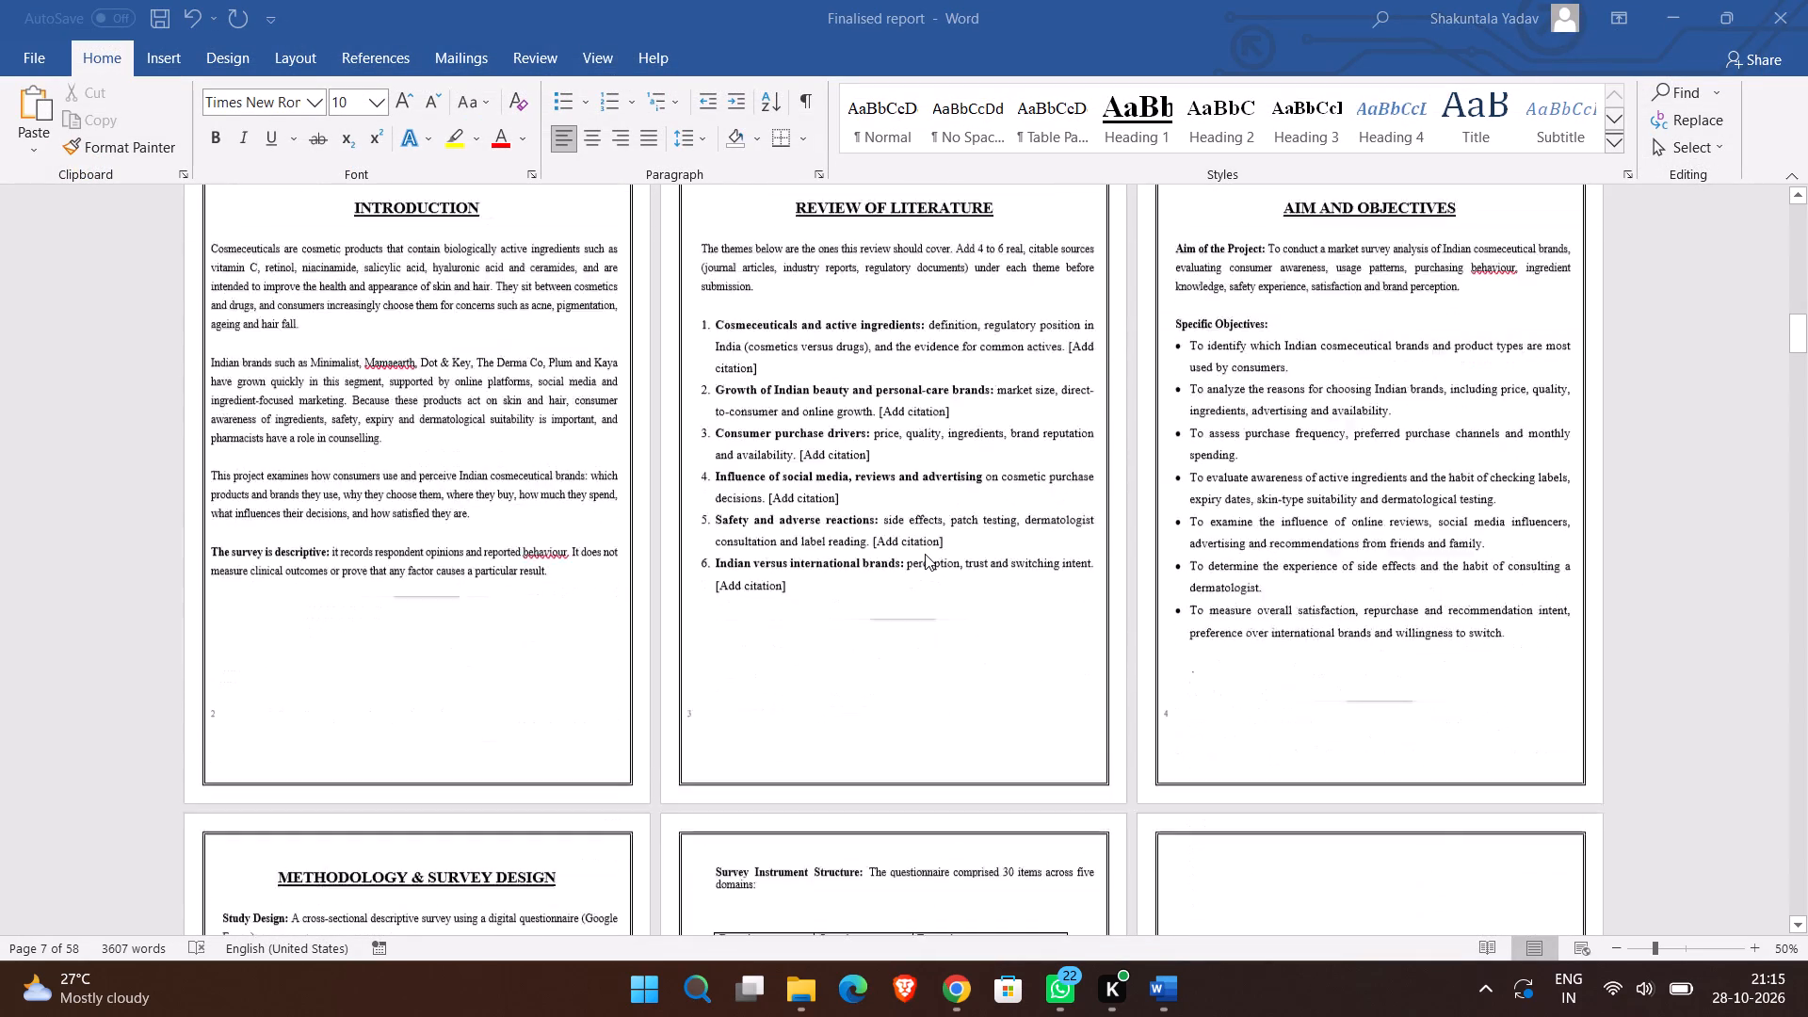
pyautogui.scroll(3, 925, 554)
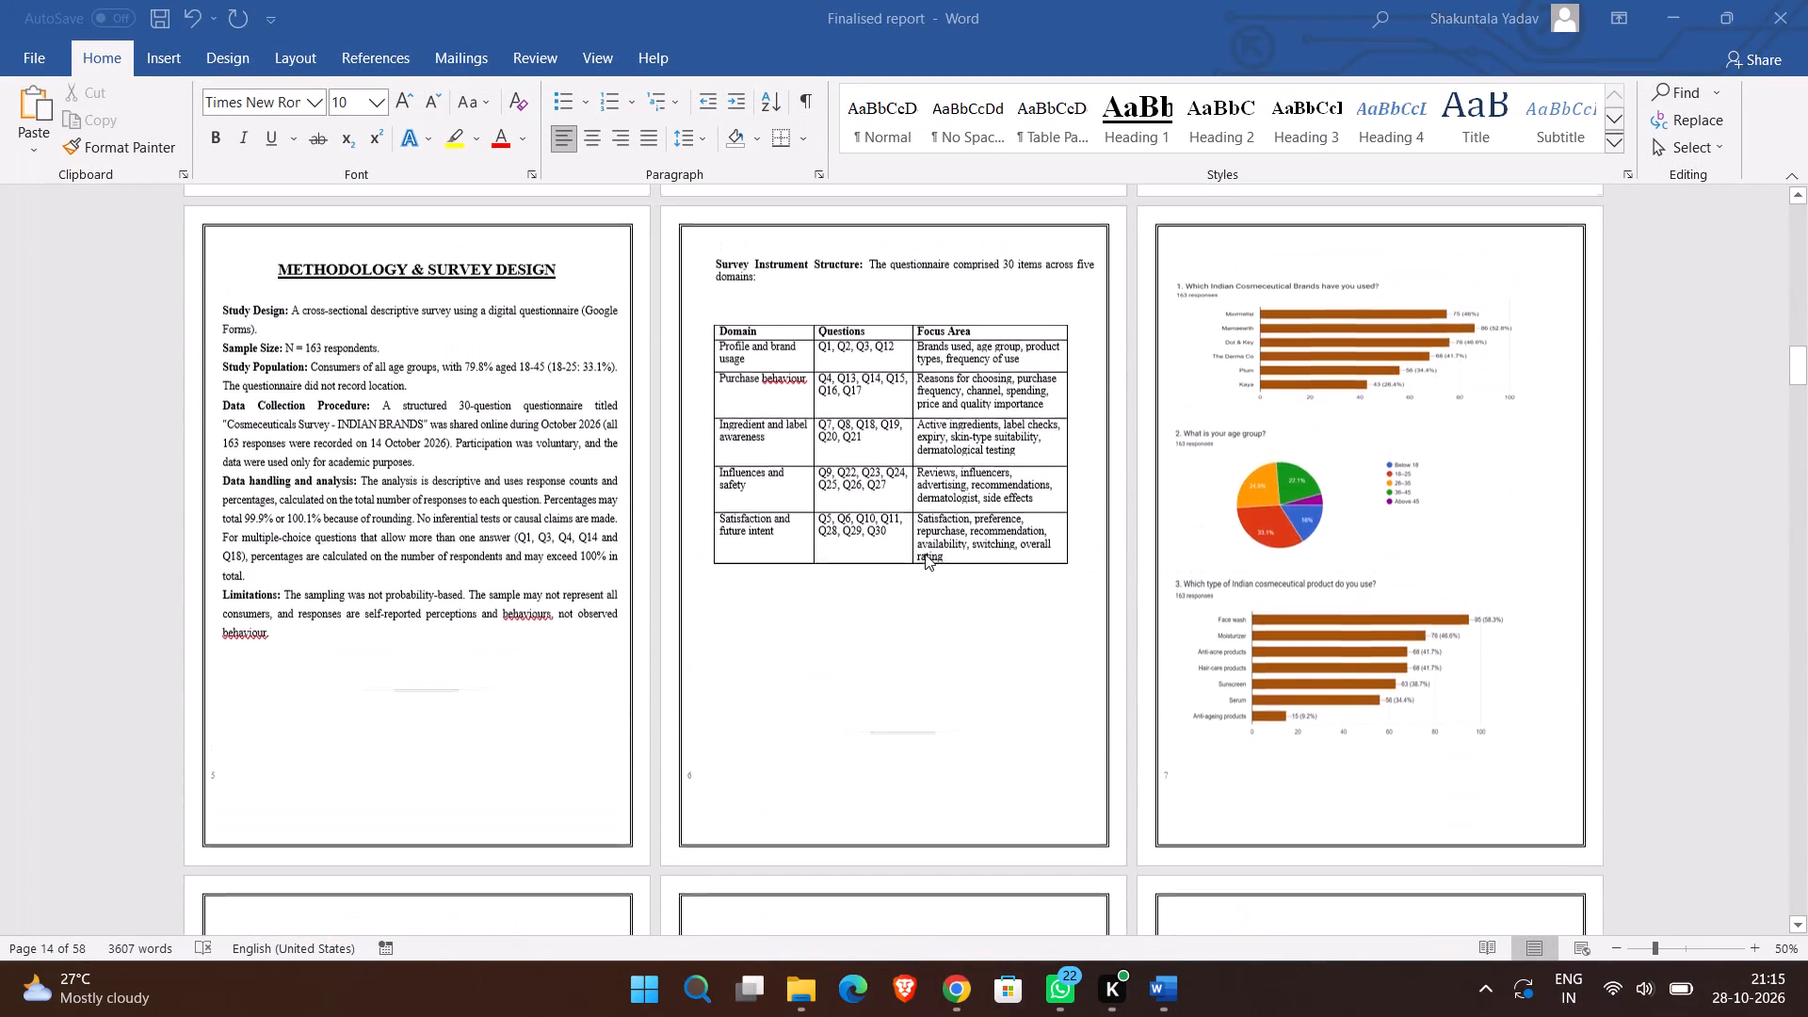
pyautogui.scroll(-20, 925, 554)
pyautogui.scroll(-10, 925, 554)
pyautogui.scroll(6, 925, 554)
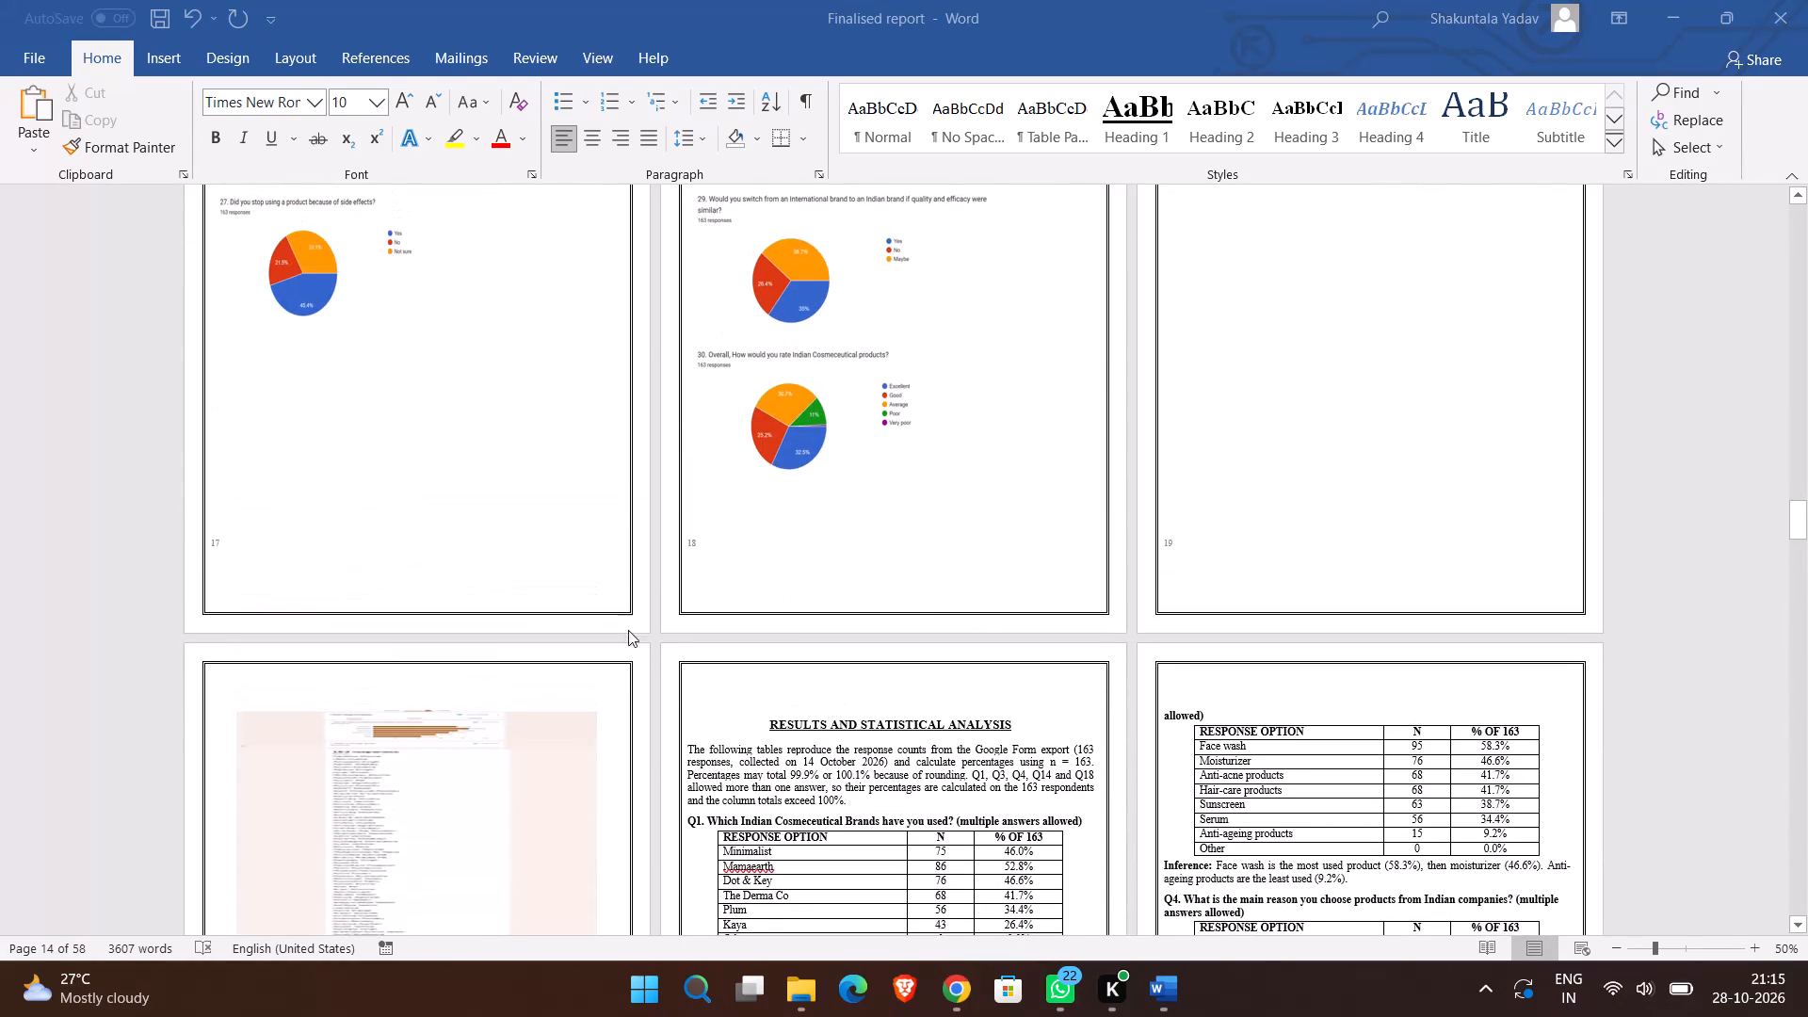
pyautogui.click(403, 687)
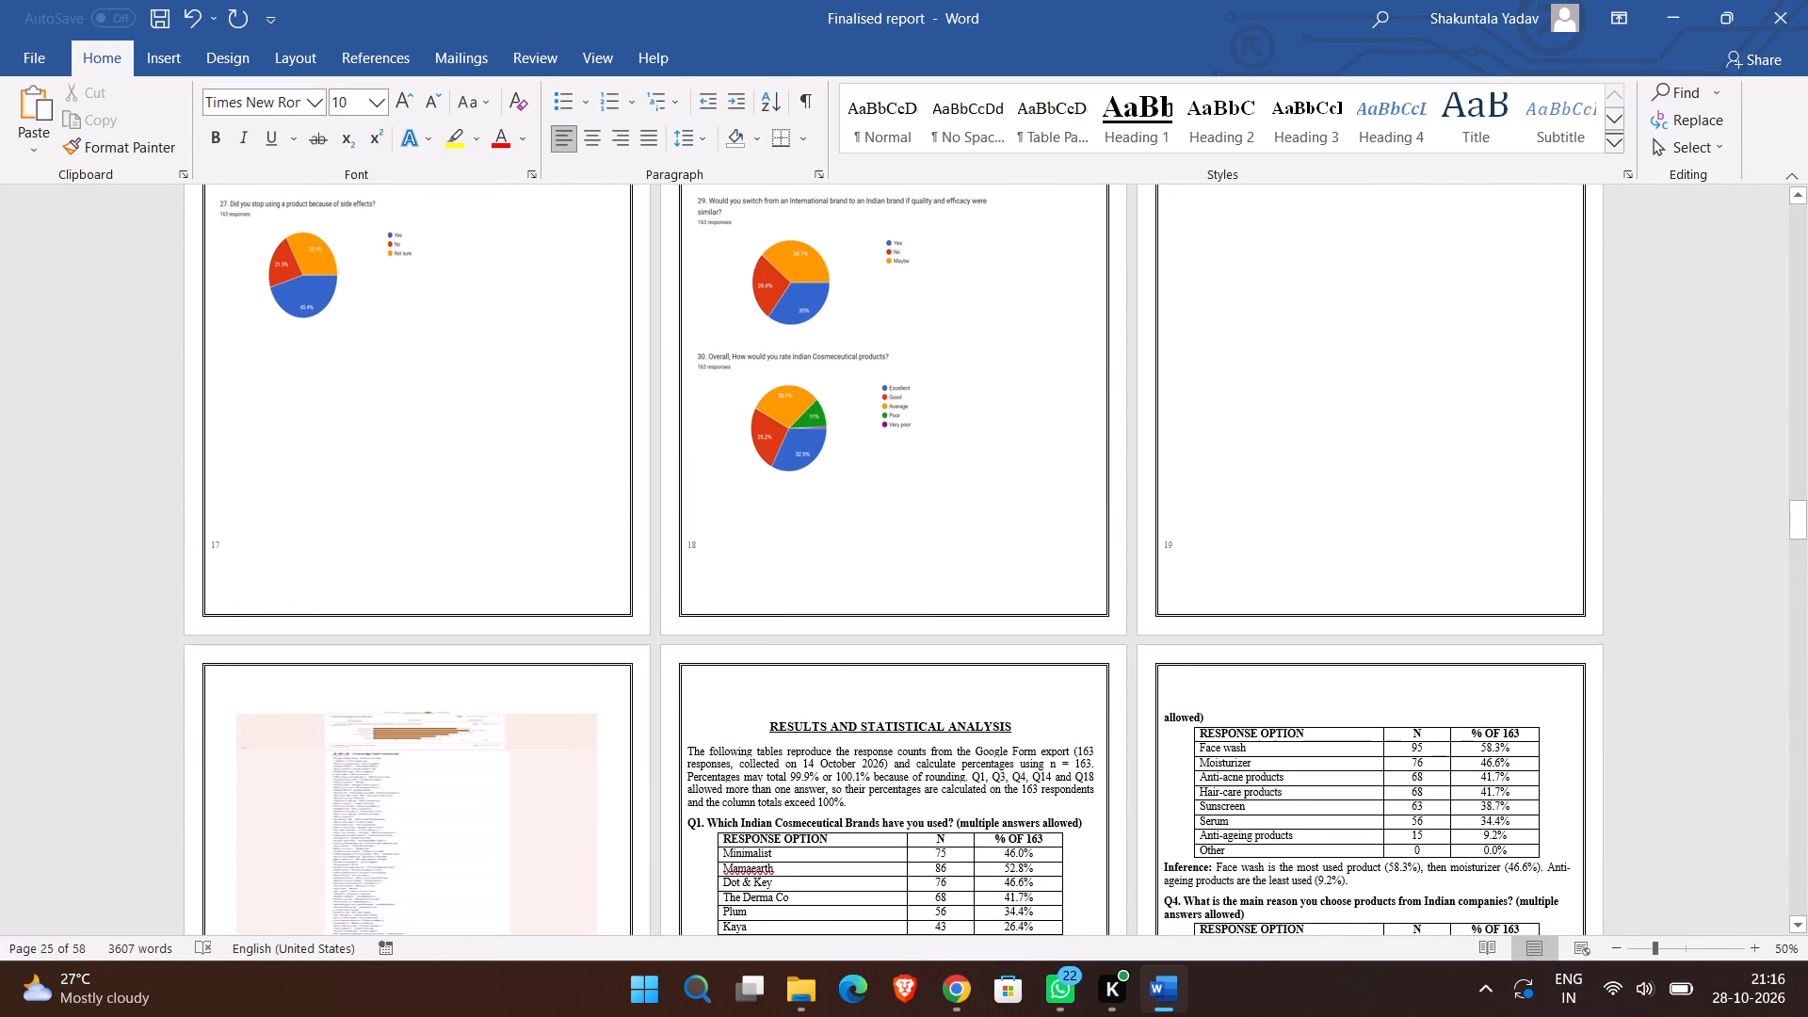
pyautogui.scroll(-2, 476, 836)
pyautogui.click(465, 788)
pyautogui.scroll(-2, 465, 788)
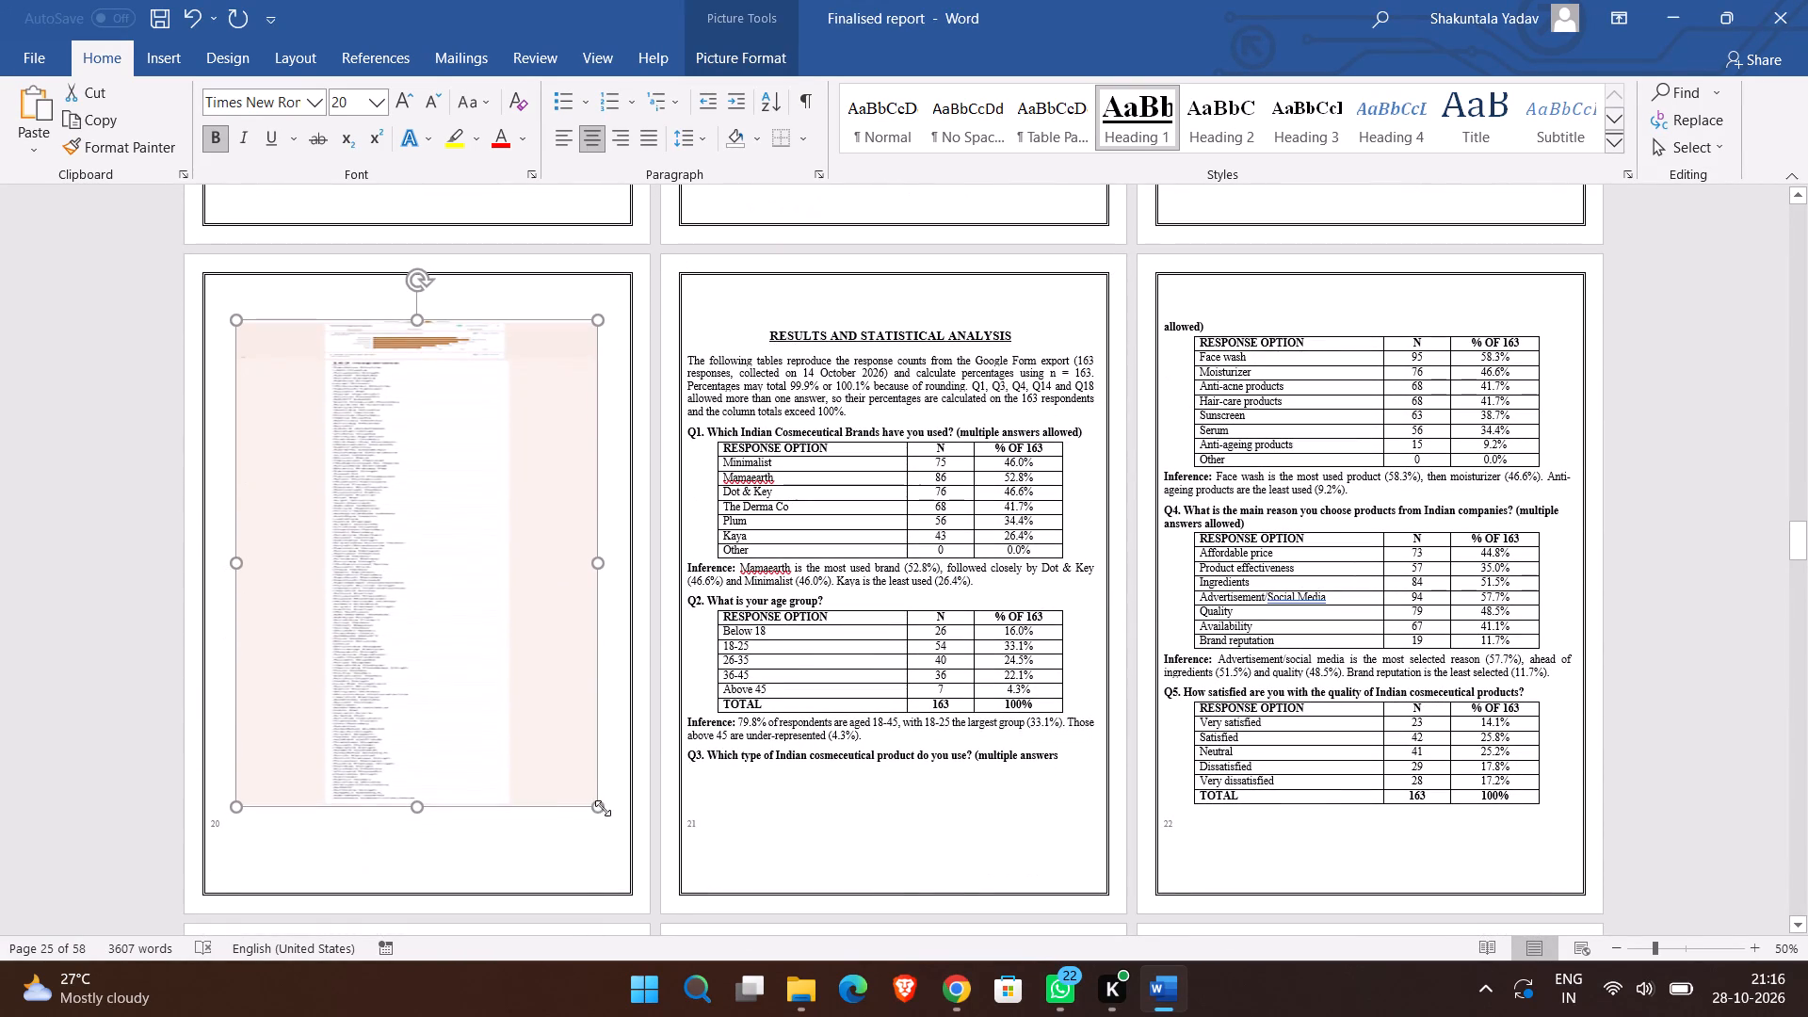
pyautogui.moveTo(600, 807); pyautogui.dragTo(518, 693)
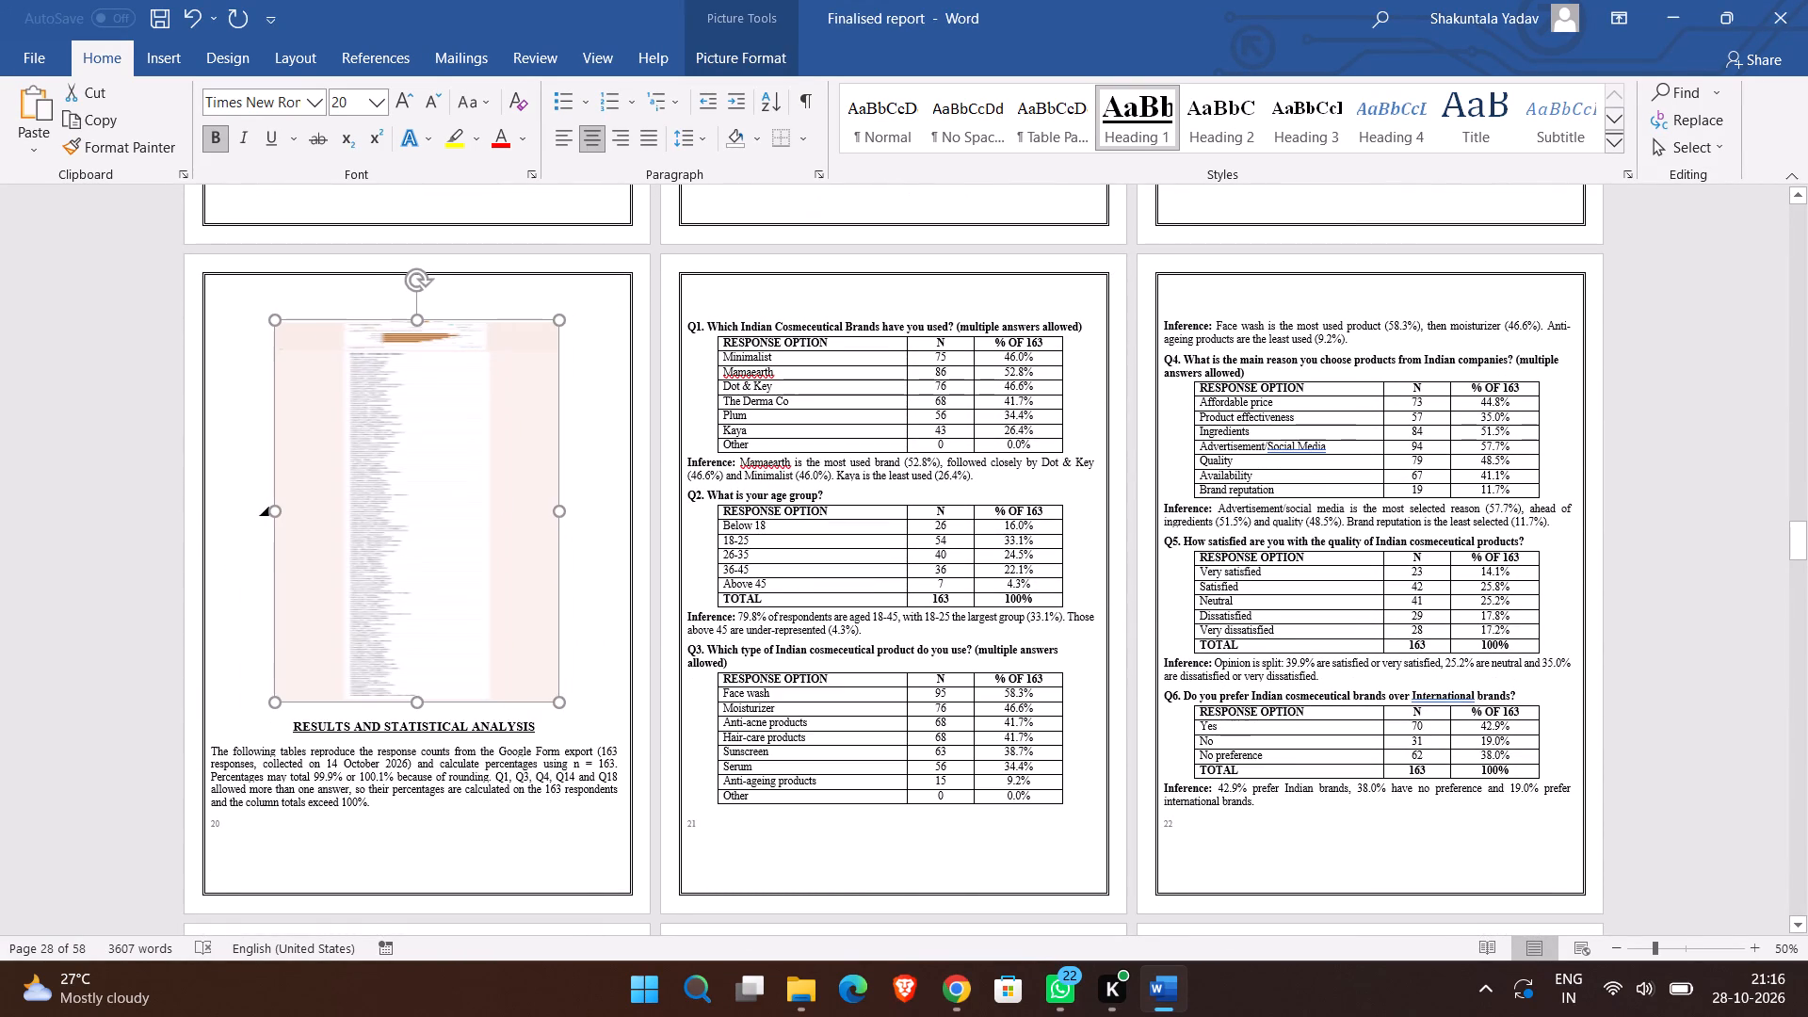
pyautogui.moveTo(518, 693); pyautogui.dragTo(517, 693)
pyautogui.scroll(1, 1238, 669)
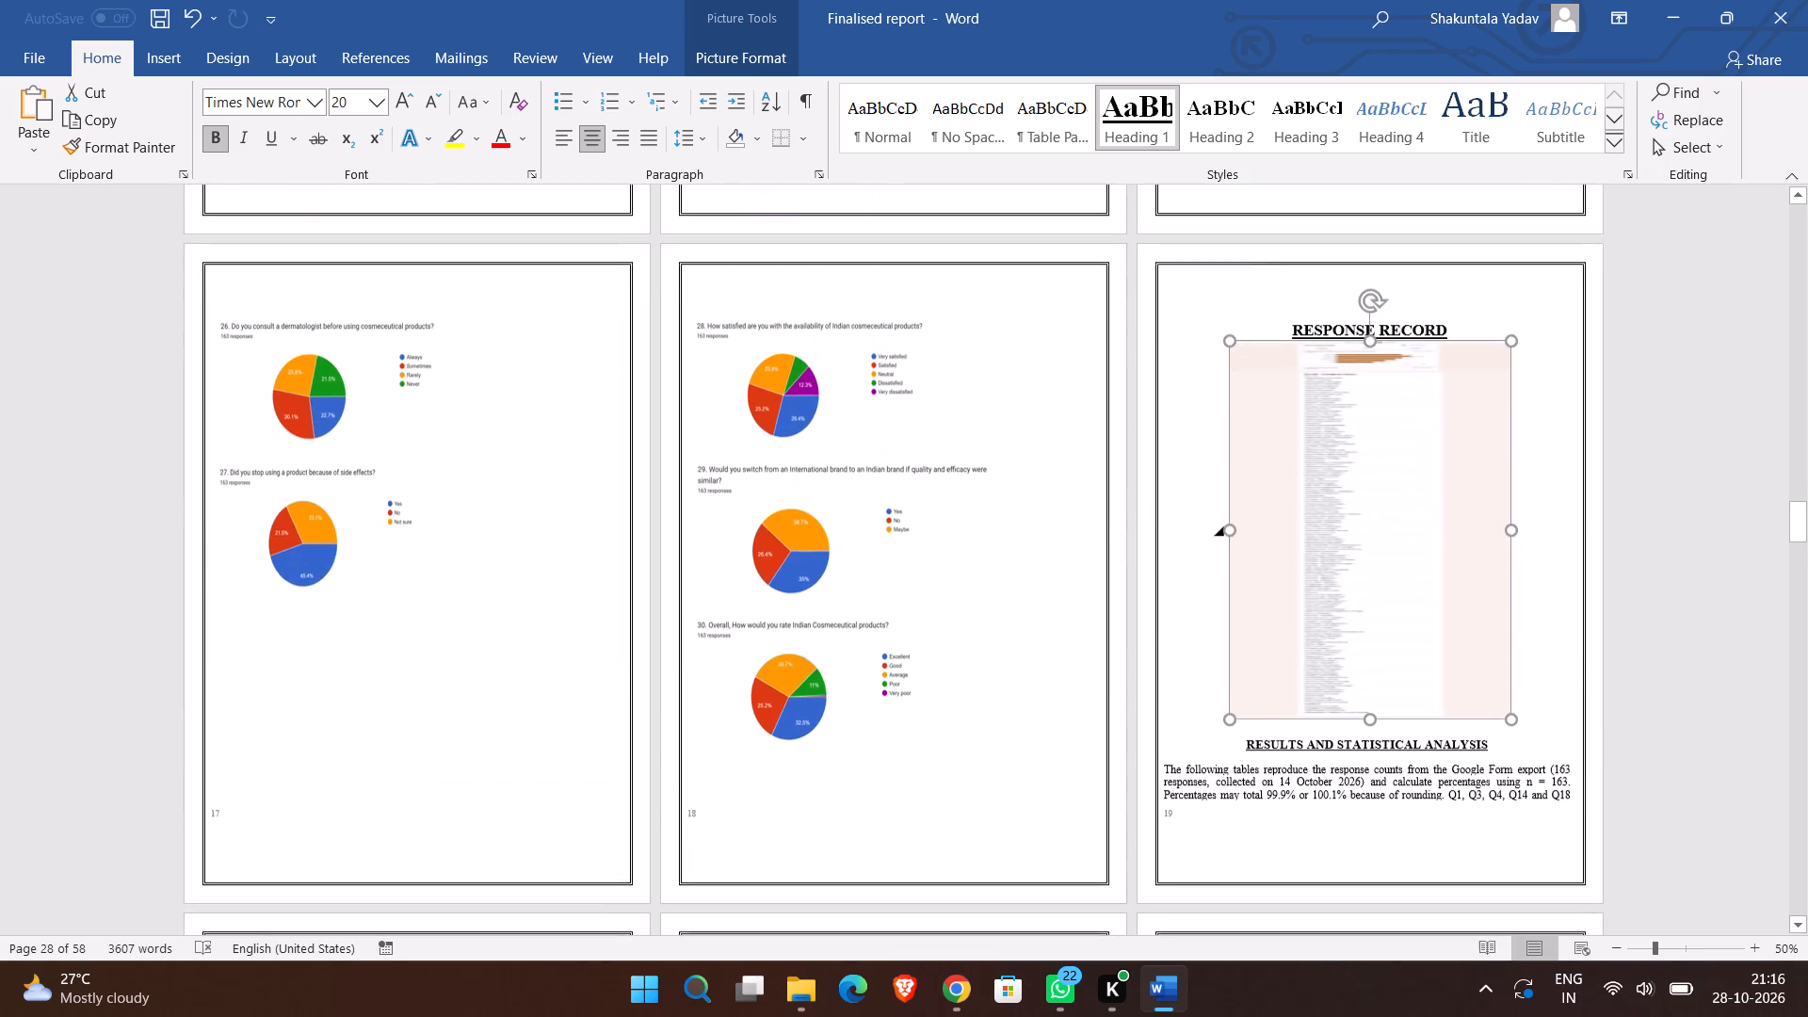
pyautogui.scroll(1, 1238, 669)
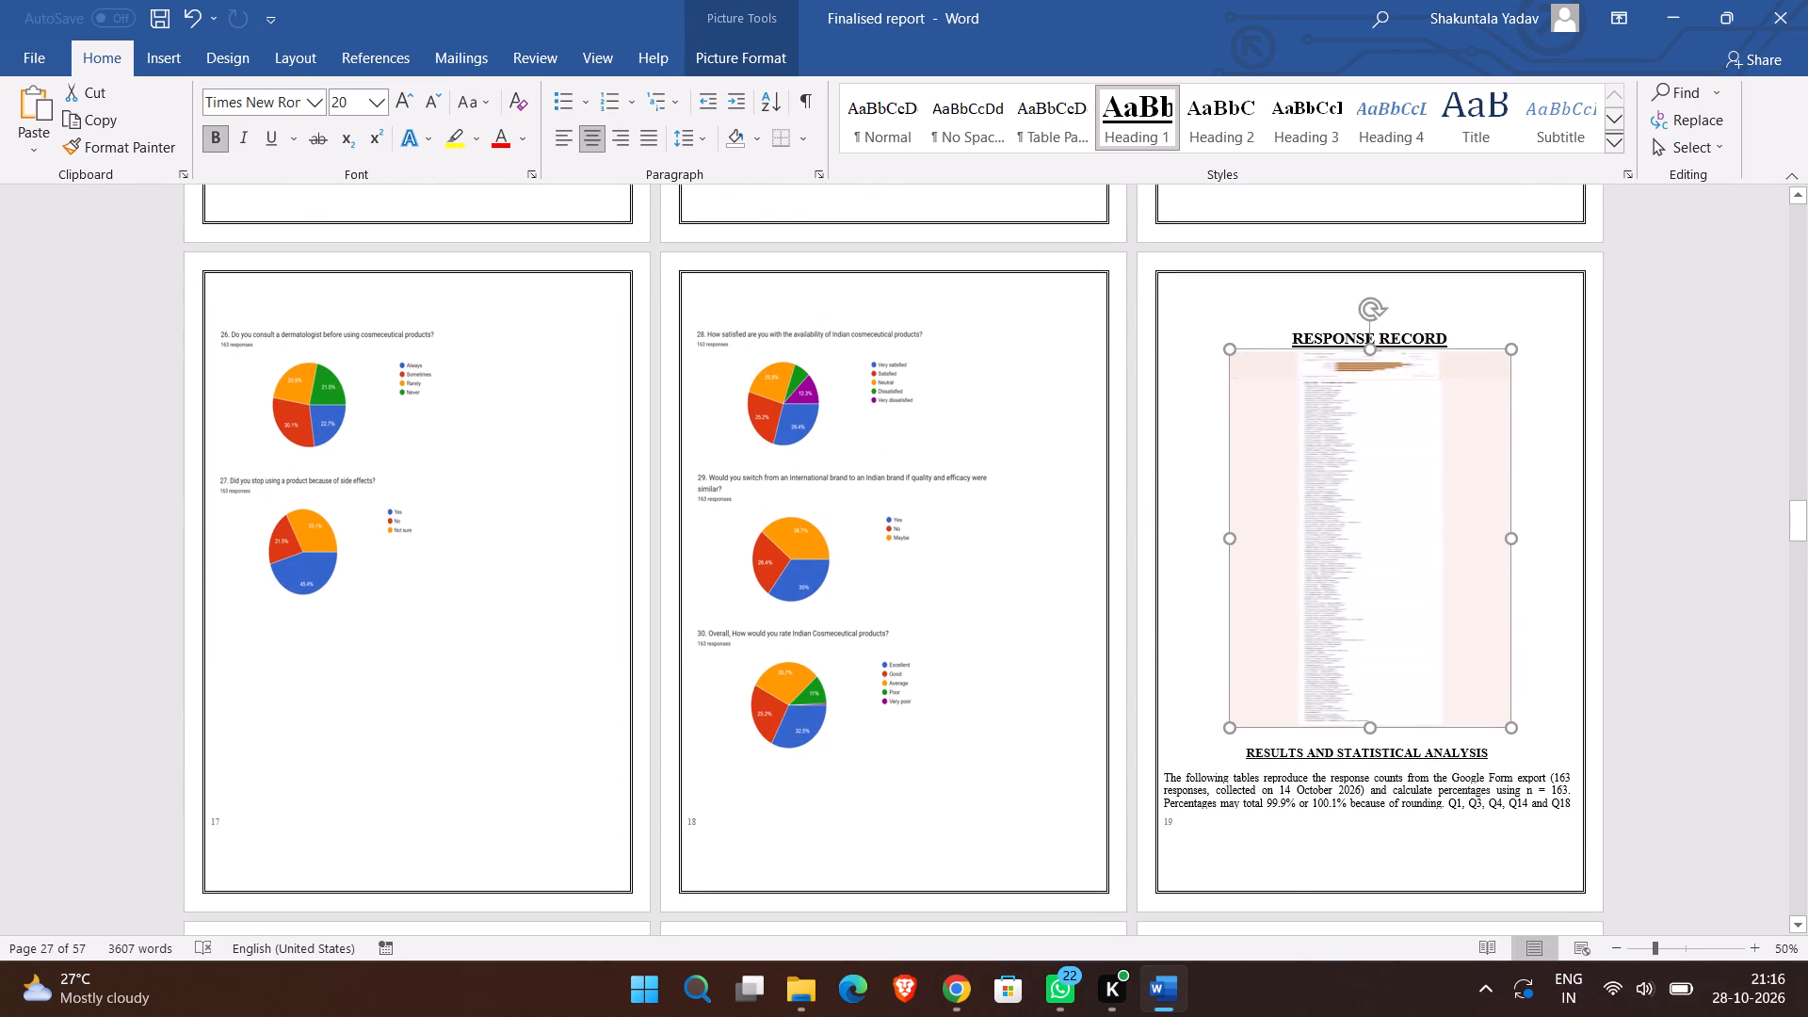
# Insert seven blank lines before the RESULTS AND STATISTICAL ANALYSIS heading to push it onto a new page after the response-record screenshot.
pyautogui.click(1262, 744)
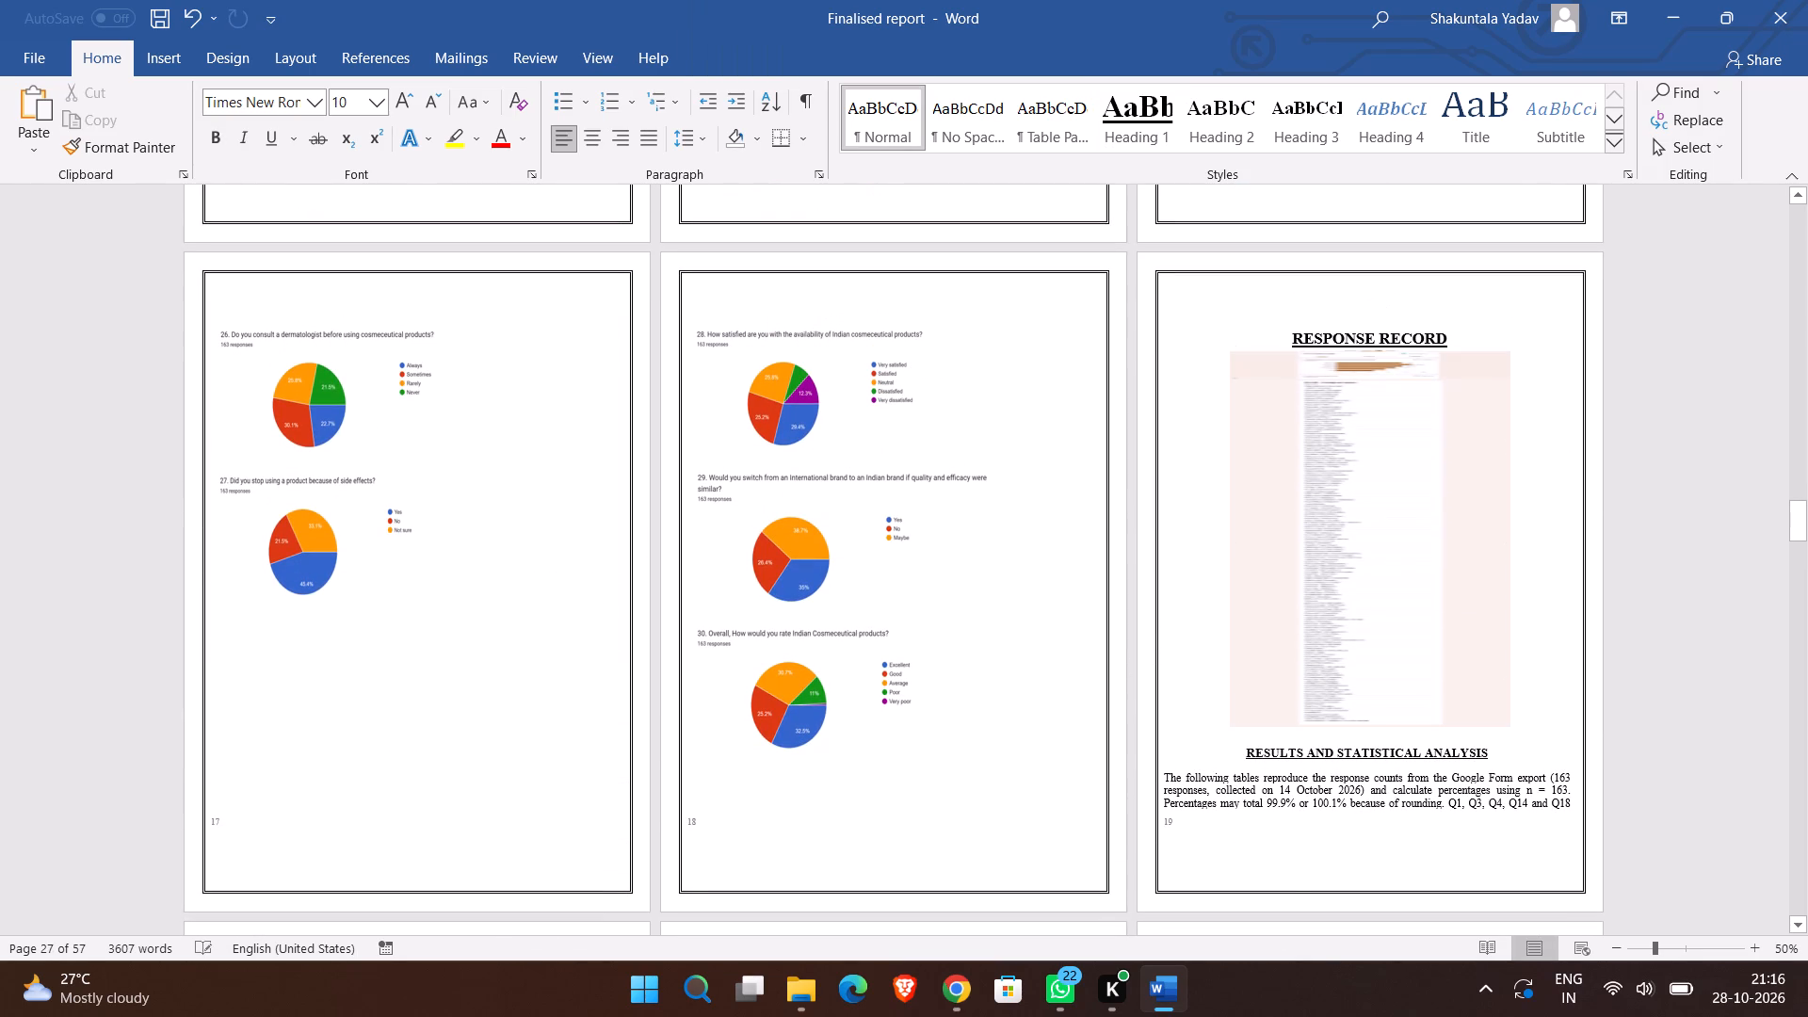
pyautogui.press('Return')
pyautogui.press('Return')
pyautogui.press('Return')
pyautogui.press('Return')
pyautogui.press('Return')
pyautogui.press('Return')
pyautogui.press('Return')
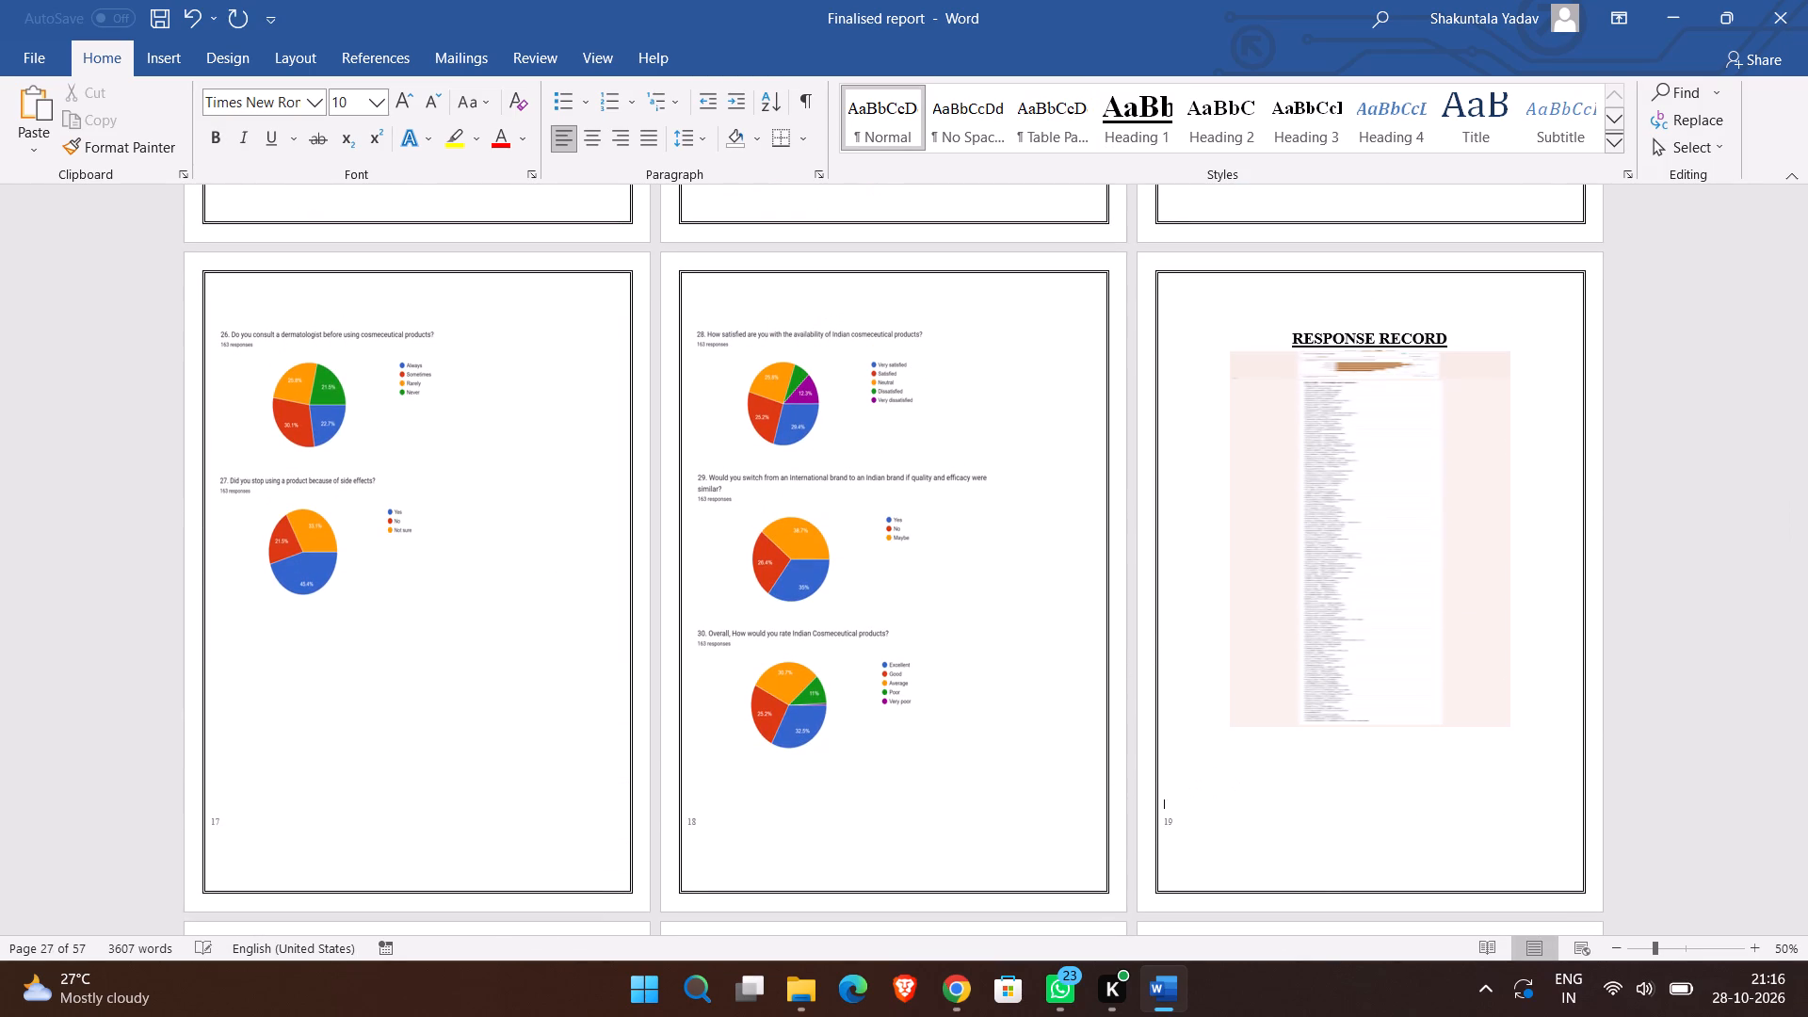
pyautogui.scroll(-5, 1262, 744)
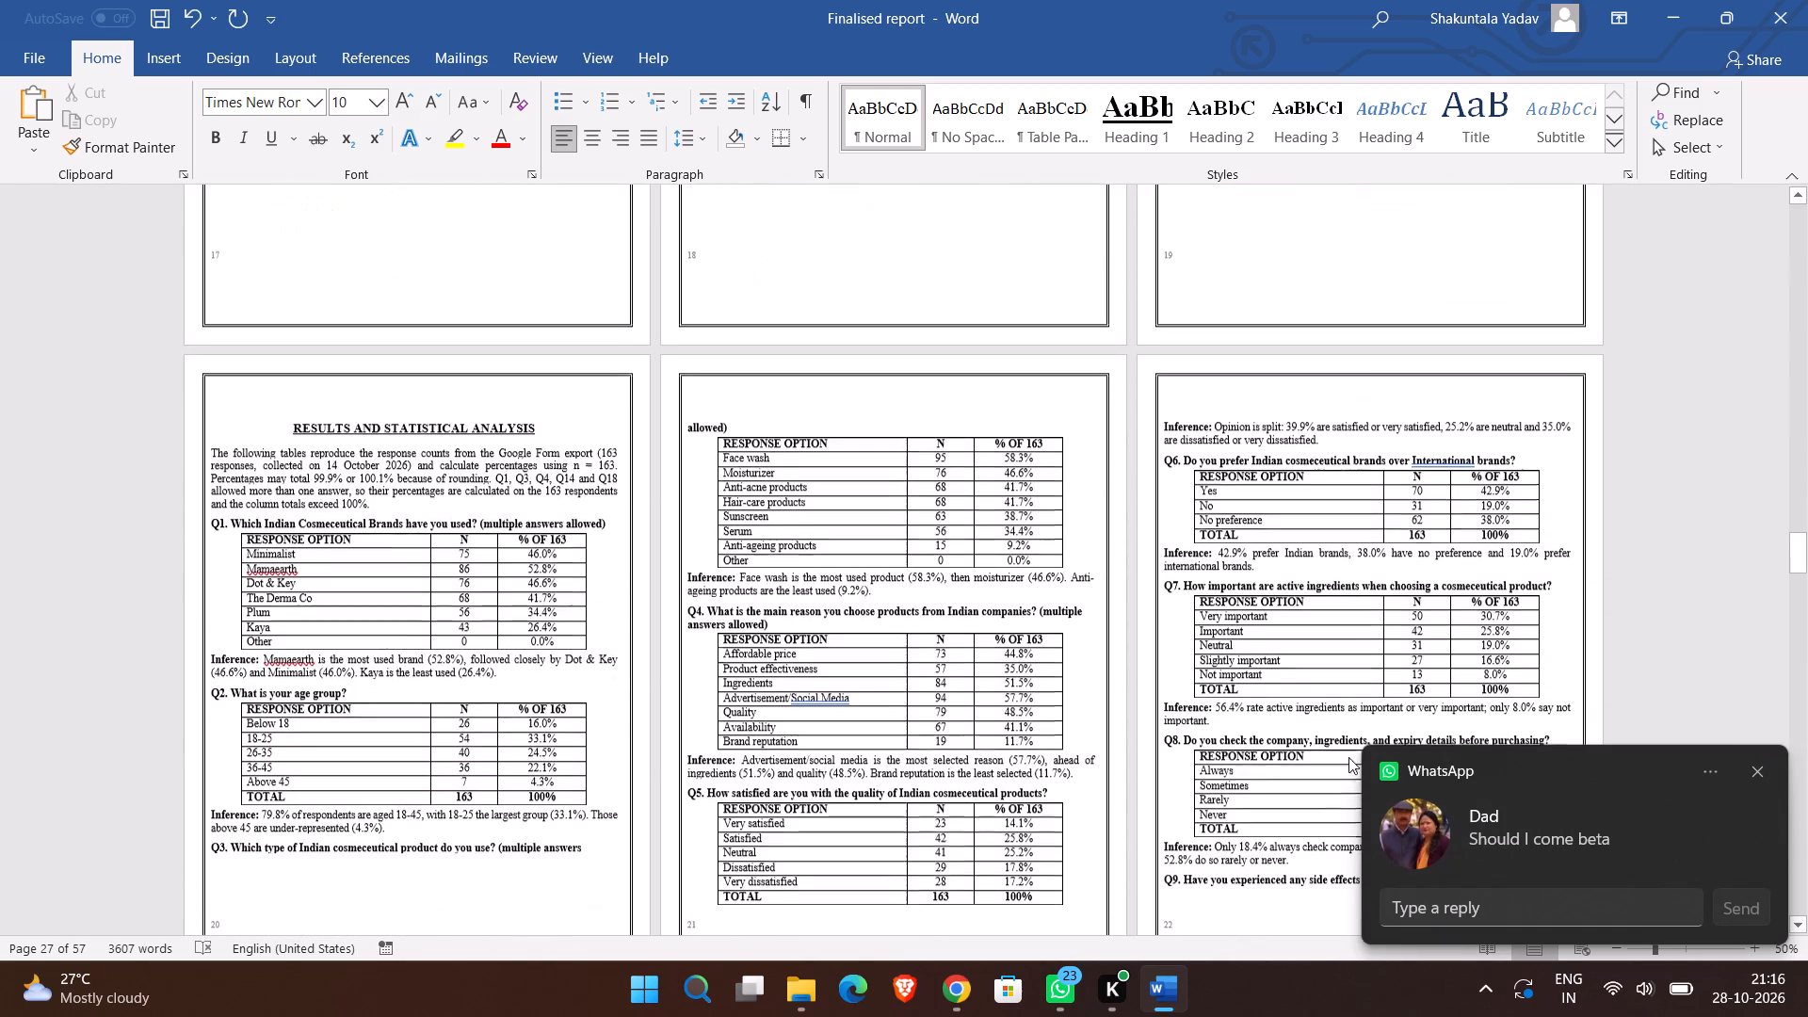
# Reply "no its ok" to Dad's WhatsApp message from its notification.
pyautogui.click(1641, 913)
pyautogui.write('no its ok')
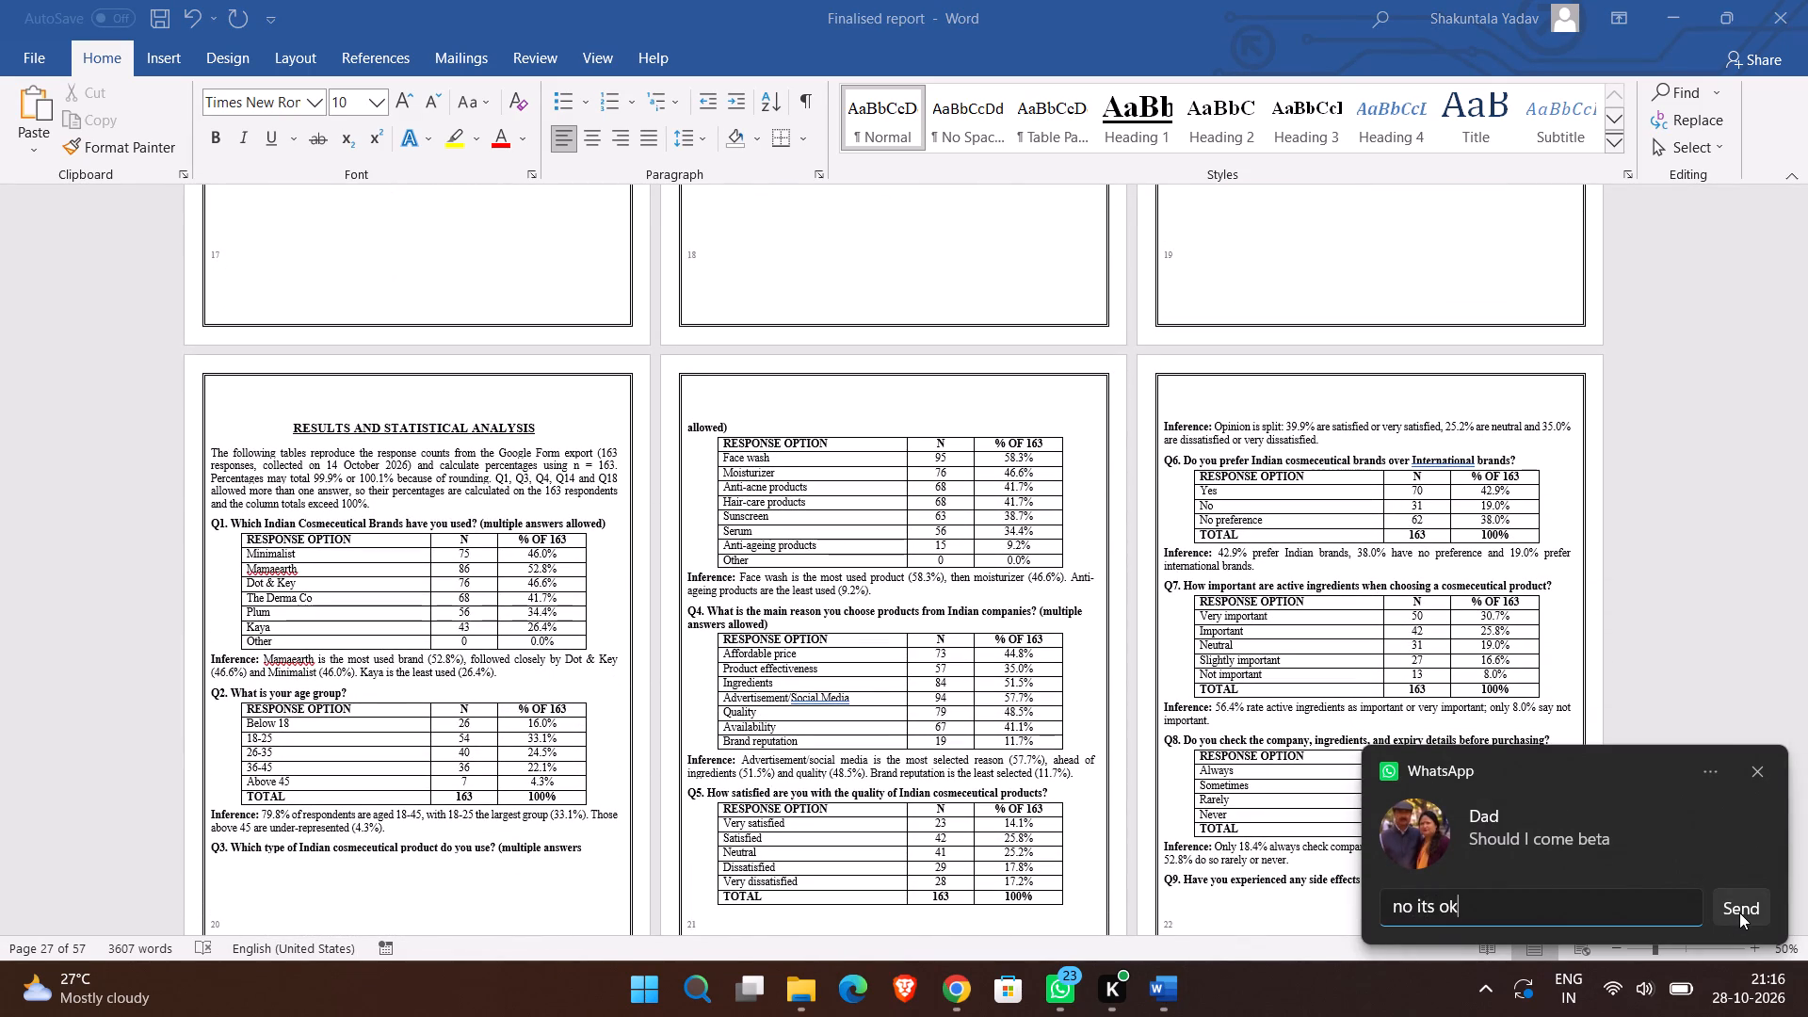
pyautogui.click(1739, 912)
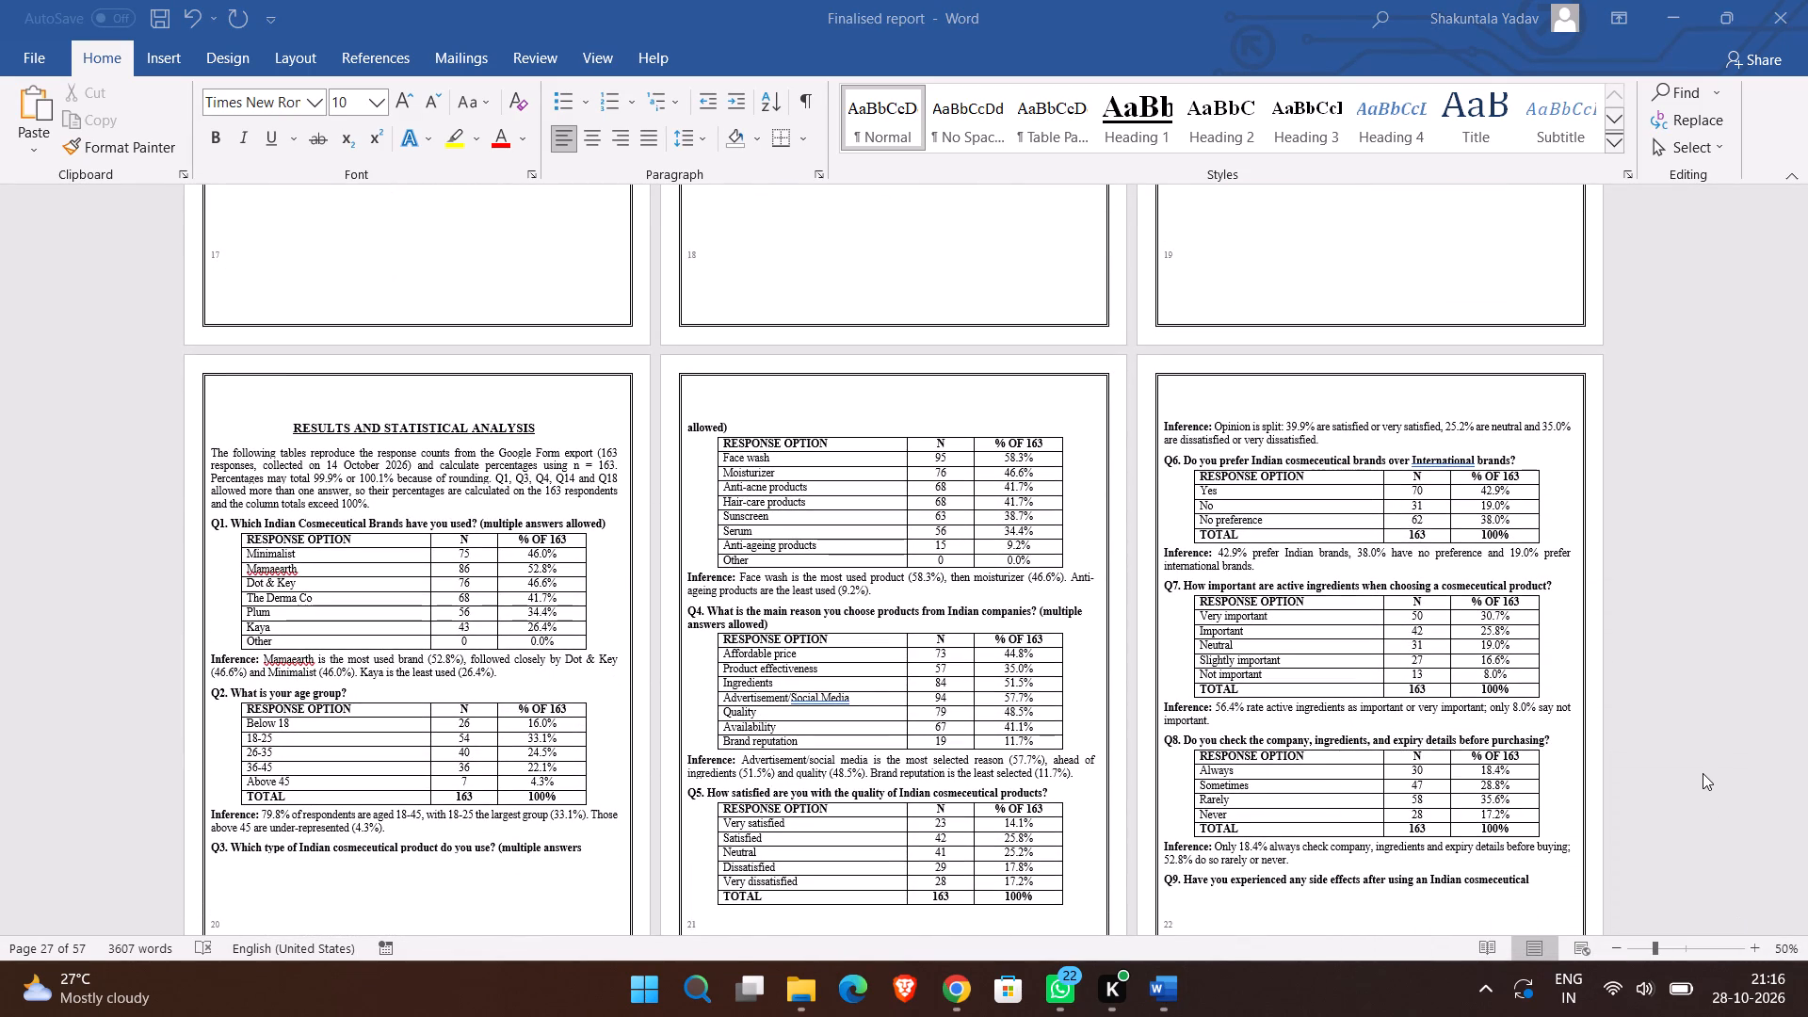
# Review the report's pages from the results tables through References and back, checking page numbers, section starts and remaining blank pages.
pyautogui.scroll(-14, 1703, 773)
pyautogui.scroll(1, 1703, 773)
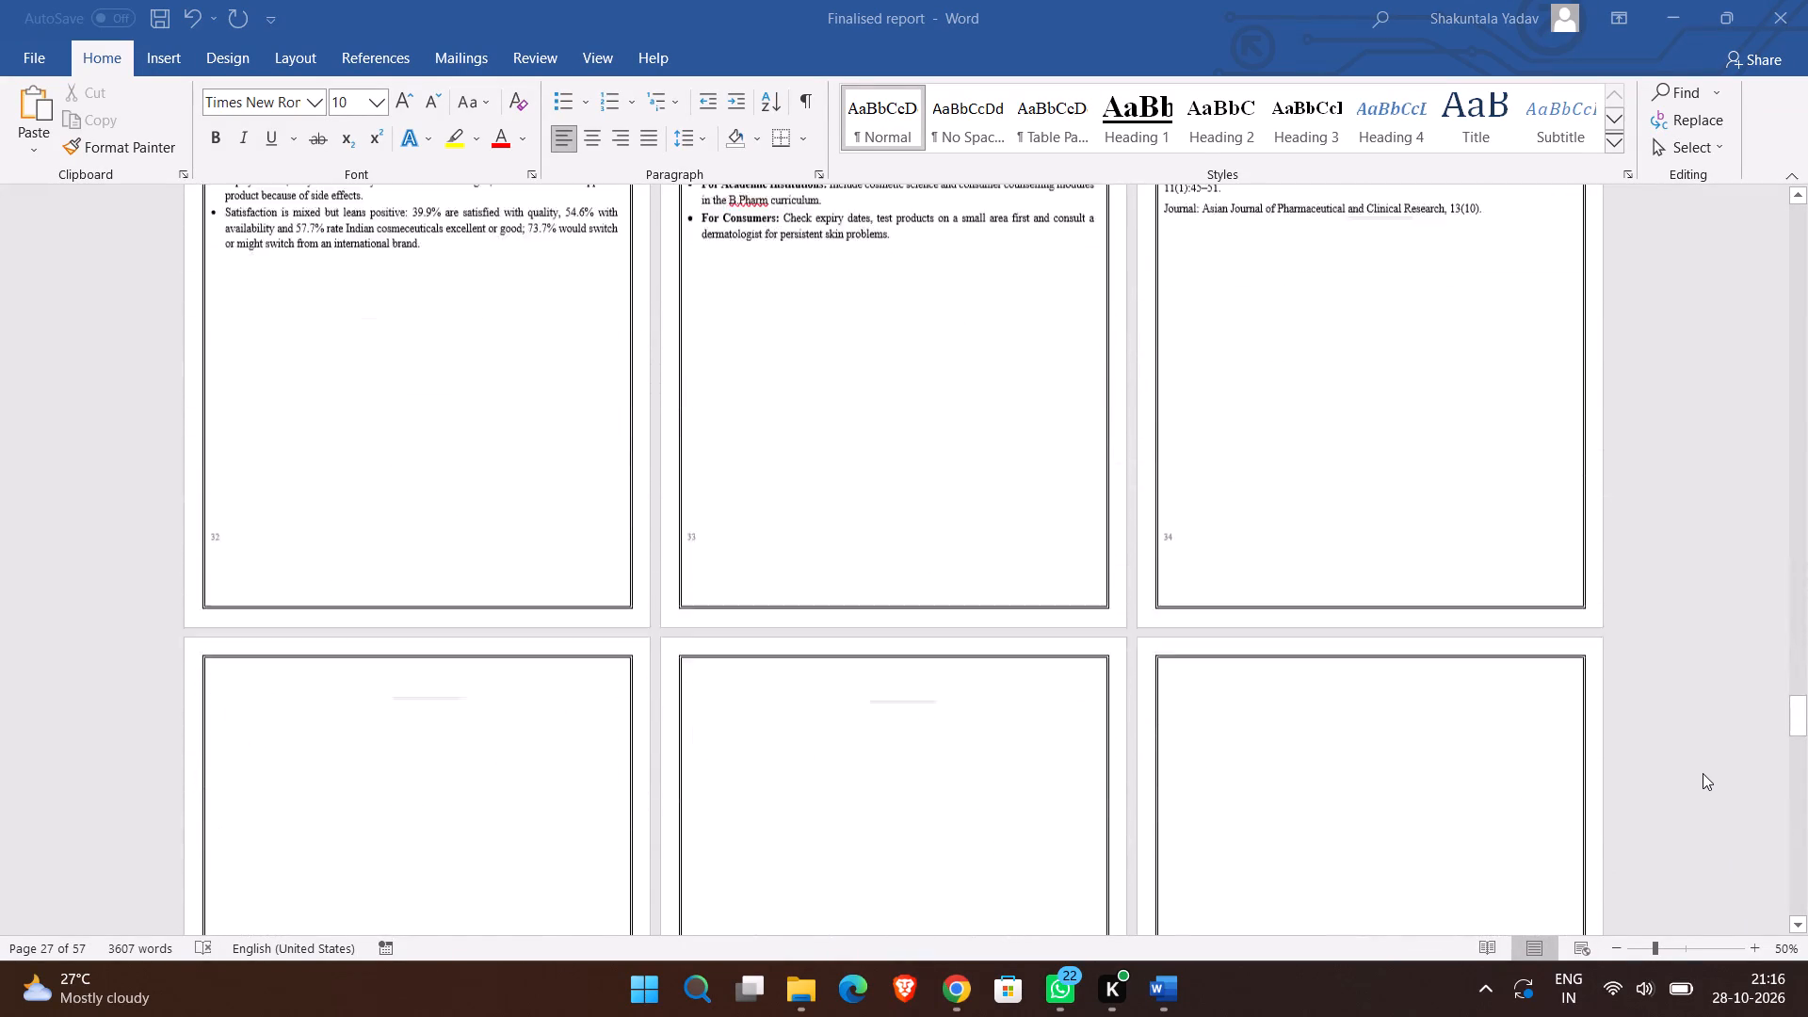
pyautogui.scroll(1, 1703, 773)
pyautogui.scroll(-7, 1703, 773)
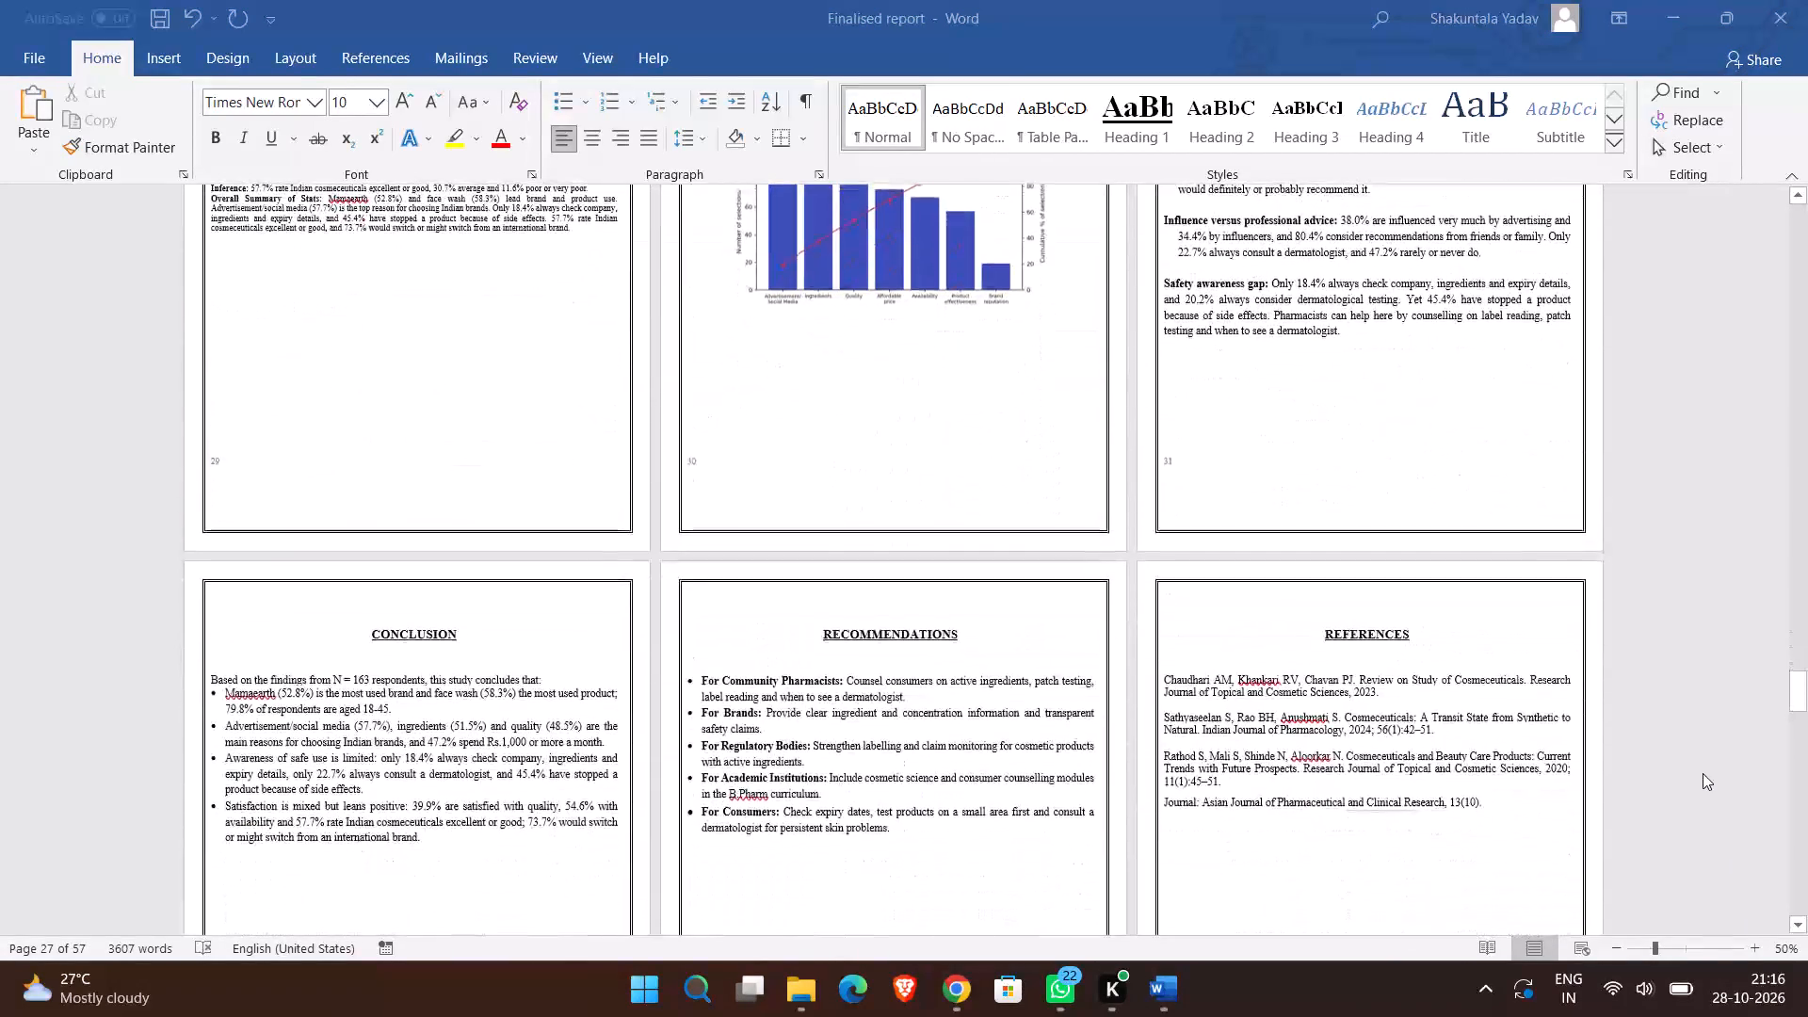
pyautogui.scroll(-4, 1703, 773)
pyautogui.scroll(5, 1703, 773)
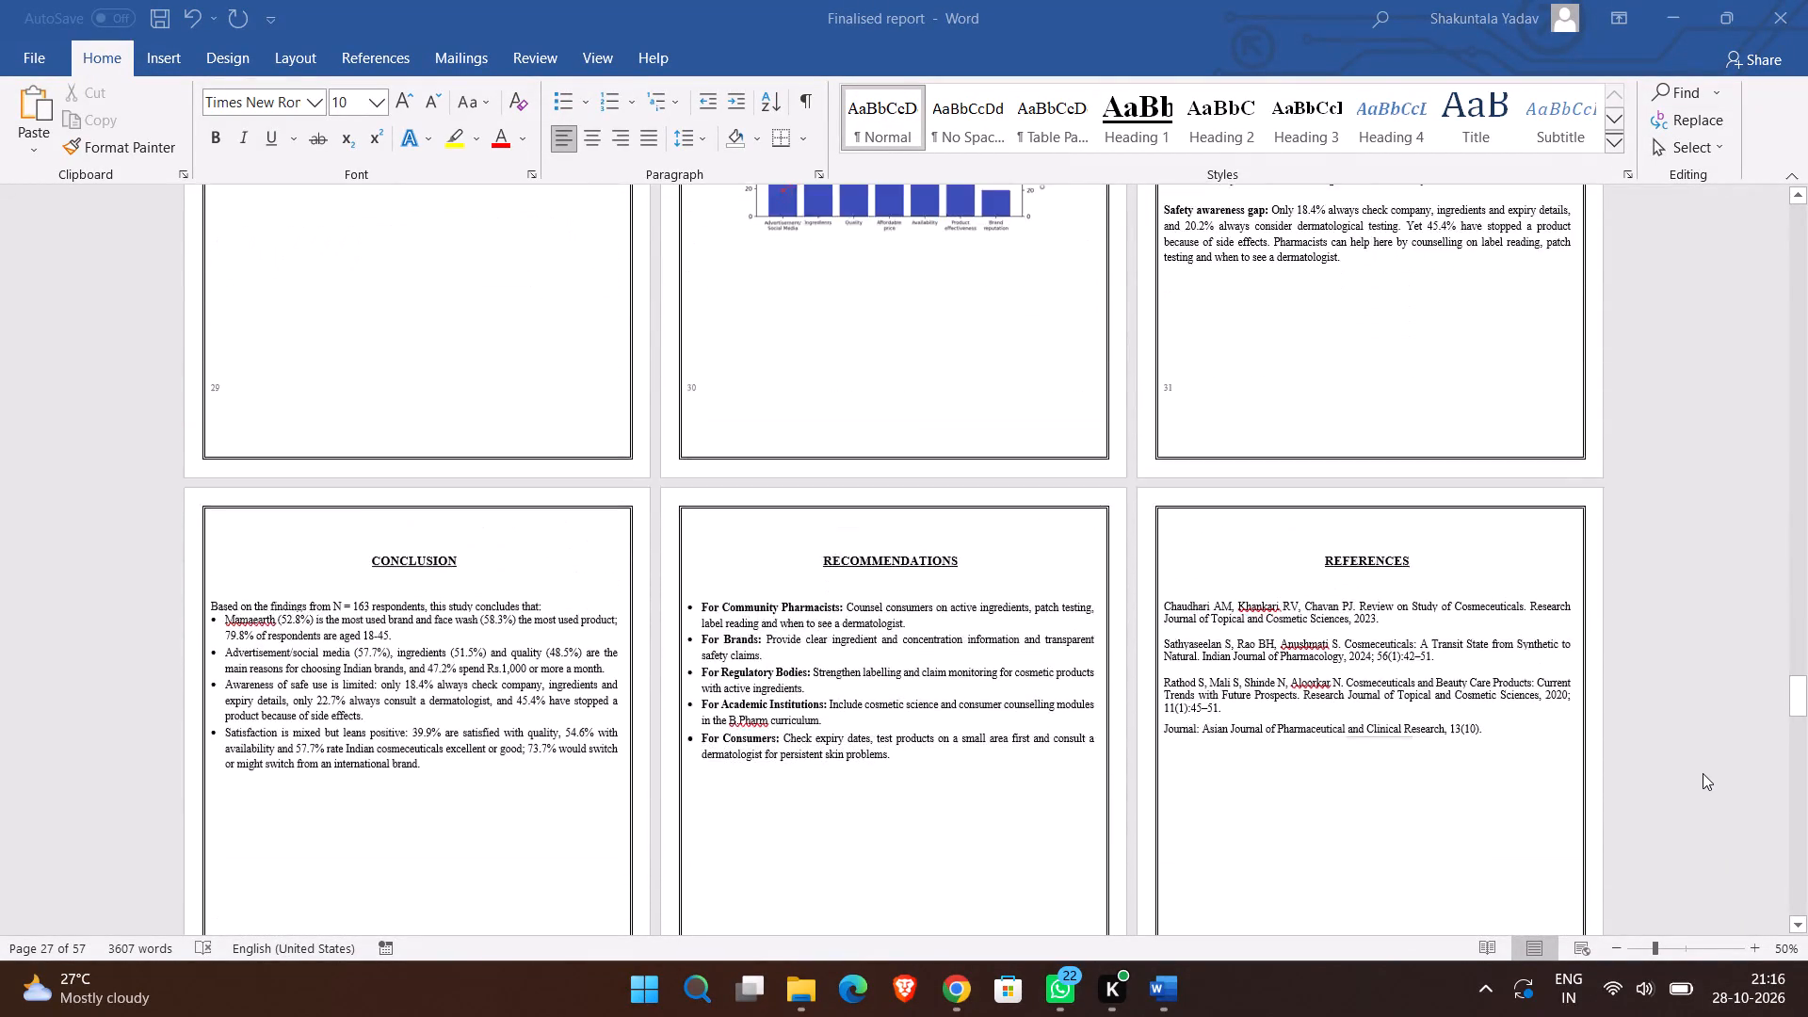
pyautogui.scroll(5, 1703, 773)
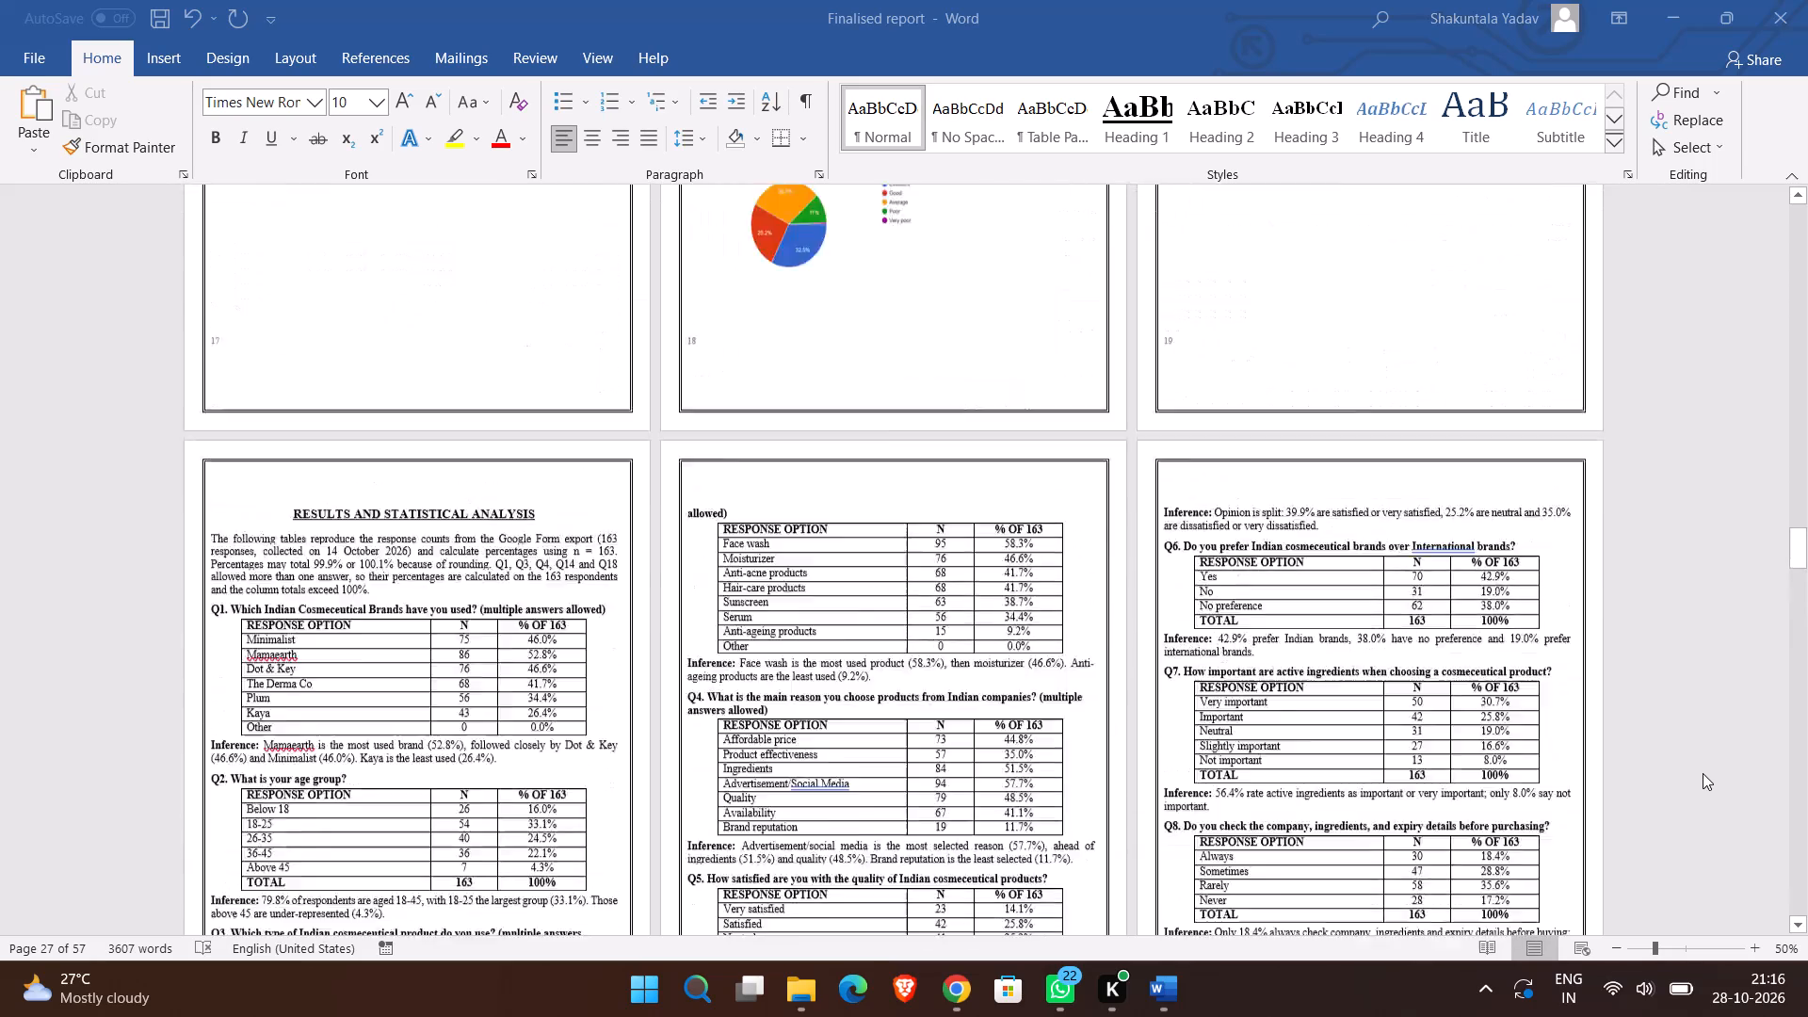
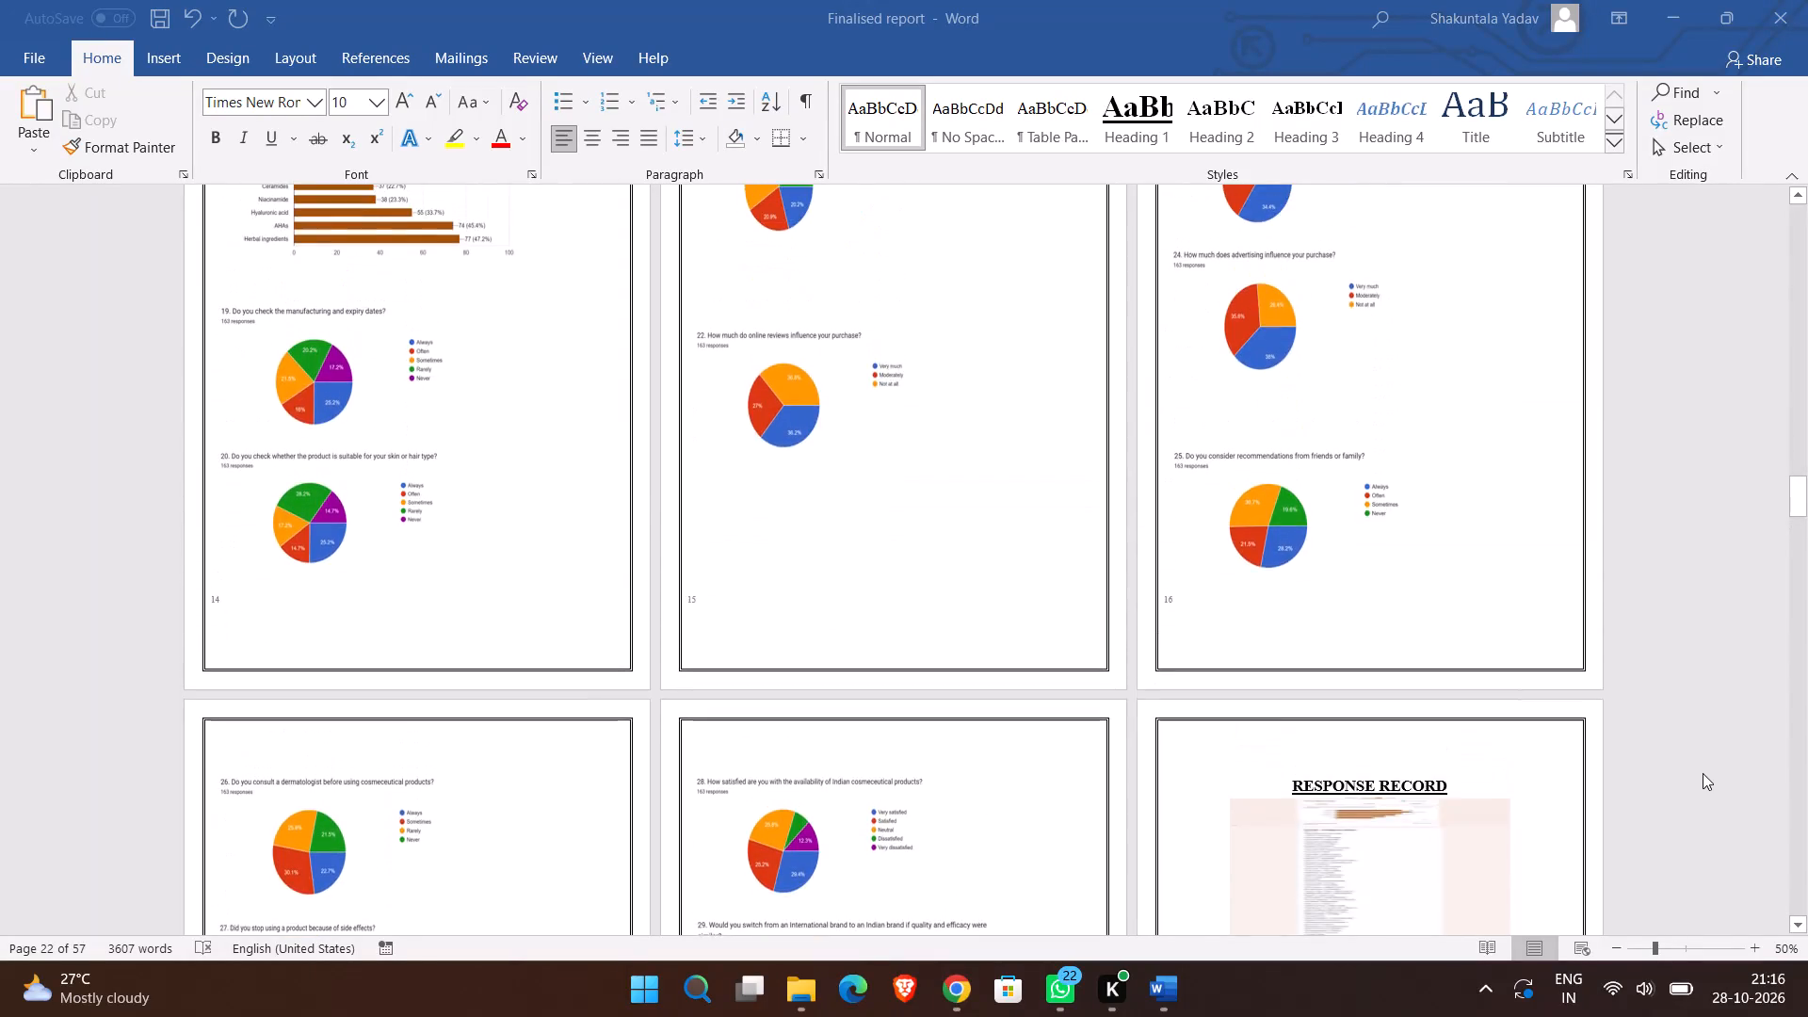
# Delete the page number from the Section 2 footer on the acknowledgement page near the report's start.
pyautogui.scroll(12, 1703, 773)
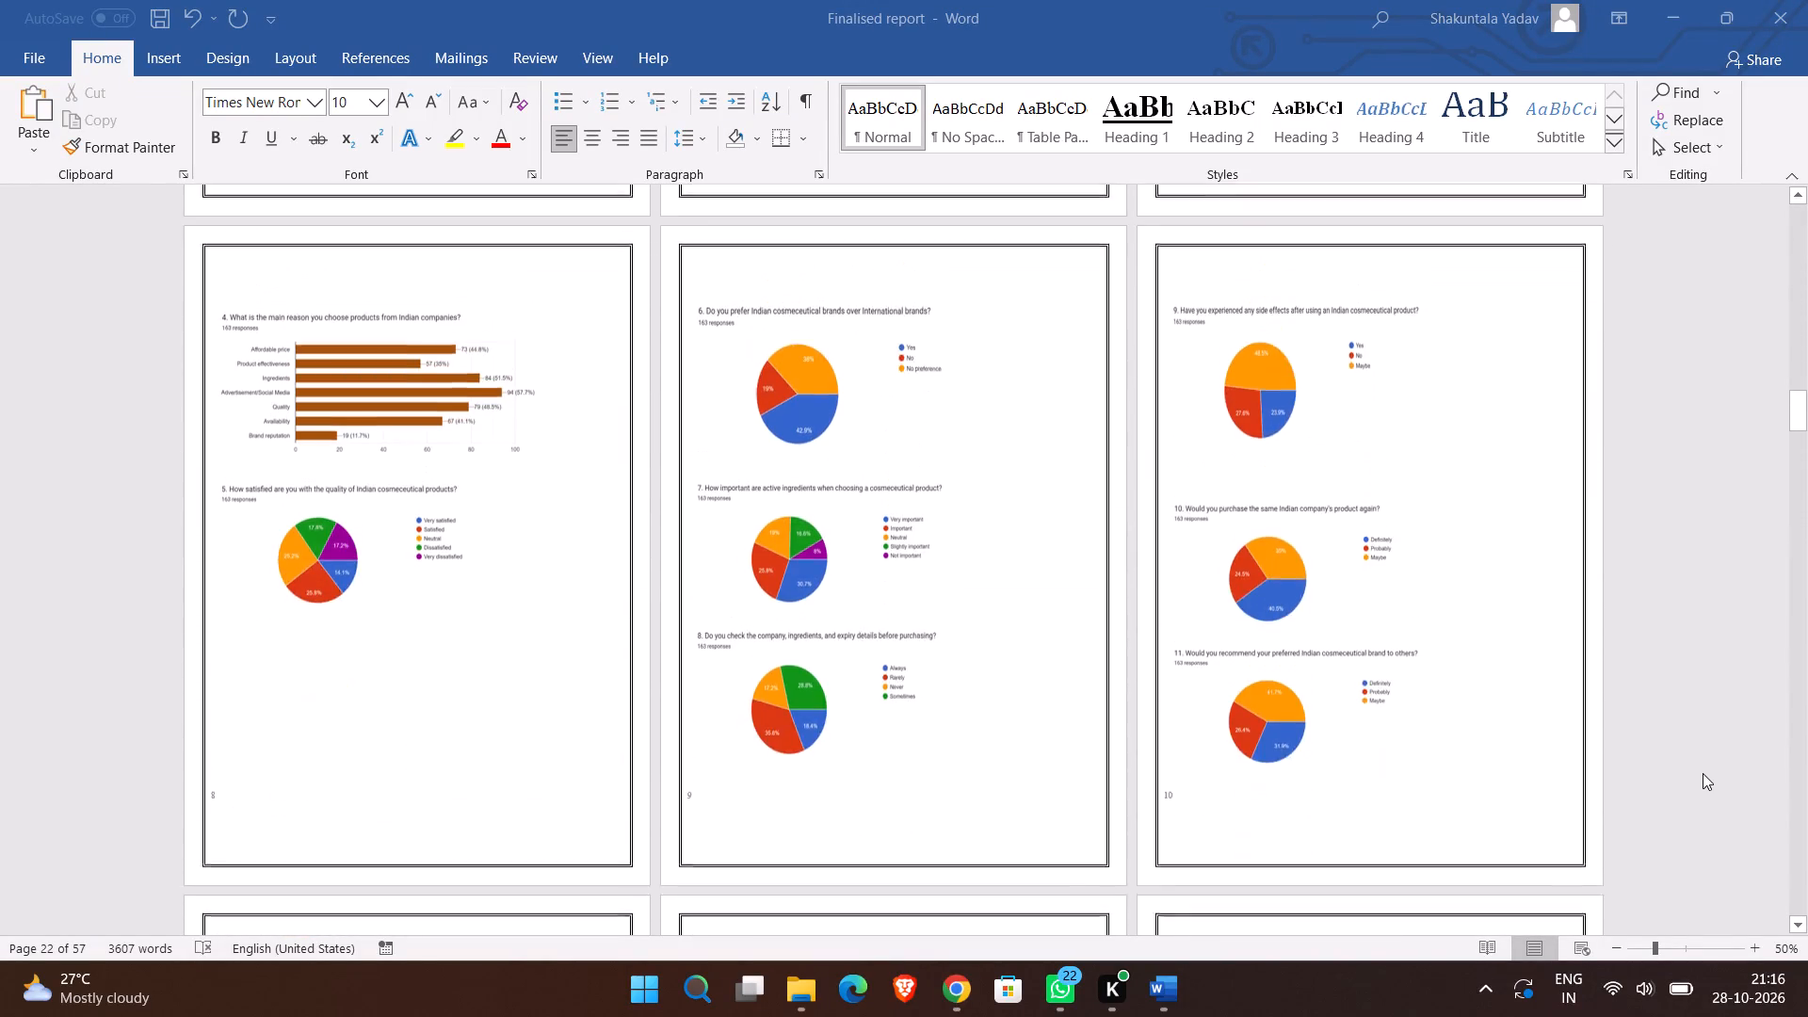
pyautogui.scroll(7, 1703, 773)
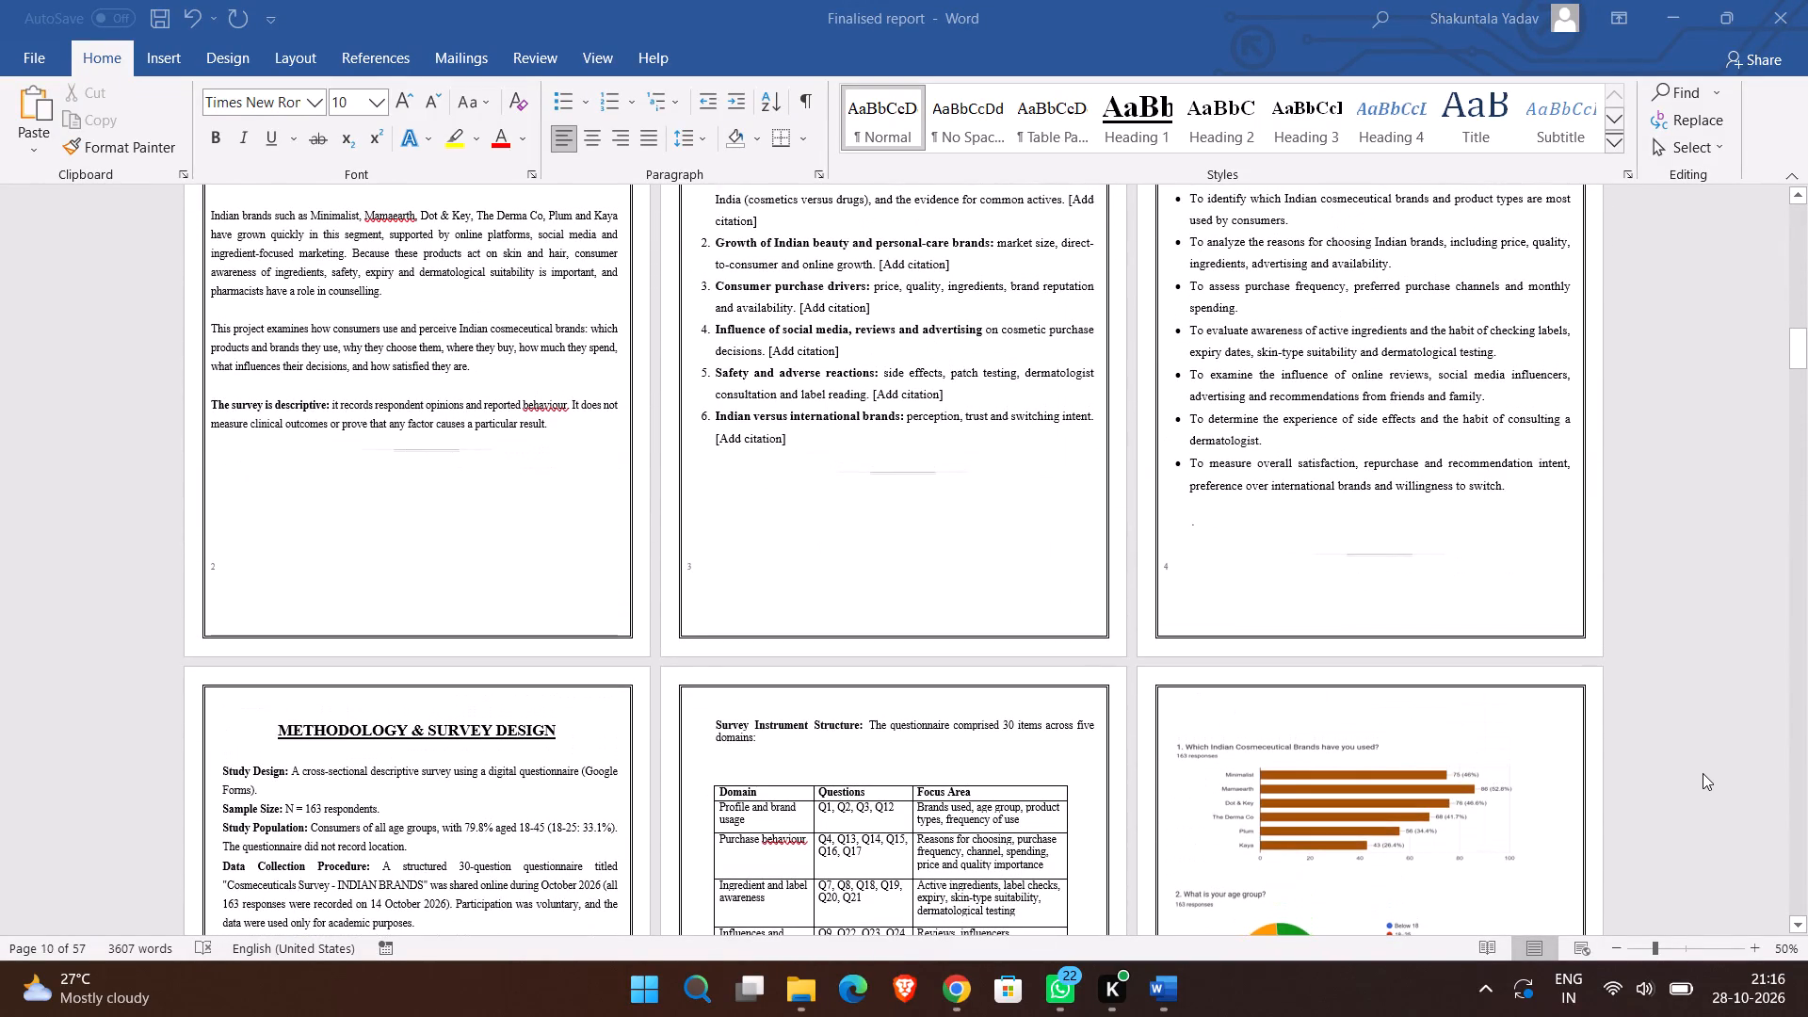
pyautogui.scroll(4, 1703, 773)
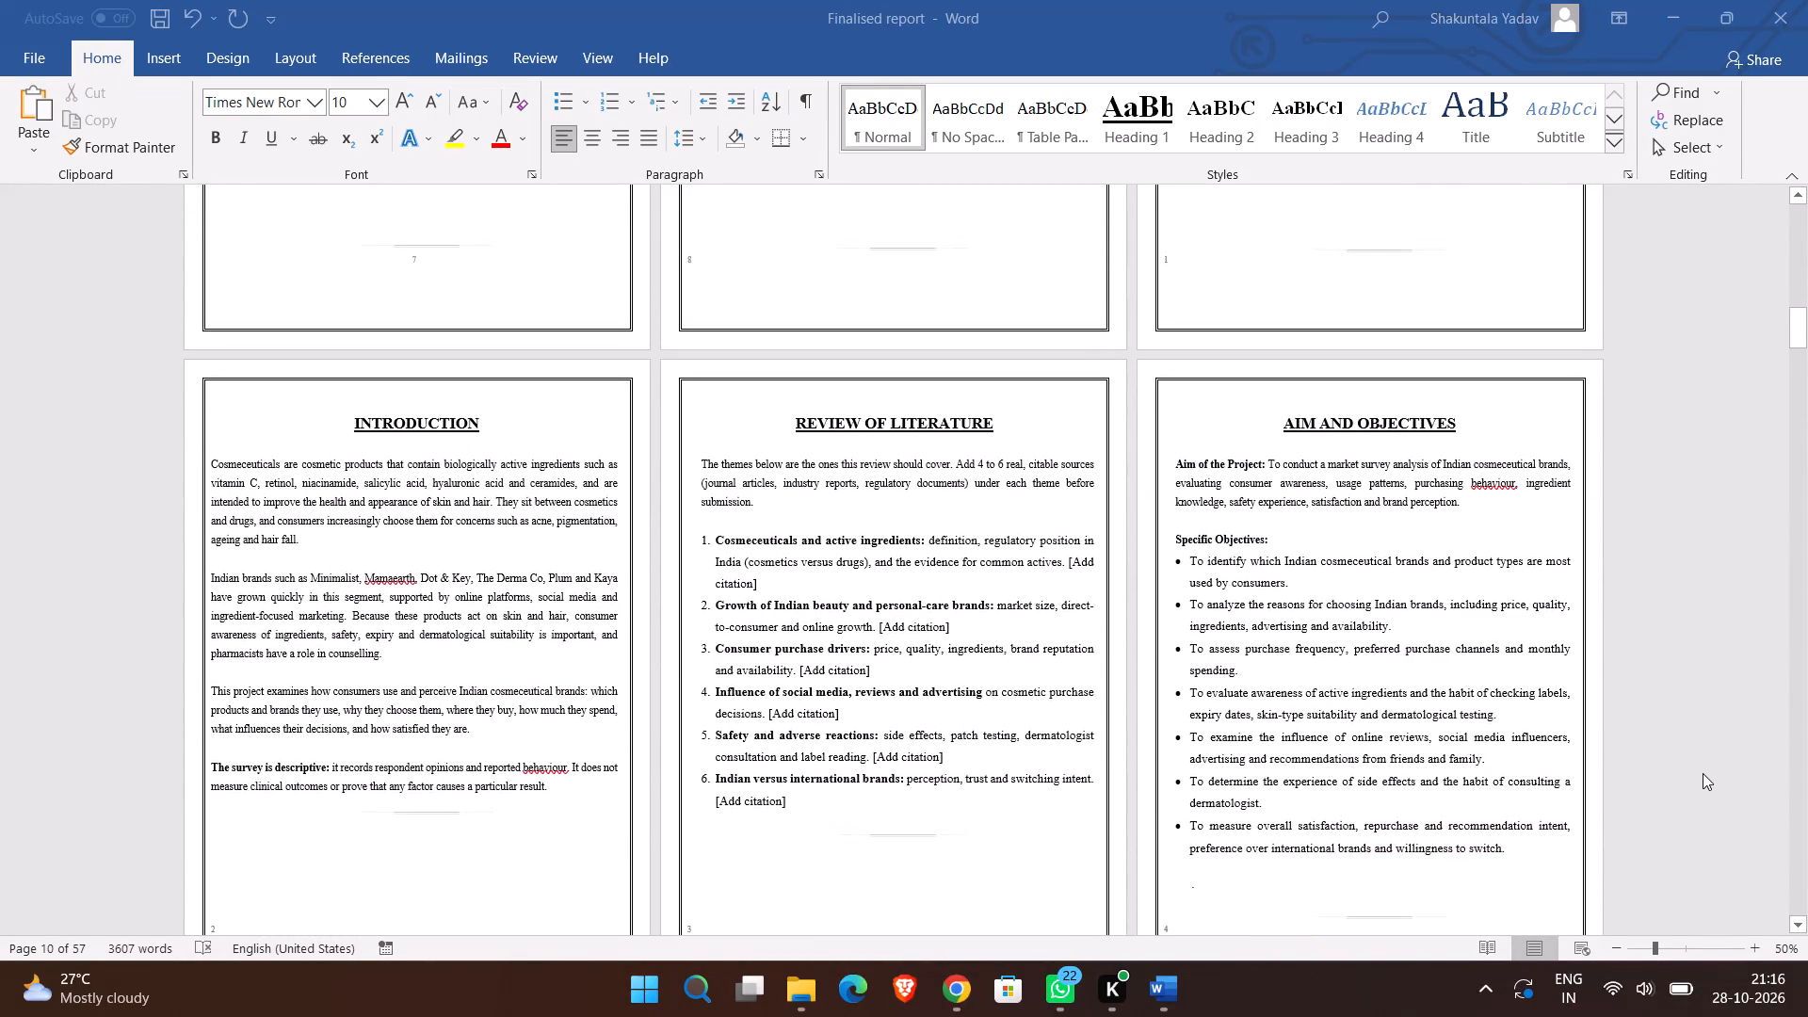
pyautogui.scroll(3, 1703, 773)
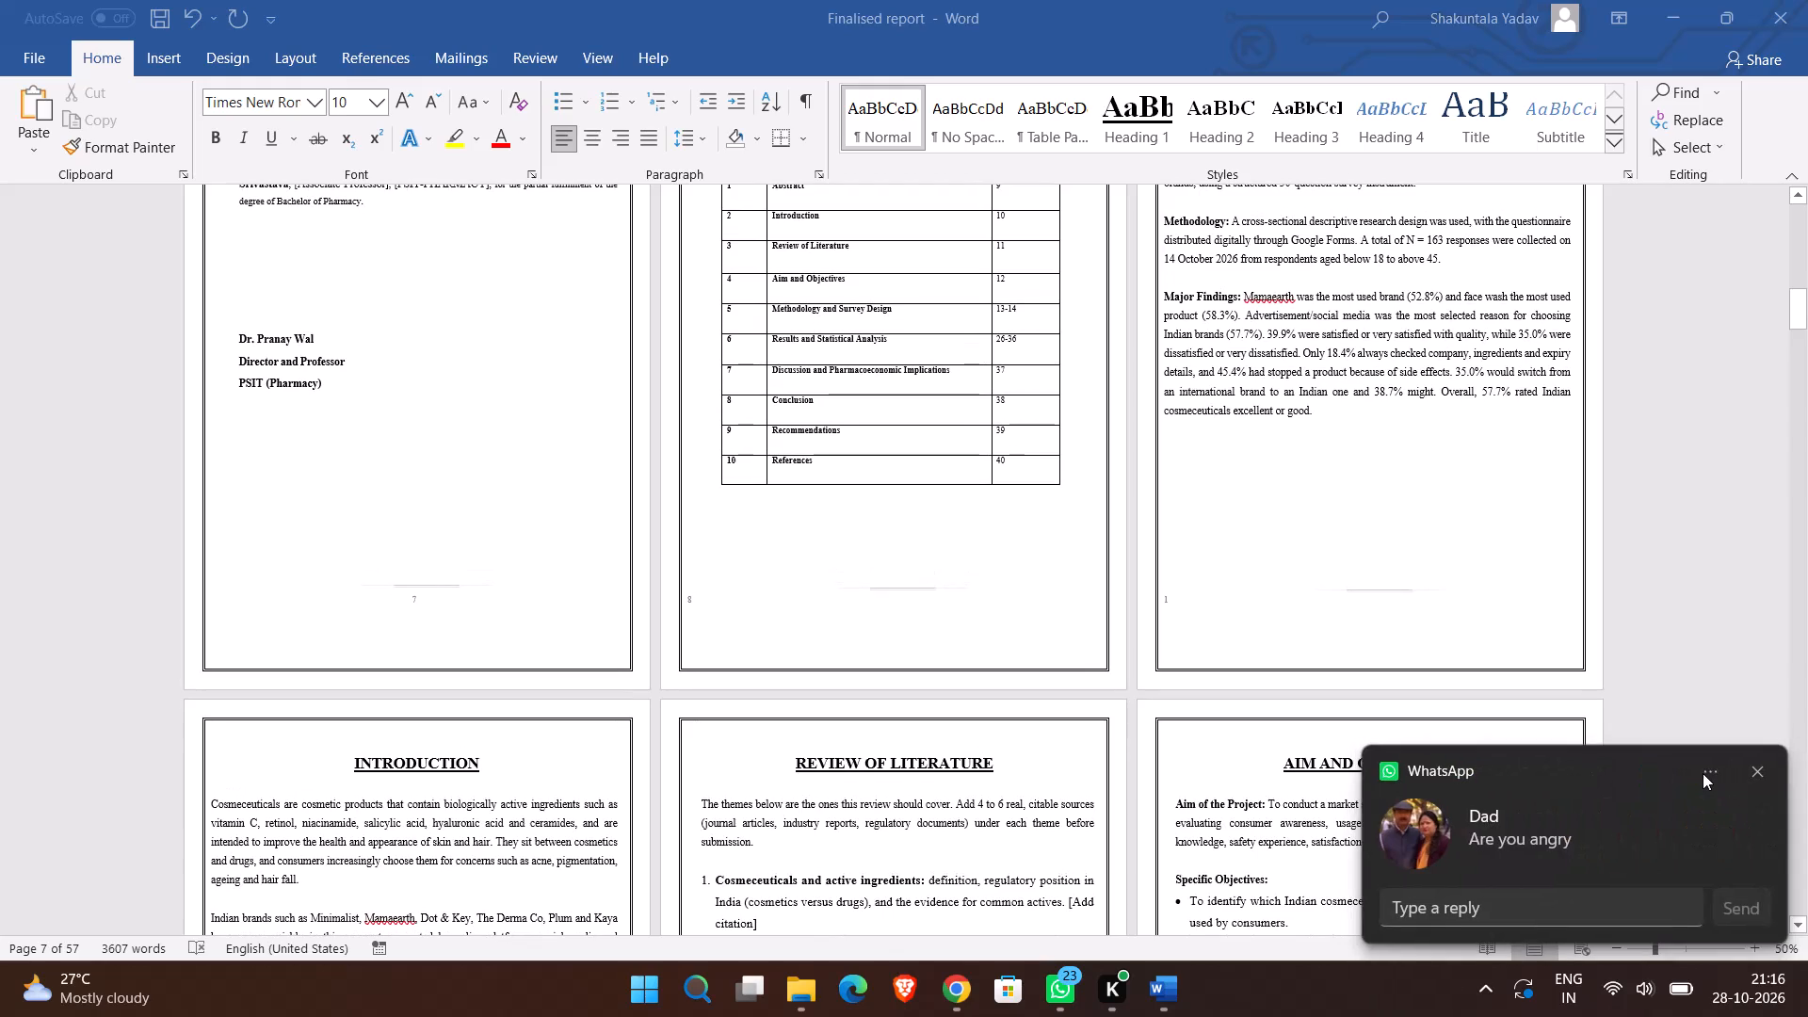
pyautogui.scroll(1, 1703, 773)
pyautogui.scroll(6, 1221, 725)
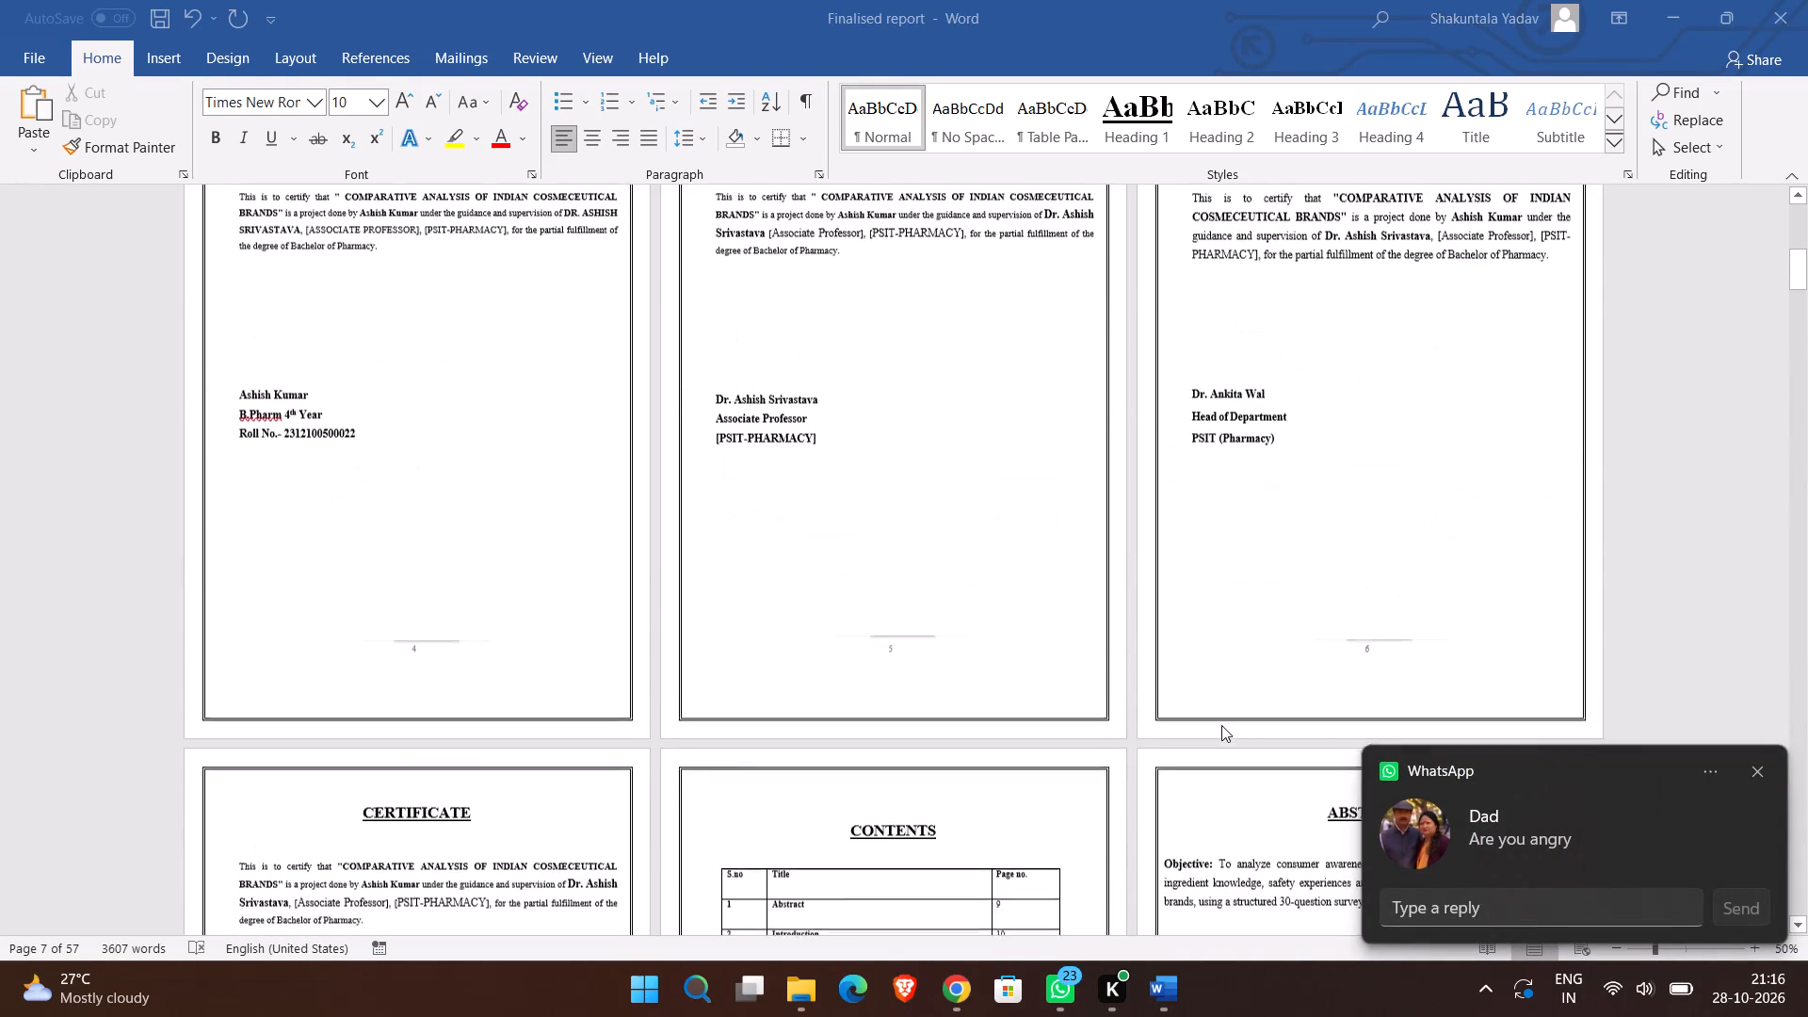
pyautogui.scroll(5, 1221, 725)
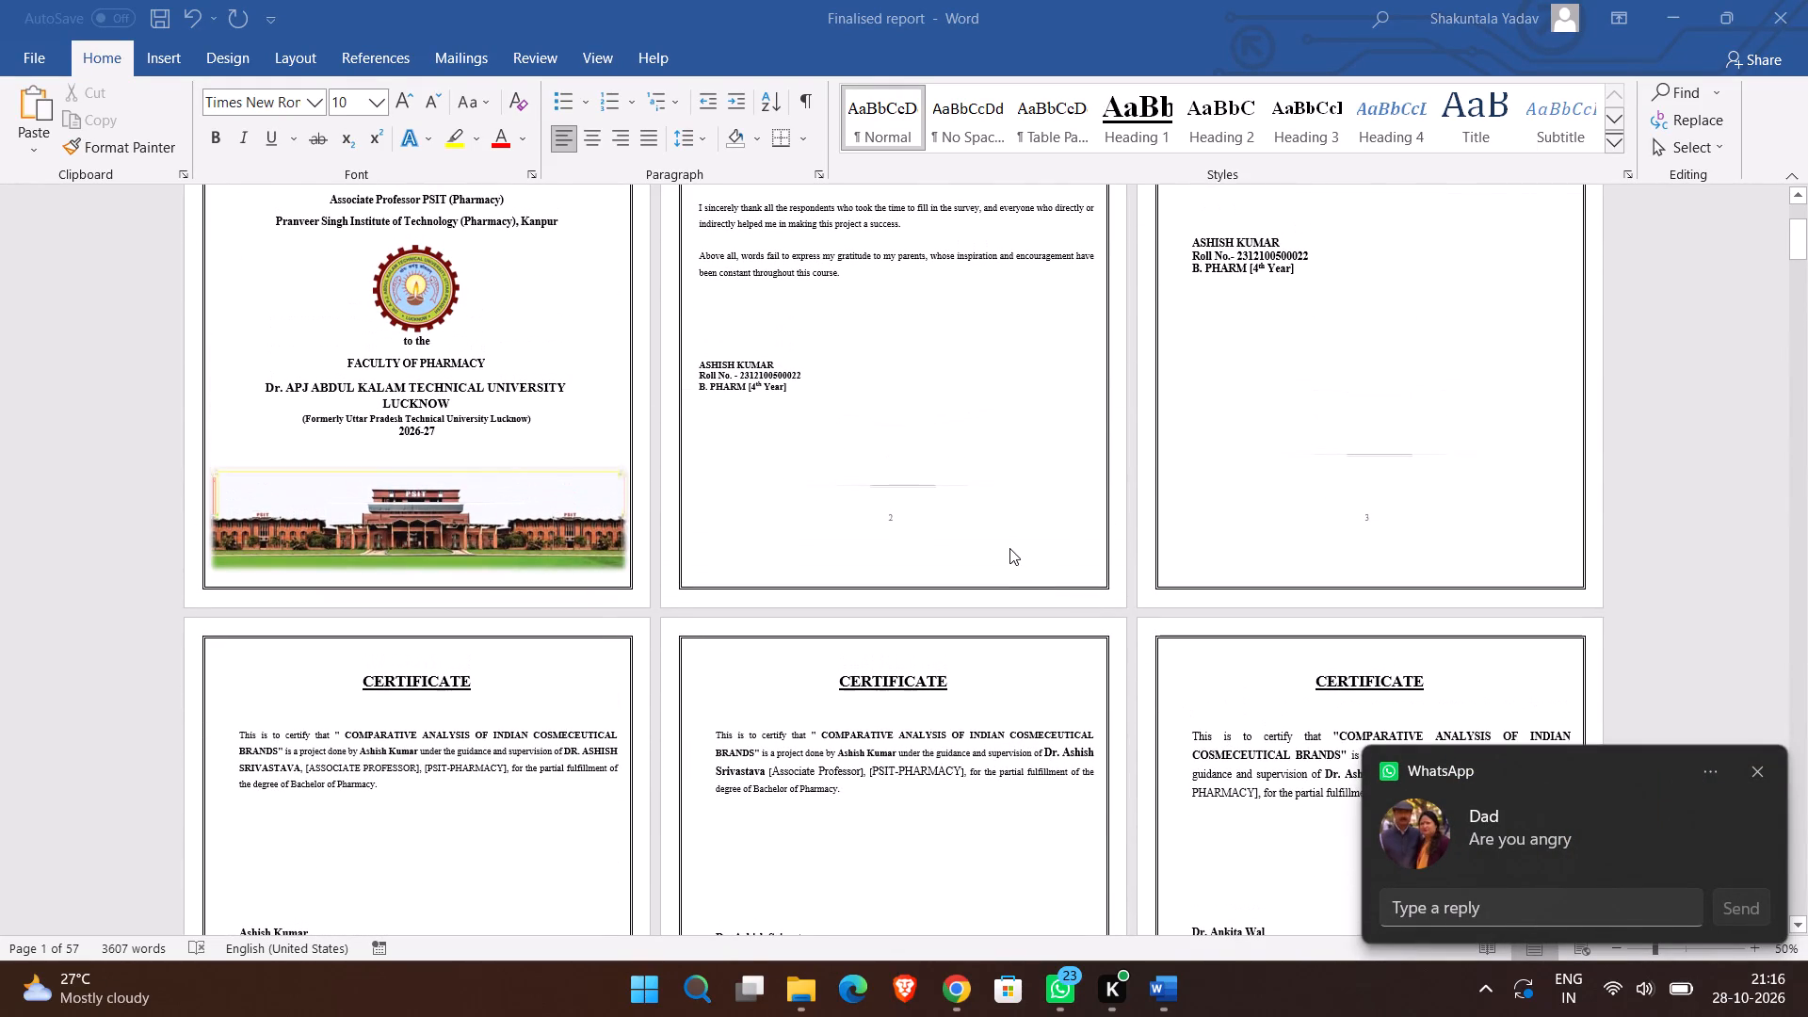
pyautogui.doubleClick(1009, 548)
pyautogui.click(900, 513)
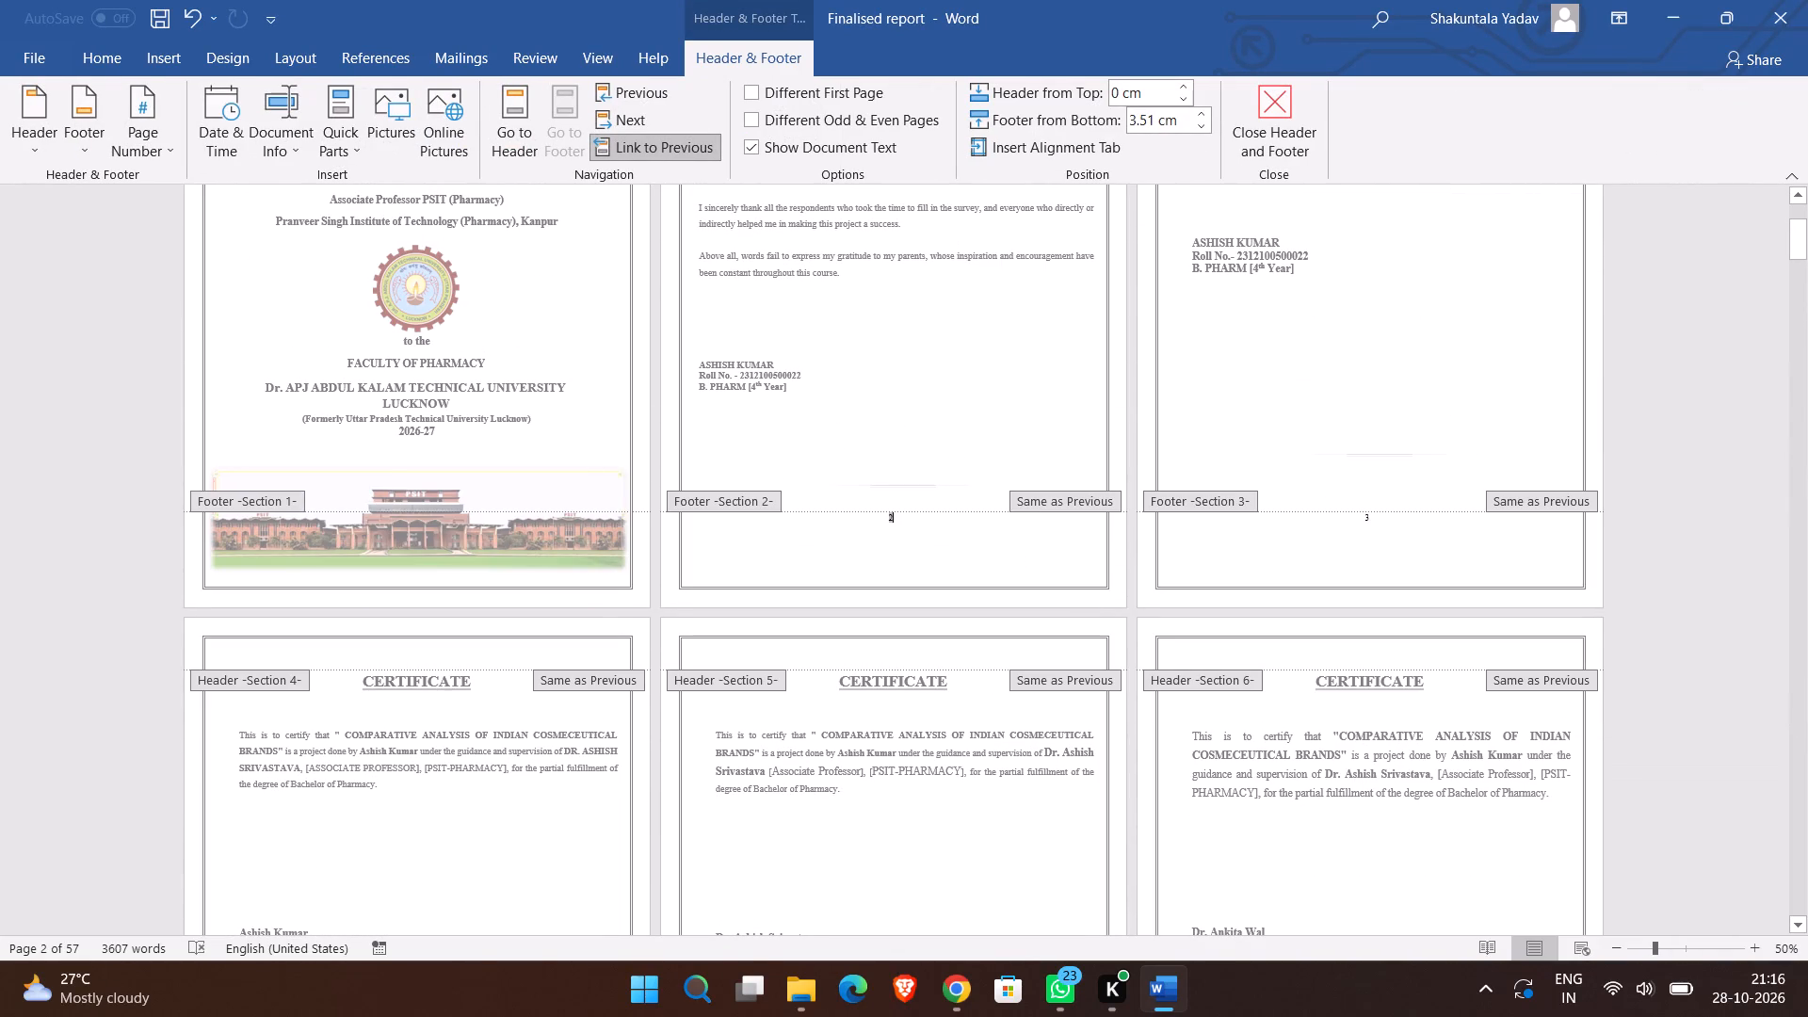
pyautogui.press('BackSpace')
pyautogui.press('BackSpace')
# Unlink the Abstract page's Section 9 footer from the previous section.
pyautogui.scroll(-3, 900, 513)
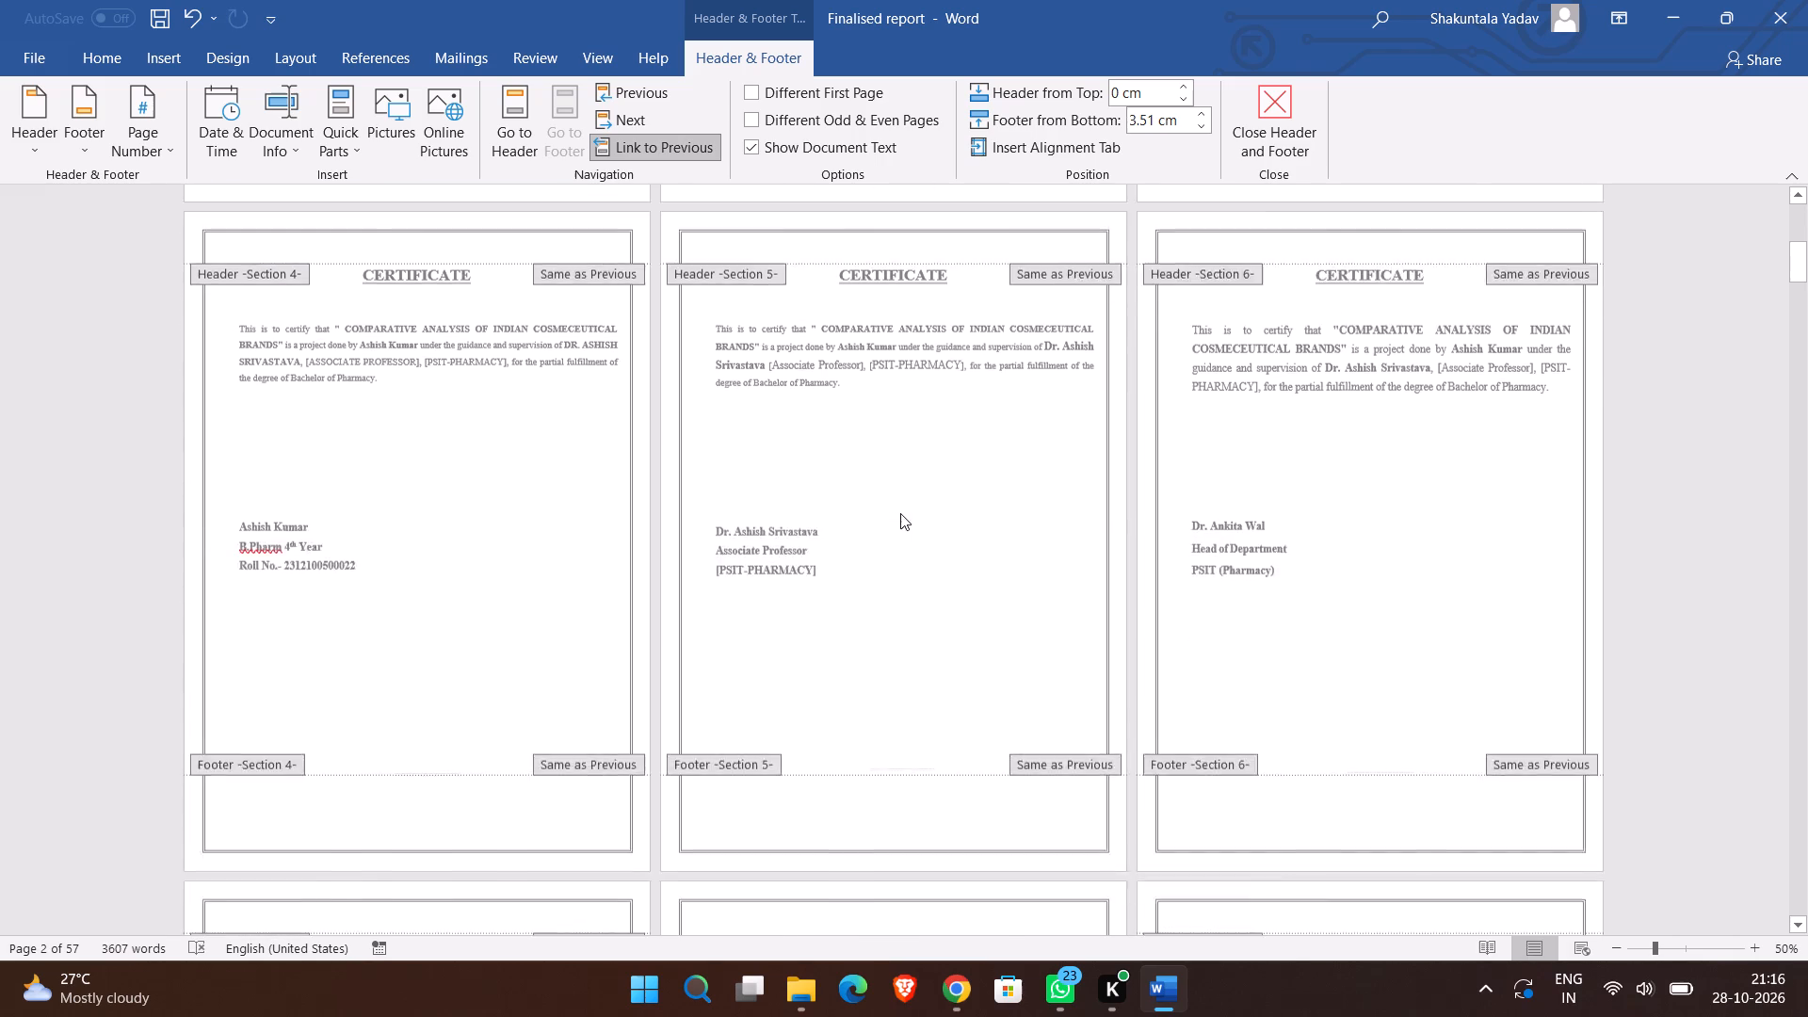
pyautogui.scroll(-9, 900, 513)
pyautogui.scroll(1, 900, 513)
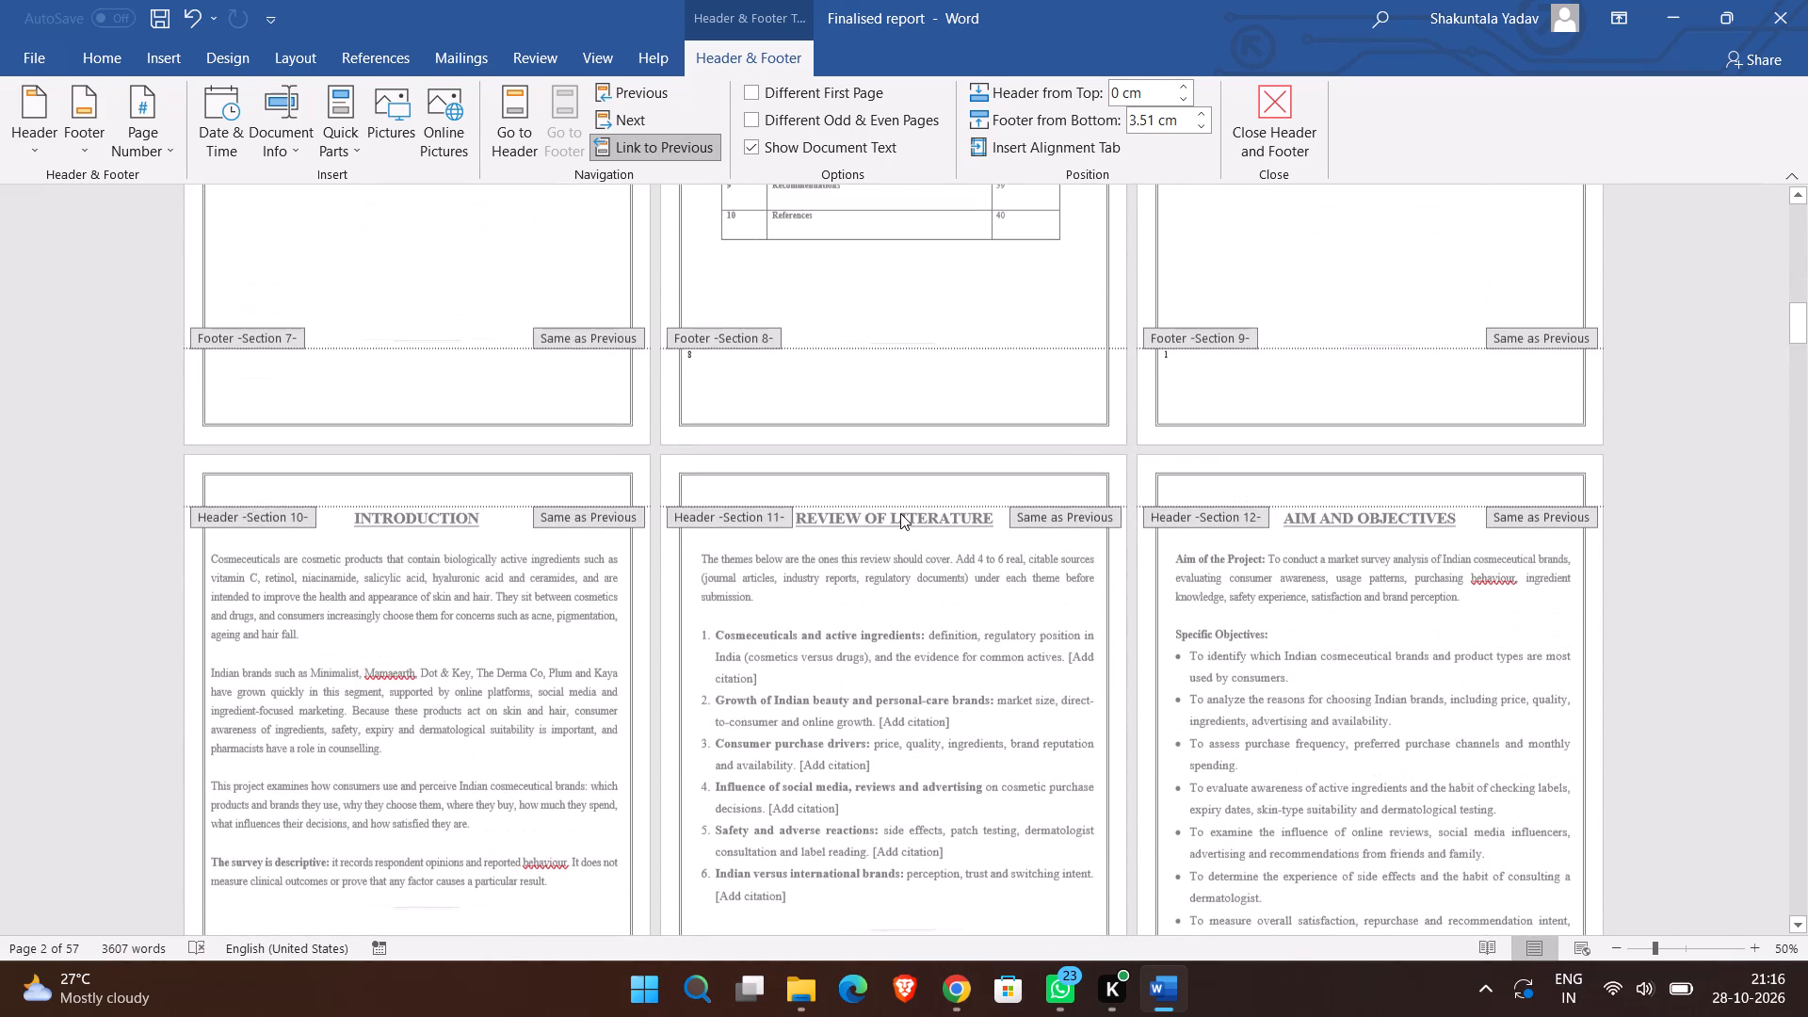
pyautogui.click(720, 354)
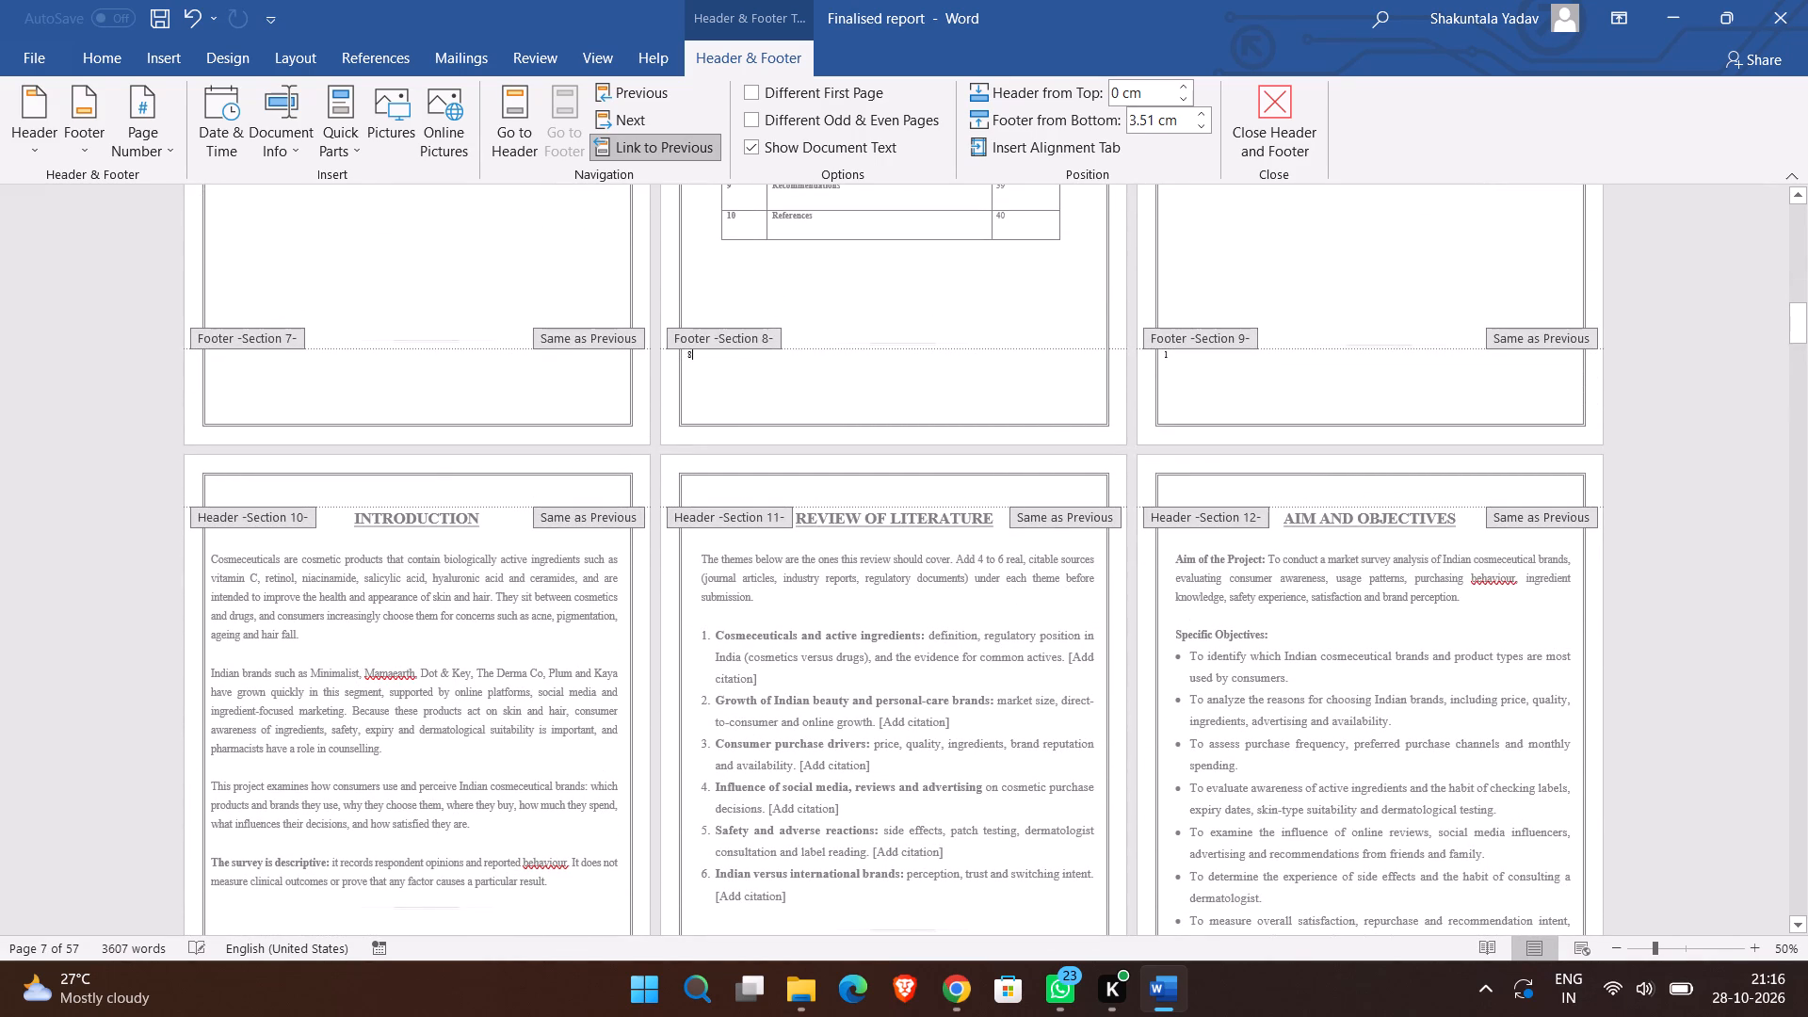
pyautogui.doubleClick(1227, 406)
pyautogui.click(631, 148)
# Delete the page number from the Contents page's Section 8 footer.
pyautogui.scroll(-1, 759, 622)
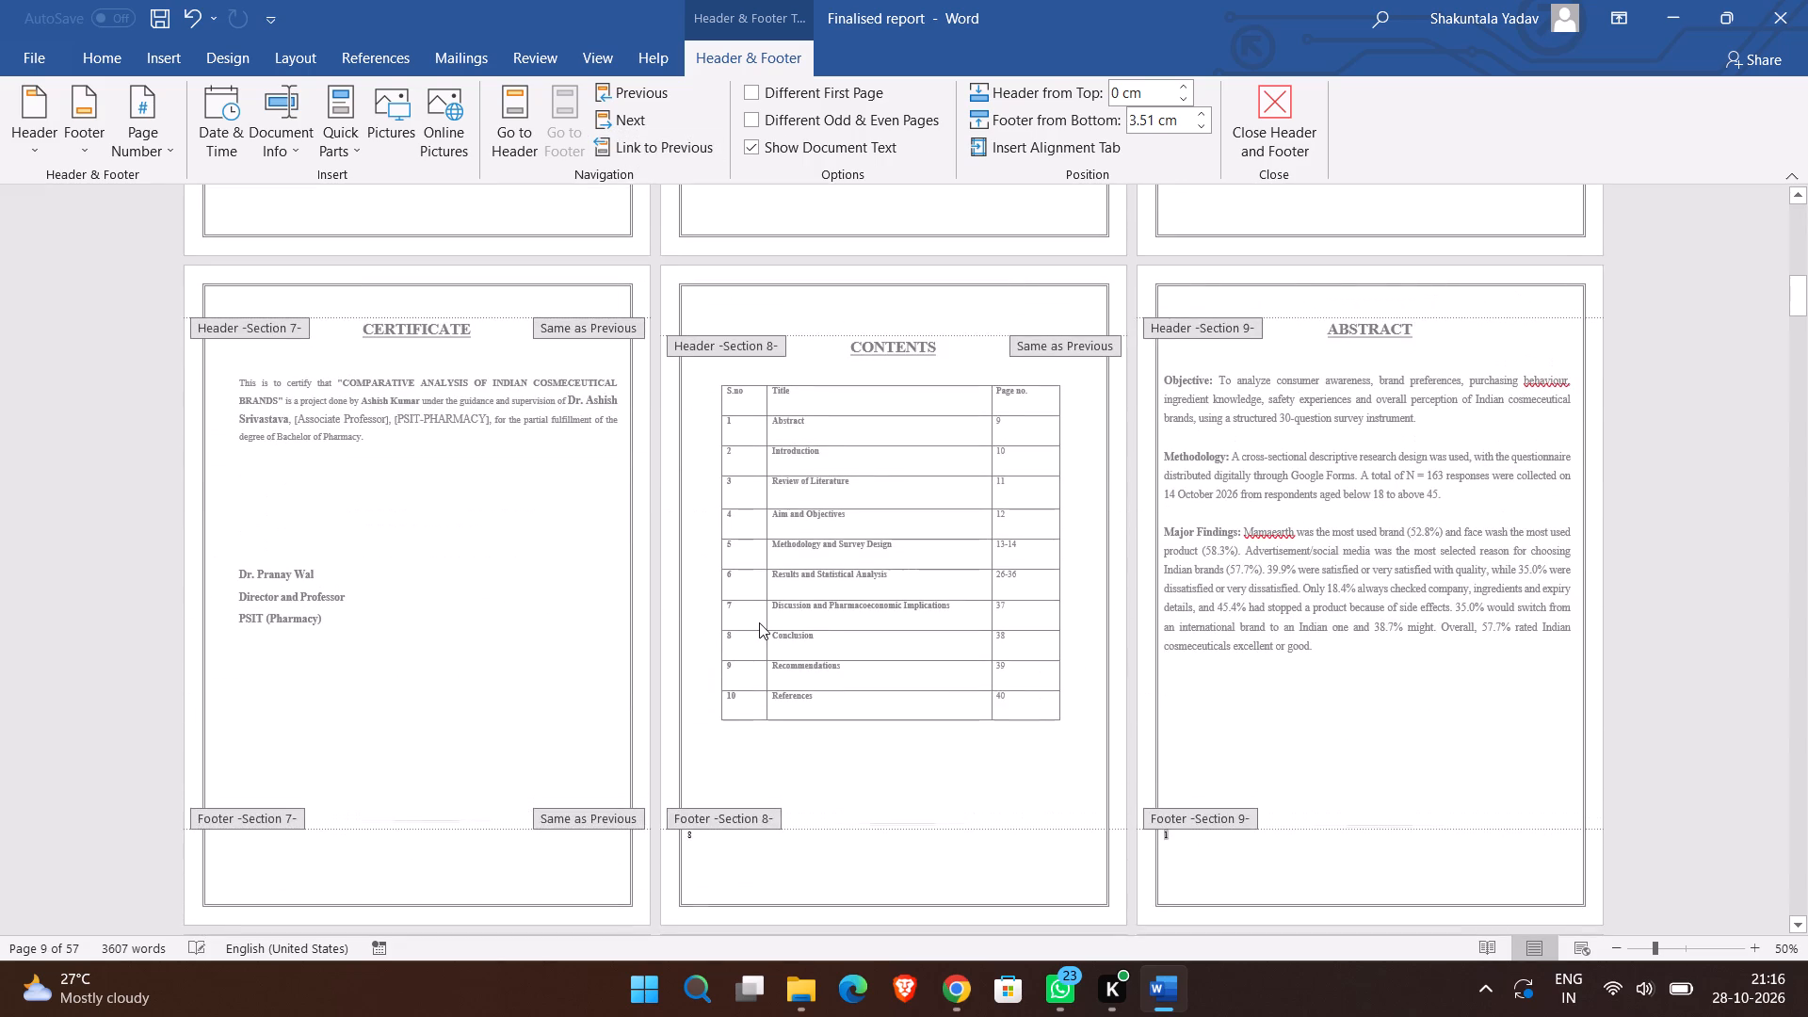
pyautogui.scroll(-1, 759, 622)
pyautogui.click(708, 741)
pyautogui.press('BackSpace')
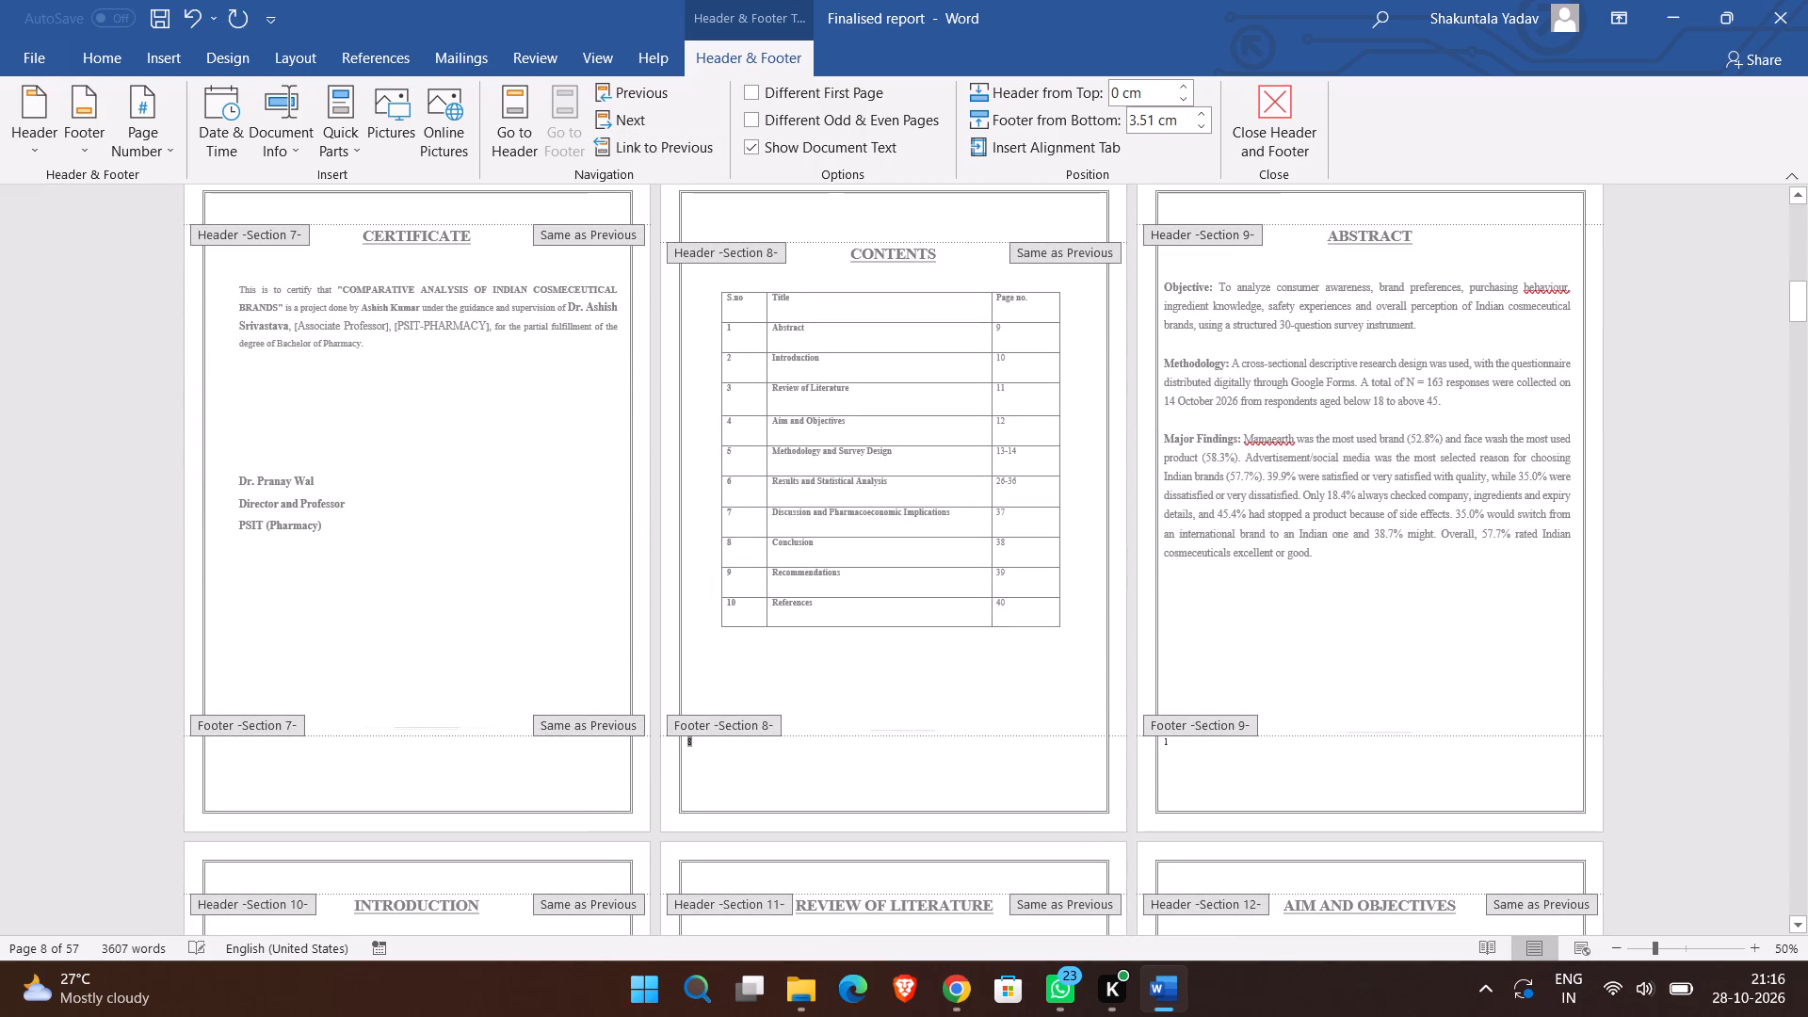
pyautogui.press('BackSpace')
# Open the page number options for the Abstract page's Section 9 footer.
pyautogui.doubleClick(1213, 744)
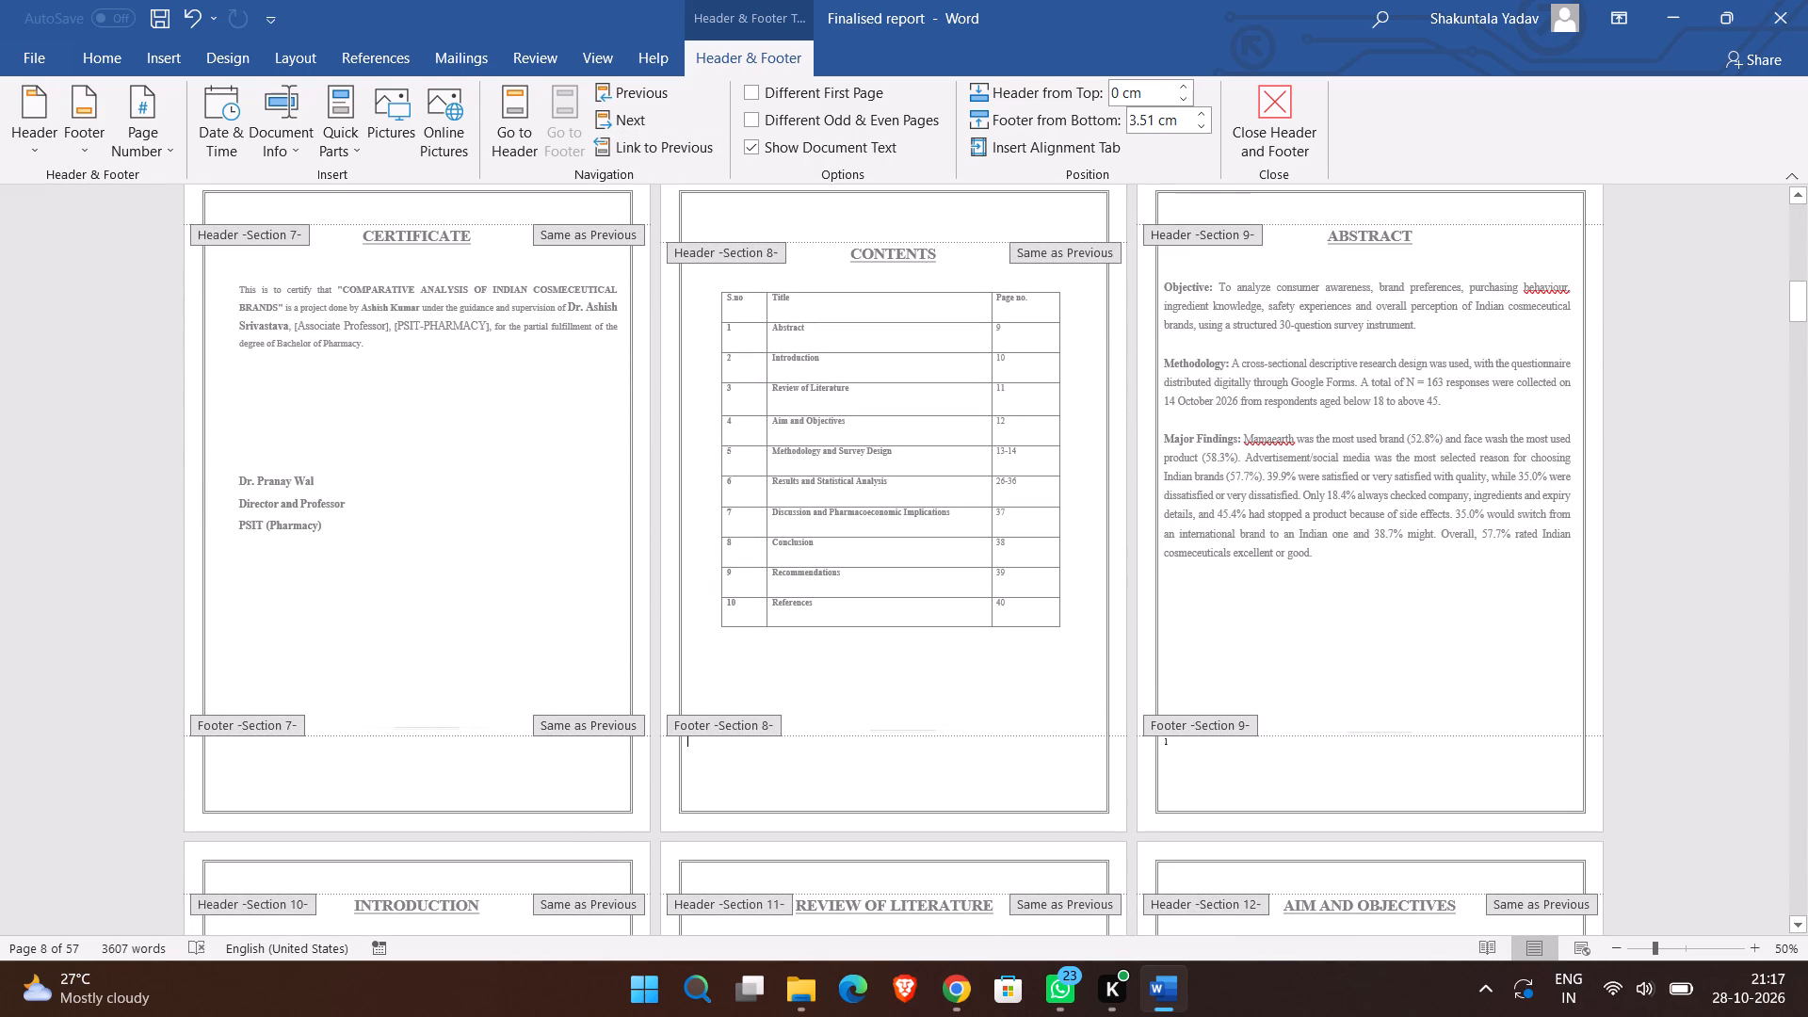
pyautogui.click(151, 129)
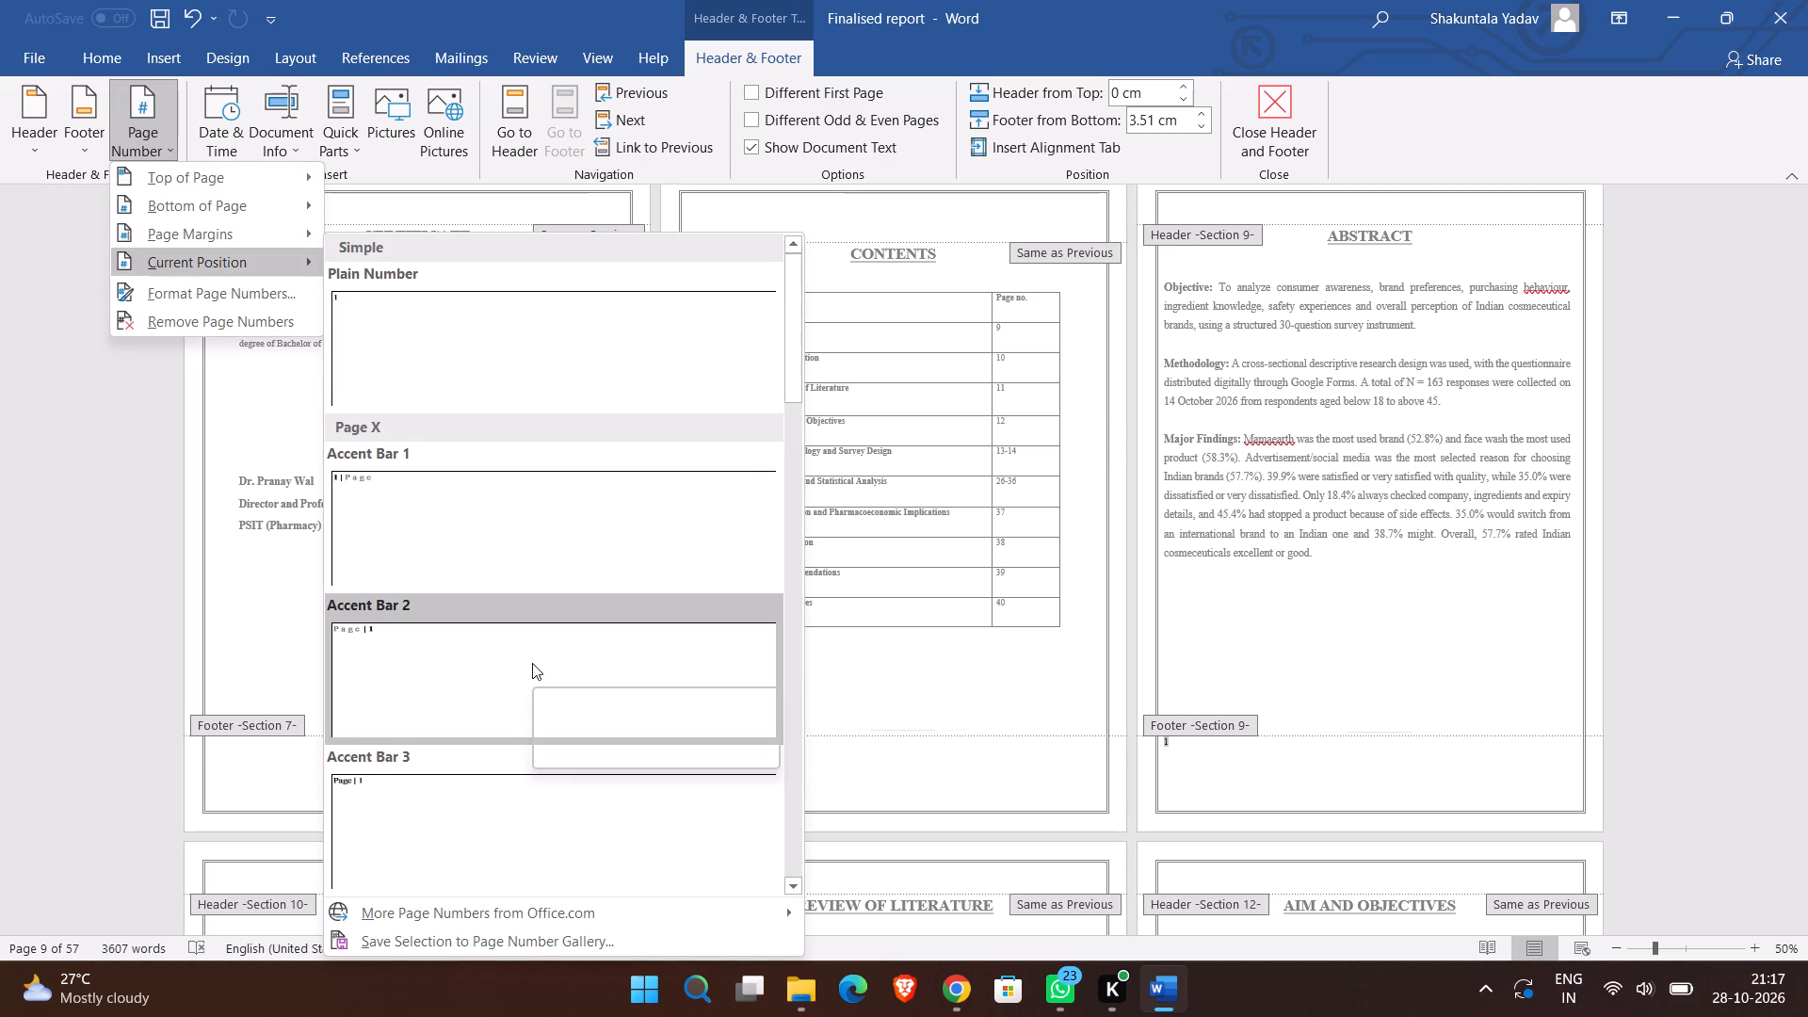
# Insert a centred page number at the bottom of the page in the Abstract section's footer.
pyautogui.click(240, 299)
pyautogui.click(983, 616)
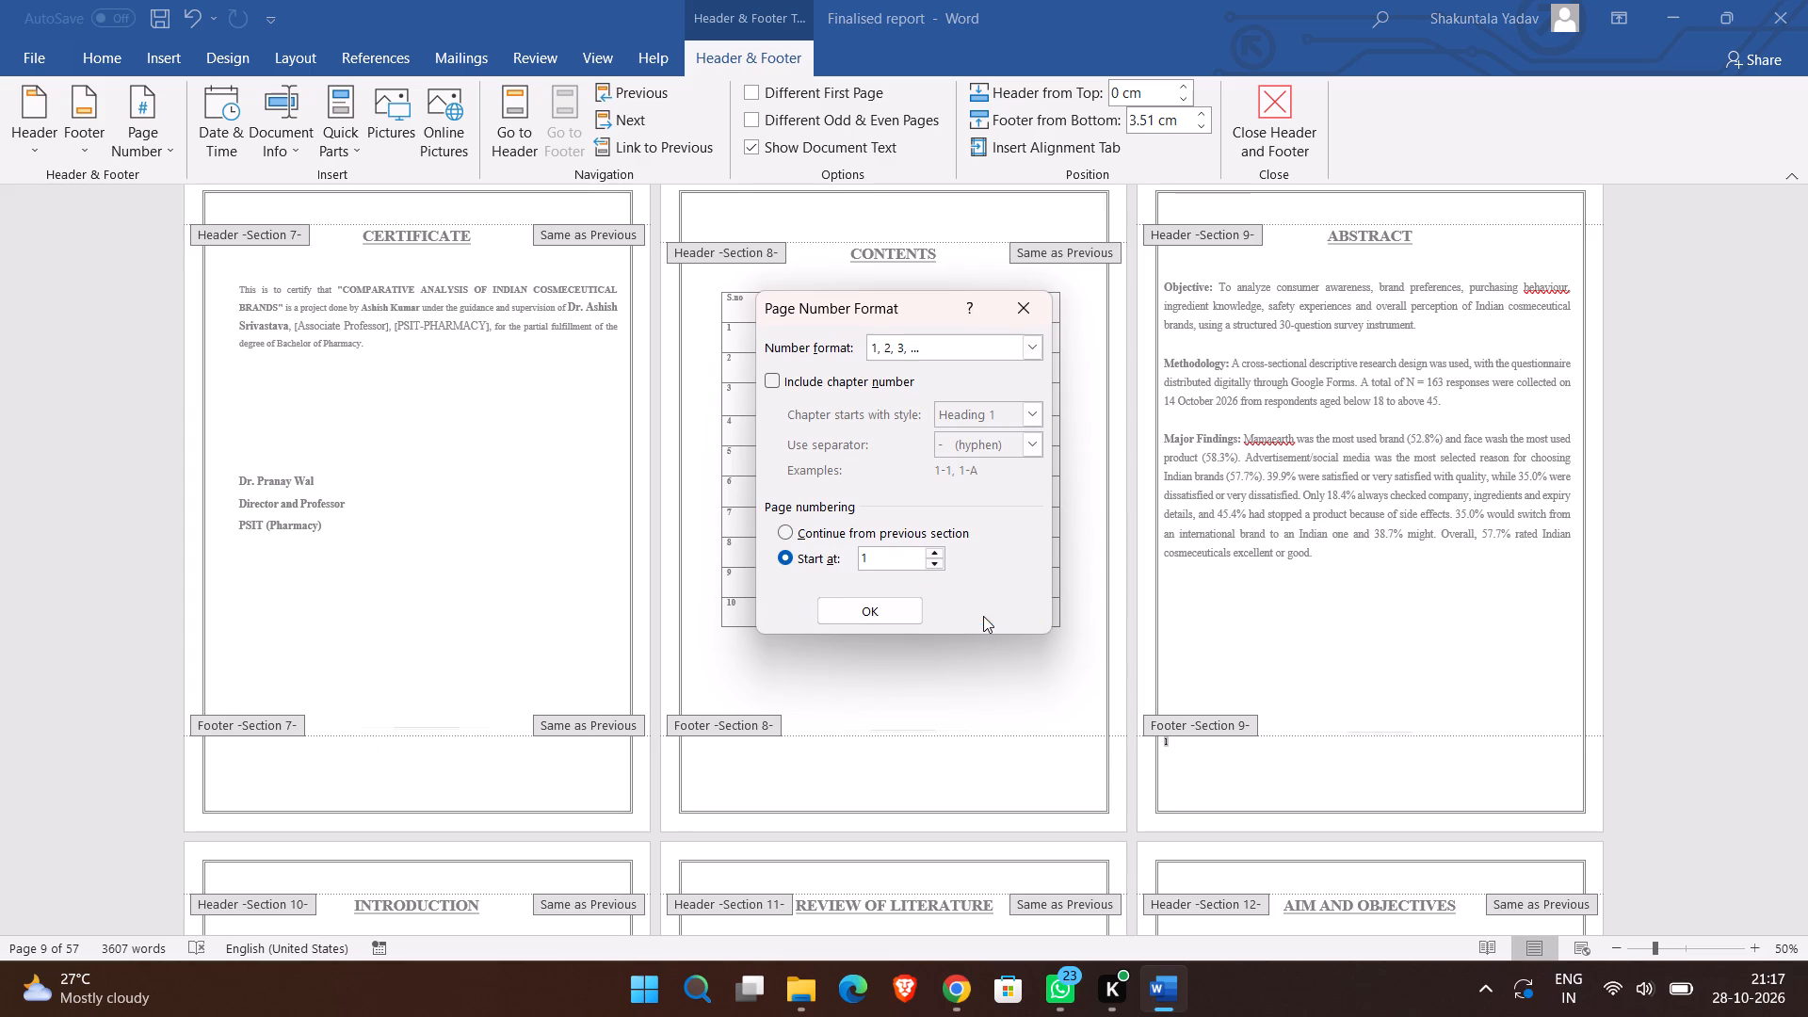
pyautogui.click(172, 108)
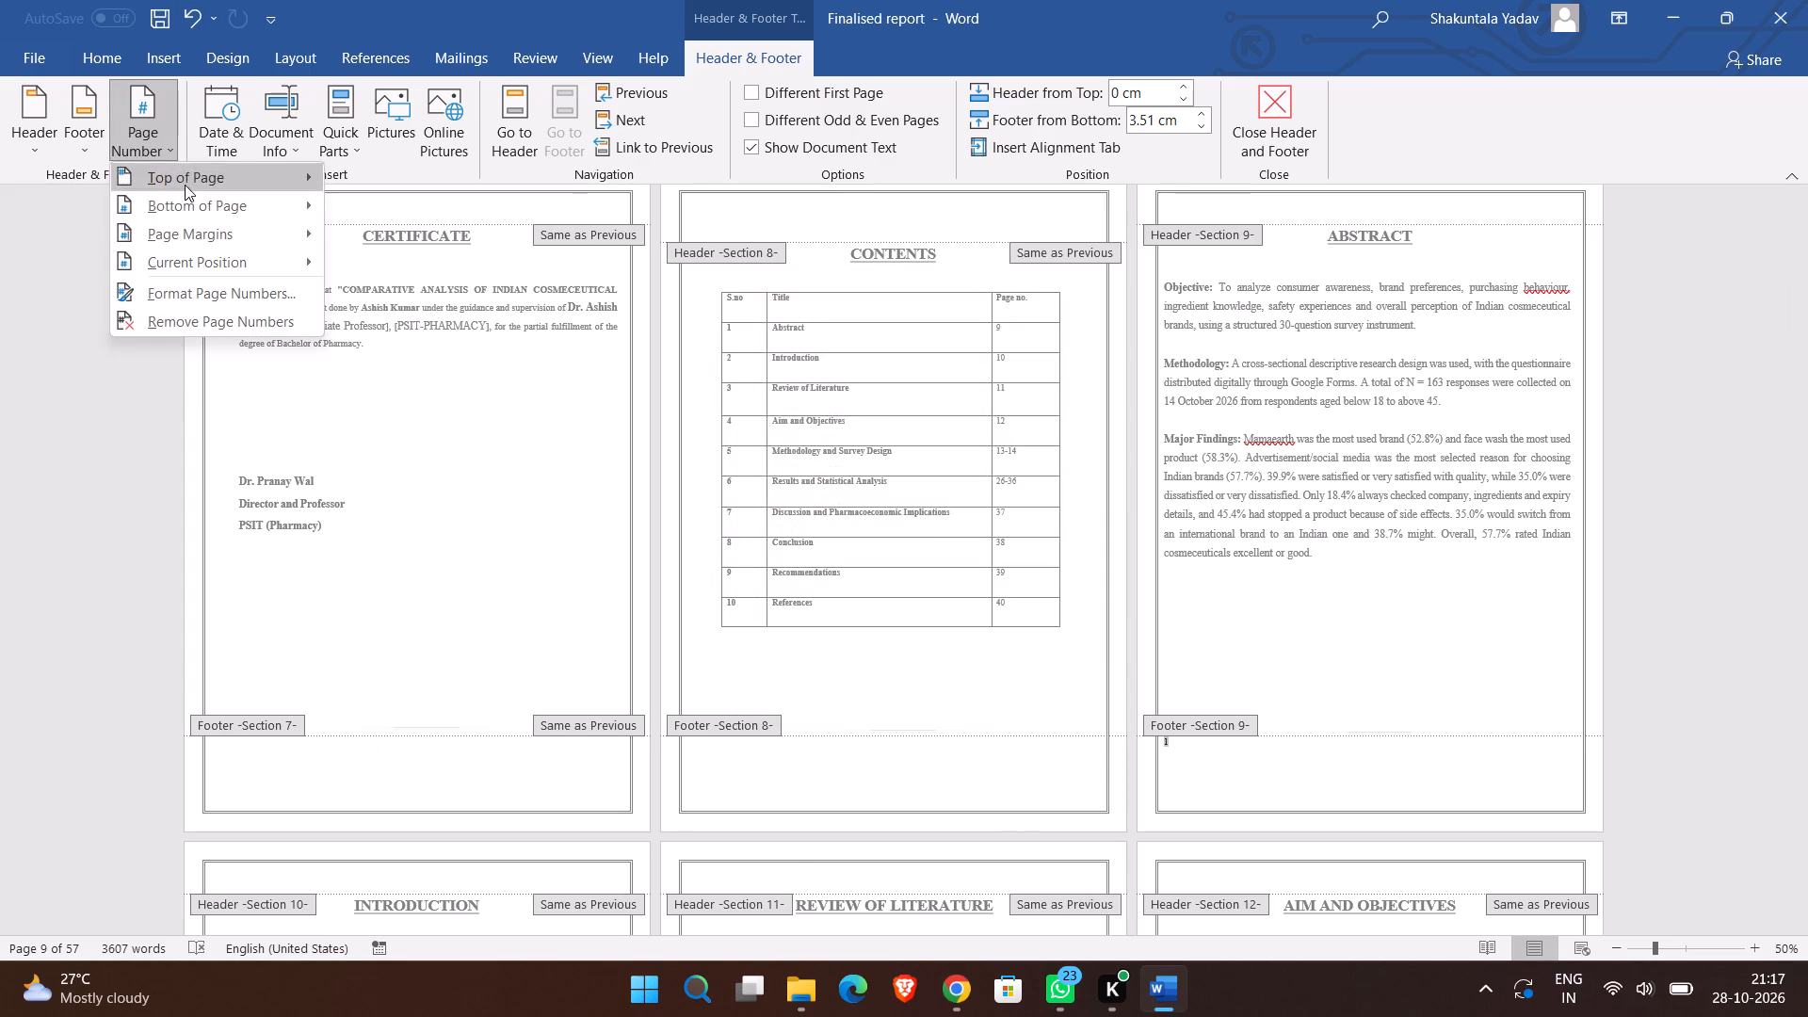
pyautogui.click(195, 201)
pyautogui.click(541, 410)
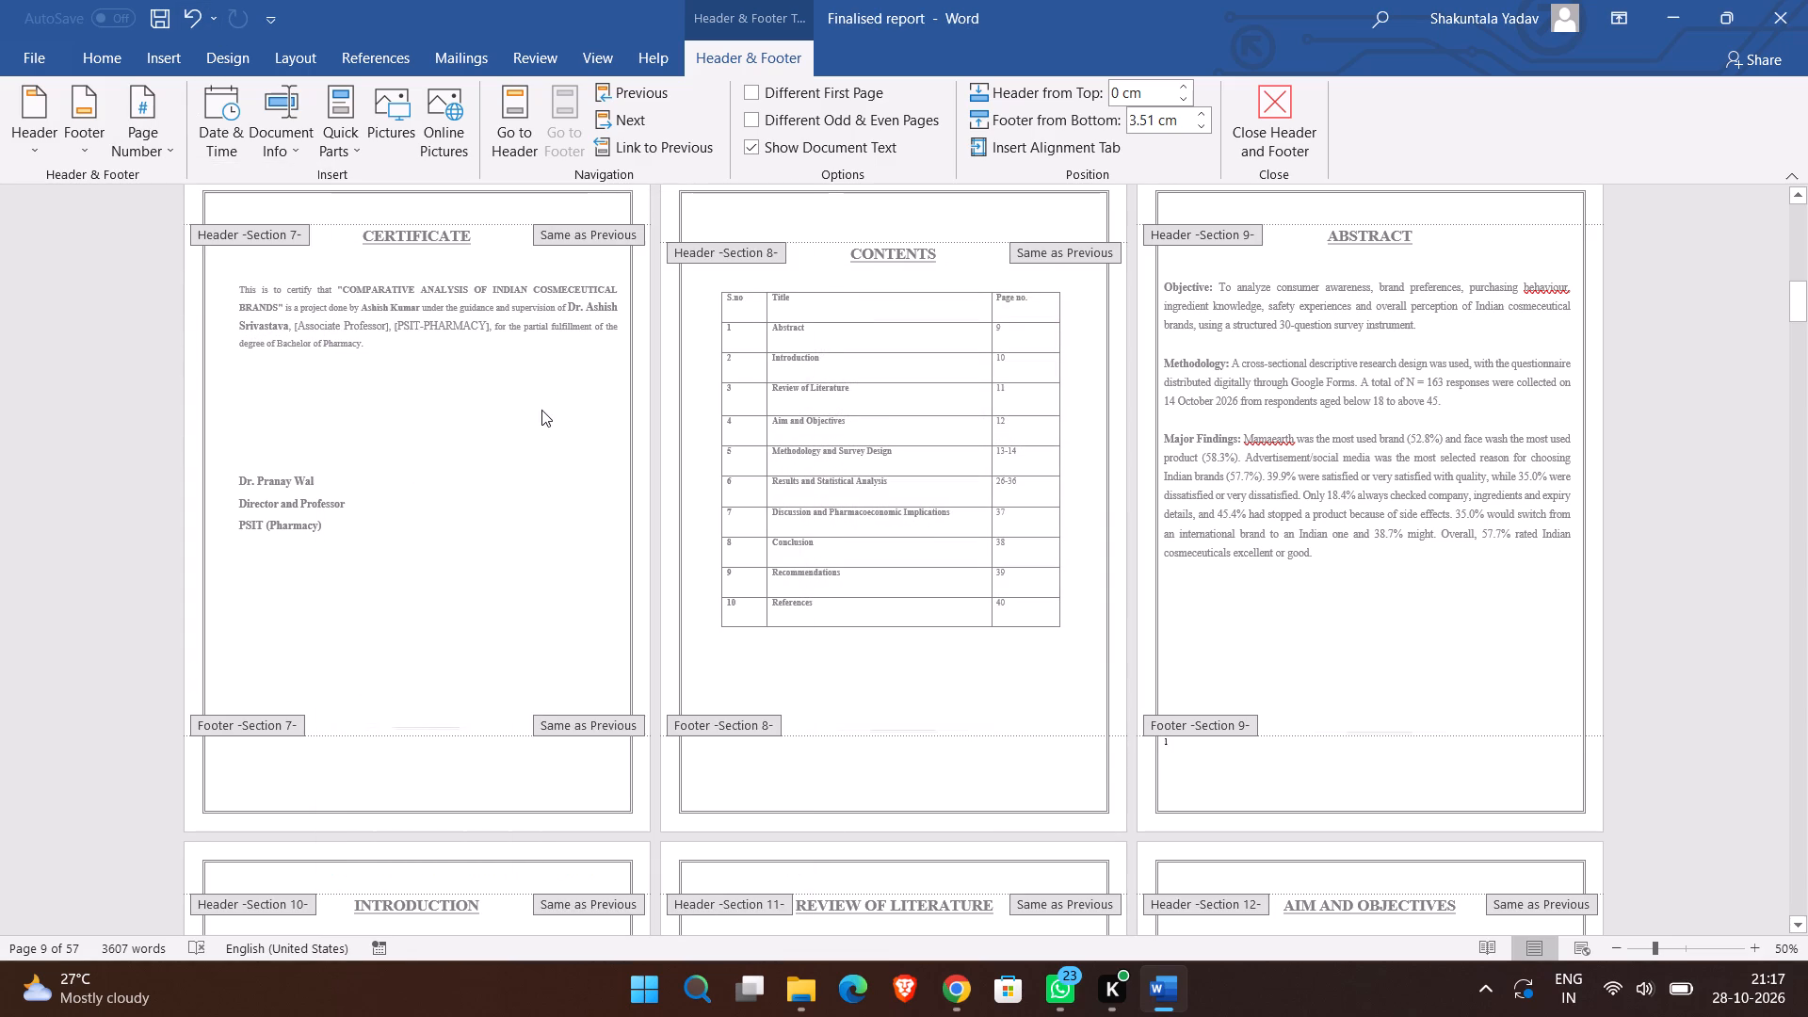
# Review the footers from the Abstract to the last section and back to the cover page, checking the page numbering.
pyautogui.scroll(-4, 1495, 715)
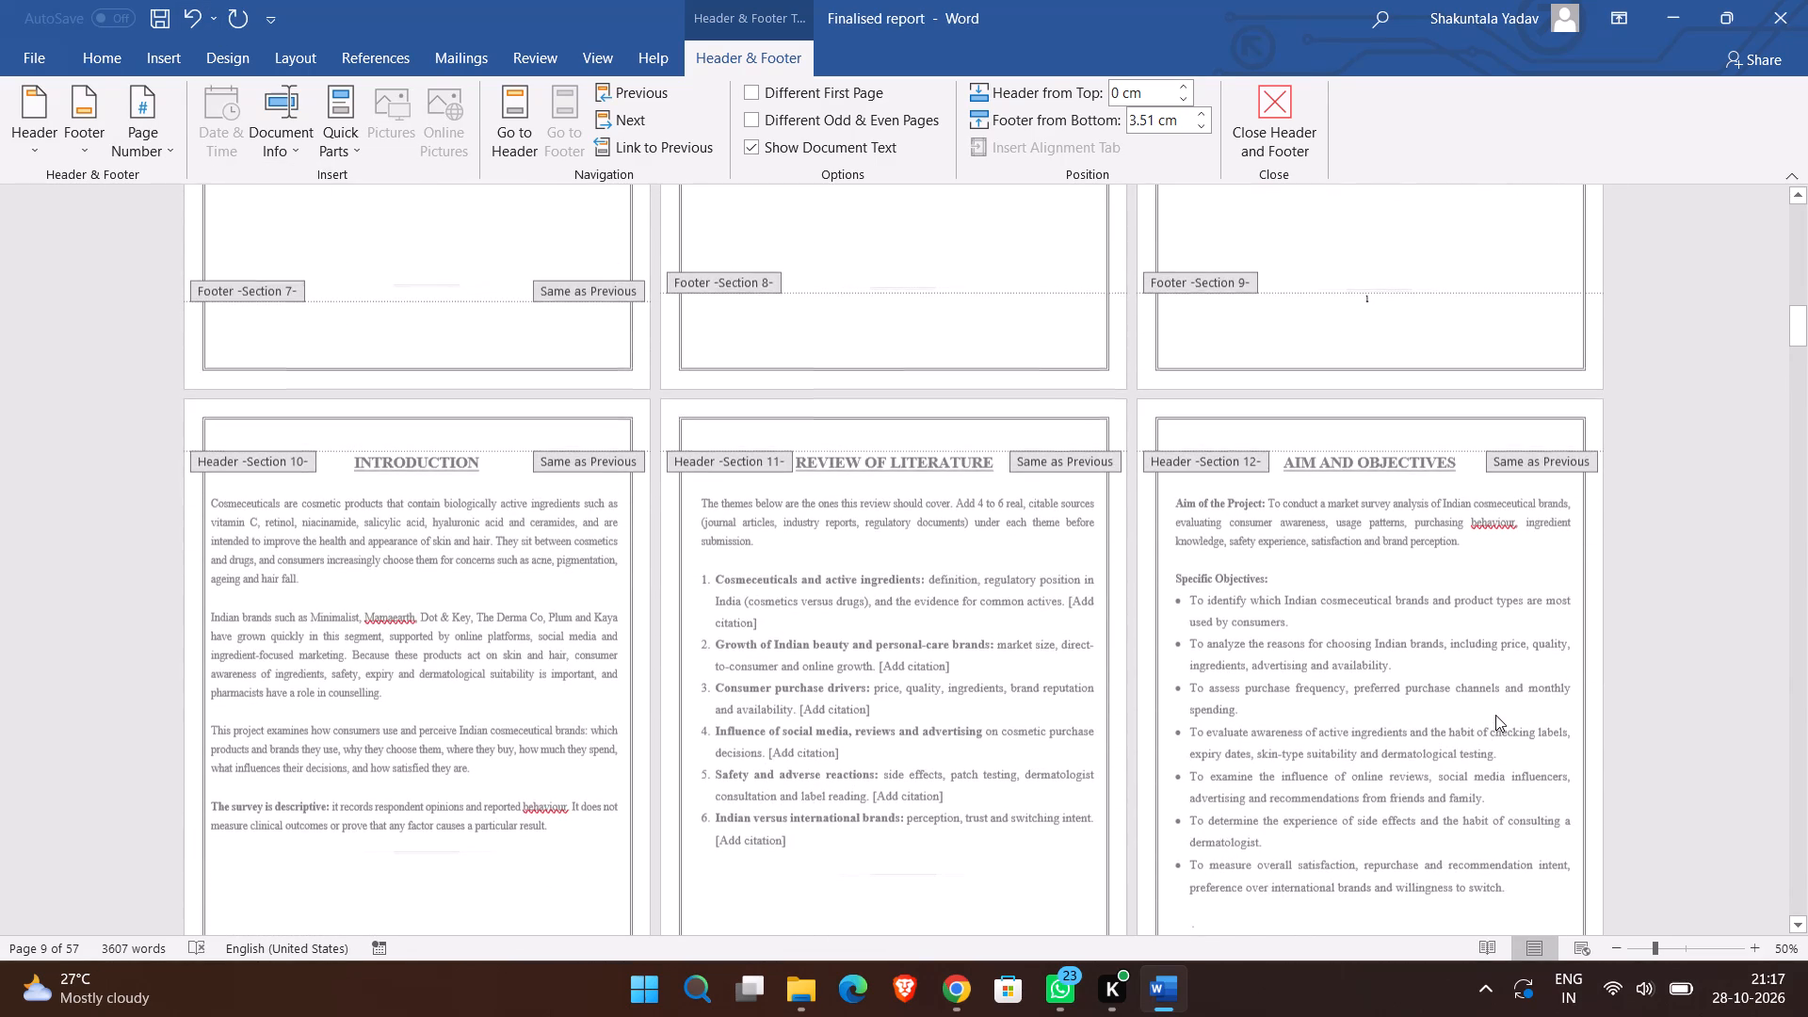
pyautogui.scroll(-8, 1495, 715)
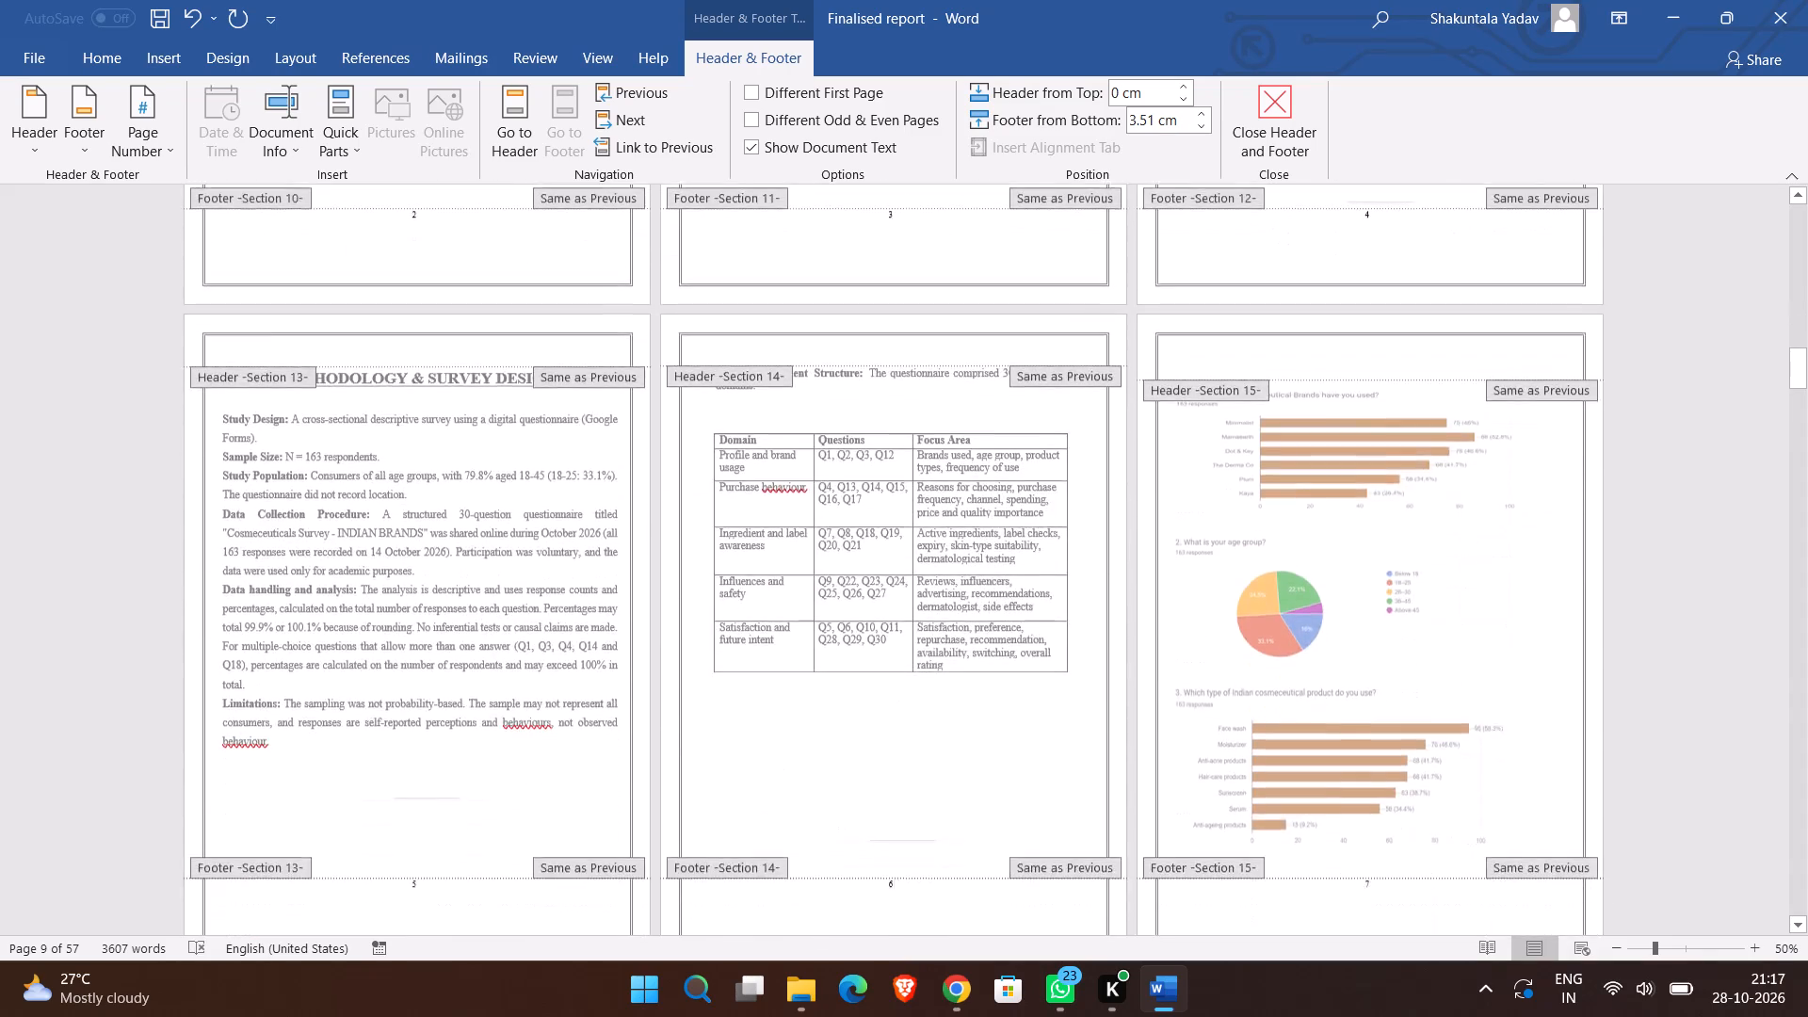
pyautogui.scroll(-2, 1495, 715)
pyautogui.scroll(-20, 1495, 715)
pyautogui.scroll(-14, 1495, 715)
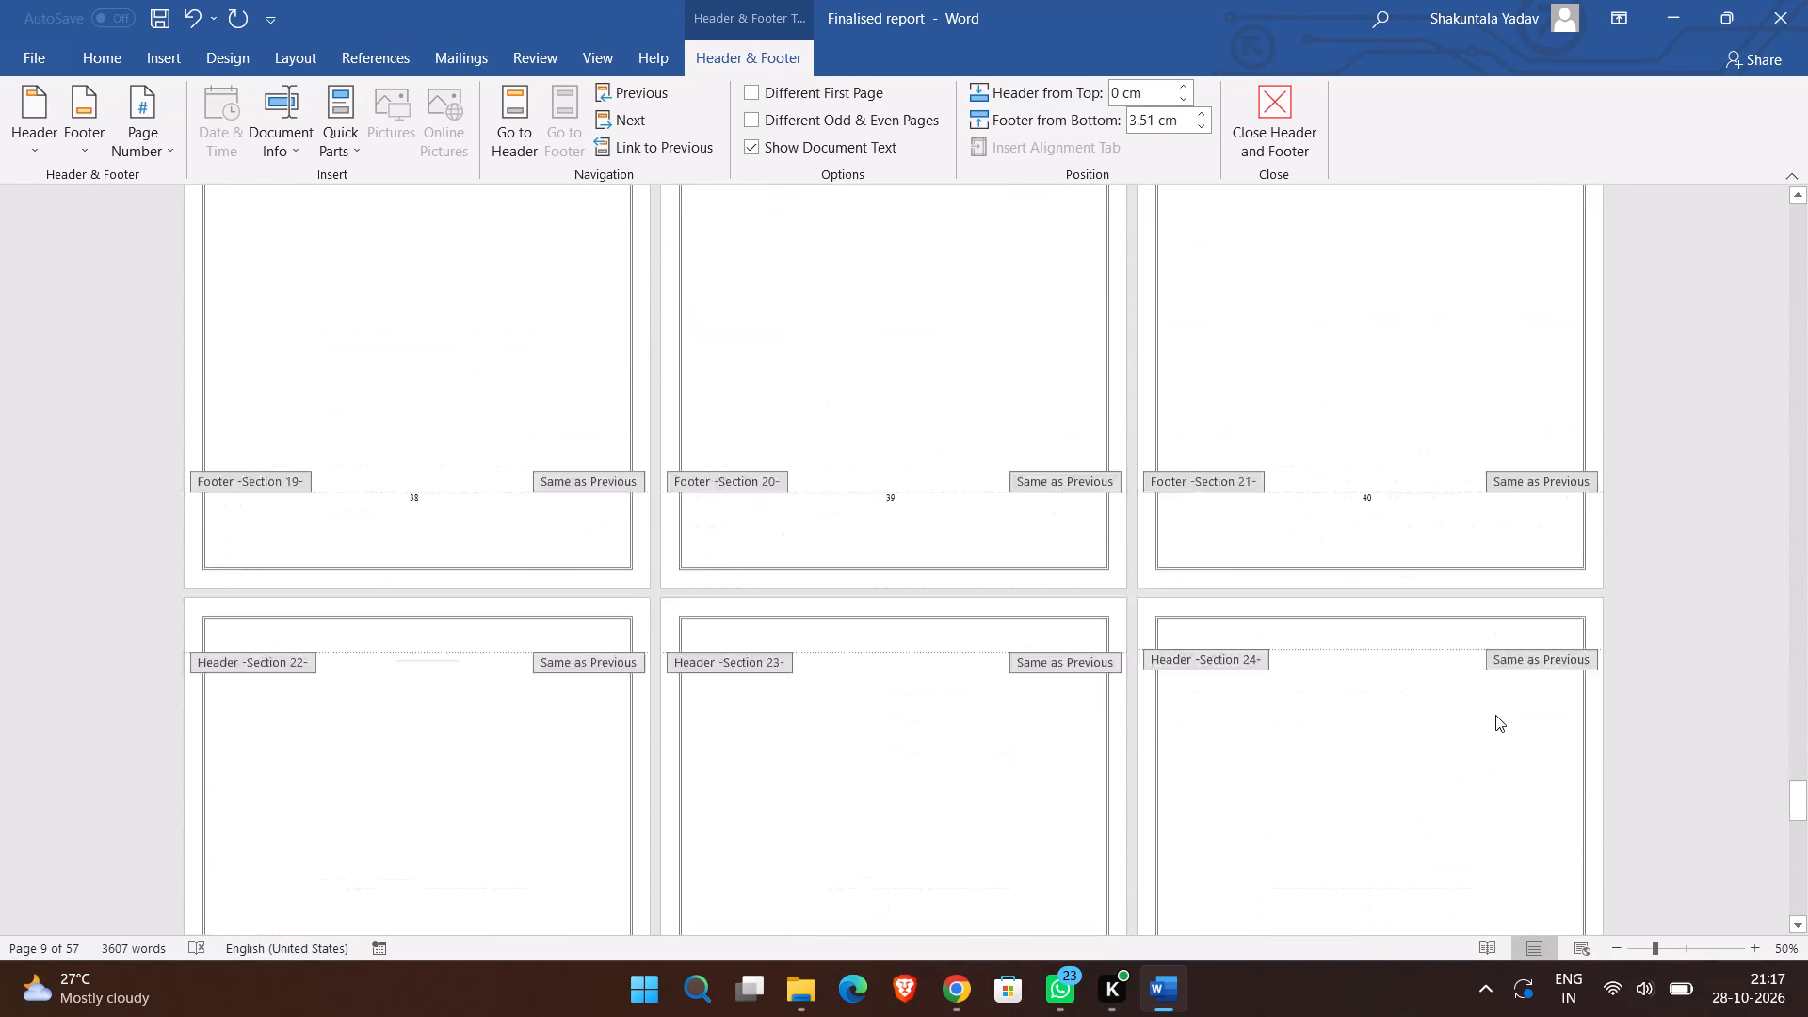
pyautogui.scroll(6, 1495, 715)
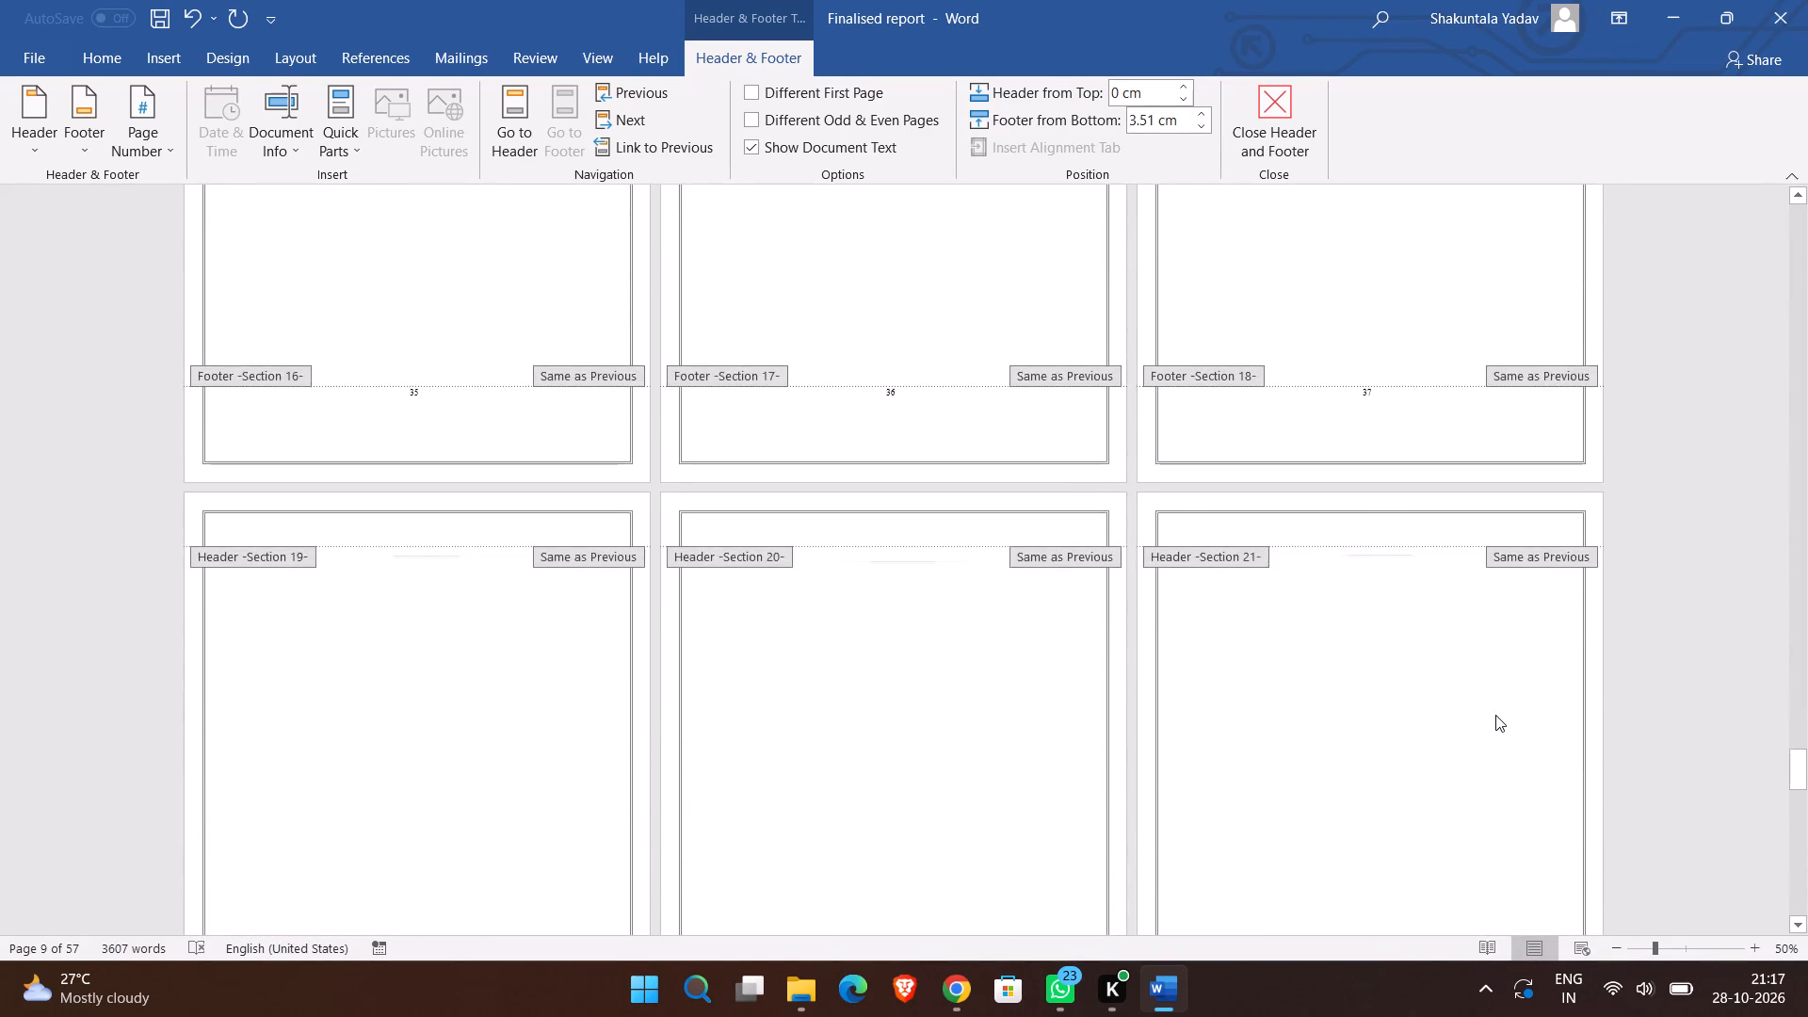
pyautogui.scroll(7, 1495, 715)
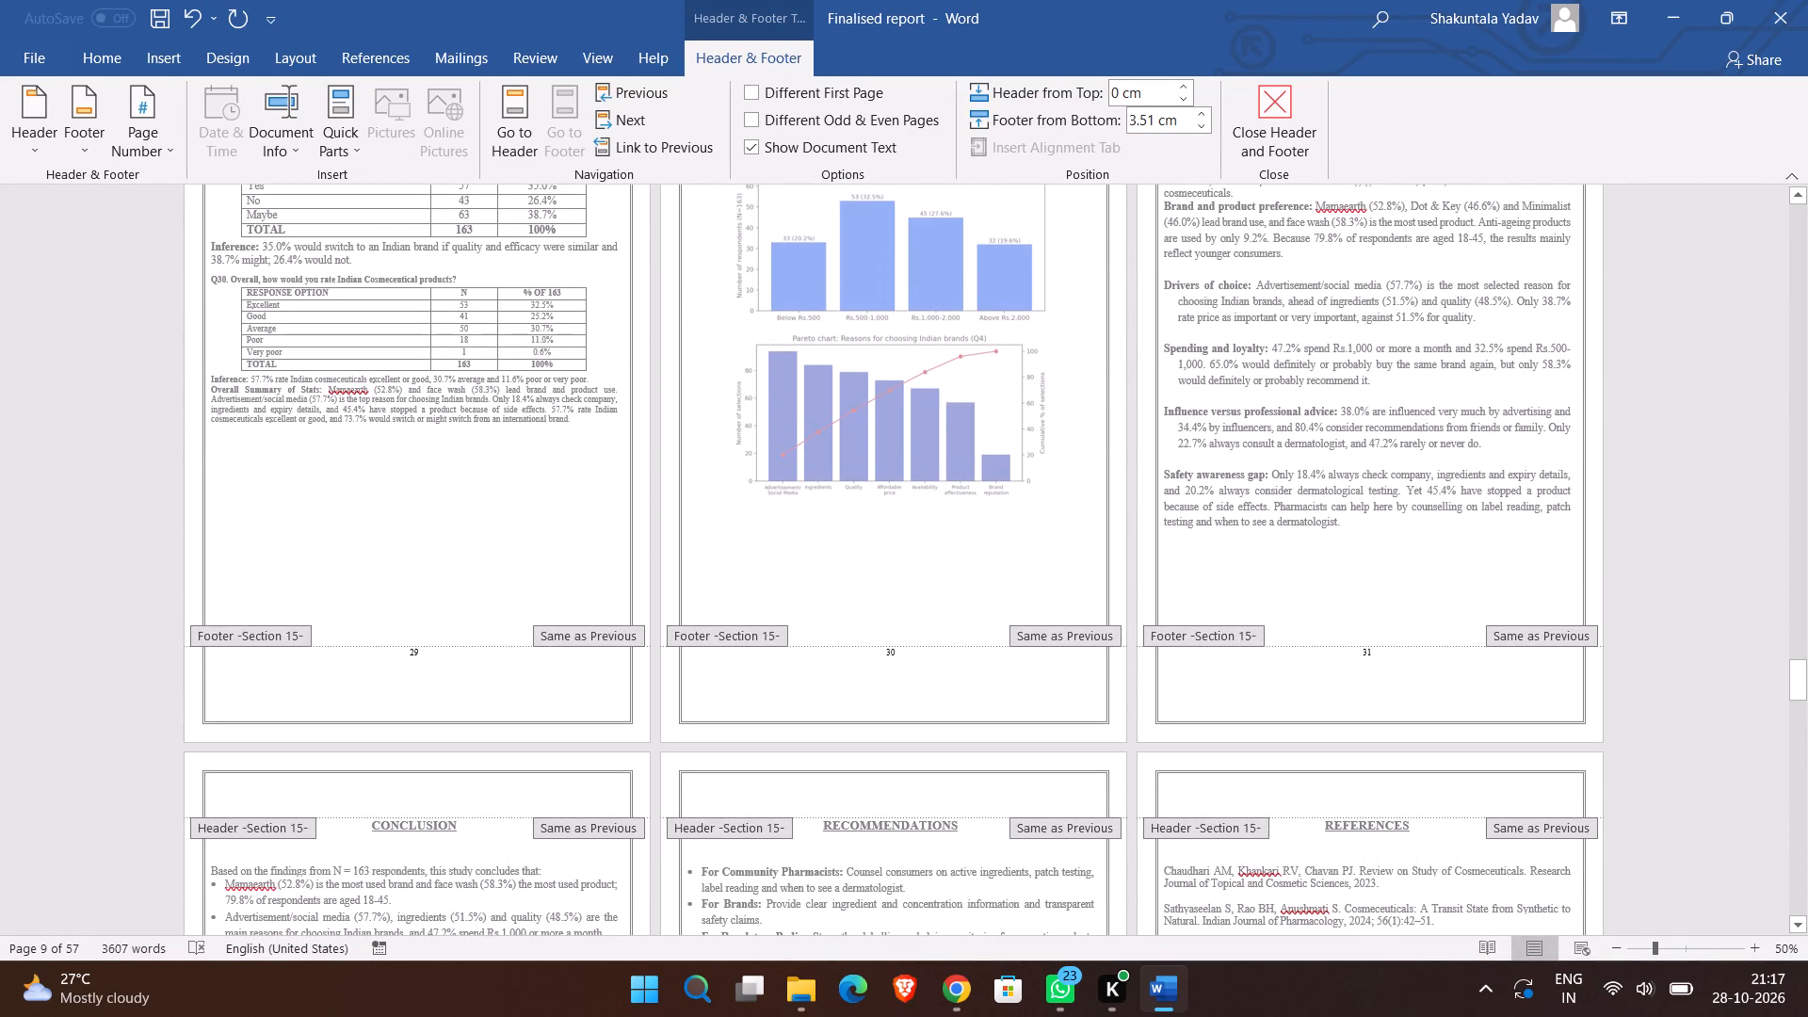
pyautogui.scroll(4, 1495, 715)
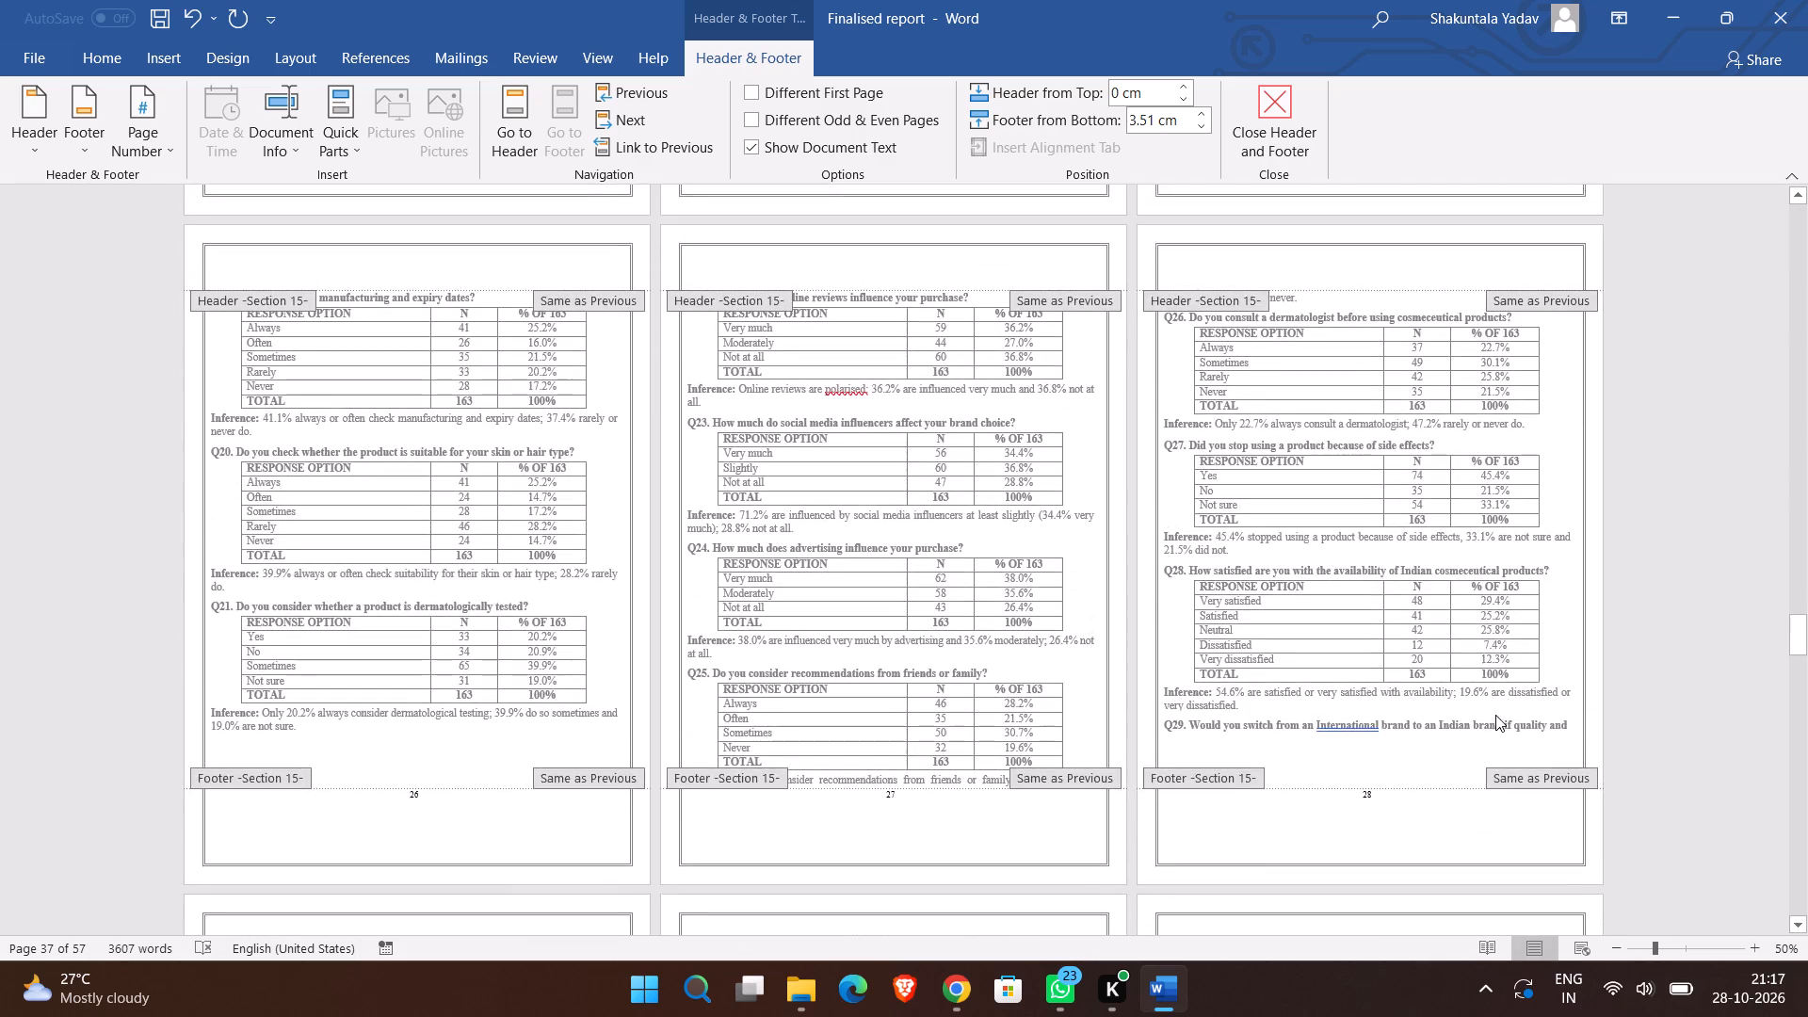
pyautogui.scroll(13, 1495, 715)
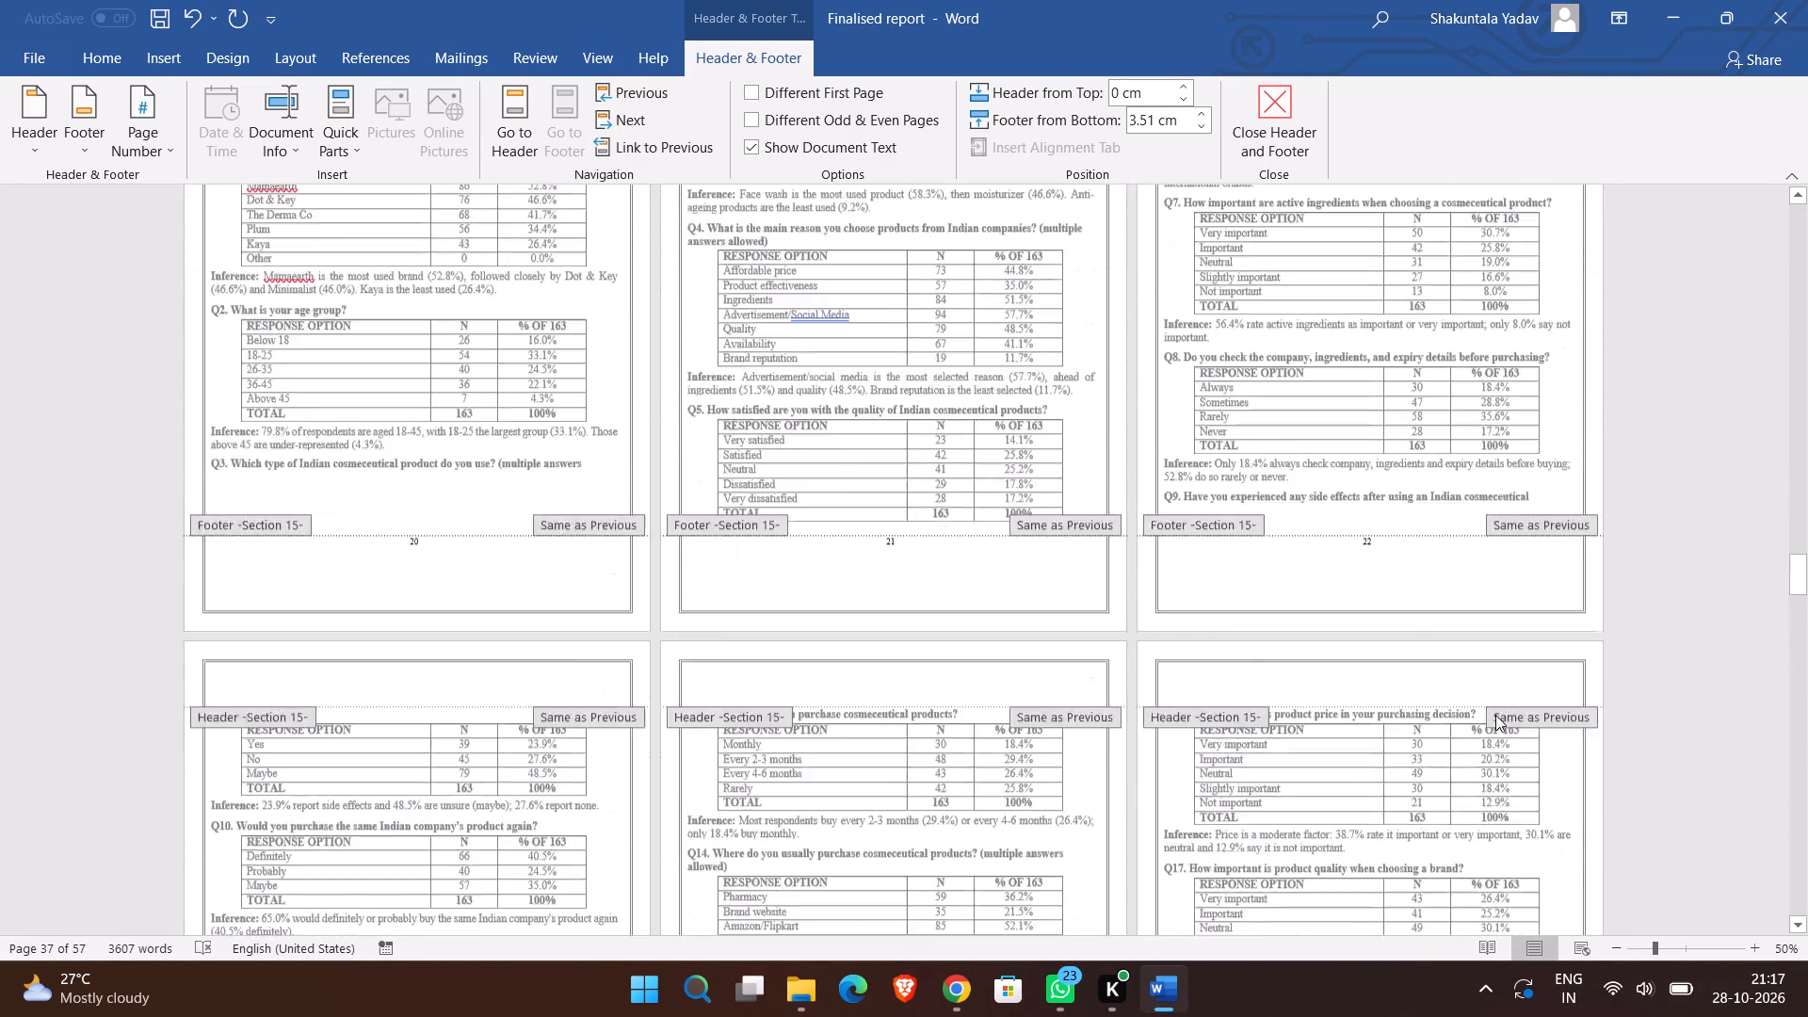
pyautogui.scroll(9, 1495, 715)
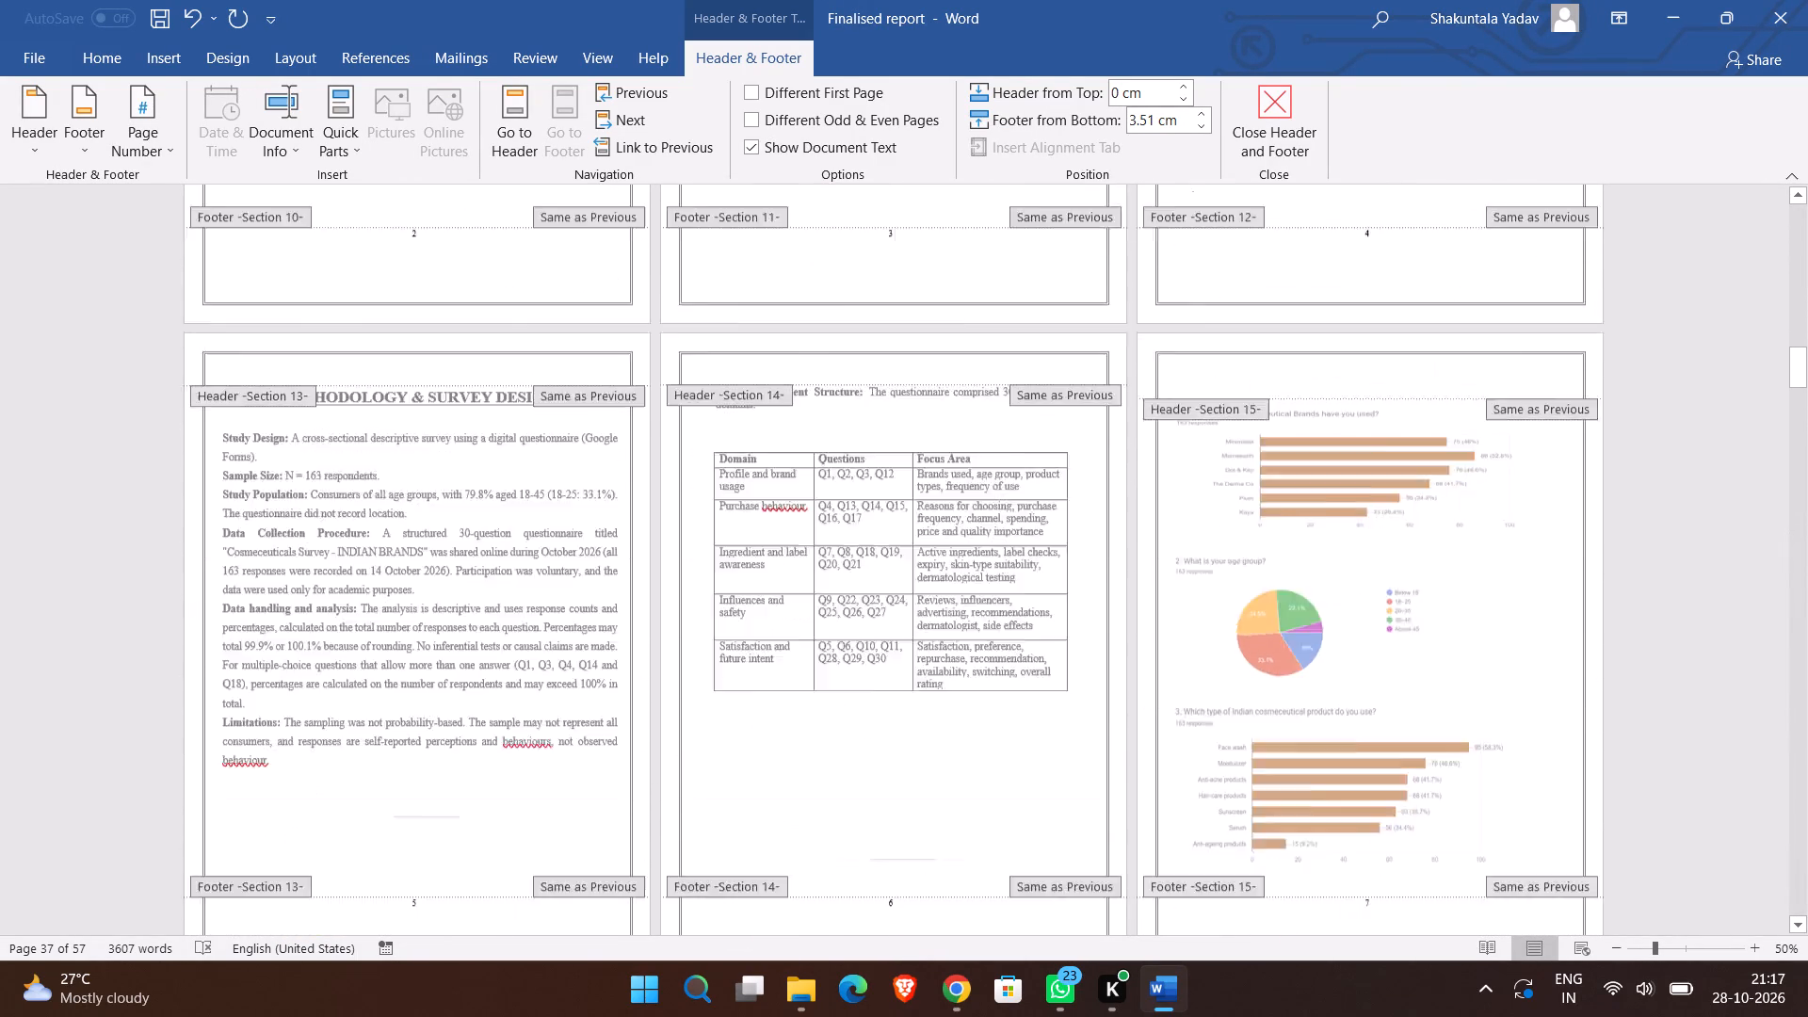
pyautogui.scroll(6, 1495, 715)
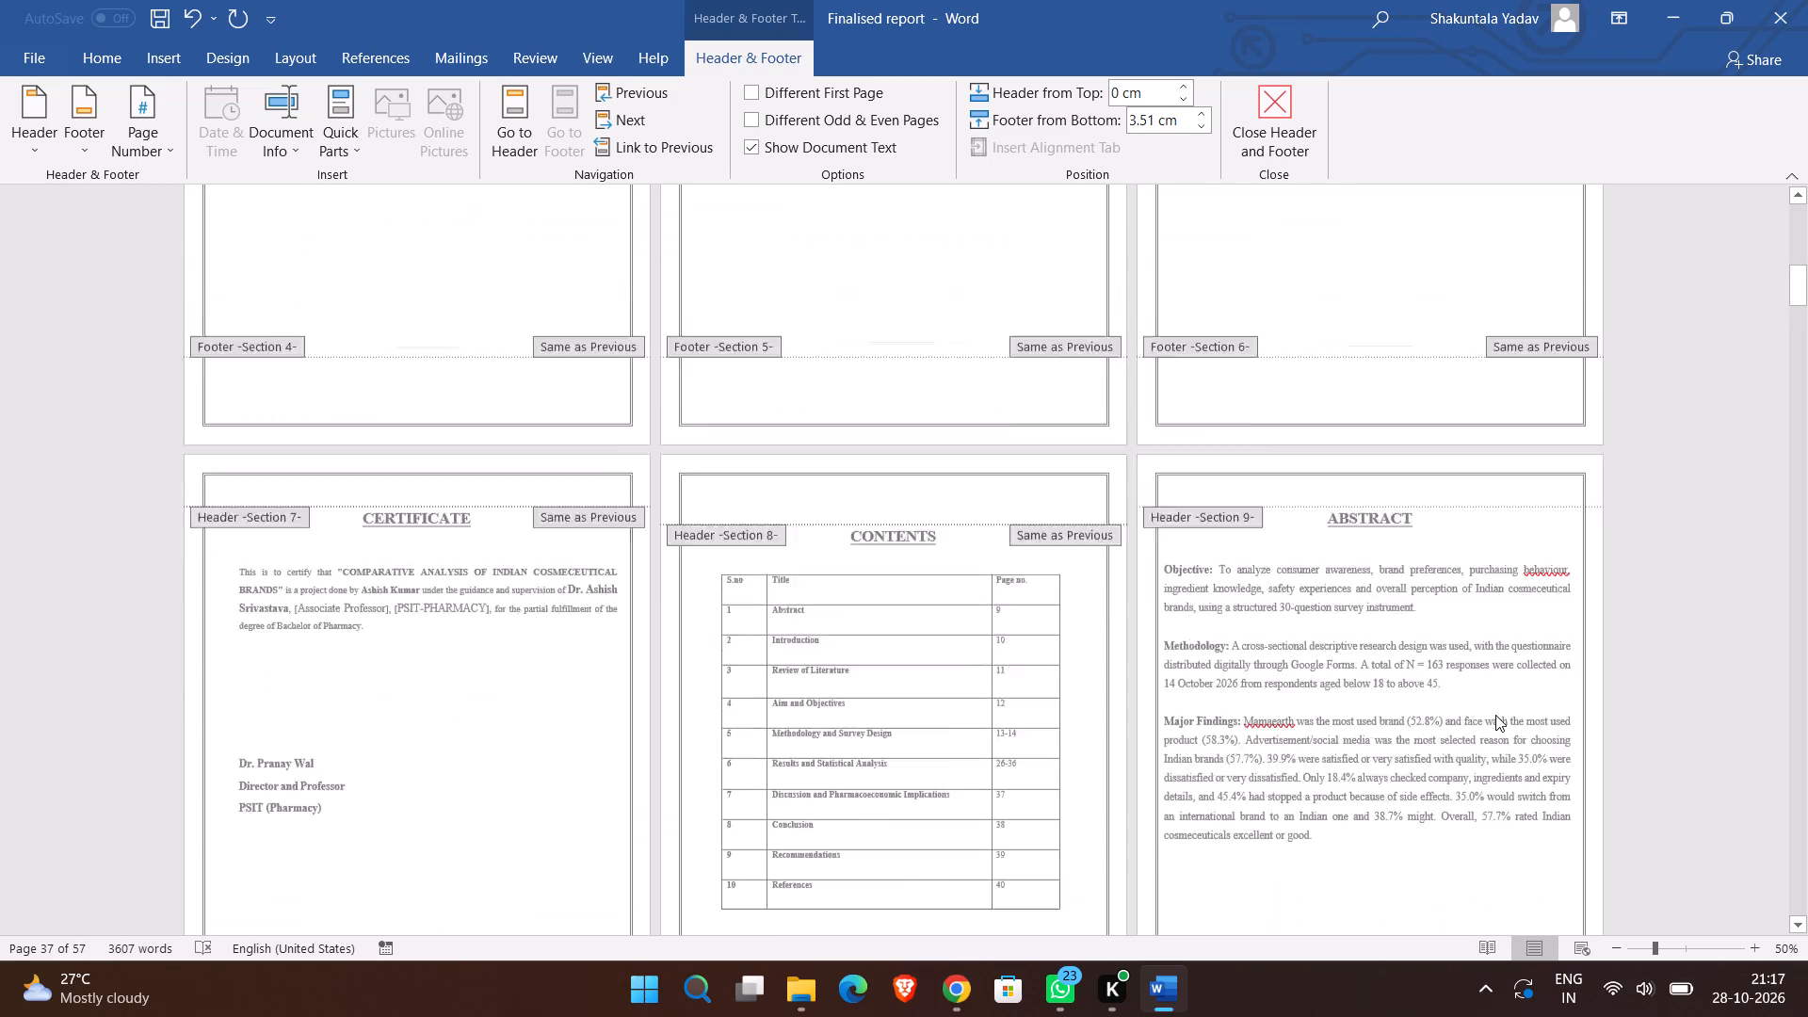
pyautogui.scroll(2, 1495, 715)
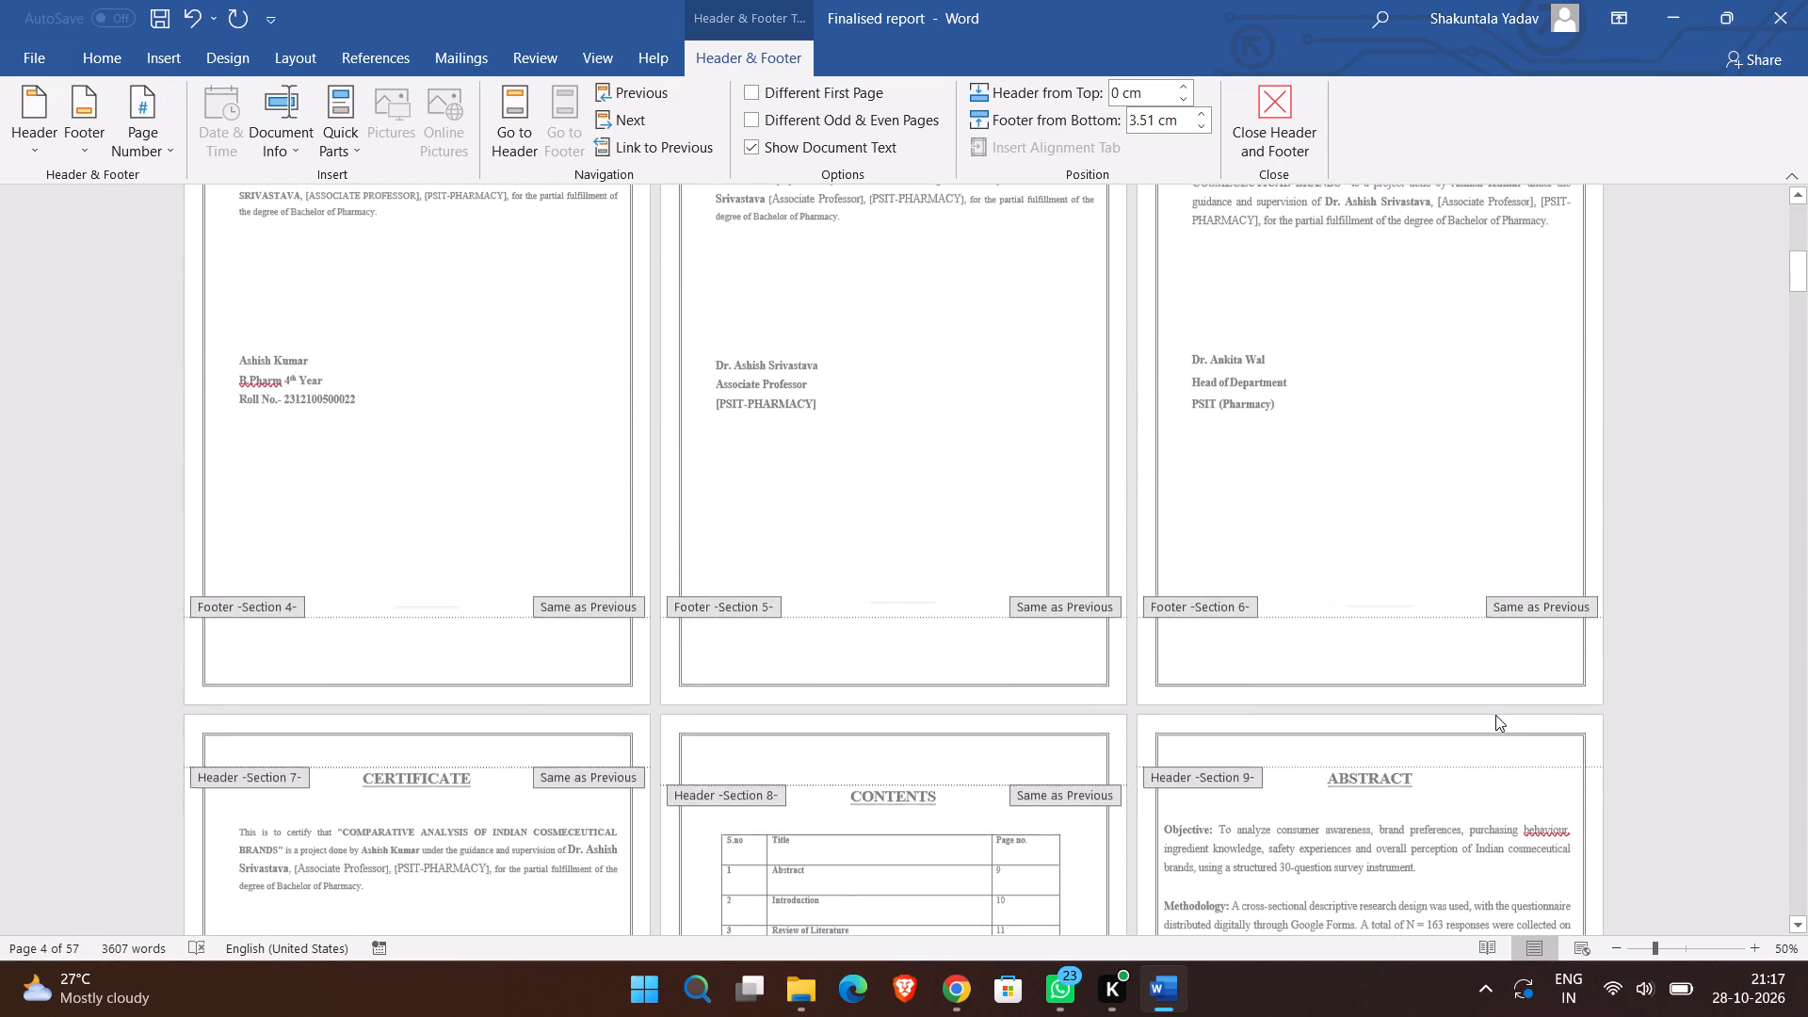
pyautogui.scroll(5, 1495, 715)
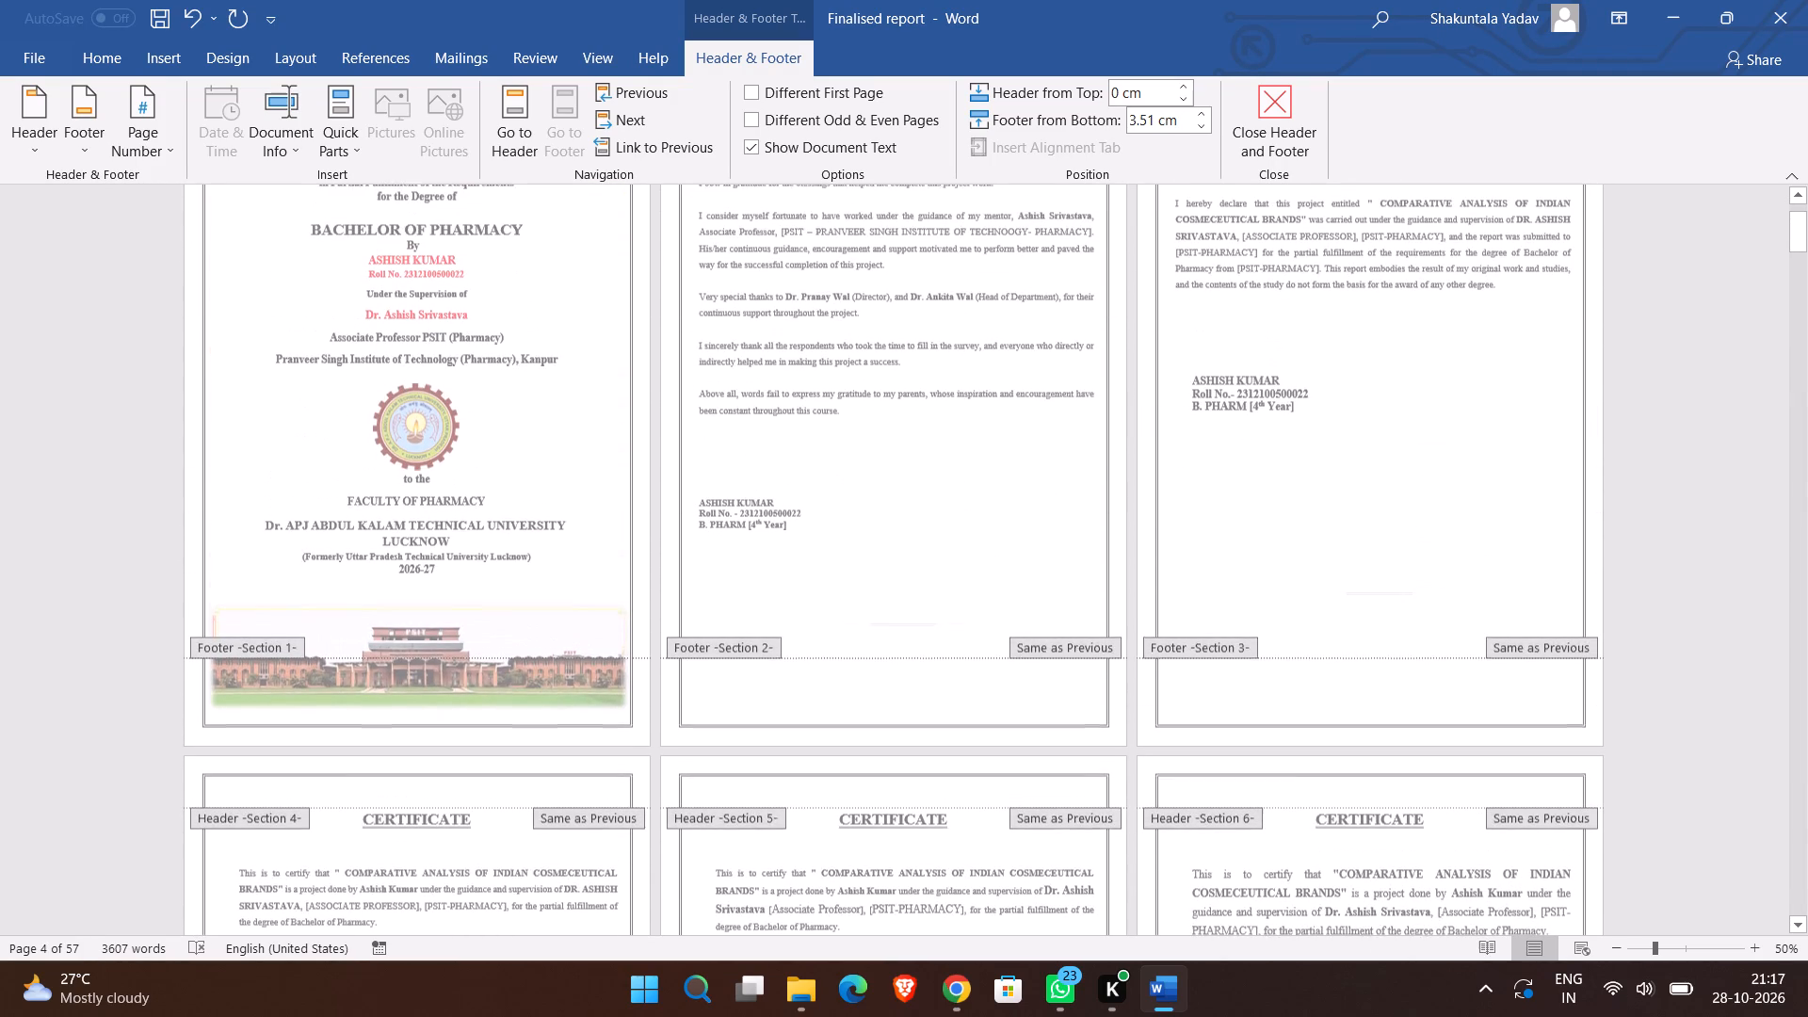
pyautogui.scroll(3, 1495, 715)
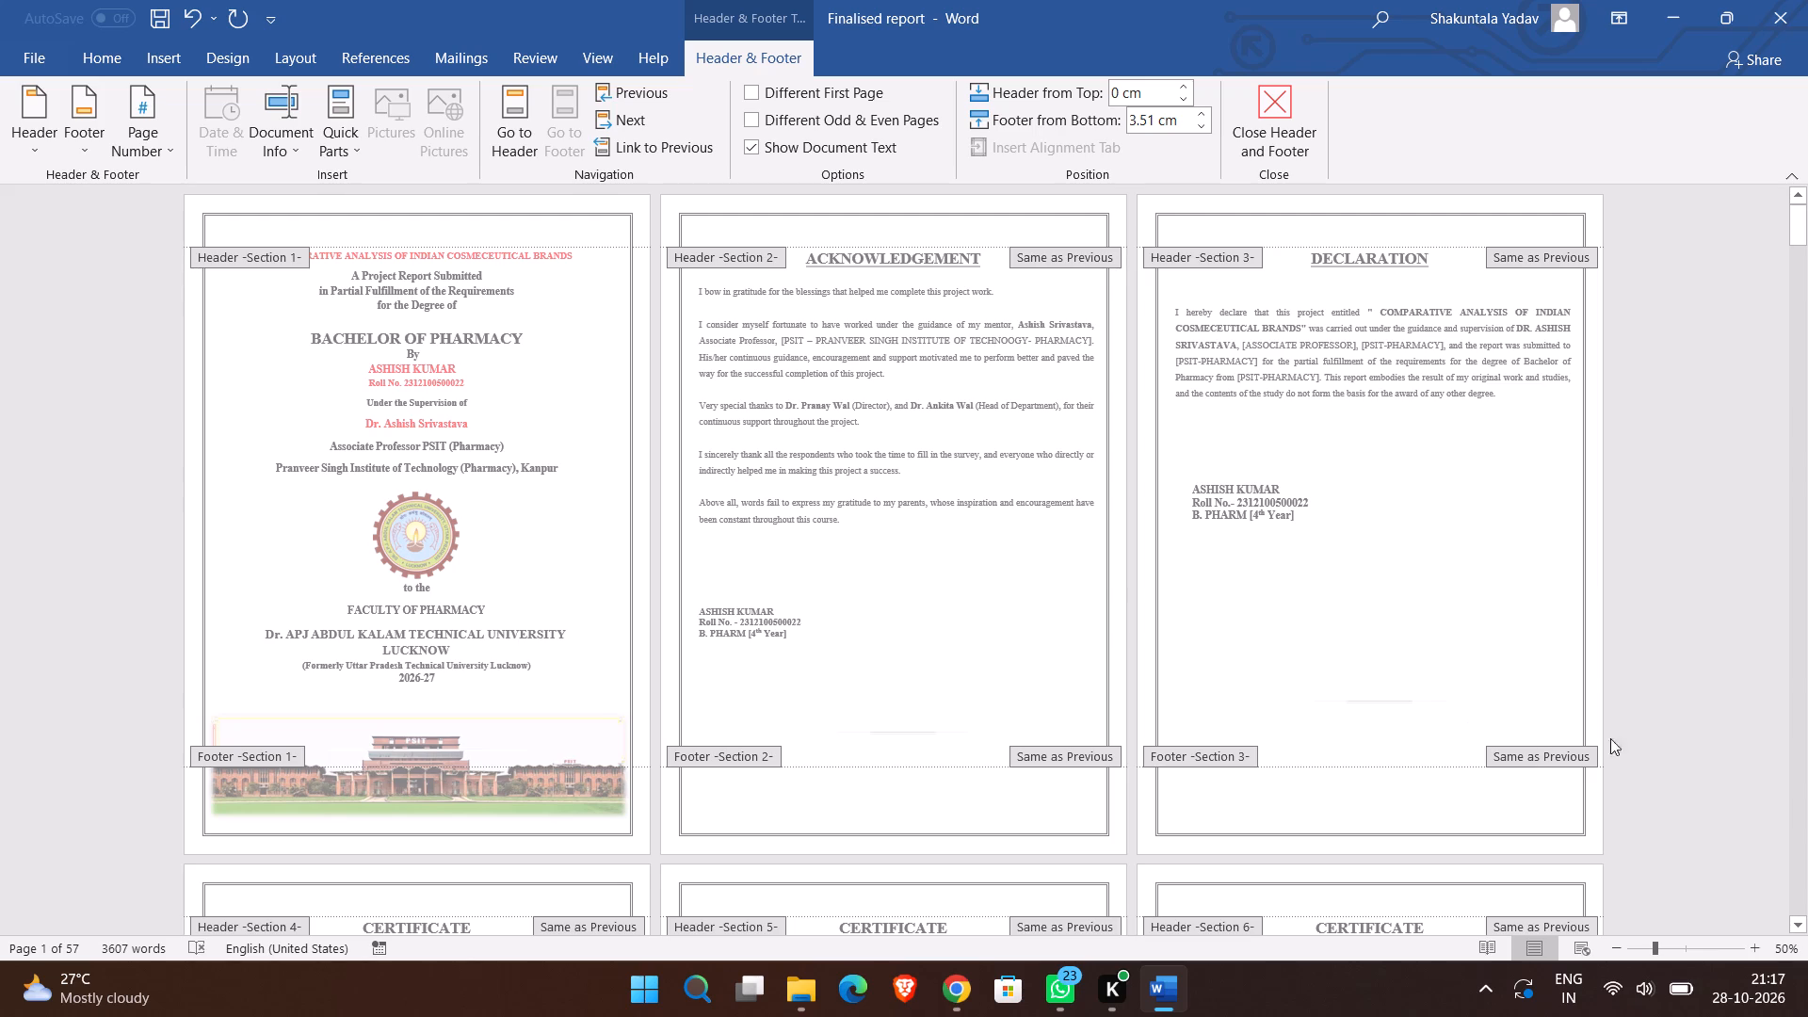
# Leave header and footer editing and return to the report's body.
pyautogui.doubleClick(1476, 831)
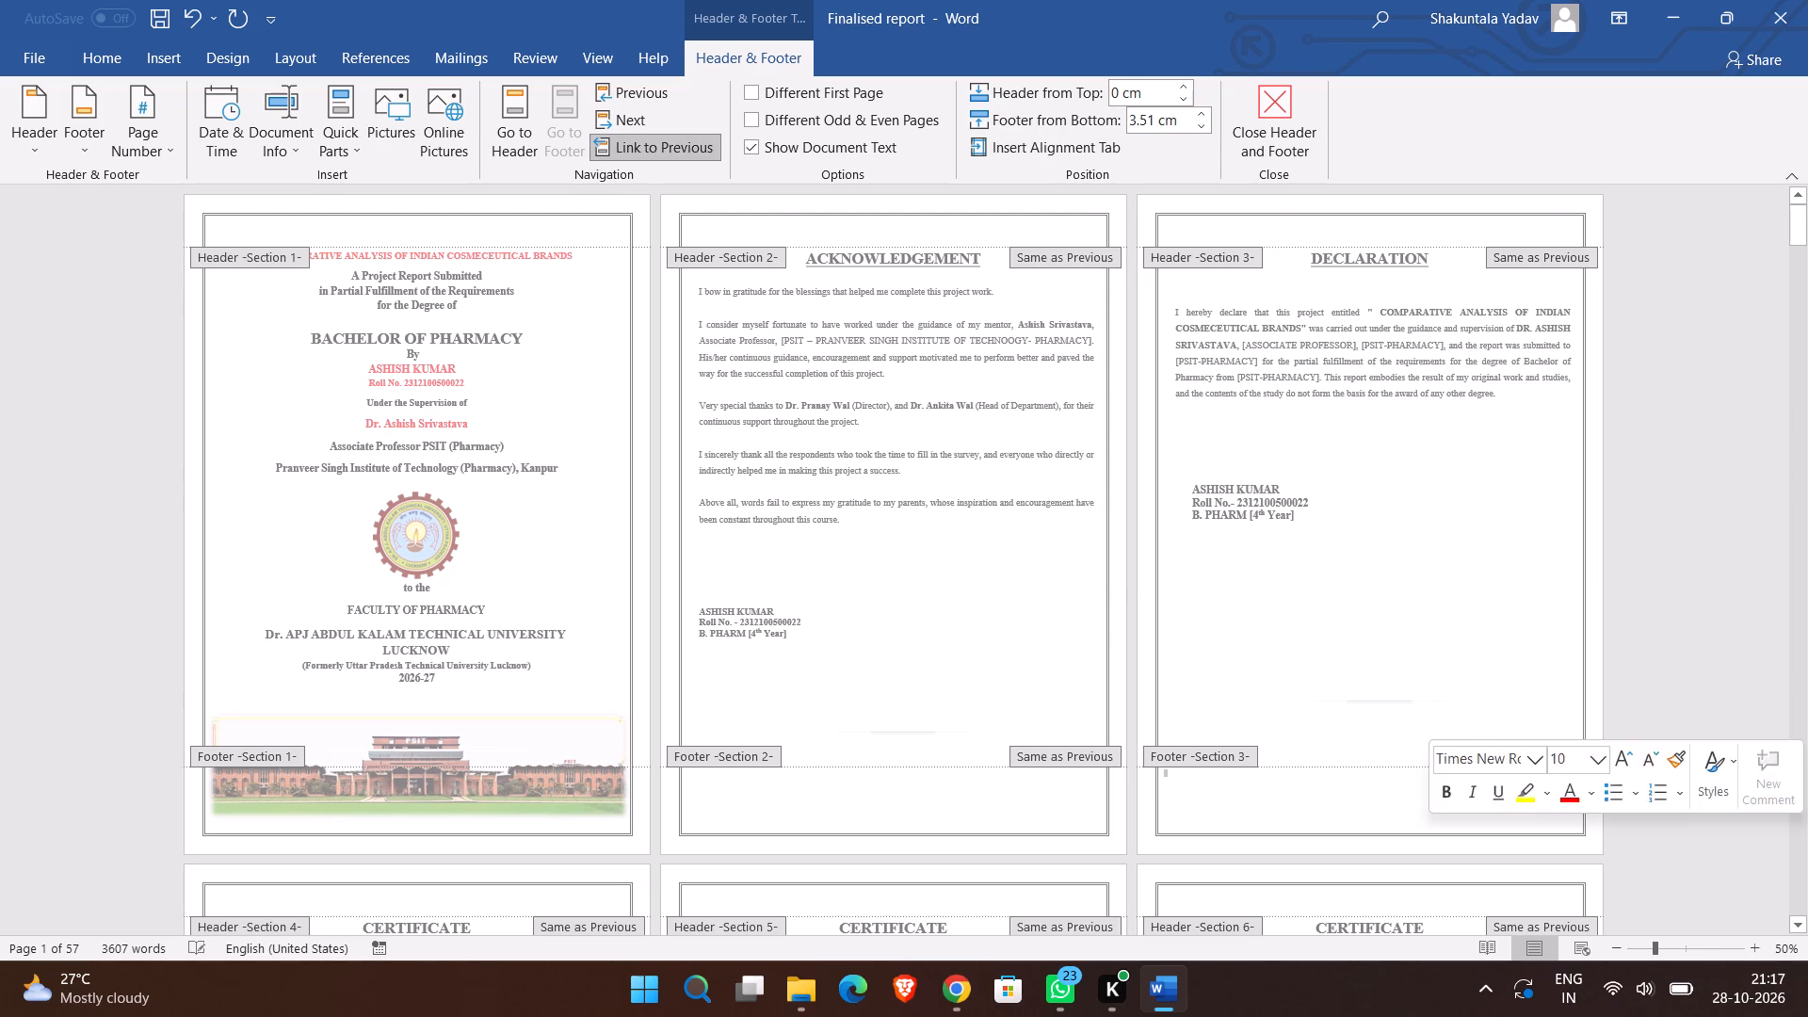
pyautogui.click(1276, 123)
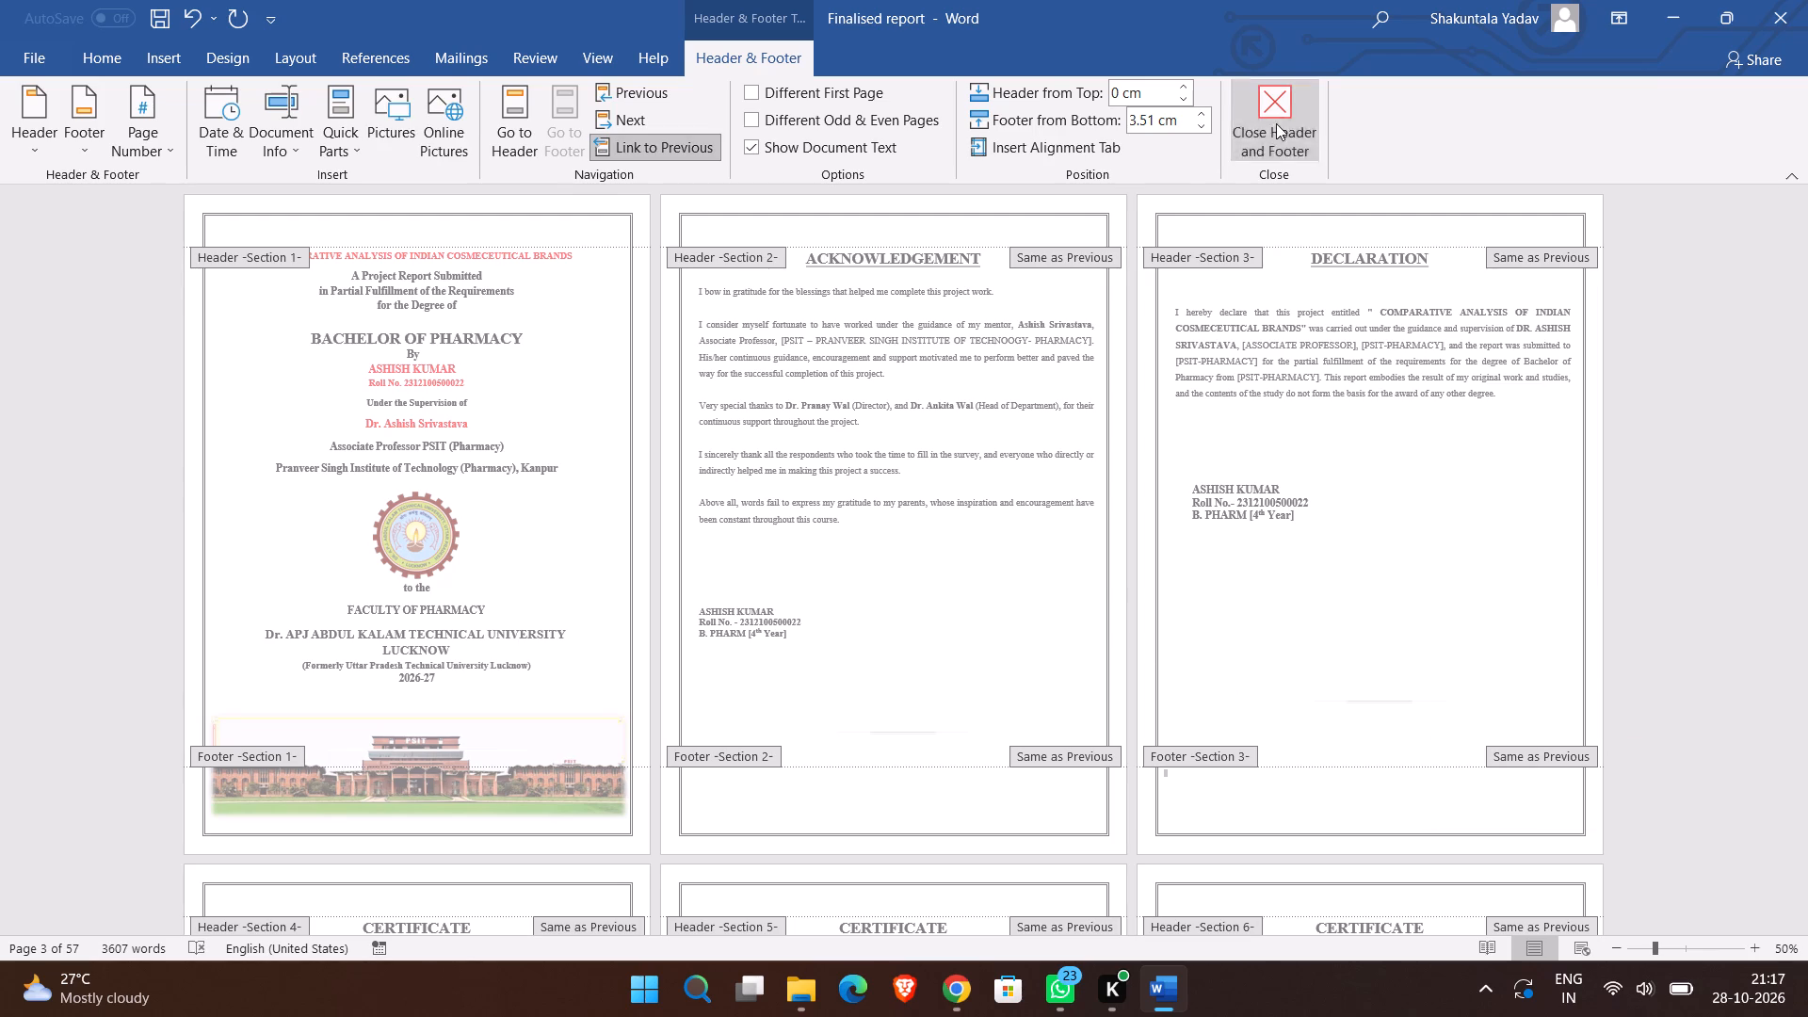
# Examine the cover, Acknowledgement, Certificate and Contents pages, checking which pages carry a page number.
pyautogui.keyDown('ctrl'); pyautogui.scroll(2, 786, 405); pyautogui.keyUp('ctrl')
pyautogui.scroll(20, 786, 405)
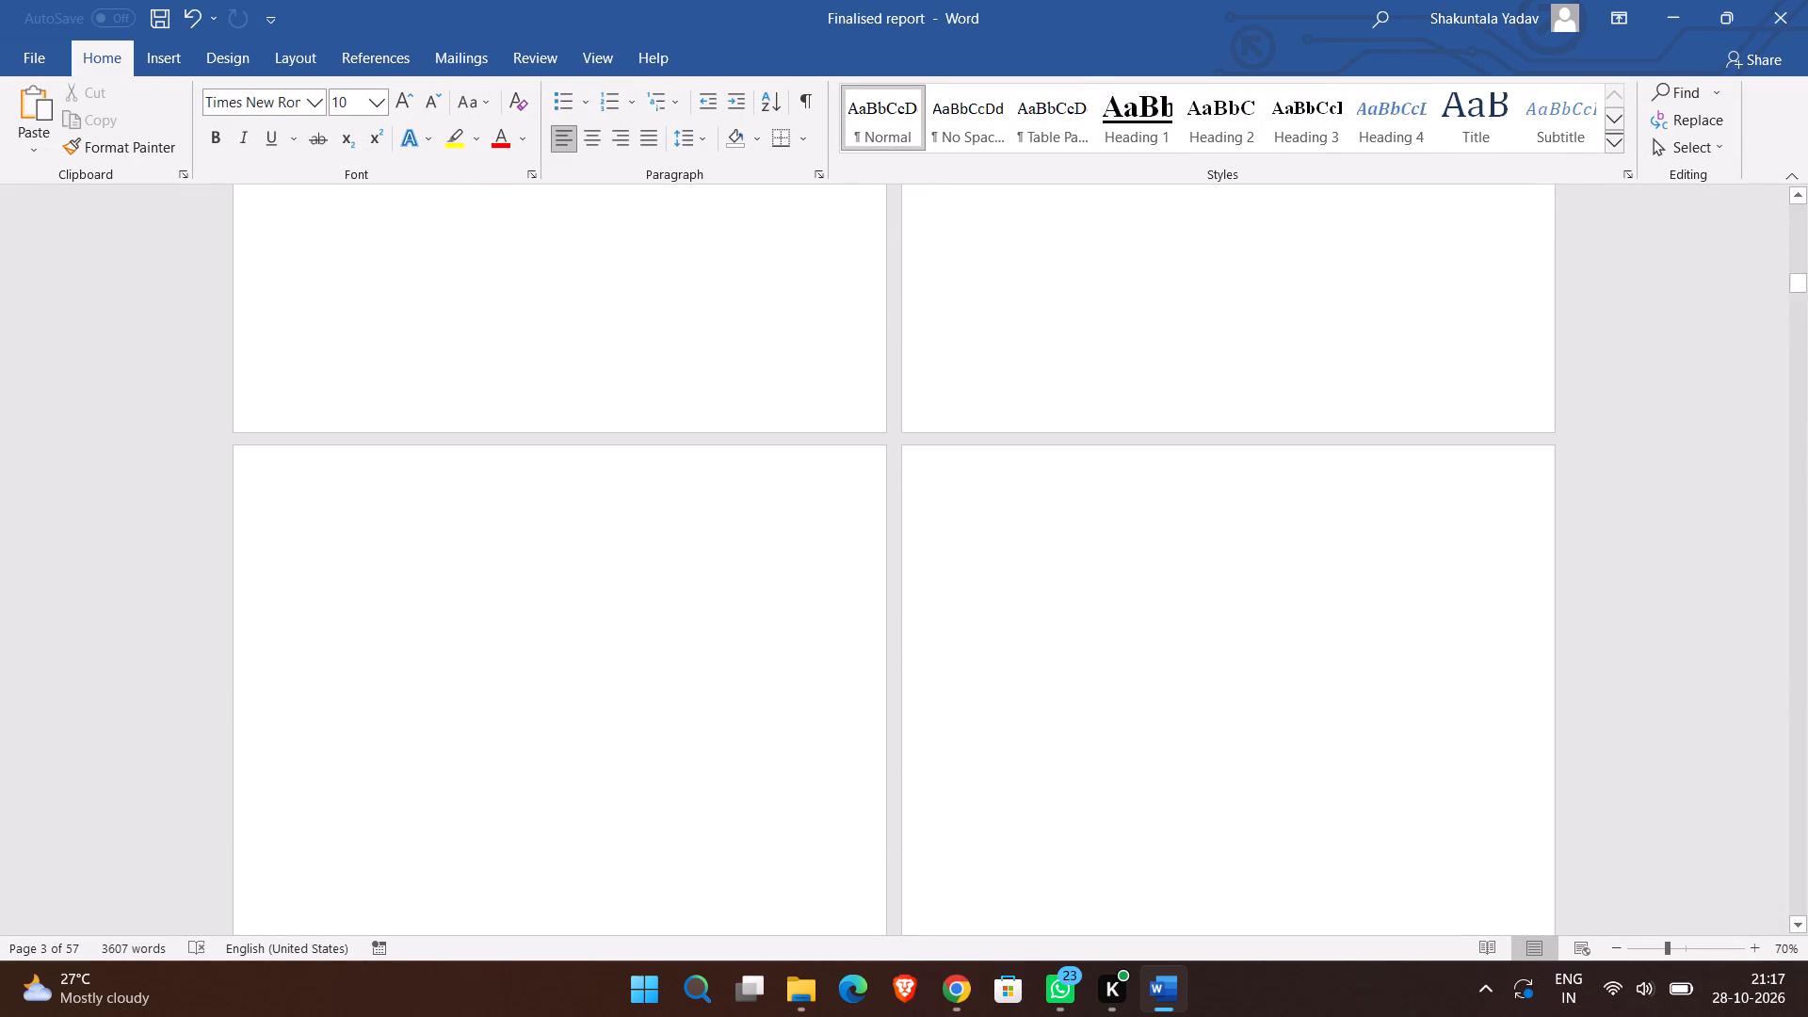
pyautogui.scroll(18, 786, 405)
pyautogui.scroll(7, 786, 405)
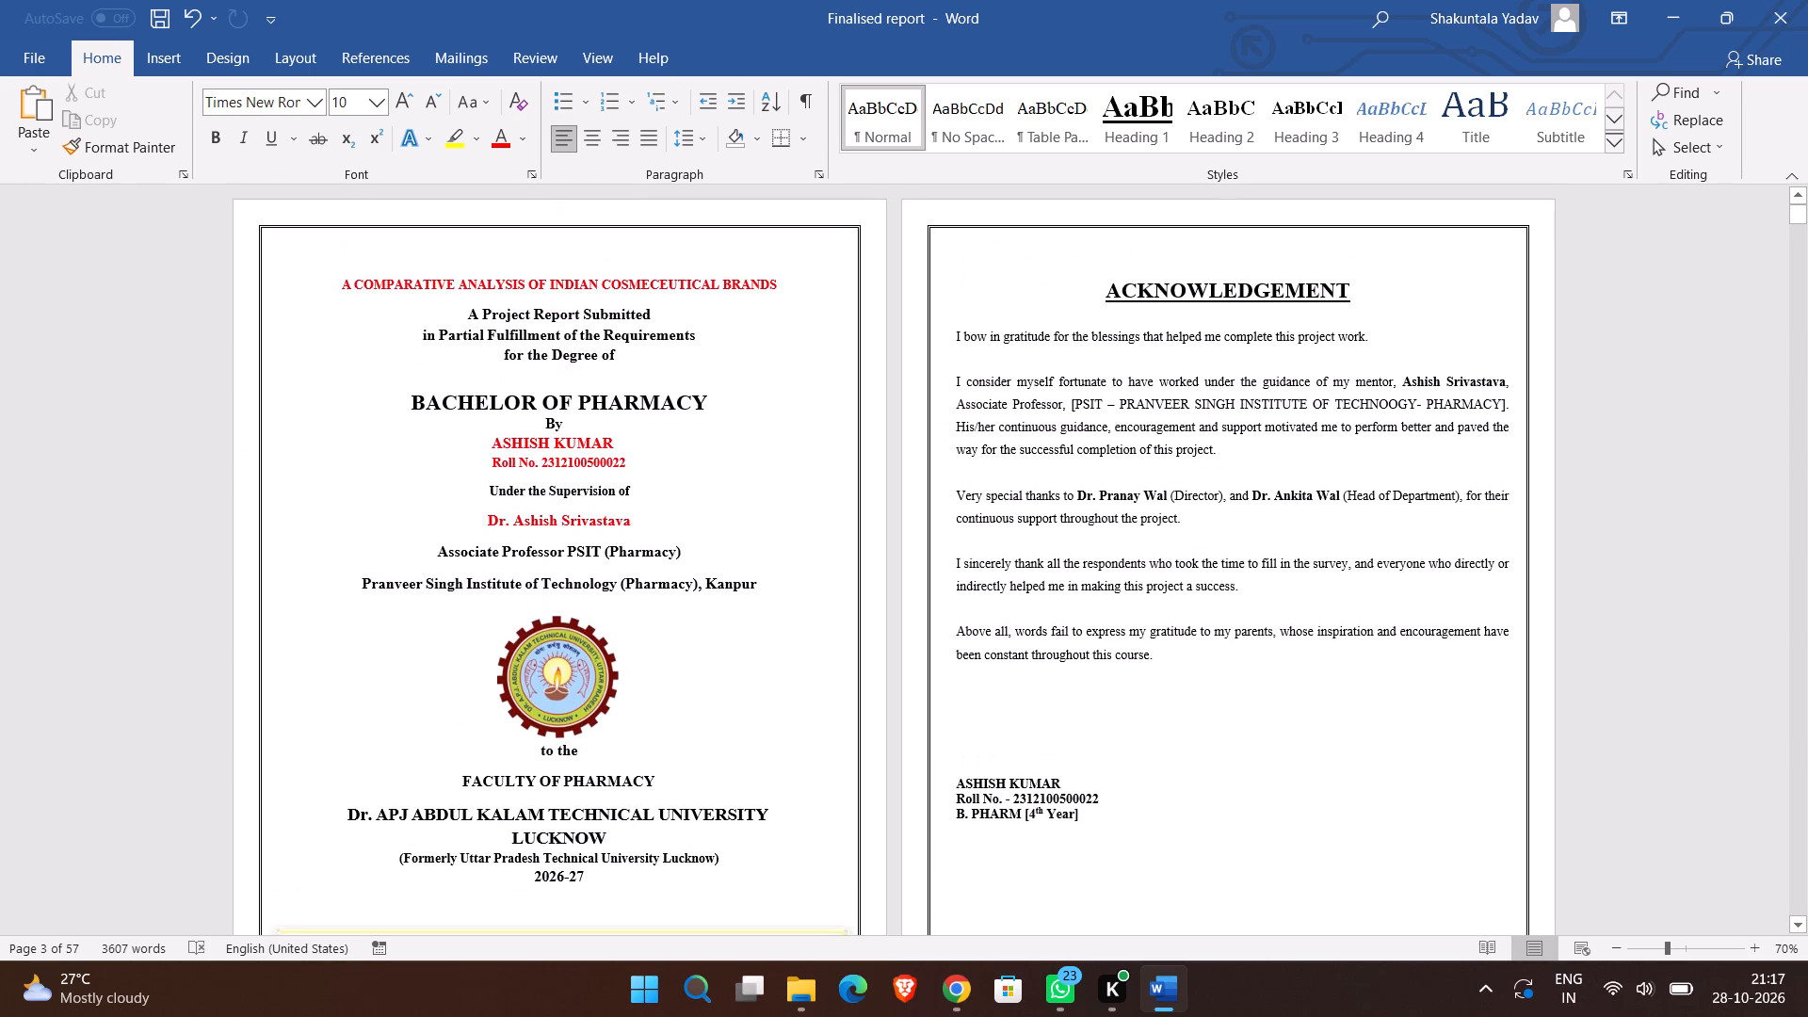
pyautogui.scroll(-16, 1215, 497)
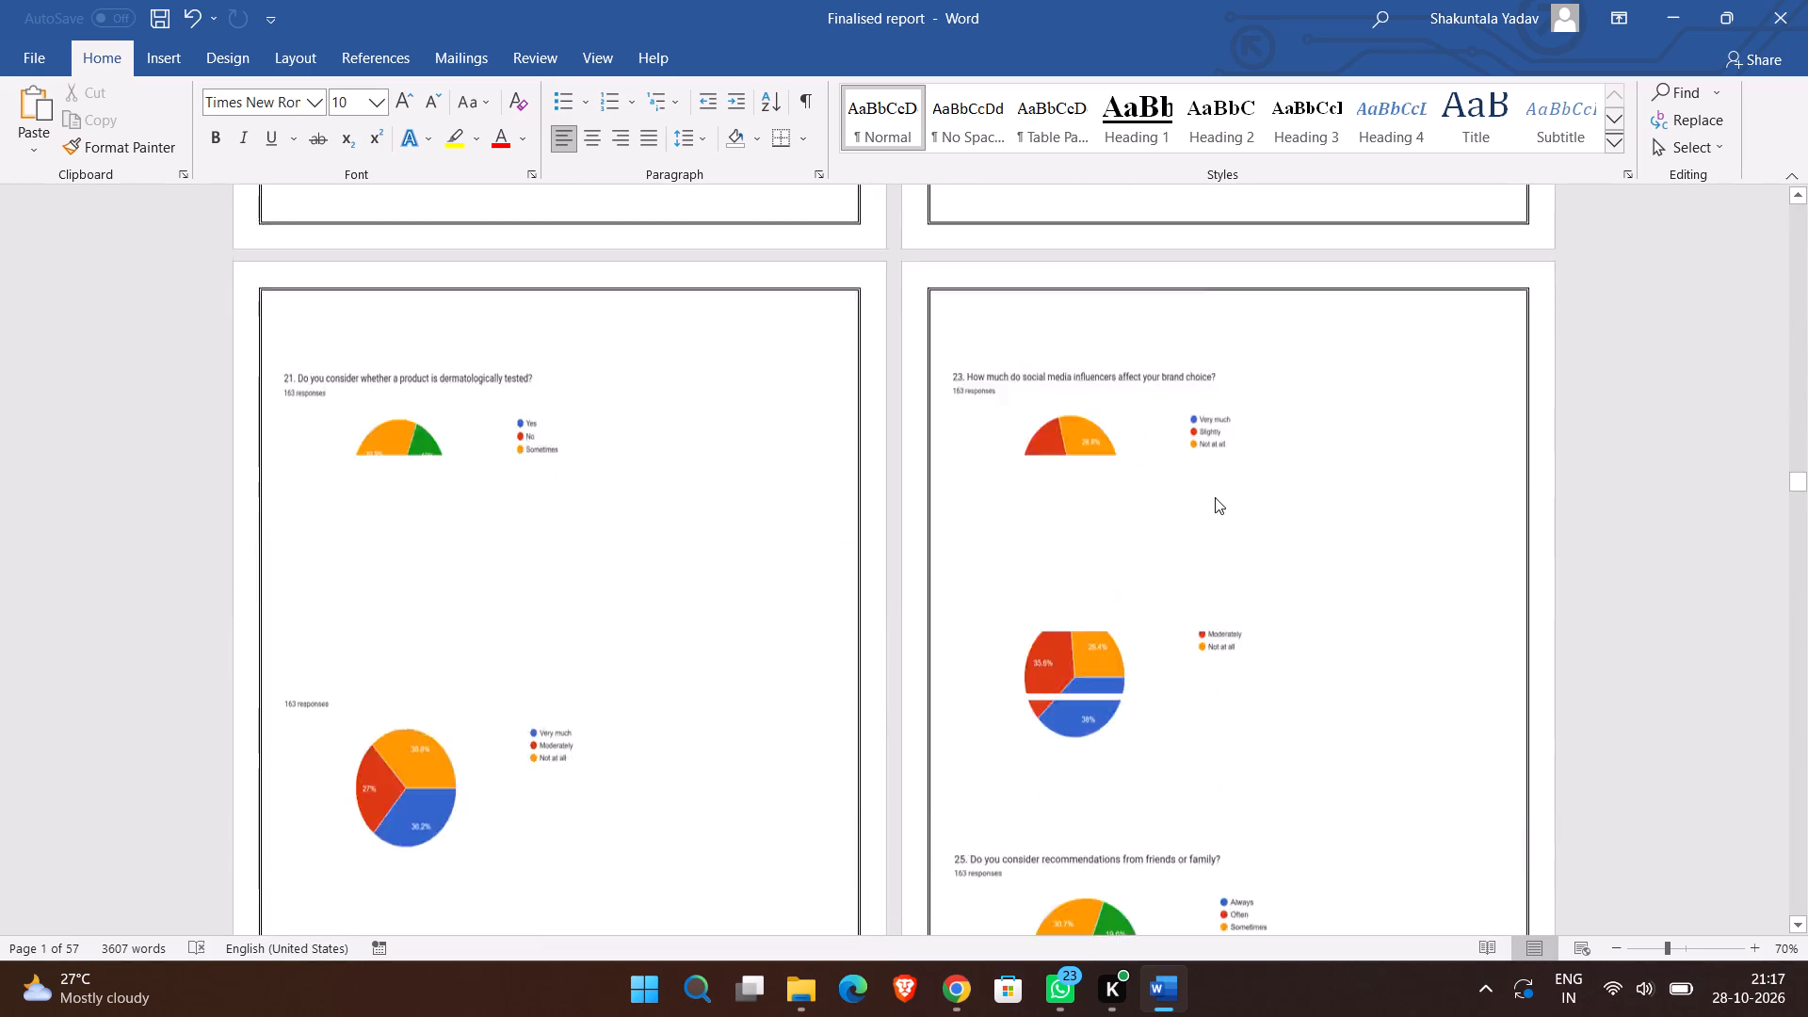
pyautogui.scroll(15, 1215, 497)
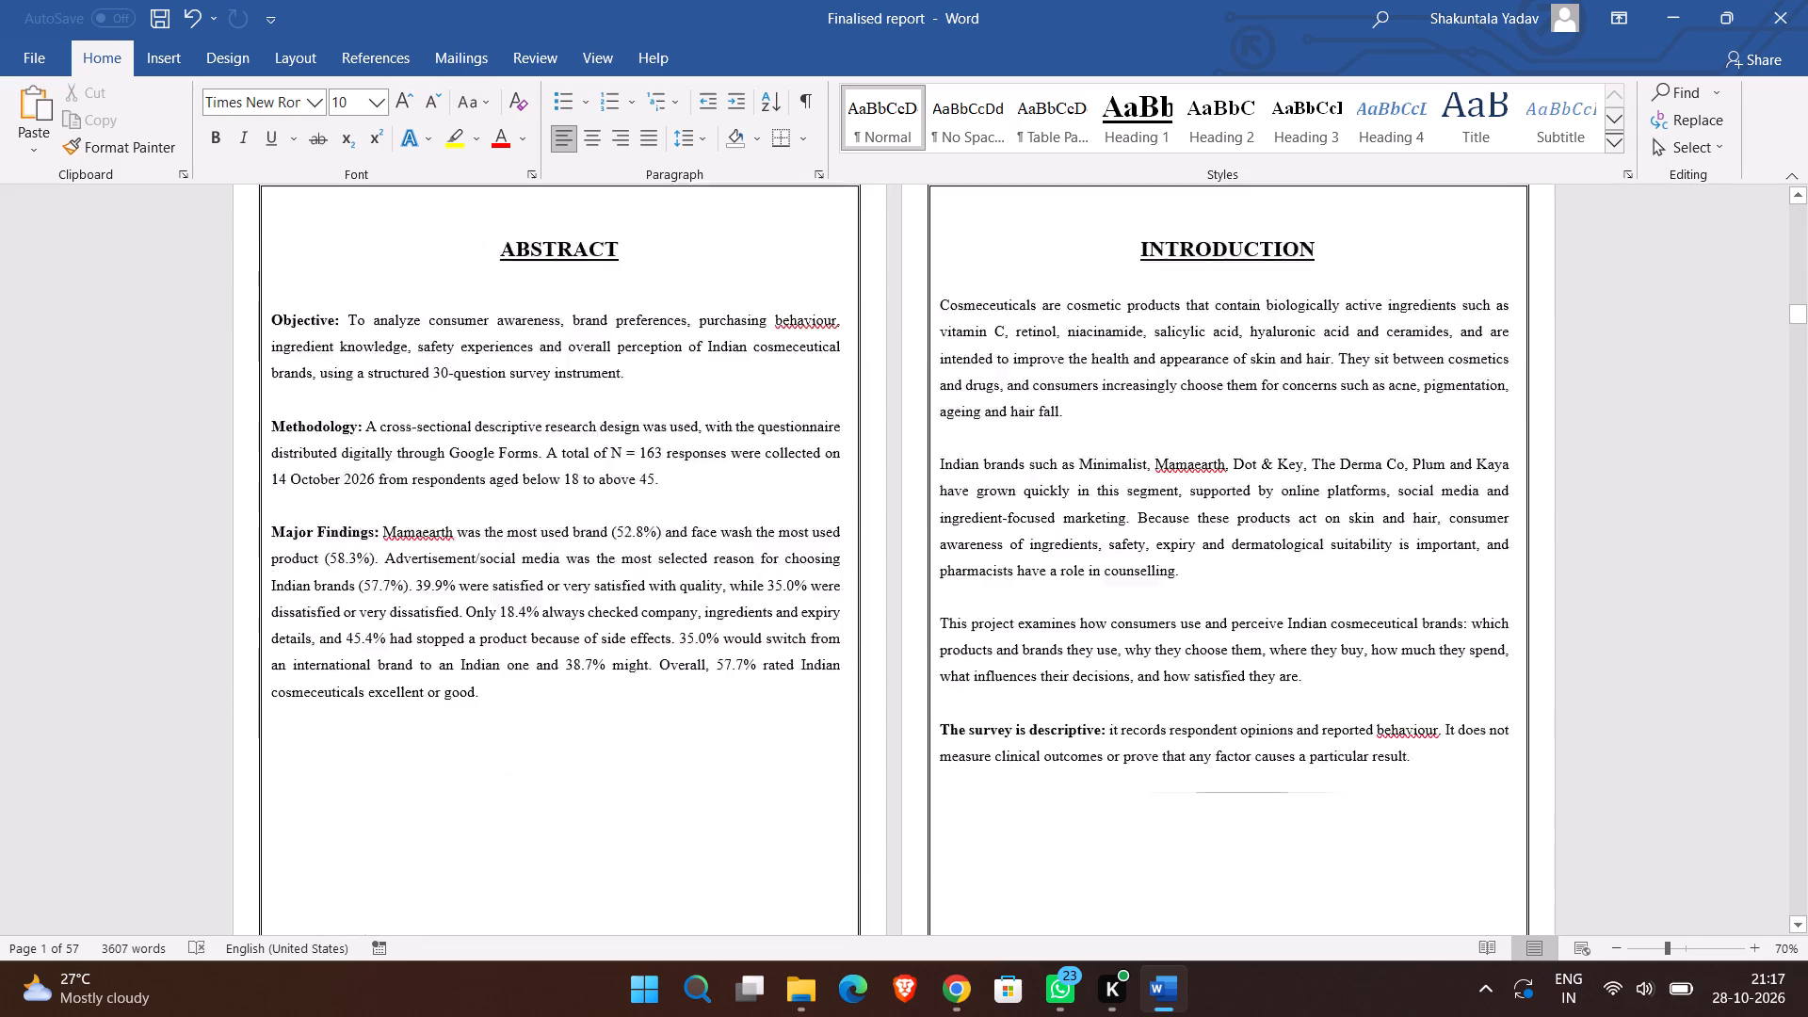
pyautogui.scroll(-6, 1215, 497)
pyautogui.scroll(8, 1215, 497)
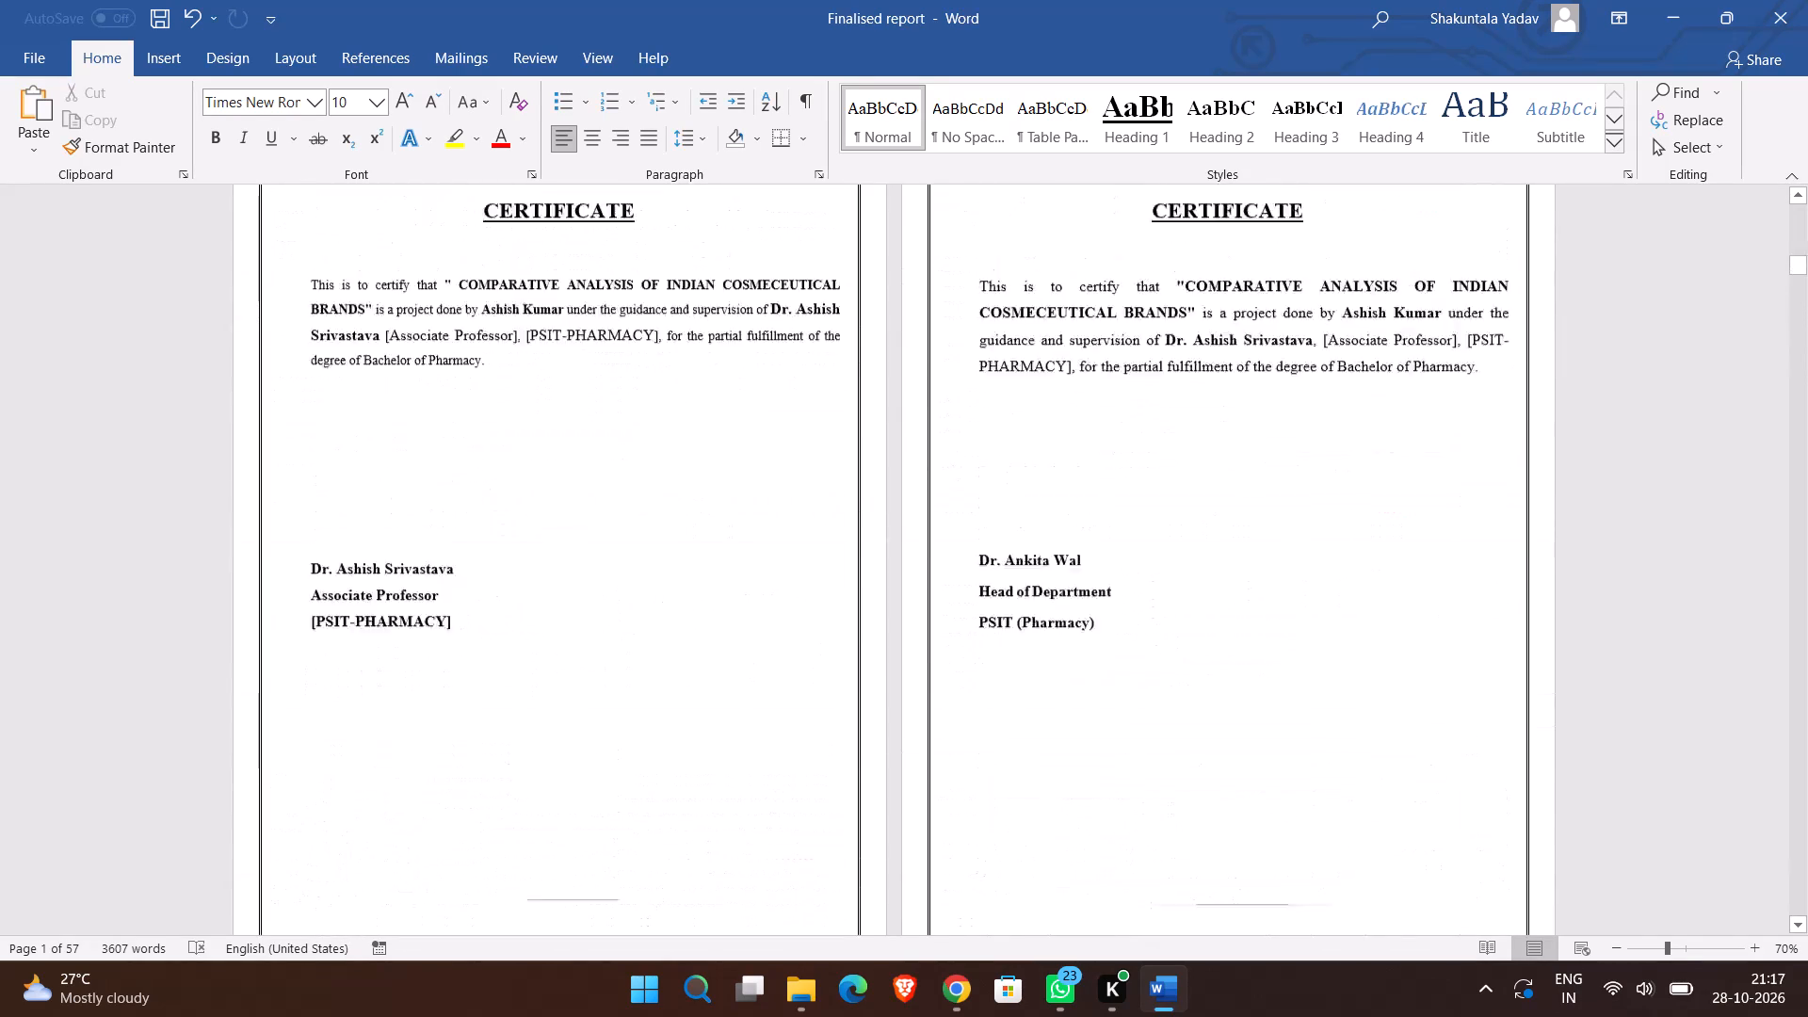
pyautogui.scroll(11, 1215, 497)
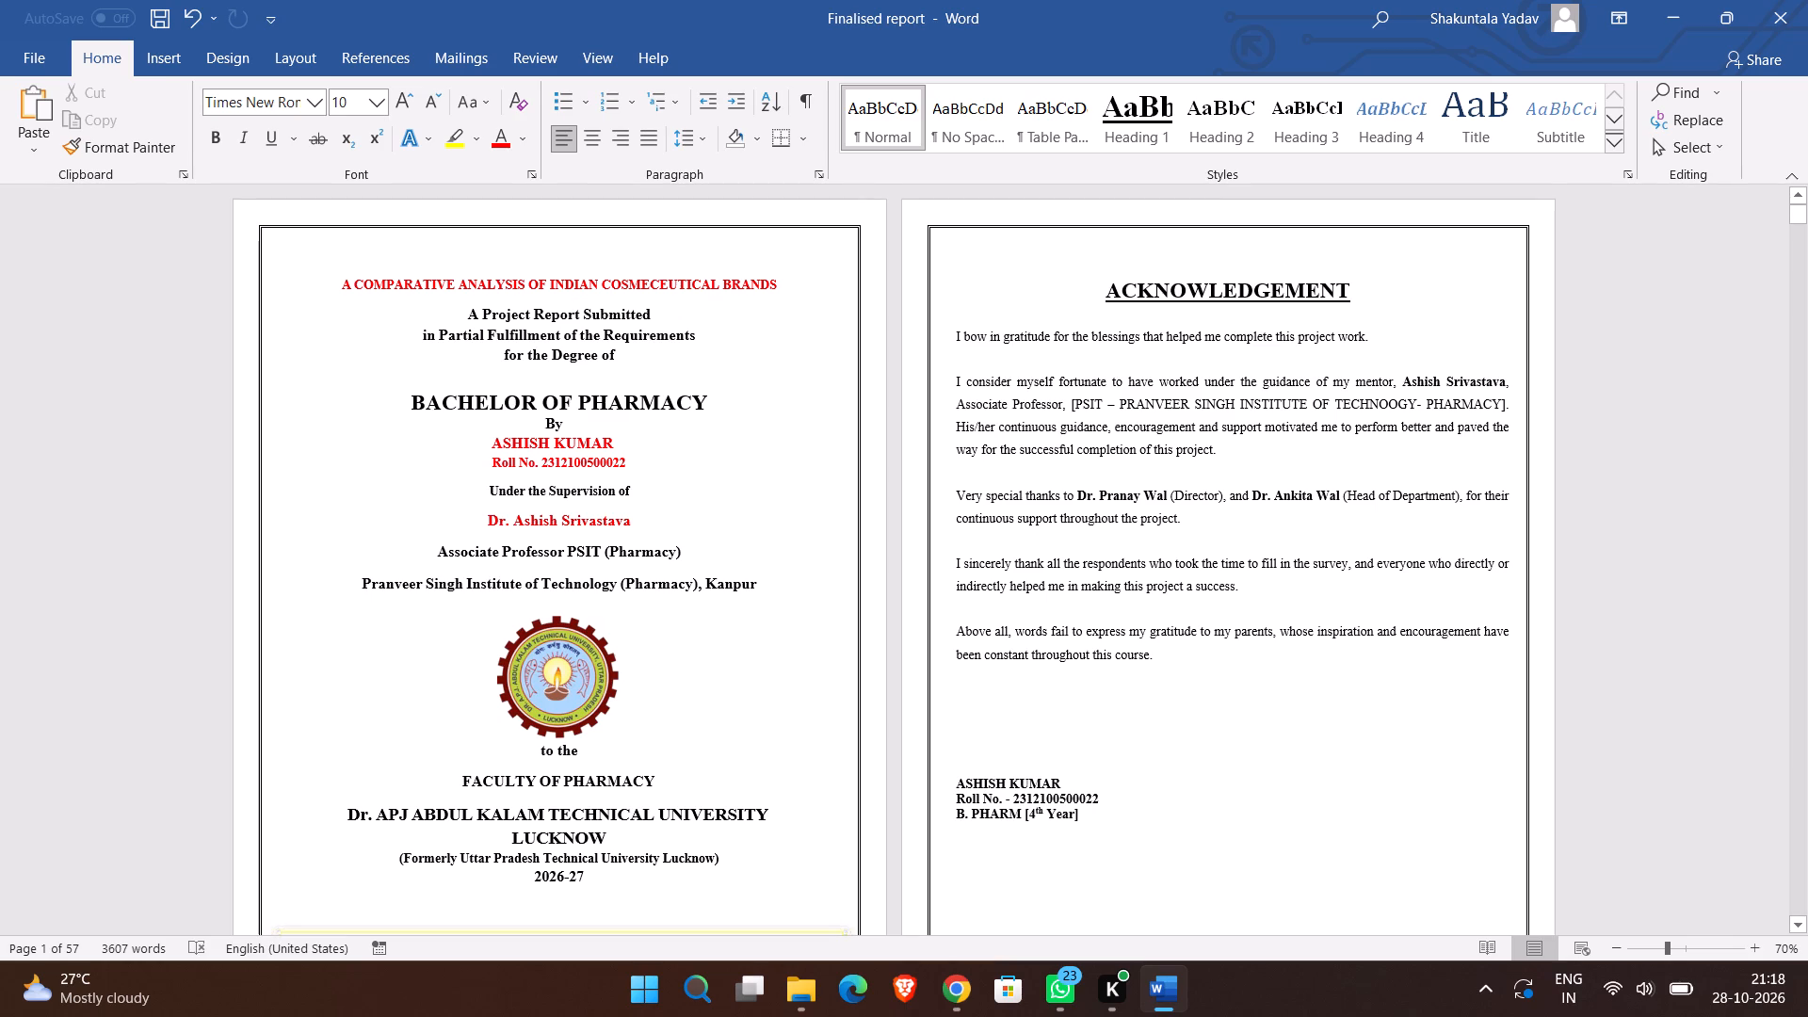
pyautogui.scroll(-10, 1364, 594)
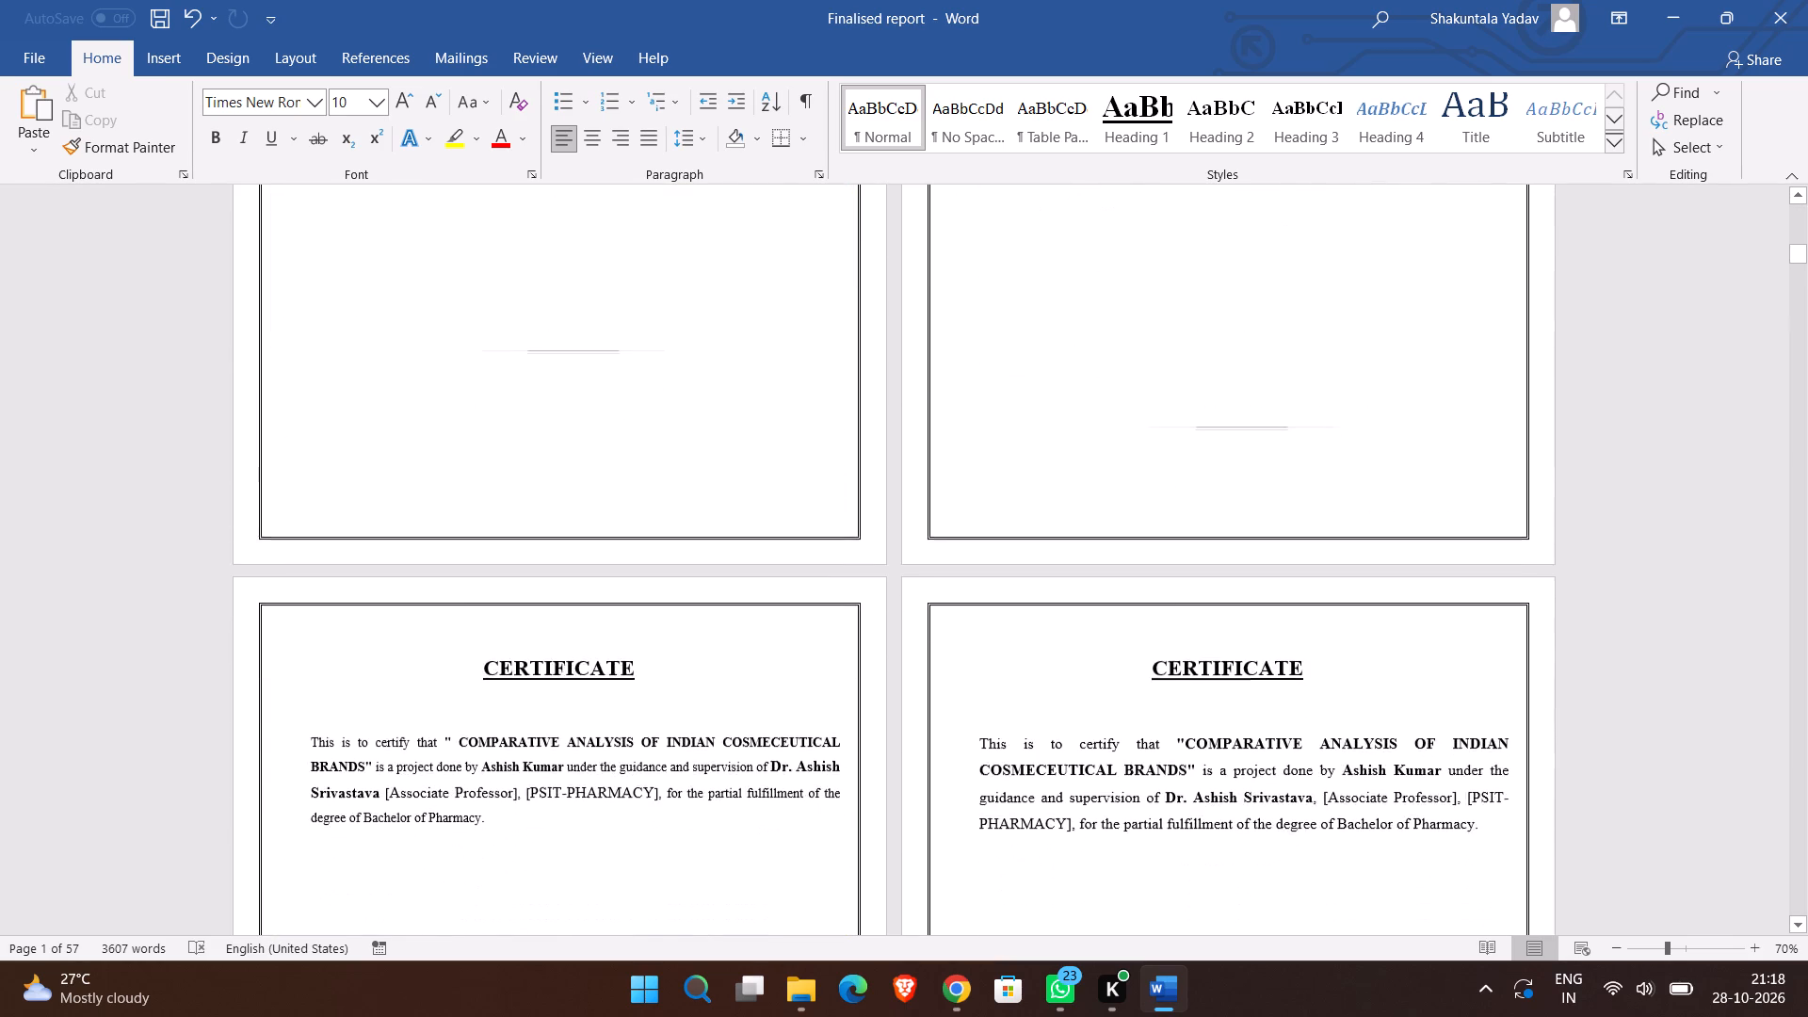
pyautogui.scroll(-1, 1364, 594)
pyautogui.scroll(1, 1364, 594)
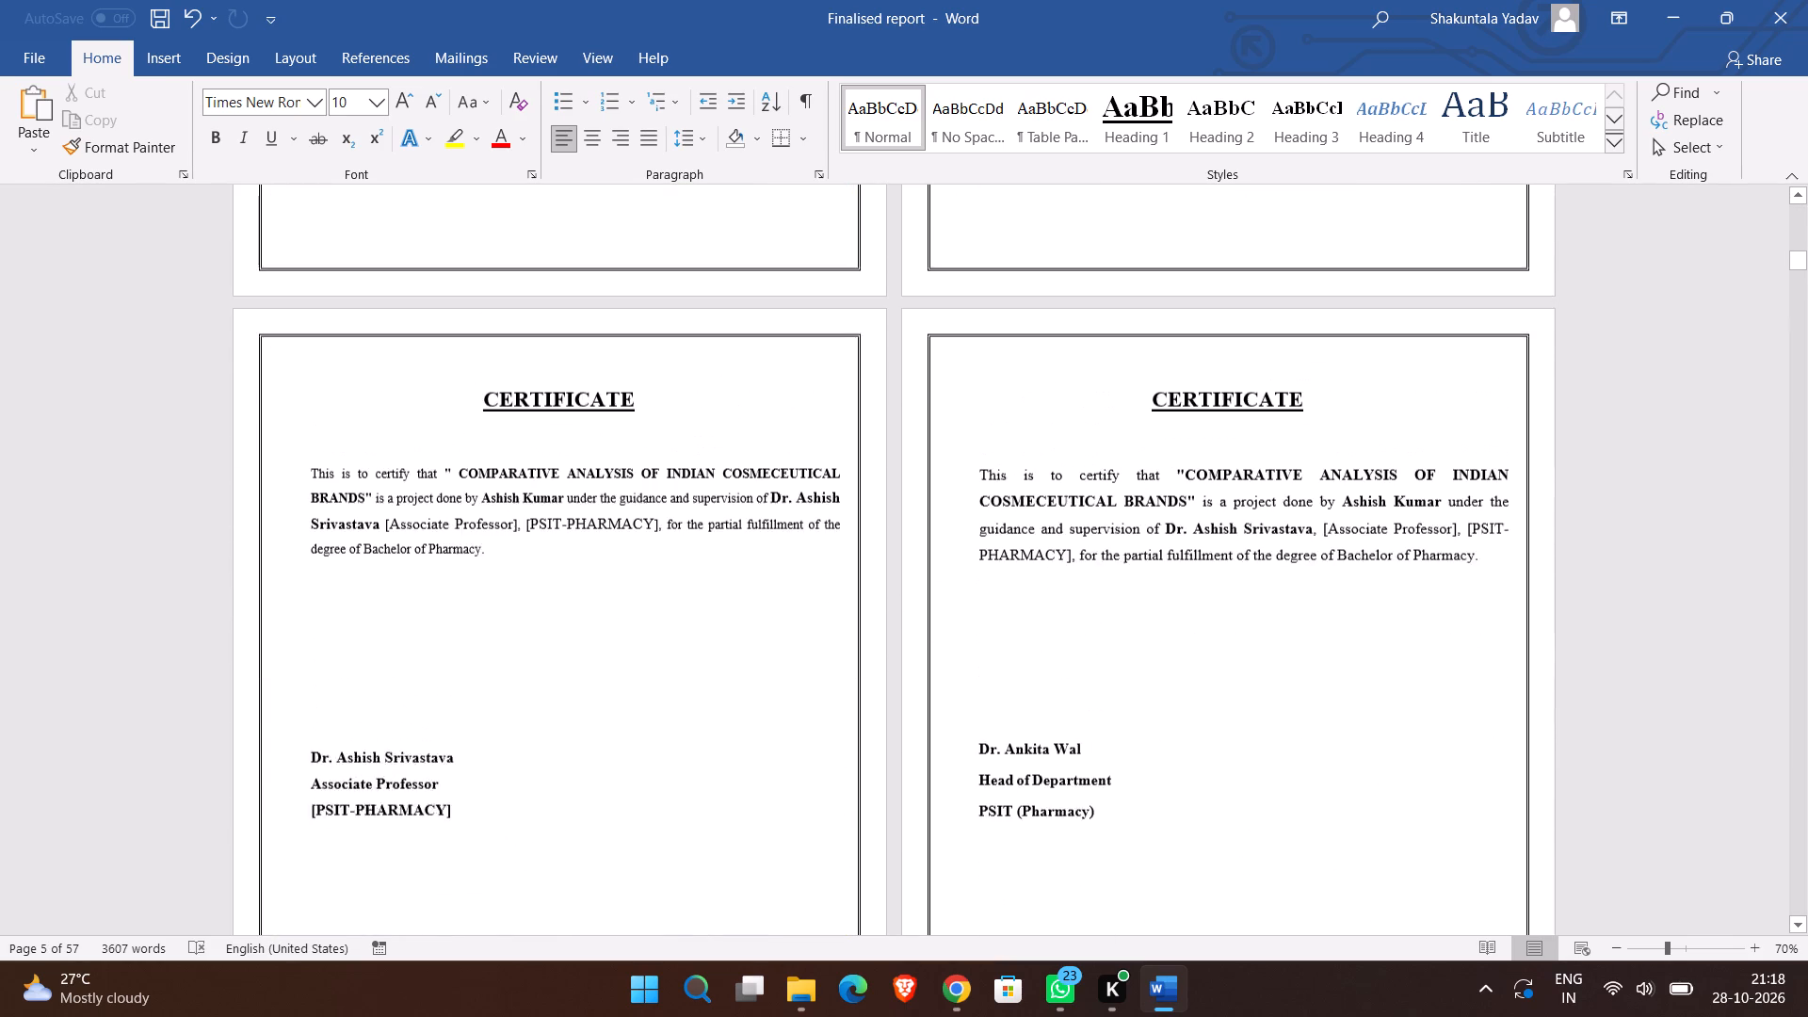
pyautogui.scroll(1, 1364, 594)
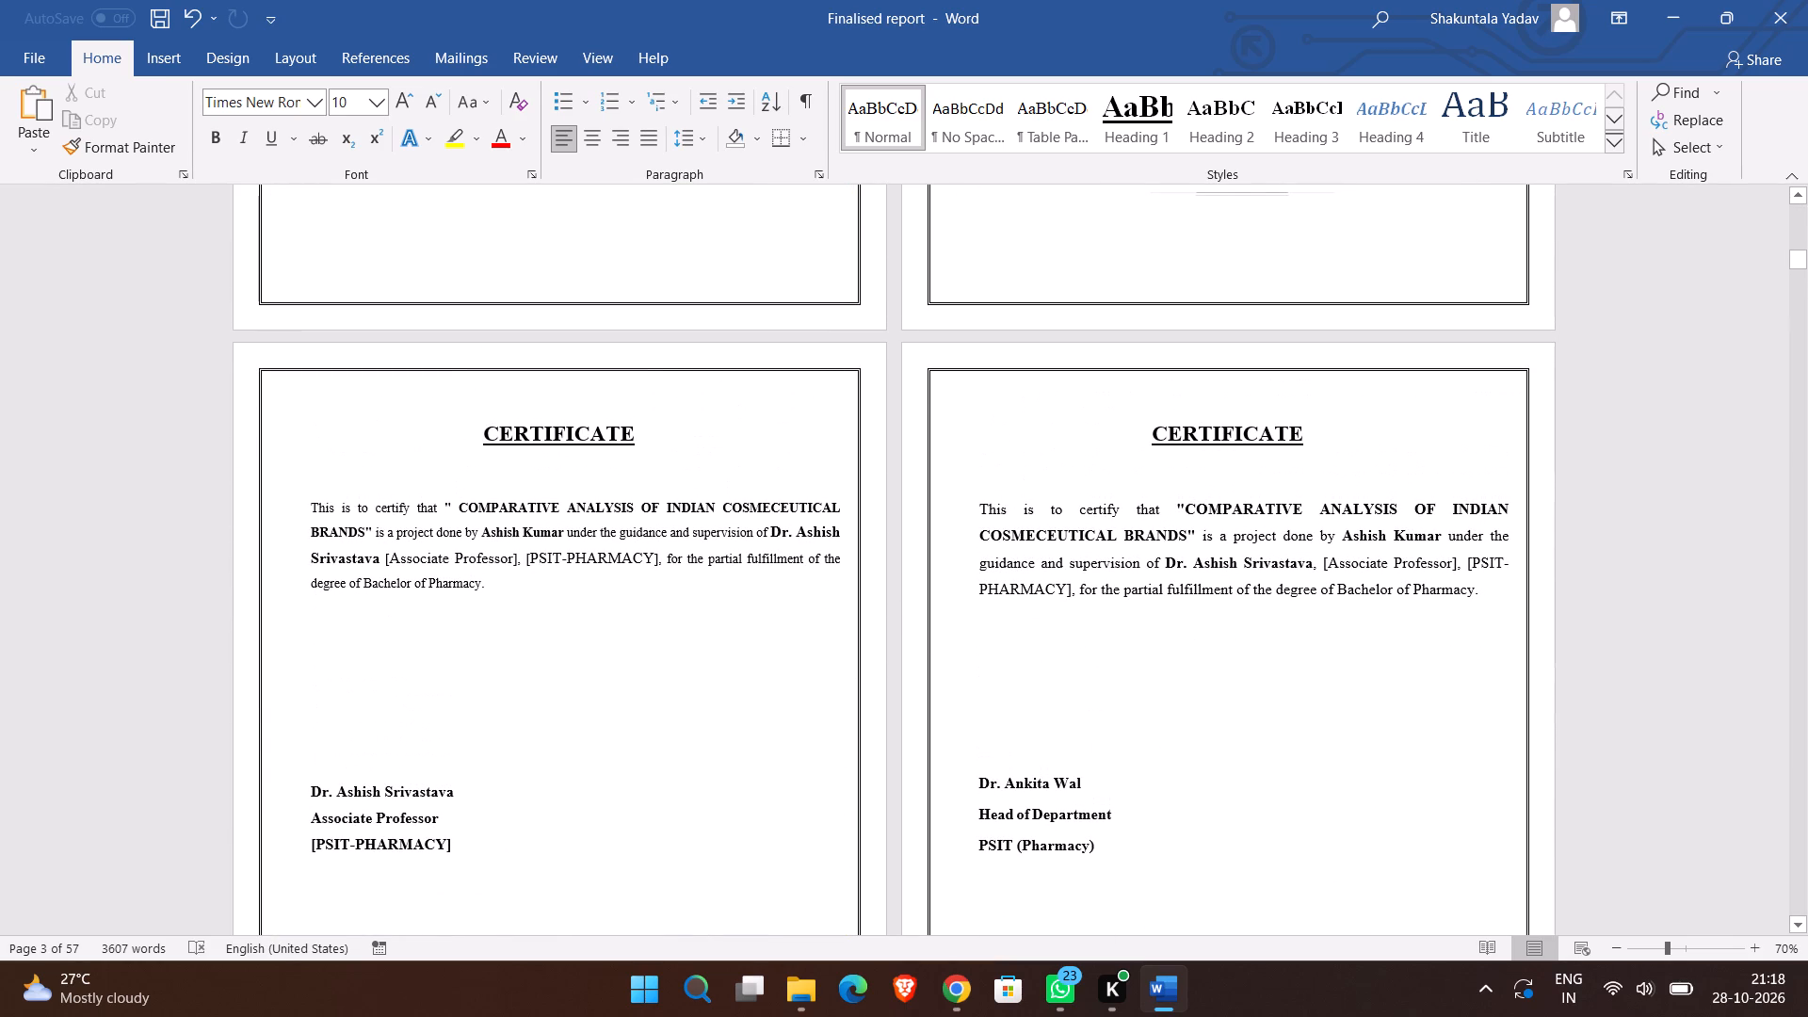
pyautogui.scroll(-3, 1364, 594)
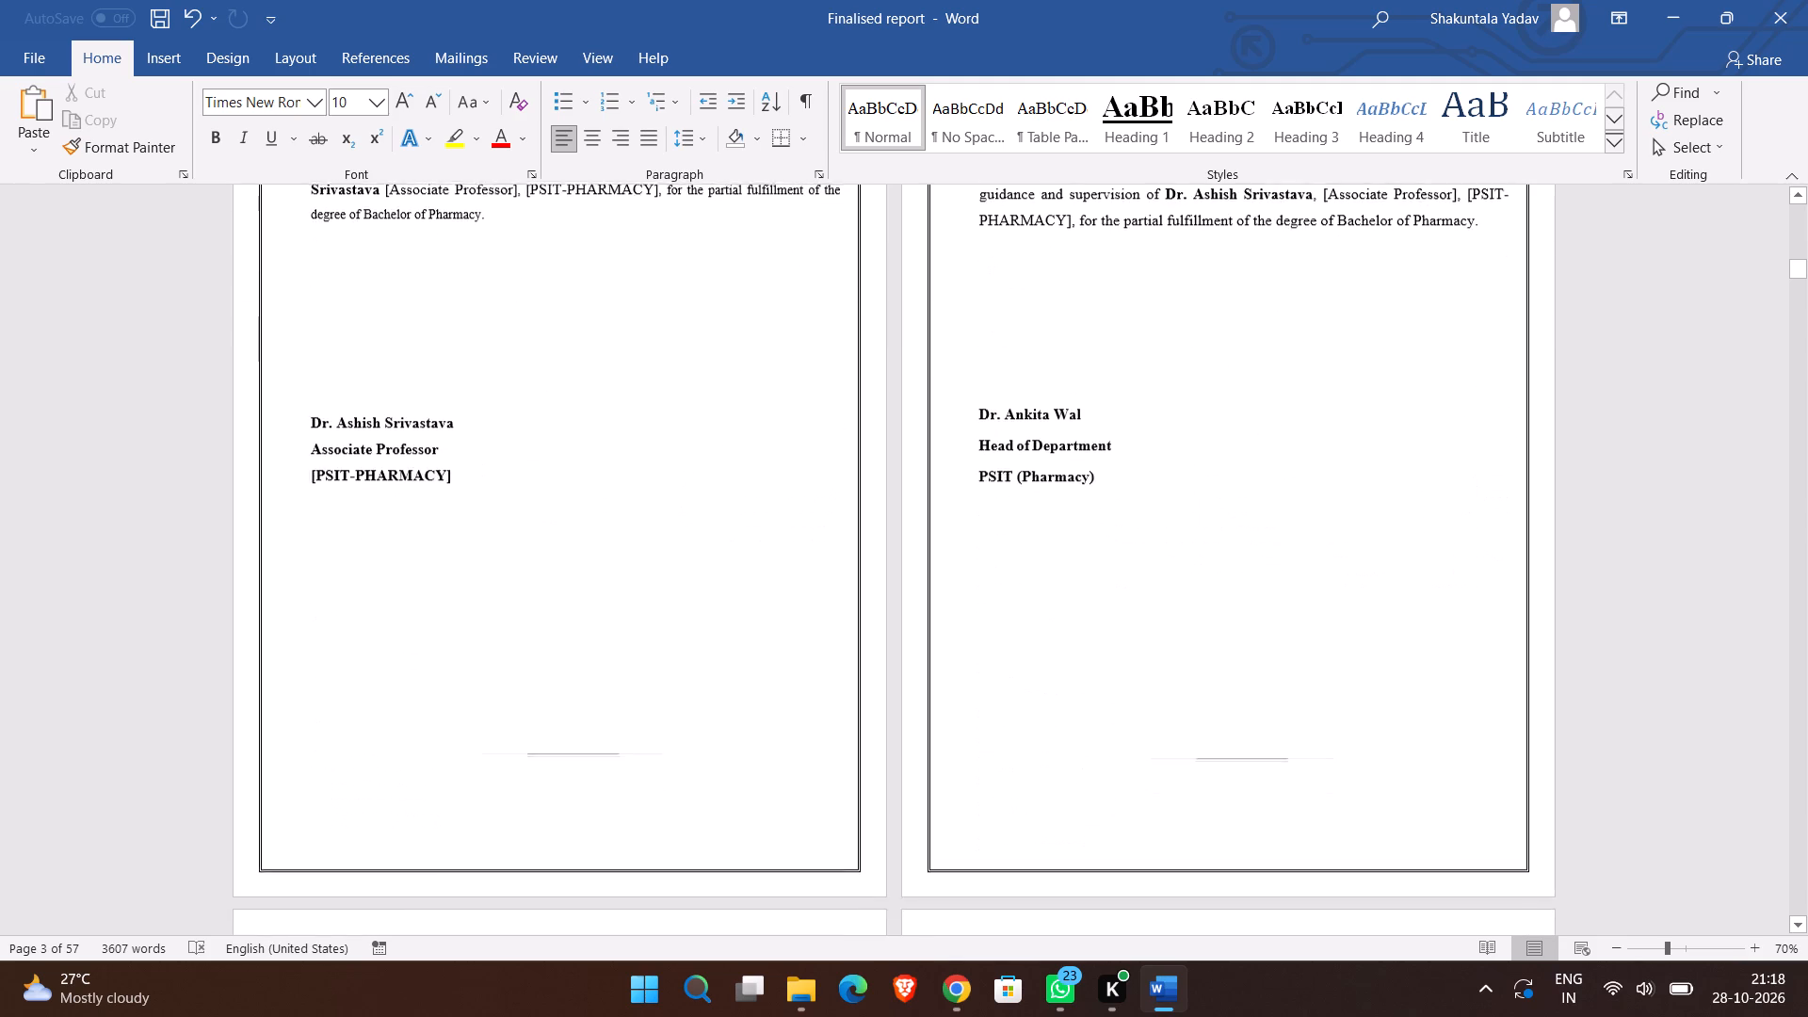
pyautogui.scroll(-4, 1364, 594)
pyautogui.scroll(1, 1364, 594)
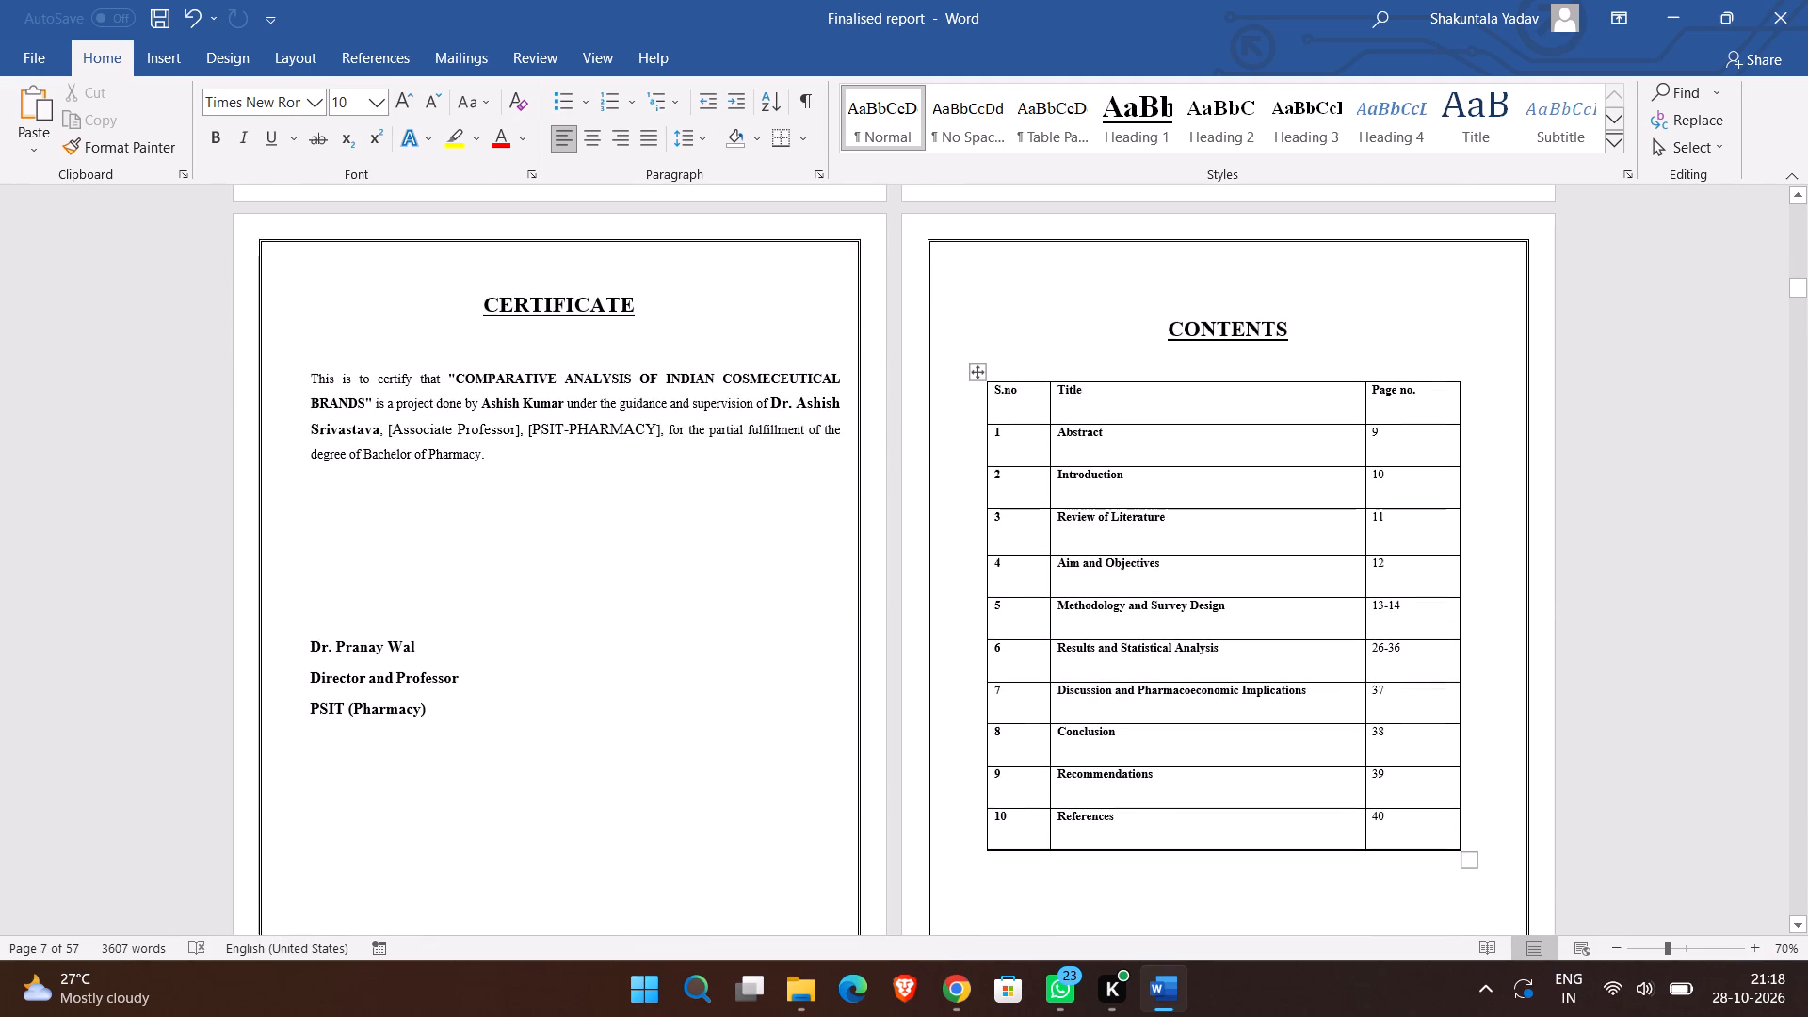
# In the Contents table, set the page number of Abstract to 1 and of Introduction to 2.
pyautogui.scroll(-7, 1364, 594)
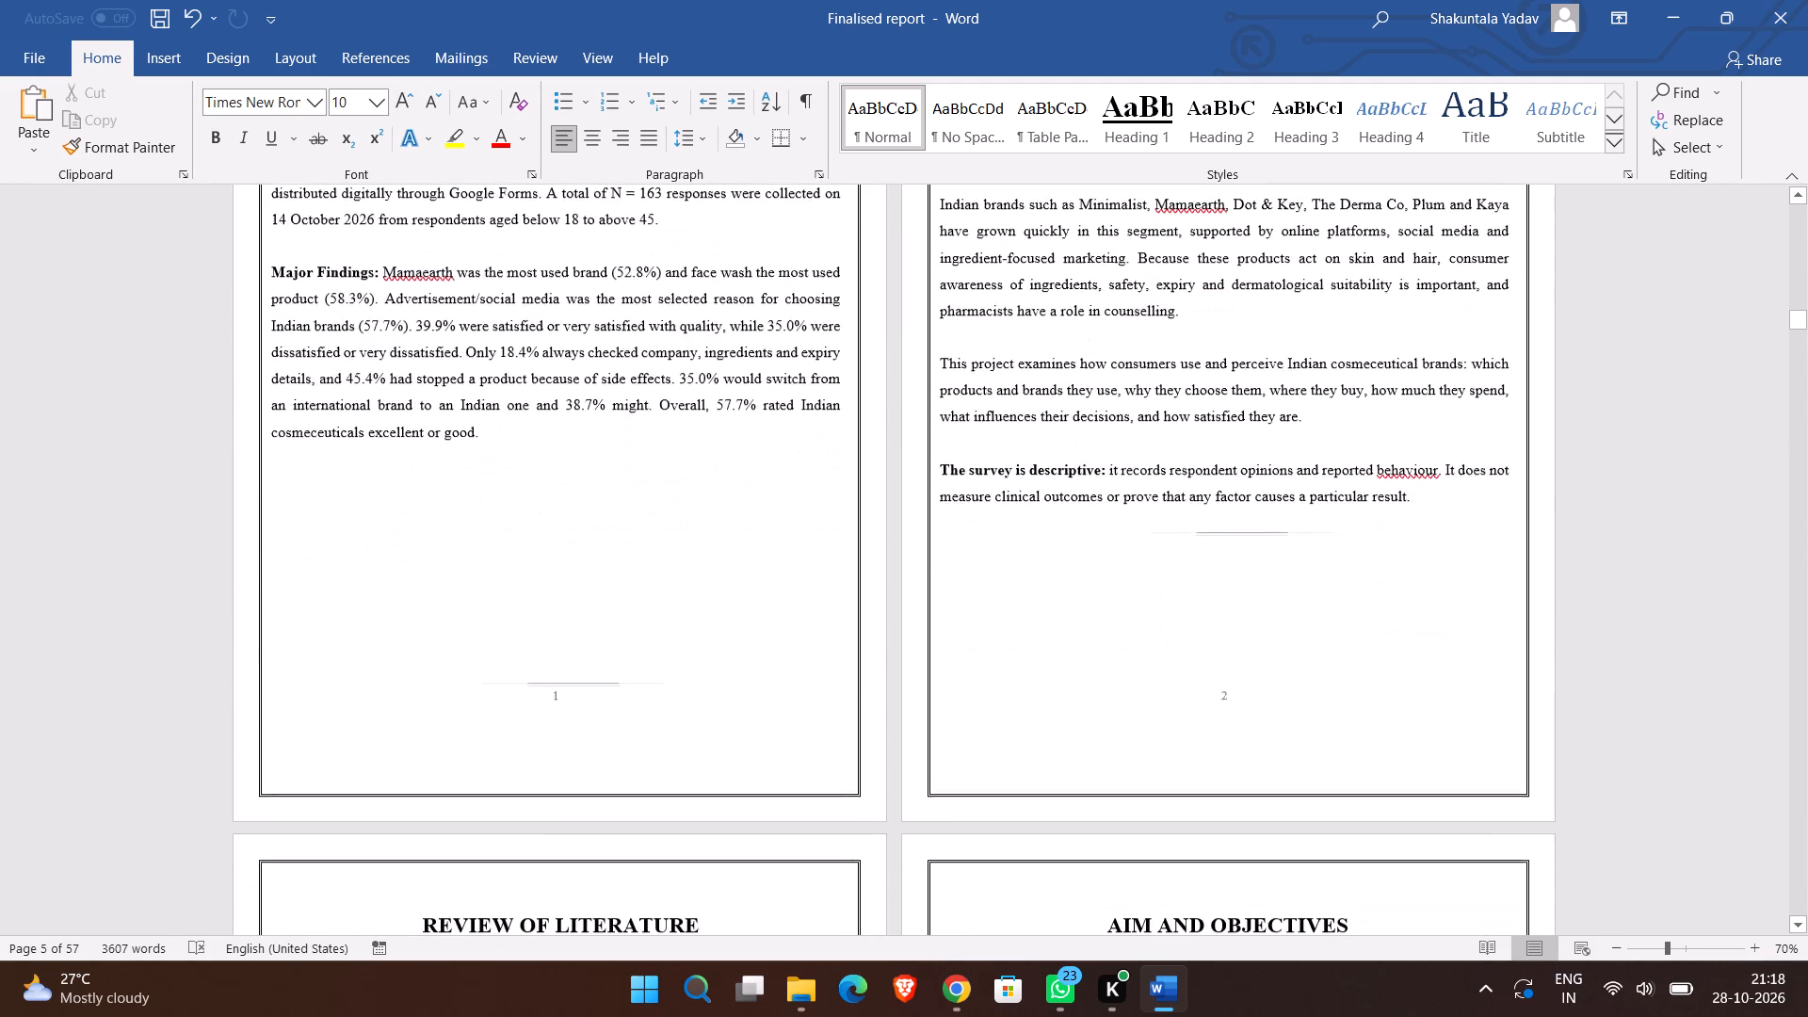
pyautogui.scroll(8, 1364, 594)
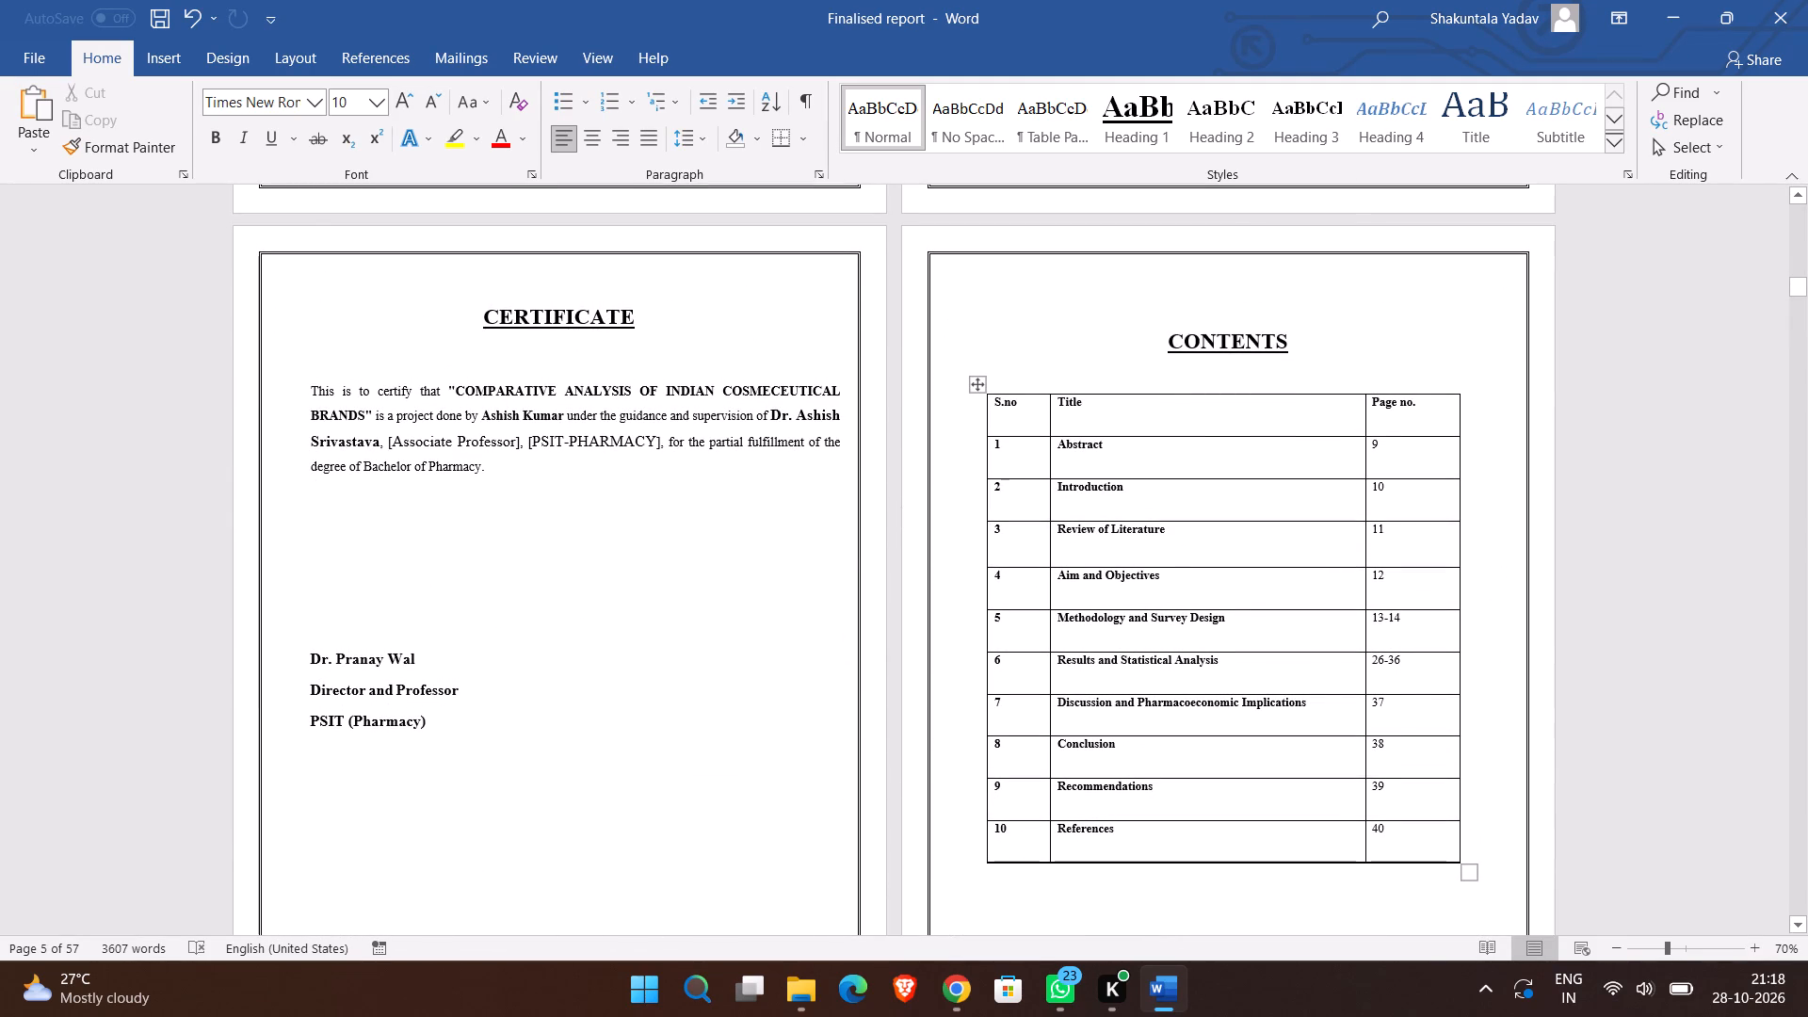
pyautogui.click(1392, 447)
pyautogui.press('BackSpace')
pyautogui.press('1')
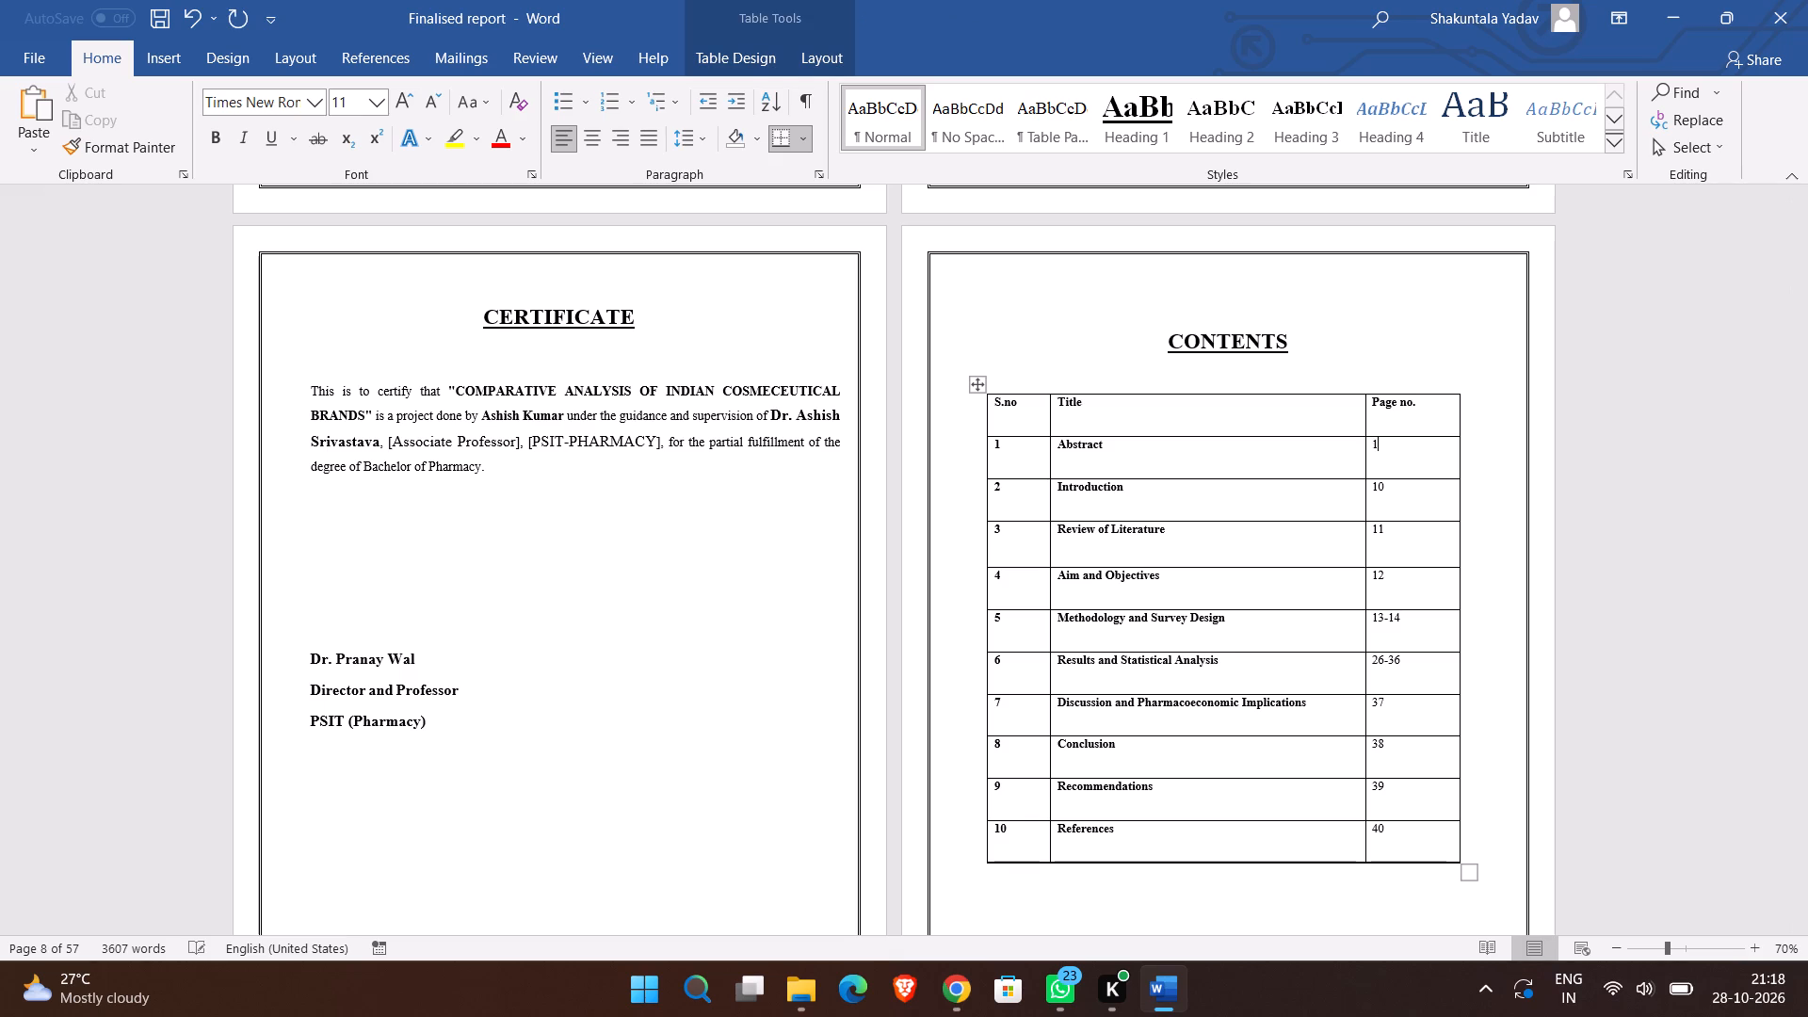
pyautogui.press('Down')
pyautogui.press('Right')
pyautogui.press('BackSpace')
pyautogui.press('BackSpace')
pyautogui.press('2')
# In the Contents table, set the page number of Review of Literature to 3 and of Aim and Objectives to 4.
pyautogui.scroll(-11, 1371, 485)
pyautogui.scroll(7, 1371, 485)
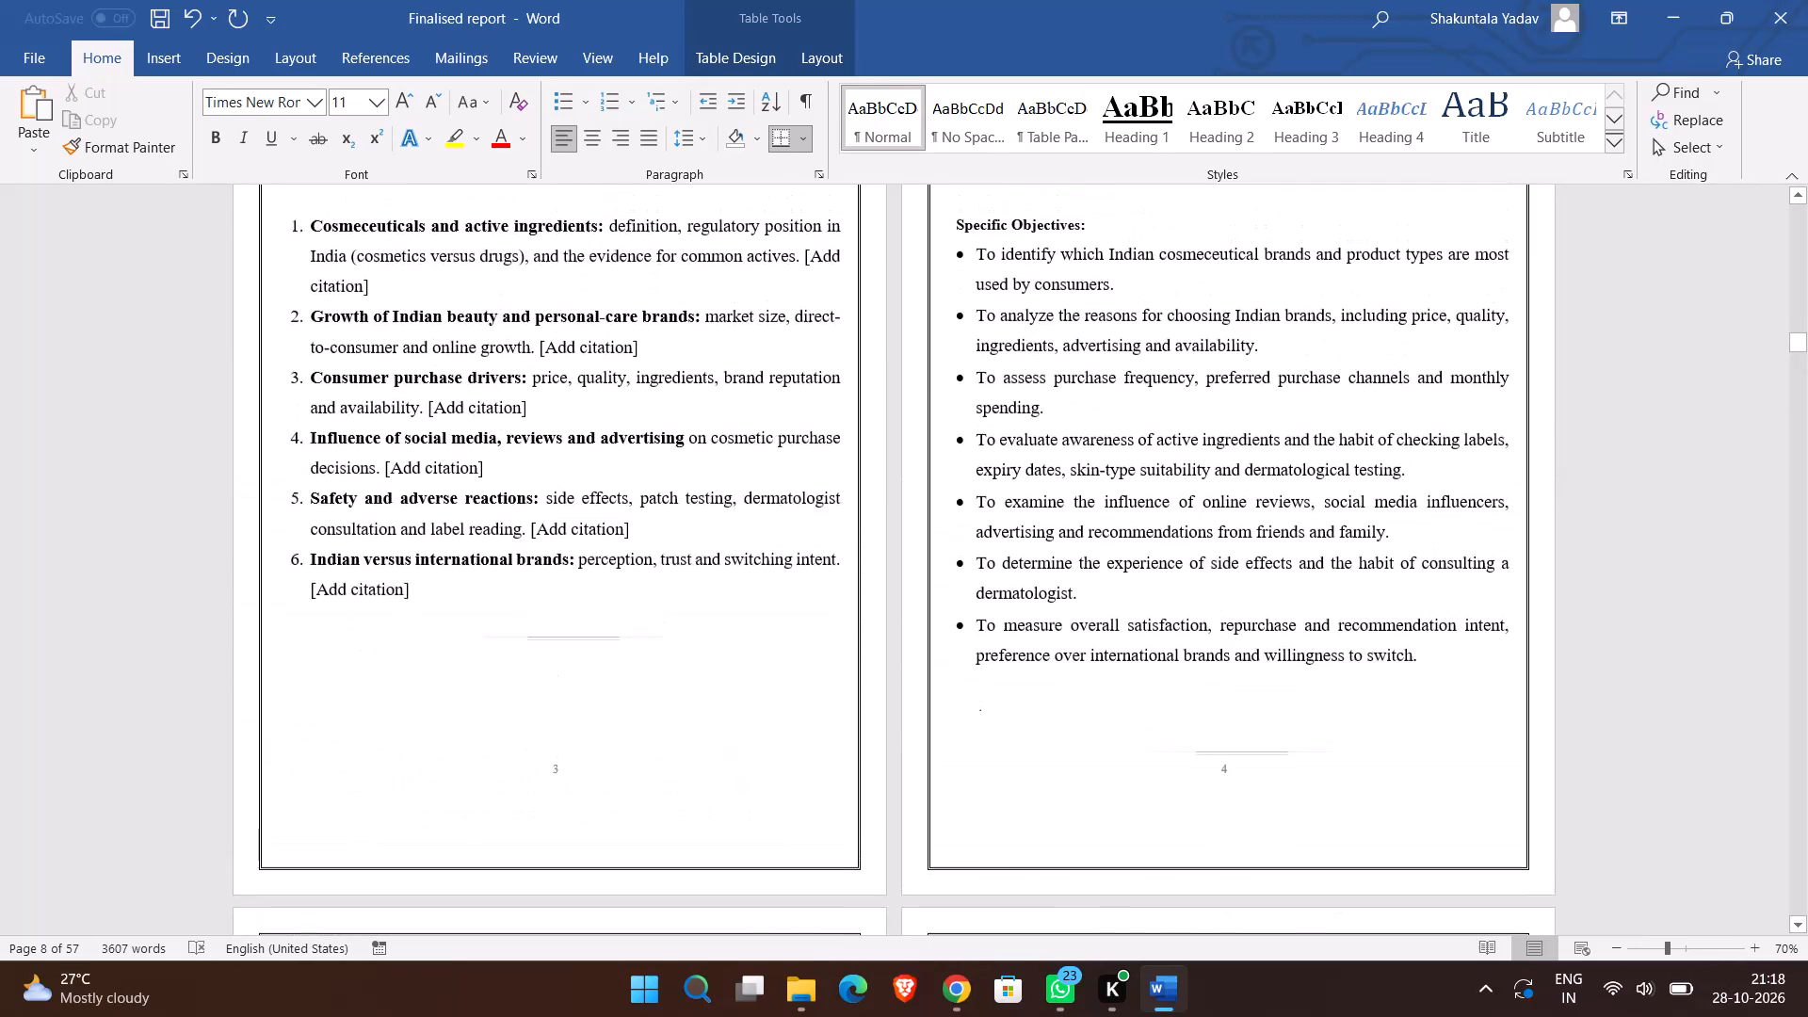
pyautogui.scroll(8, 1371, 485)
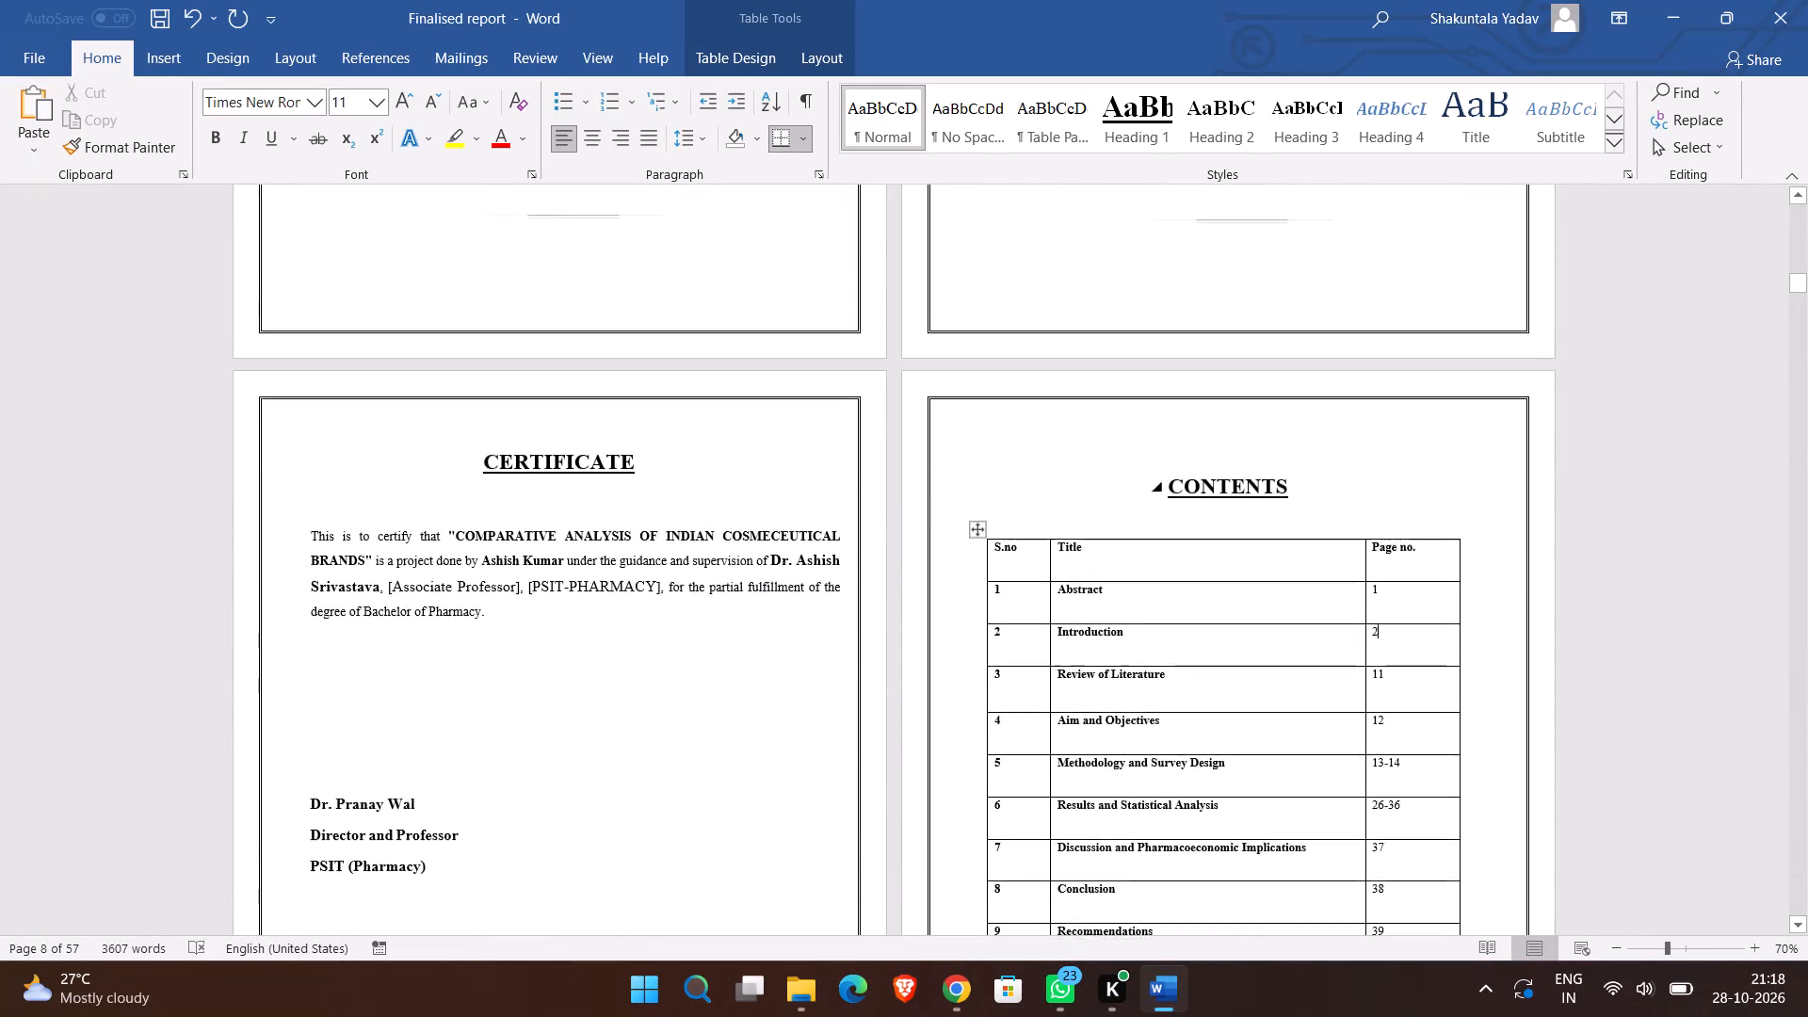
pyautogui.click(1408, 673)
pyautogui.press('BackSpace')
pyautogui.press('BackSpace')
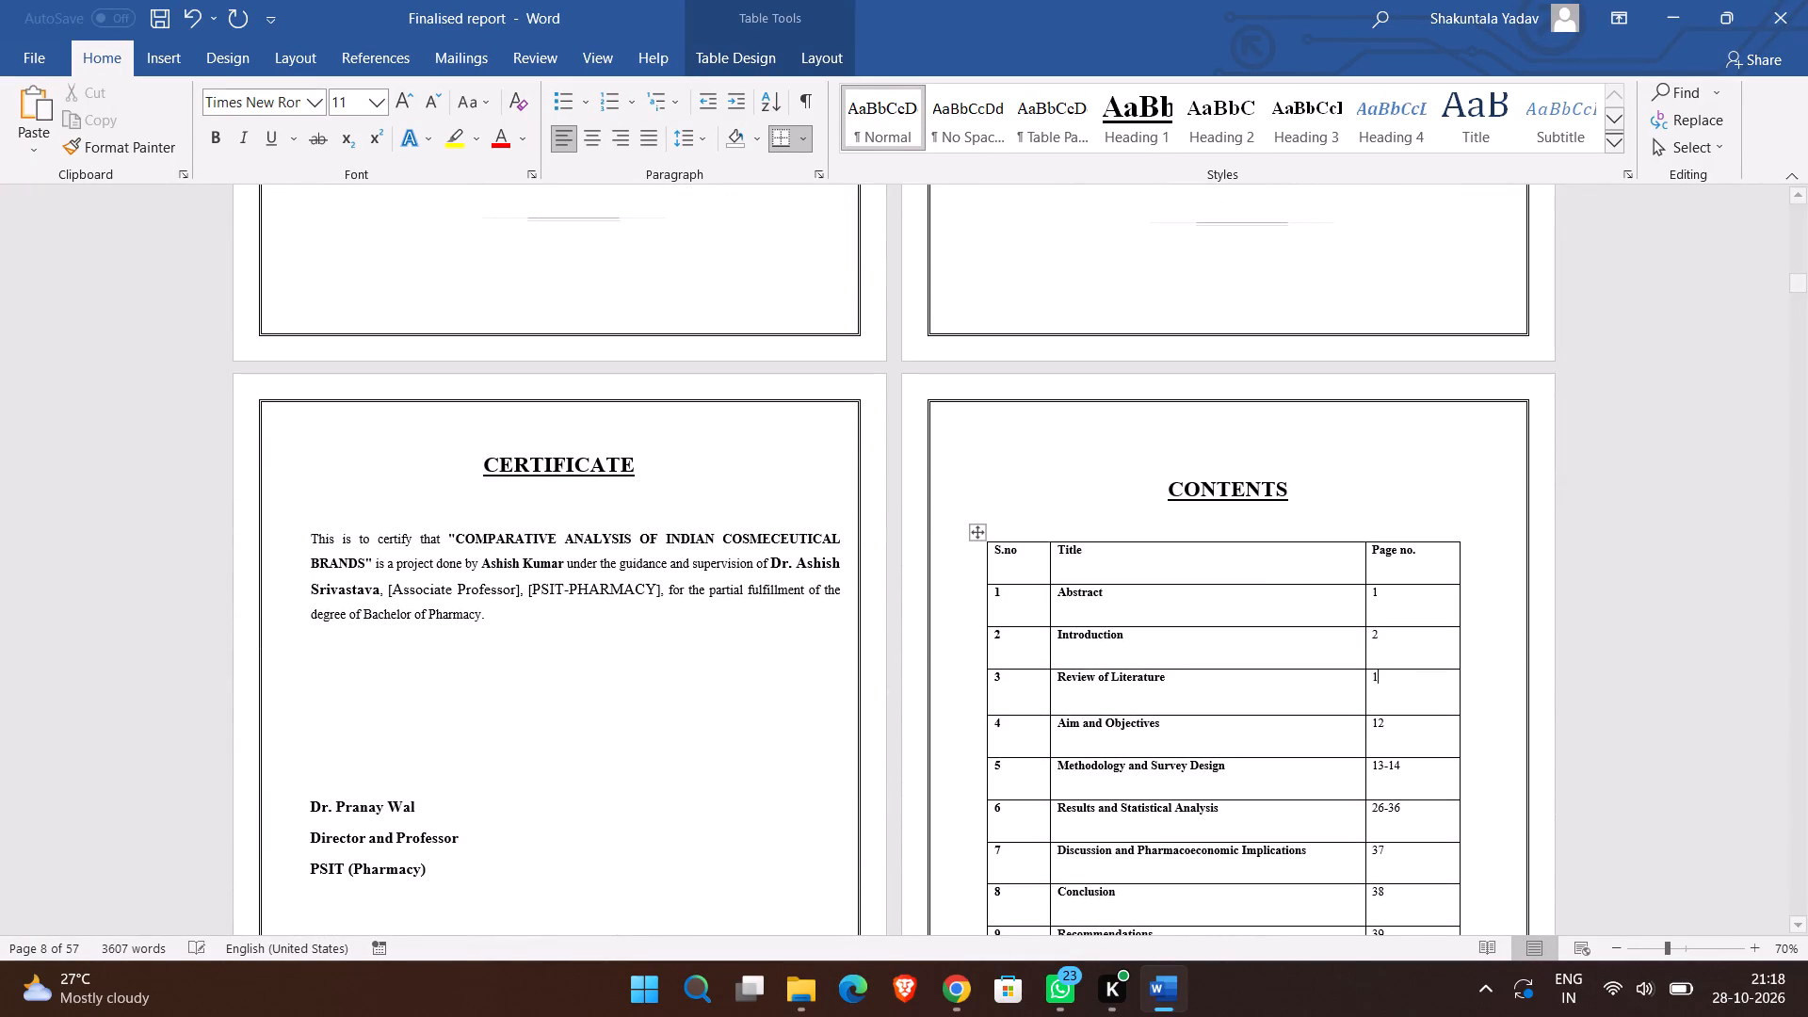
pyautogui.press('3')
pyautogui.press('Down')
pyautogui.press('Right')
pyautogui.press('BackSpace')
pyautogui.press('BackSpace')
pyautogui.press('2')
pyautogui.press('BackSpace')
pyautogui.press('4')
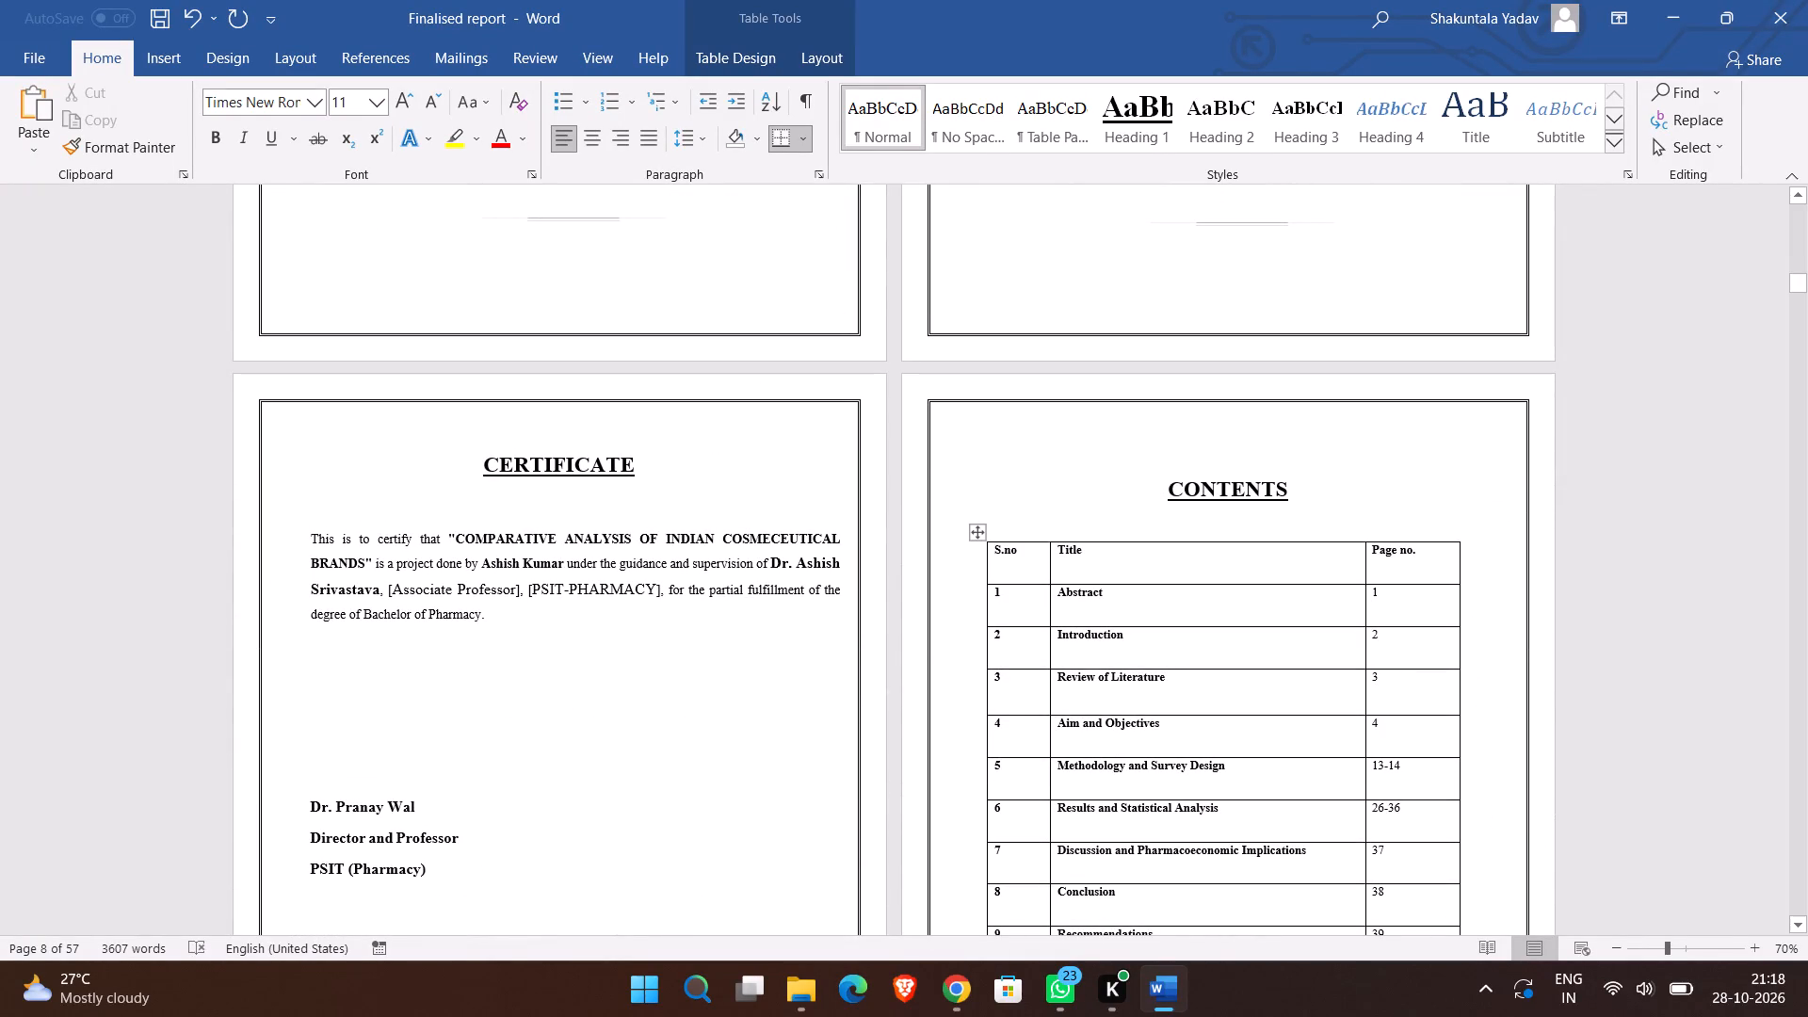
# Check where the Methodology and Survey Design section starts and set its page number in the Contents table to 5.
pyautogui.scroll(-9, 1391, 685)
pyautogui.scroll(1, 1391, 685)
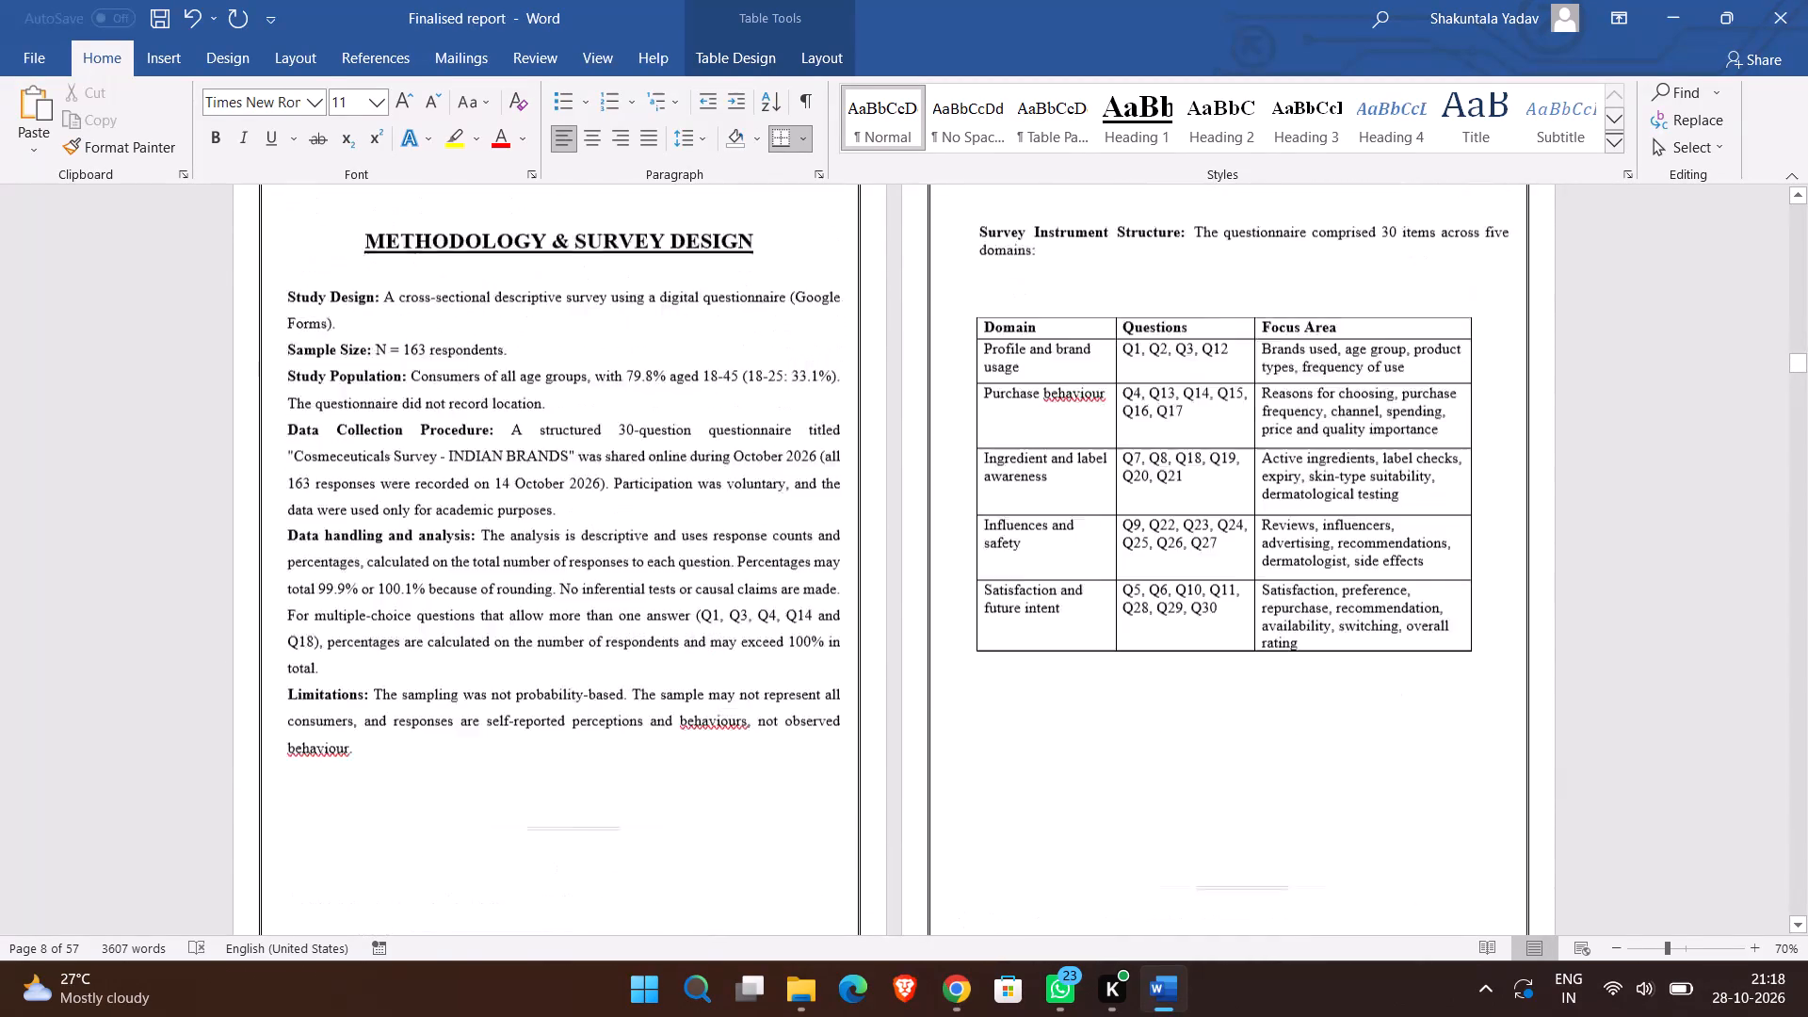
pyautogui.scroll(1, 1391, 685)
pyautogui.scroll(-2, 1391, 685)
pyautogui.scroll(7, 1391, 685)
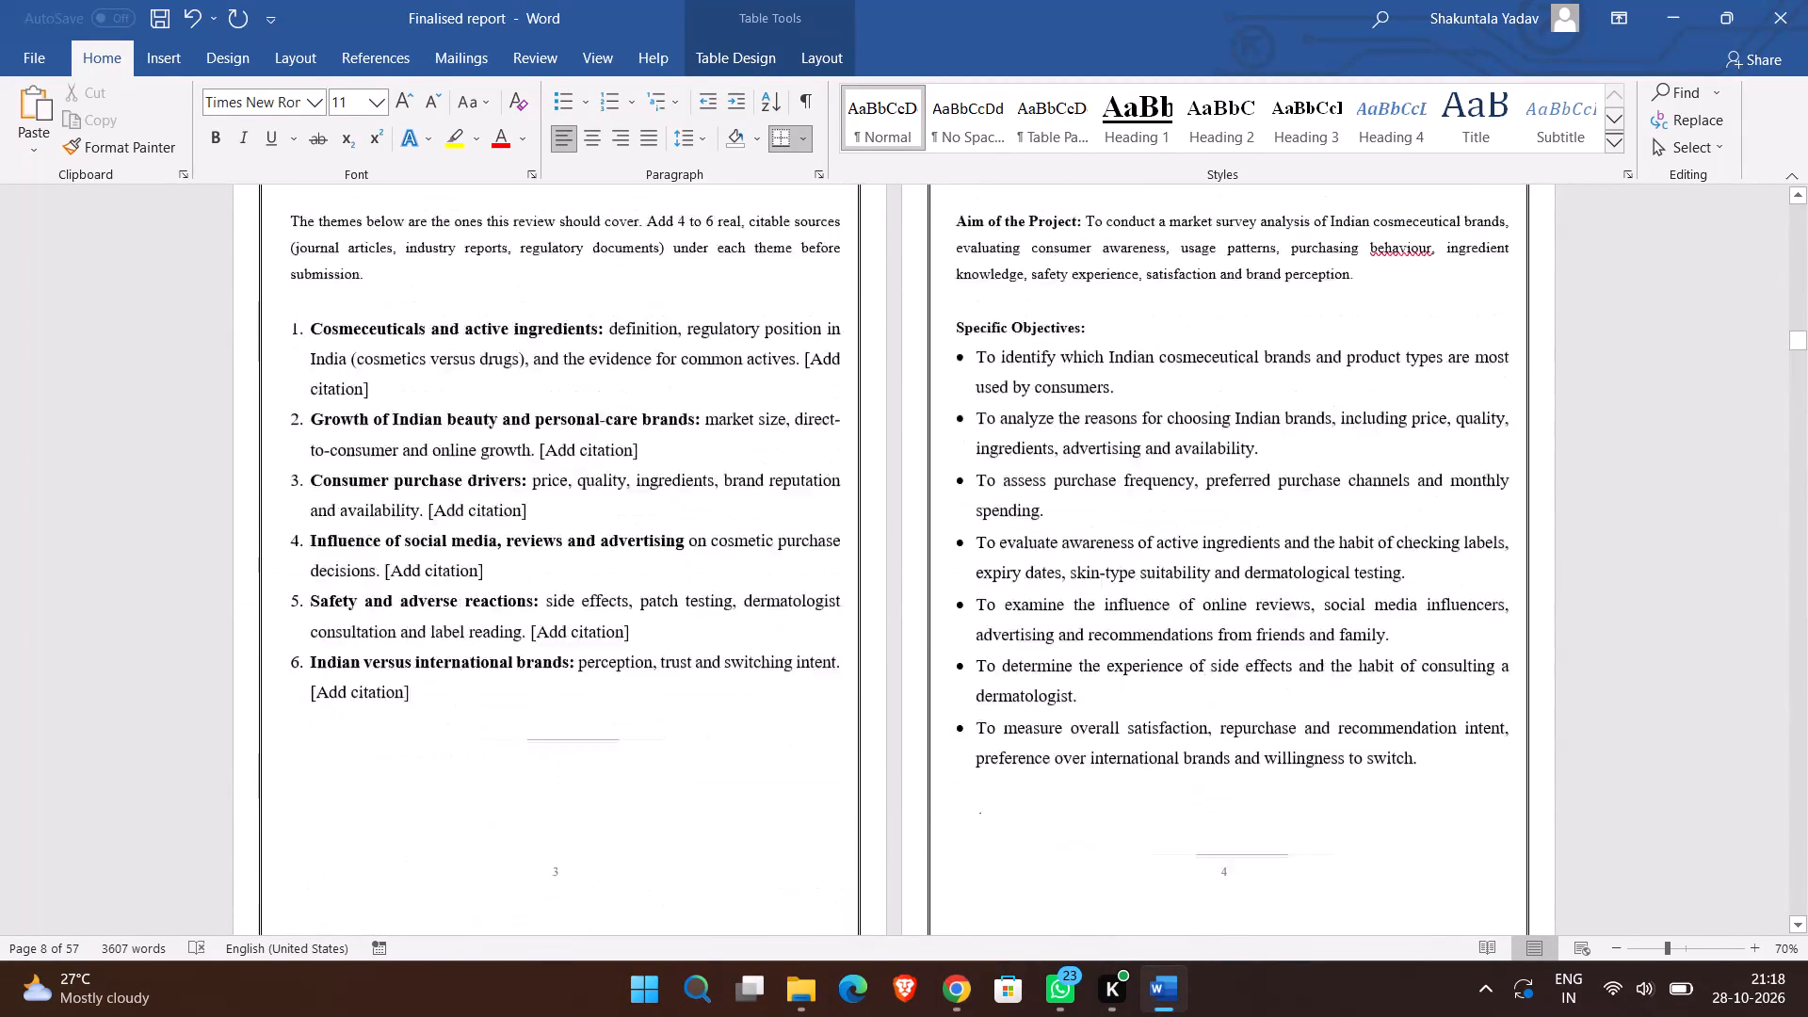
pyautogui.scroll(6, 1391, 685)
pyautogui.scroll(-1, 1457, 819)
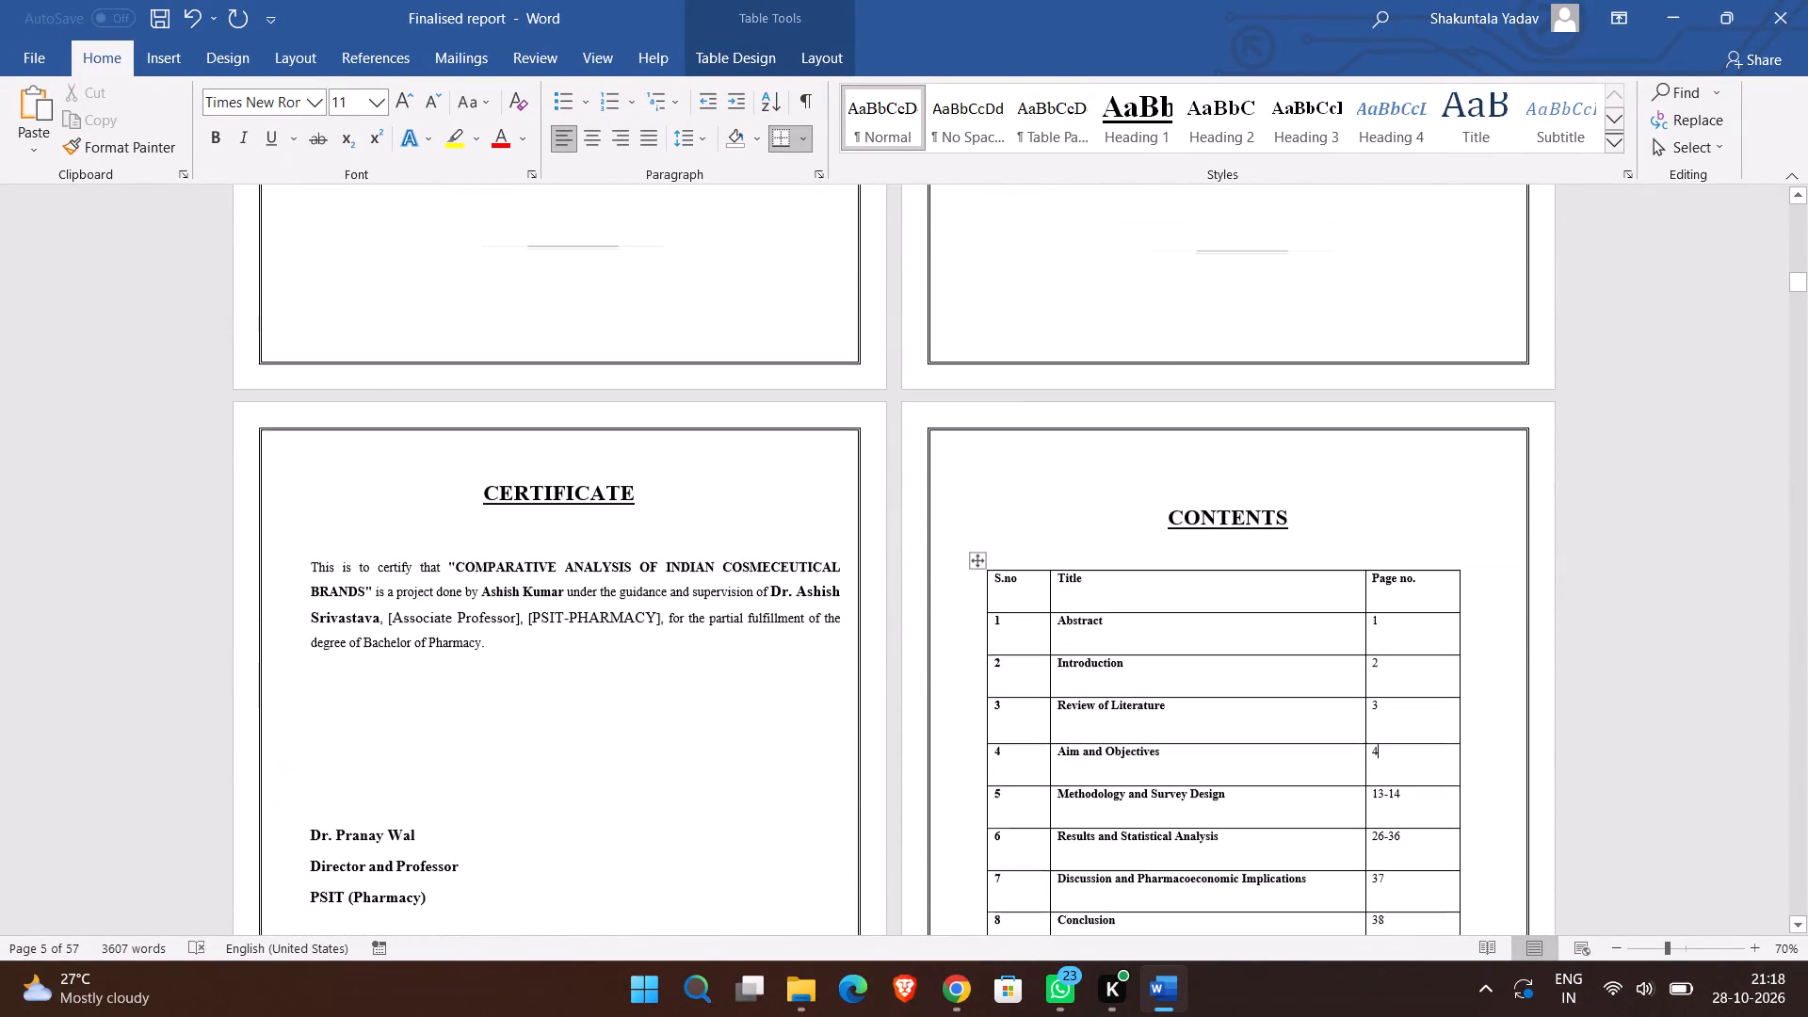
pyautogui.click(1432, 798)
pyautogui.press('BackSpace')
pyautogui.press('BackSpace')
pyautogui.press('BackSpace')
pyautogui.press('BackSpace')
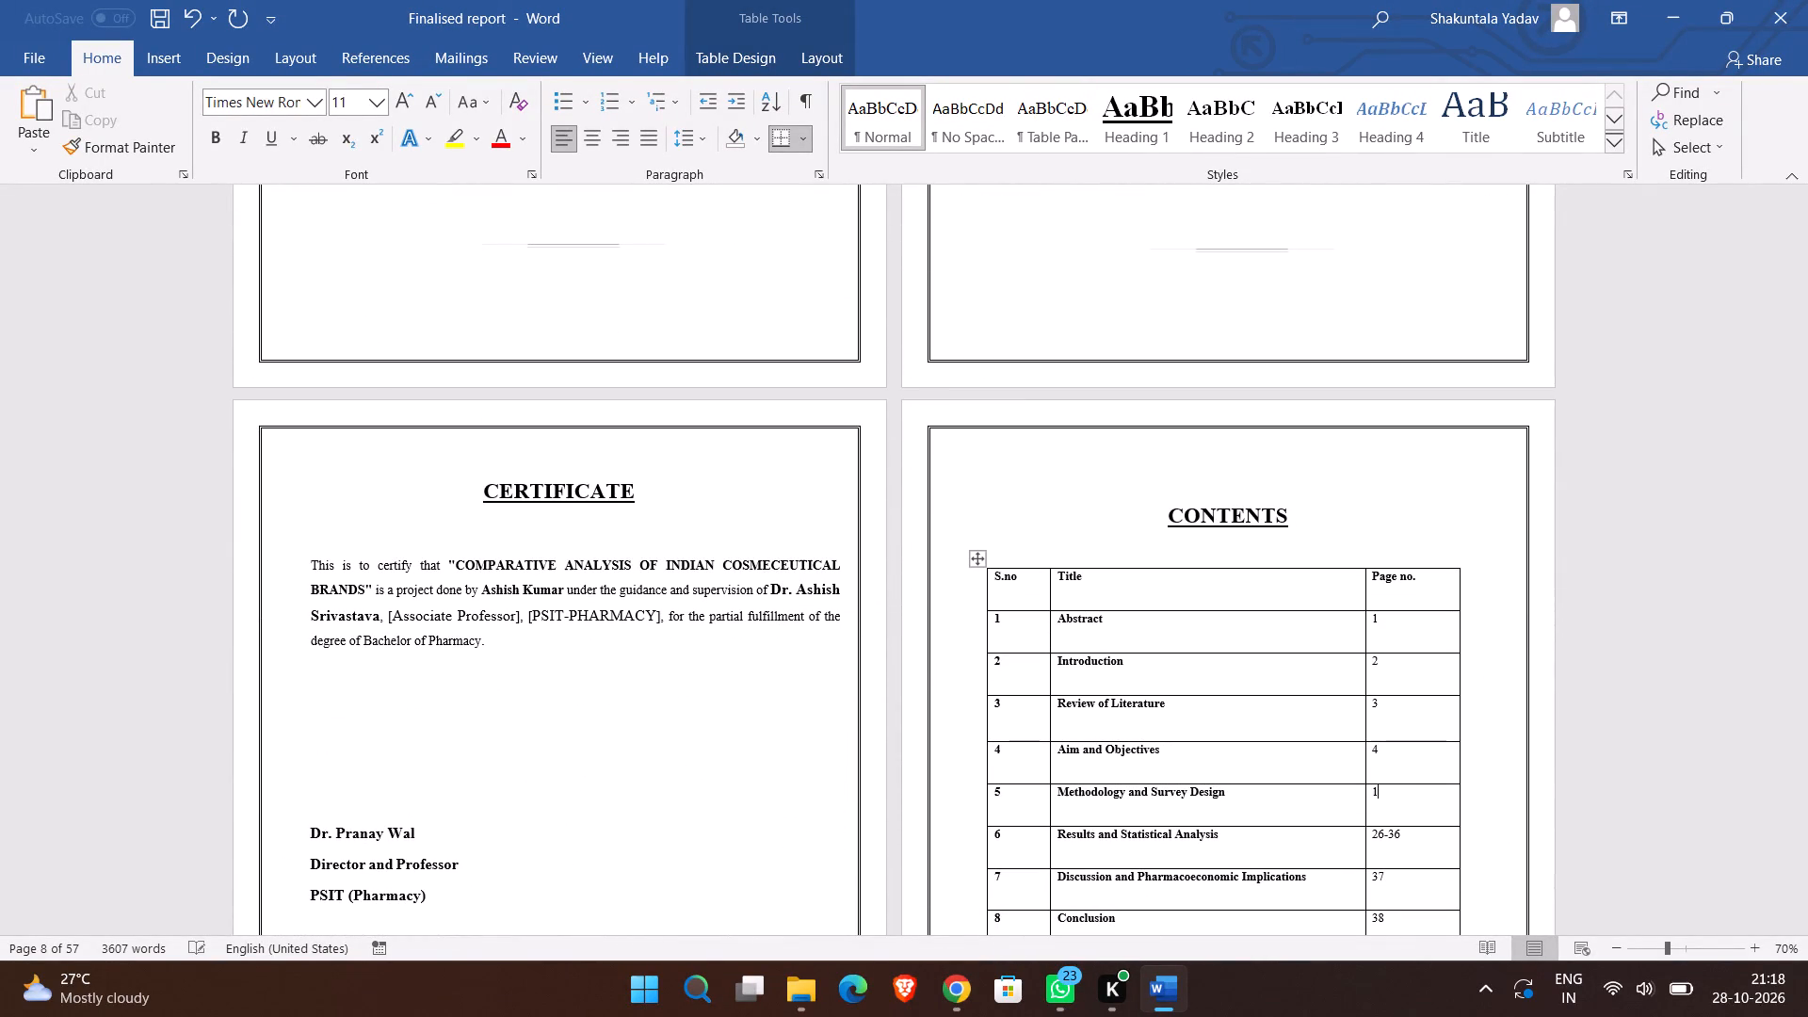
pyautogui.press('BackSpace')
pyautogui.press('5')
# Look through the pages after Methodology for the page number on which Results and Statistical Analysis starts.
pyautogui.scroll(-5, 1432, 798)
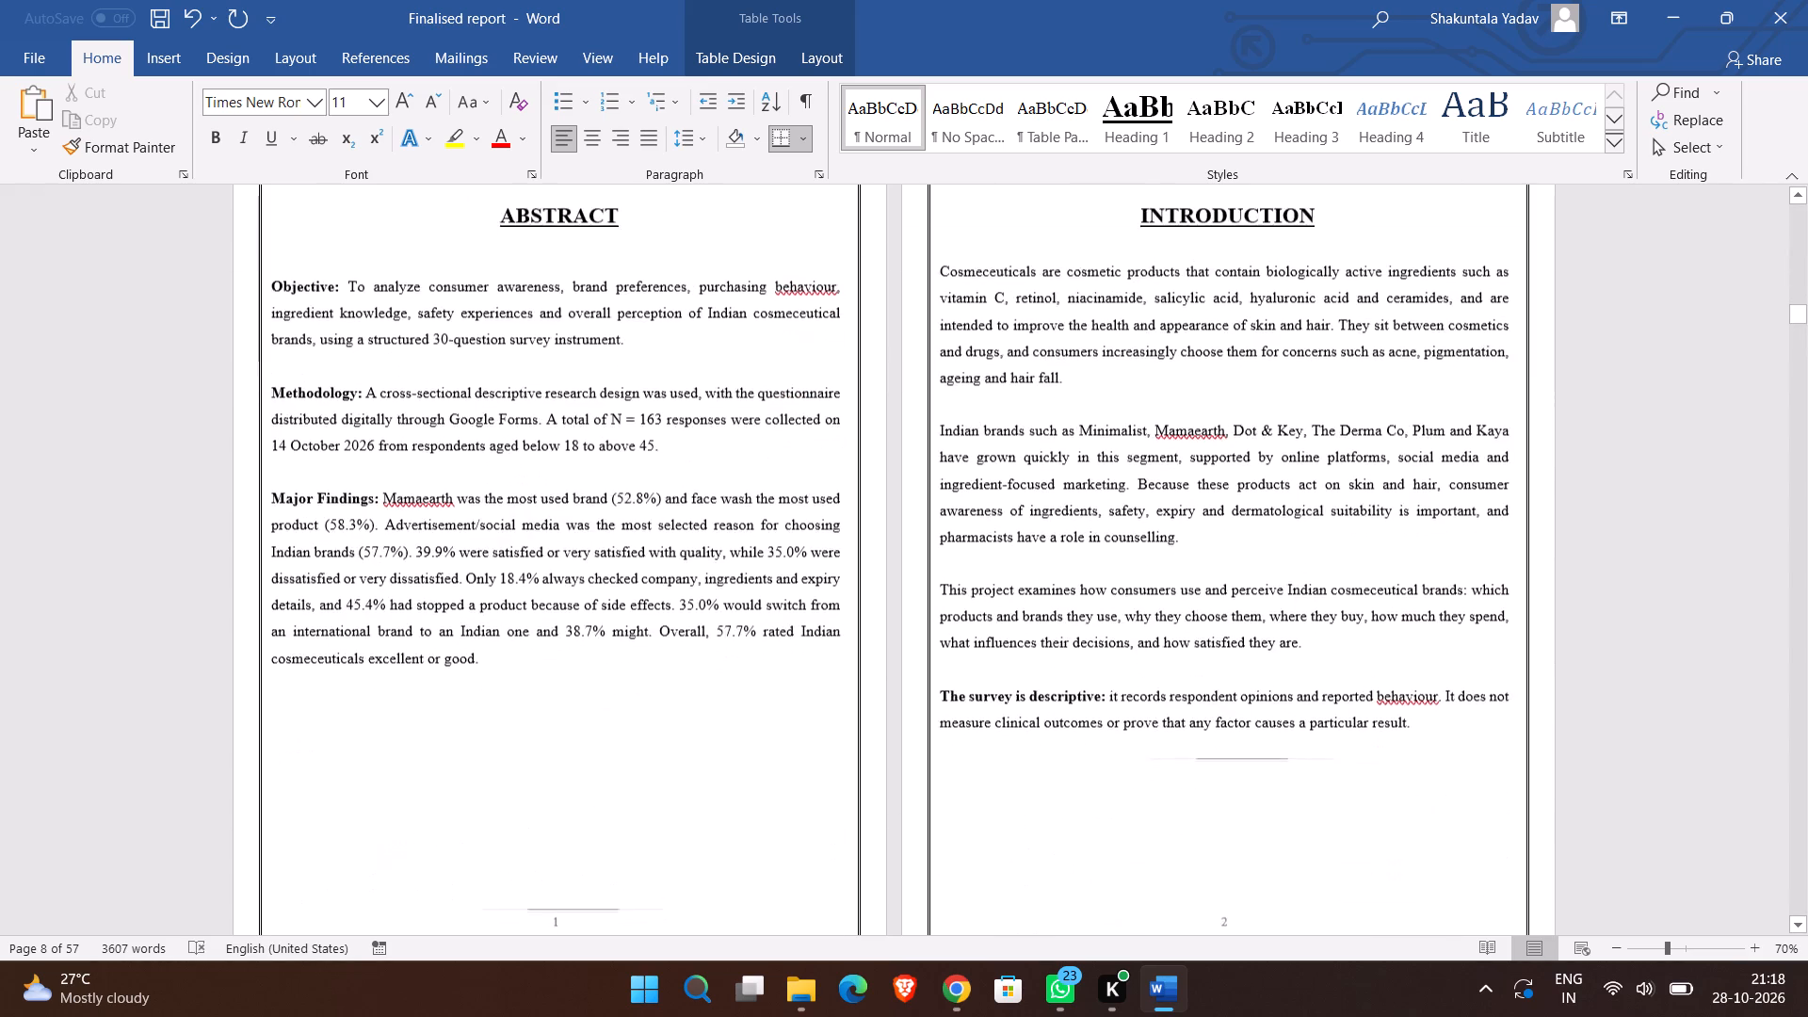
pyautogui.scroll(-3, 1432, 798)
pyautogui.scroll(-20, 1432, 798)
pyautogui.scroll(-4, 1432, 798)
pyautogui.scroll(4, 1432, 798)
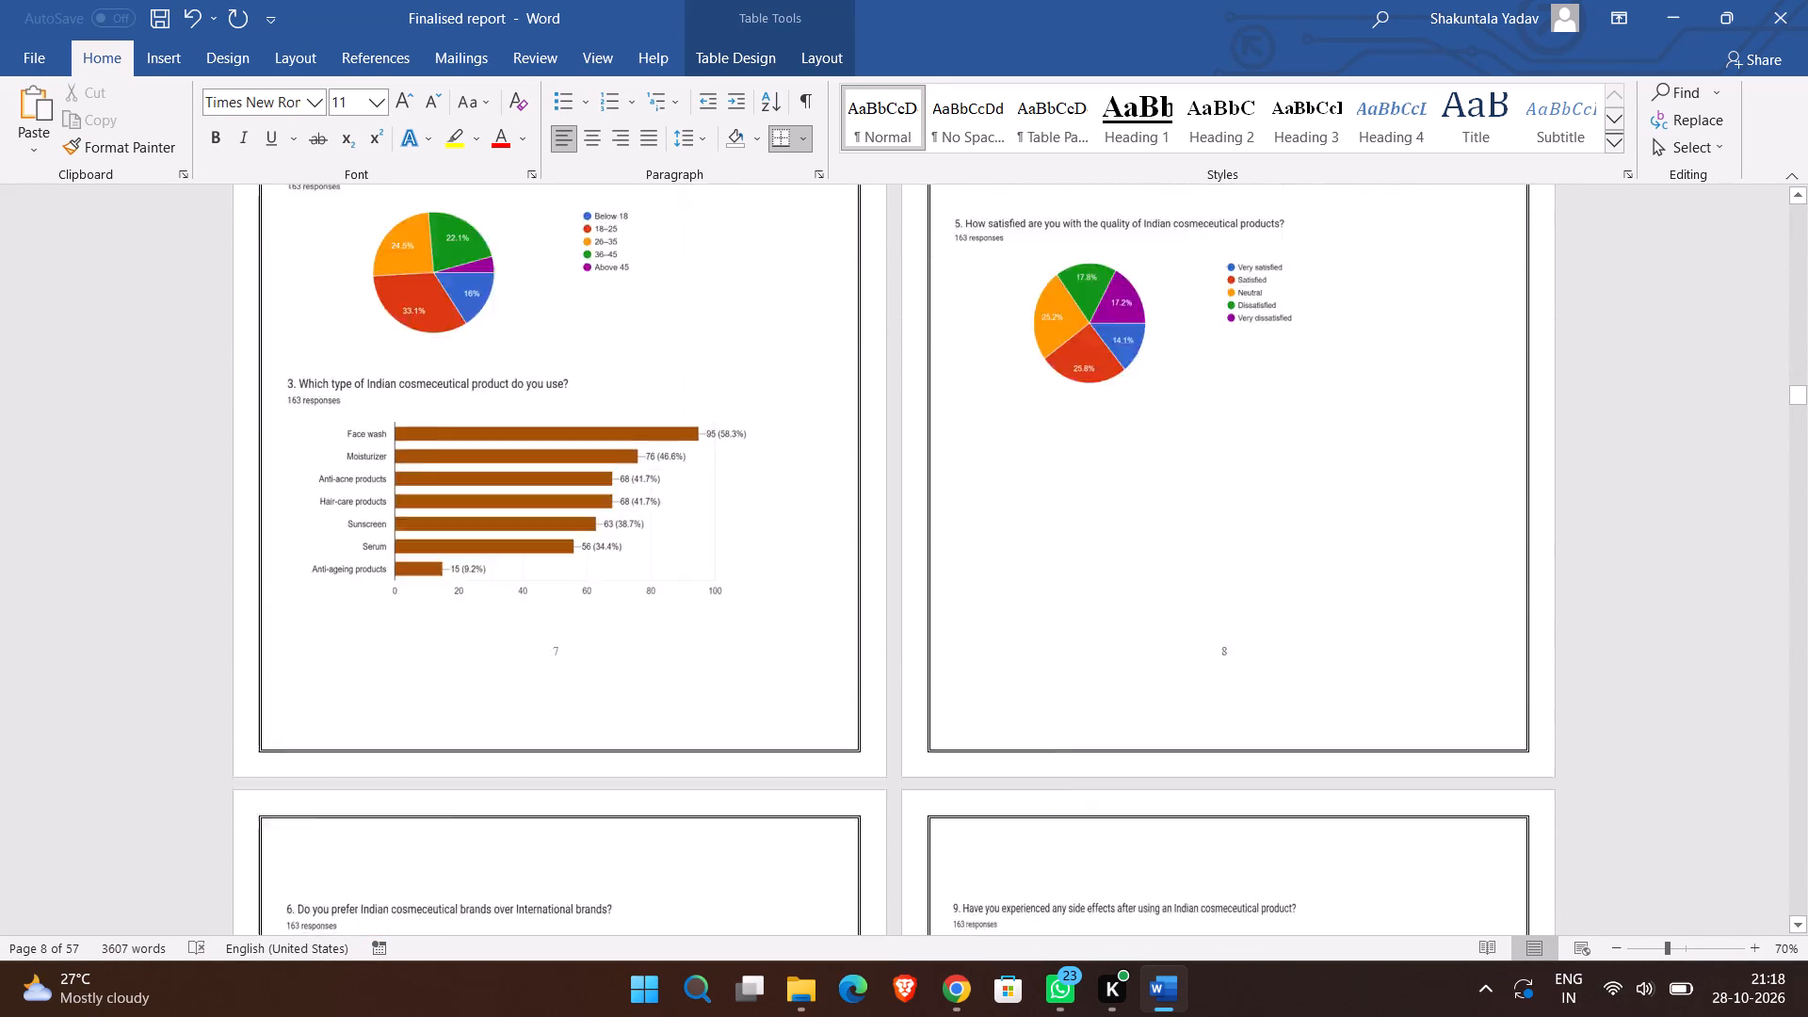
pyautogui.scroll(4, 1432, 798)
pyautogui.scroll(-12, 1432, 798)
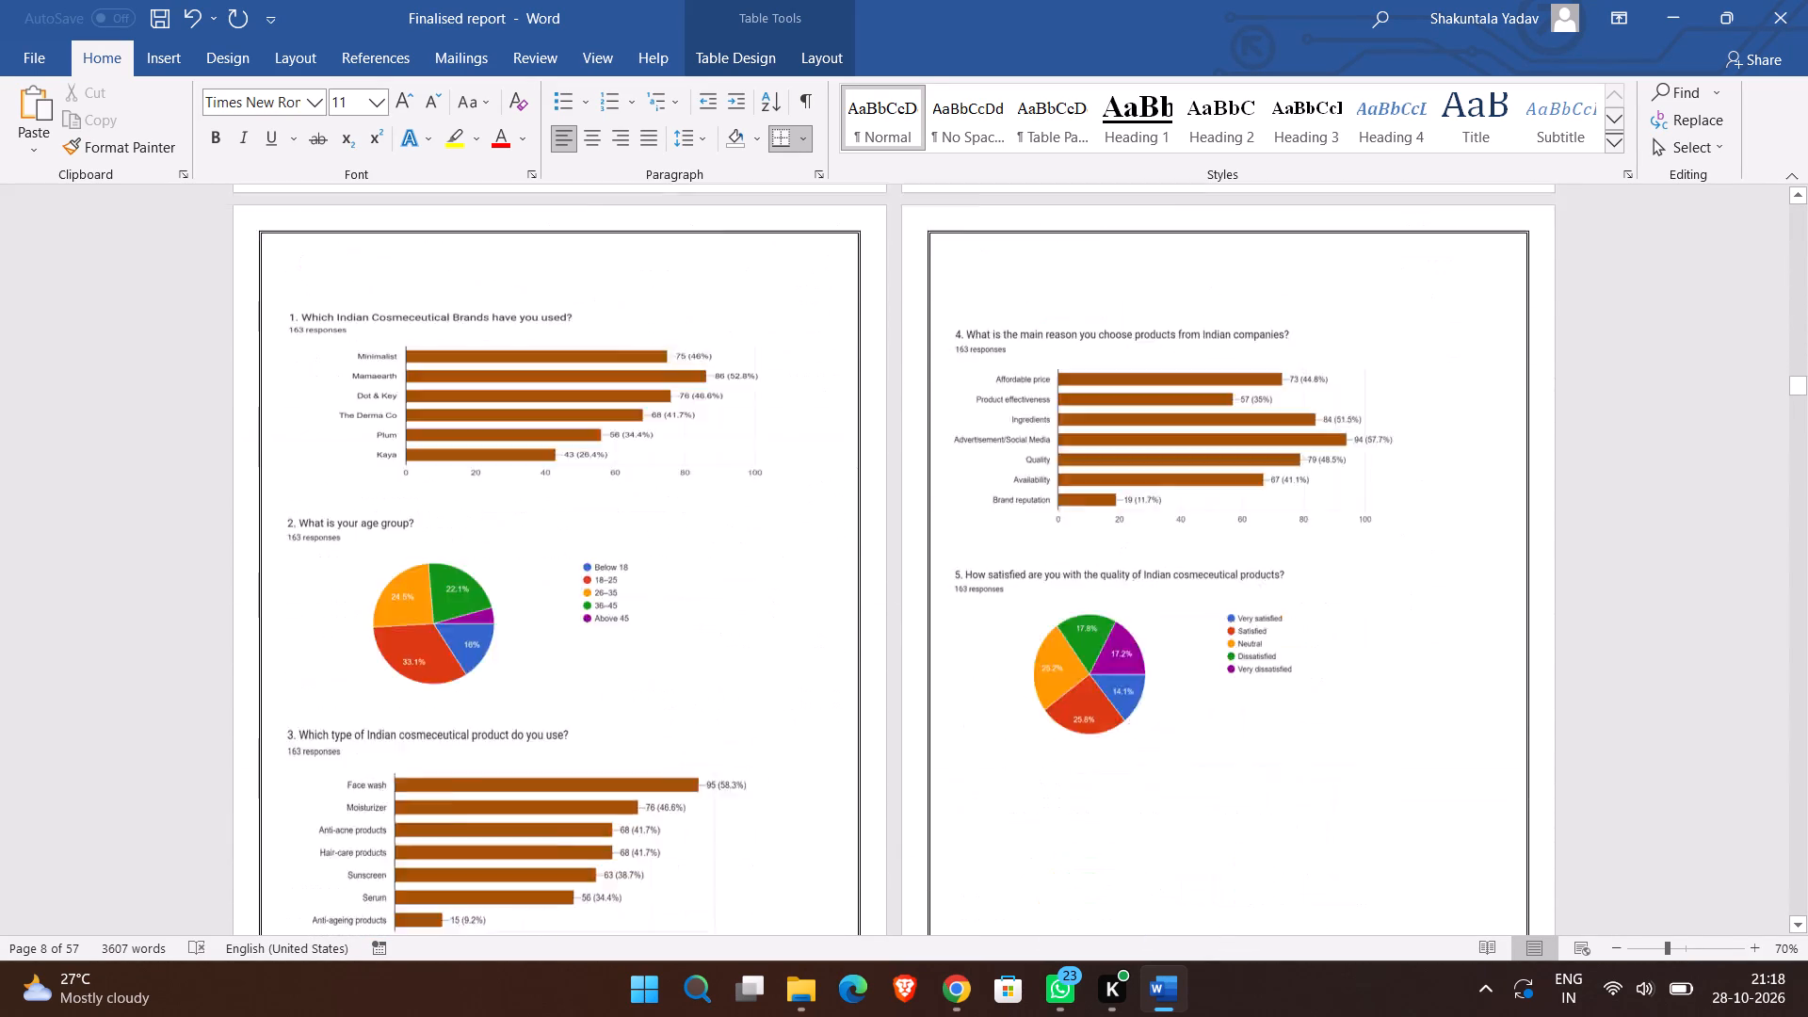
pyautogui.scroll(-9, 1432, 798)
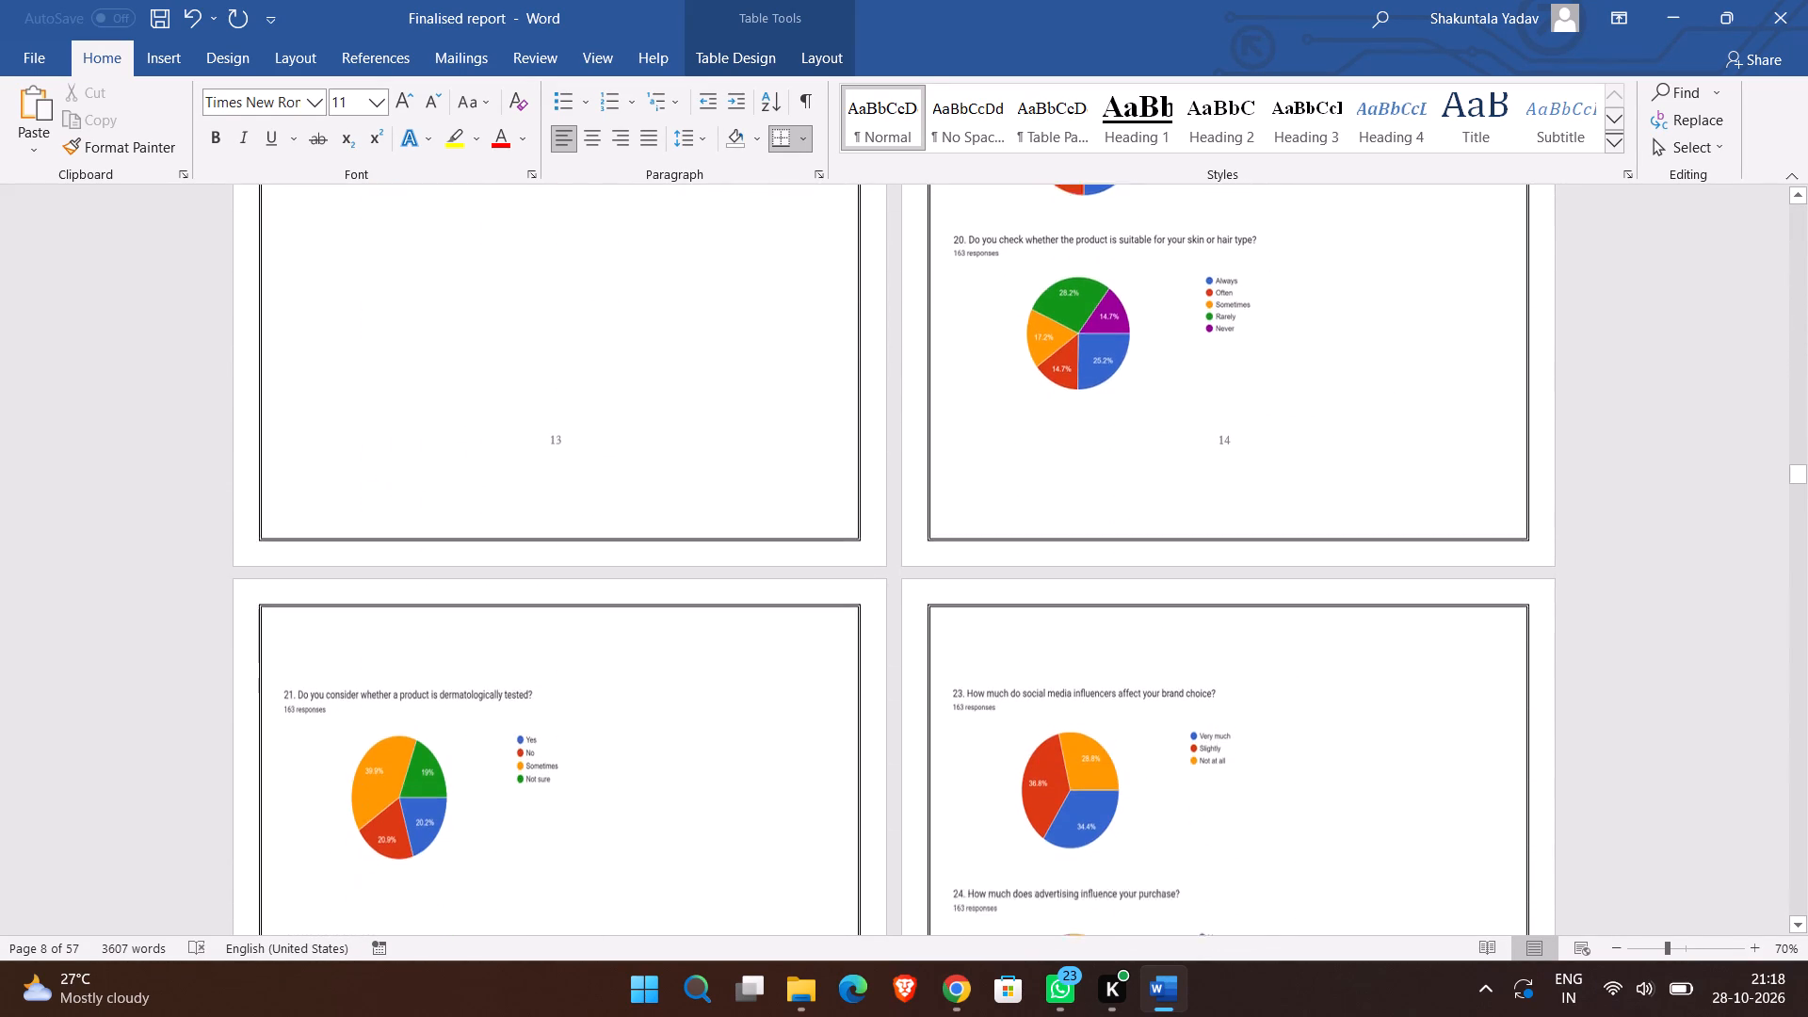
pyautogui.scroll(-9, 1432, 798)
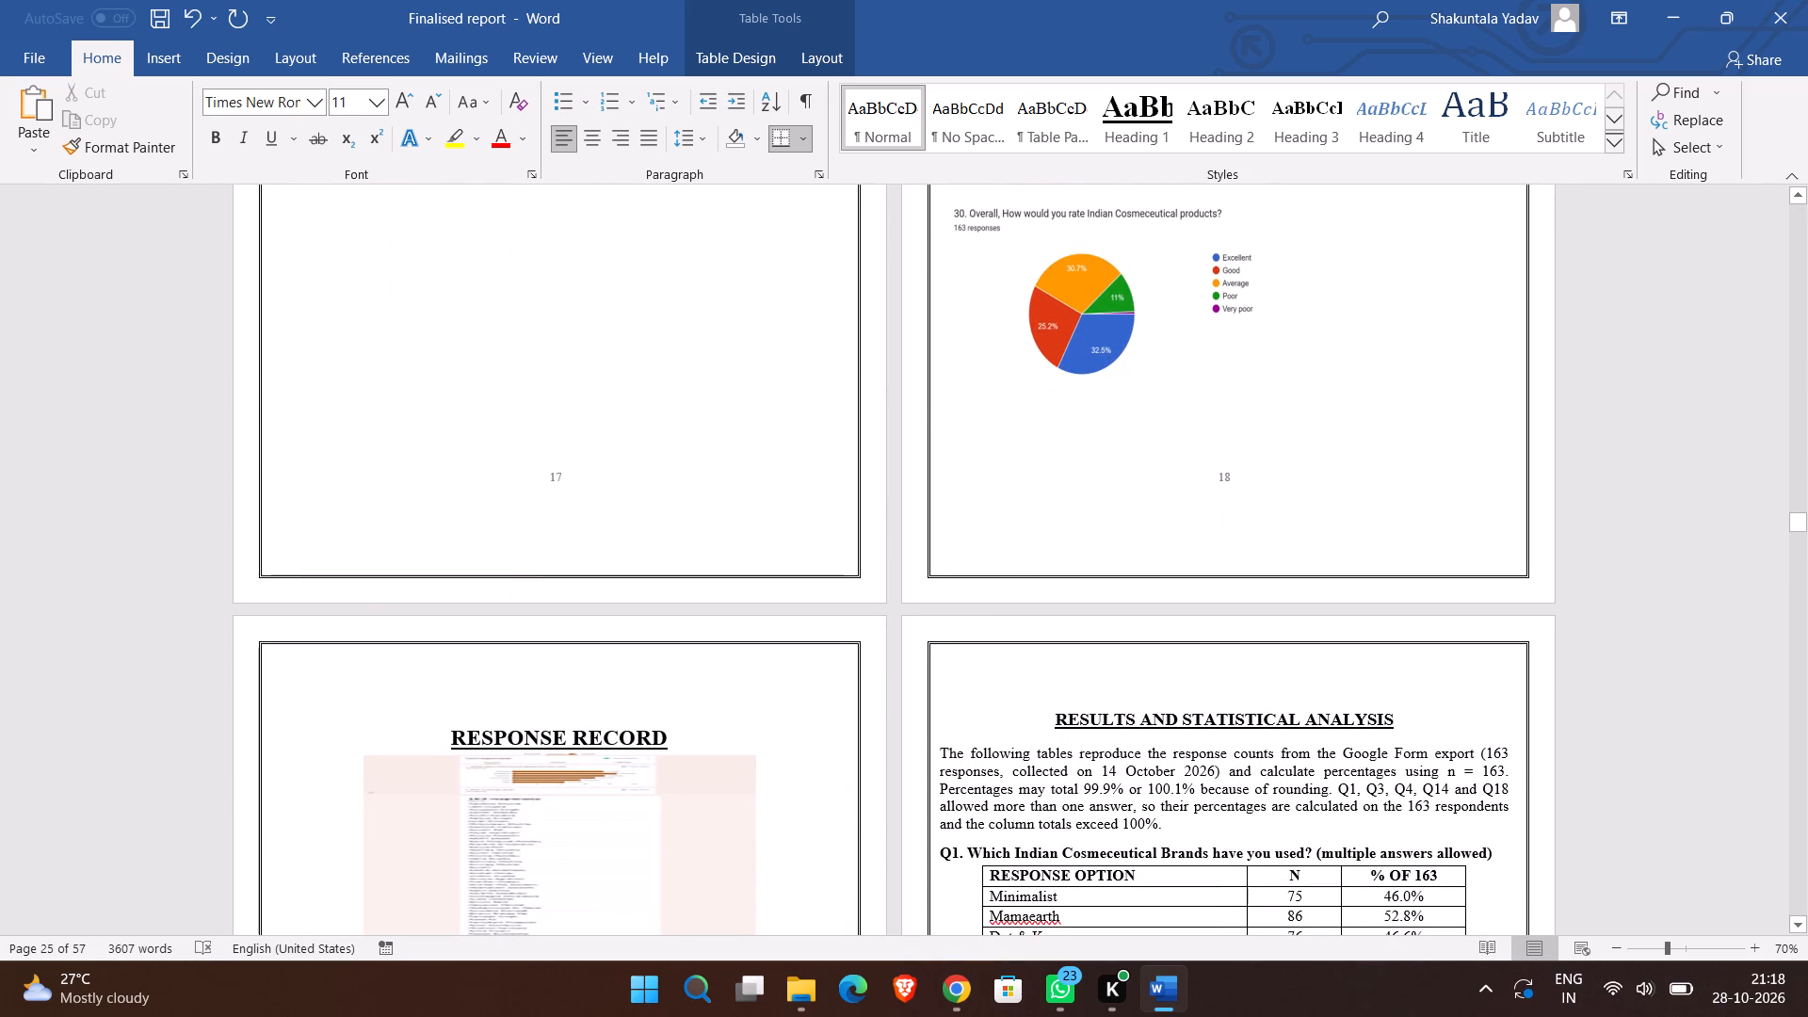
pyautogui.scroll(-5, 1432, 798)
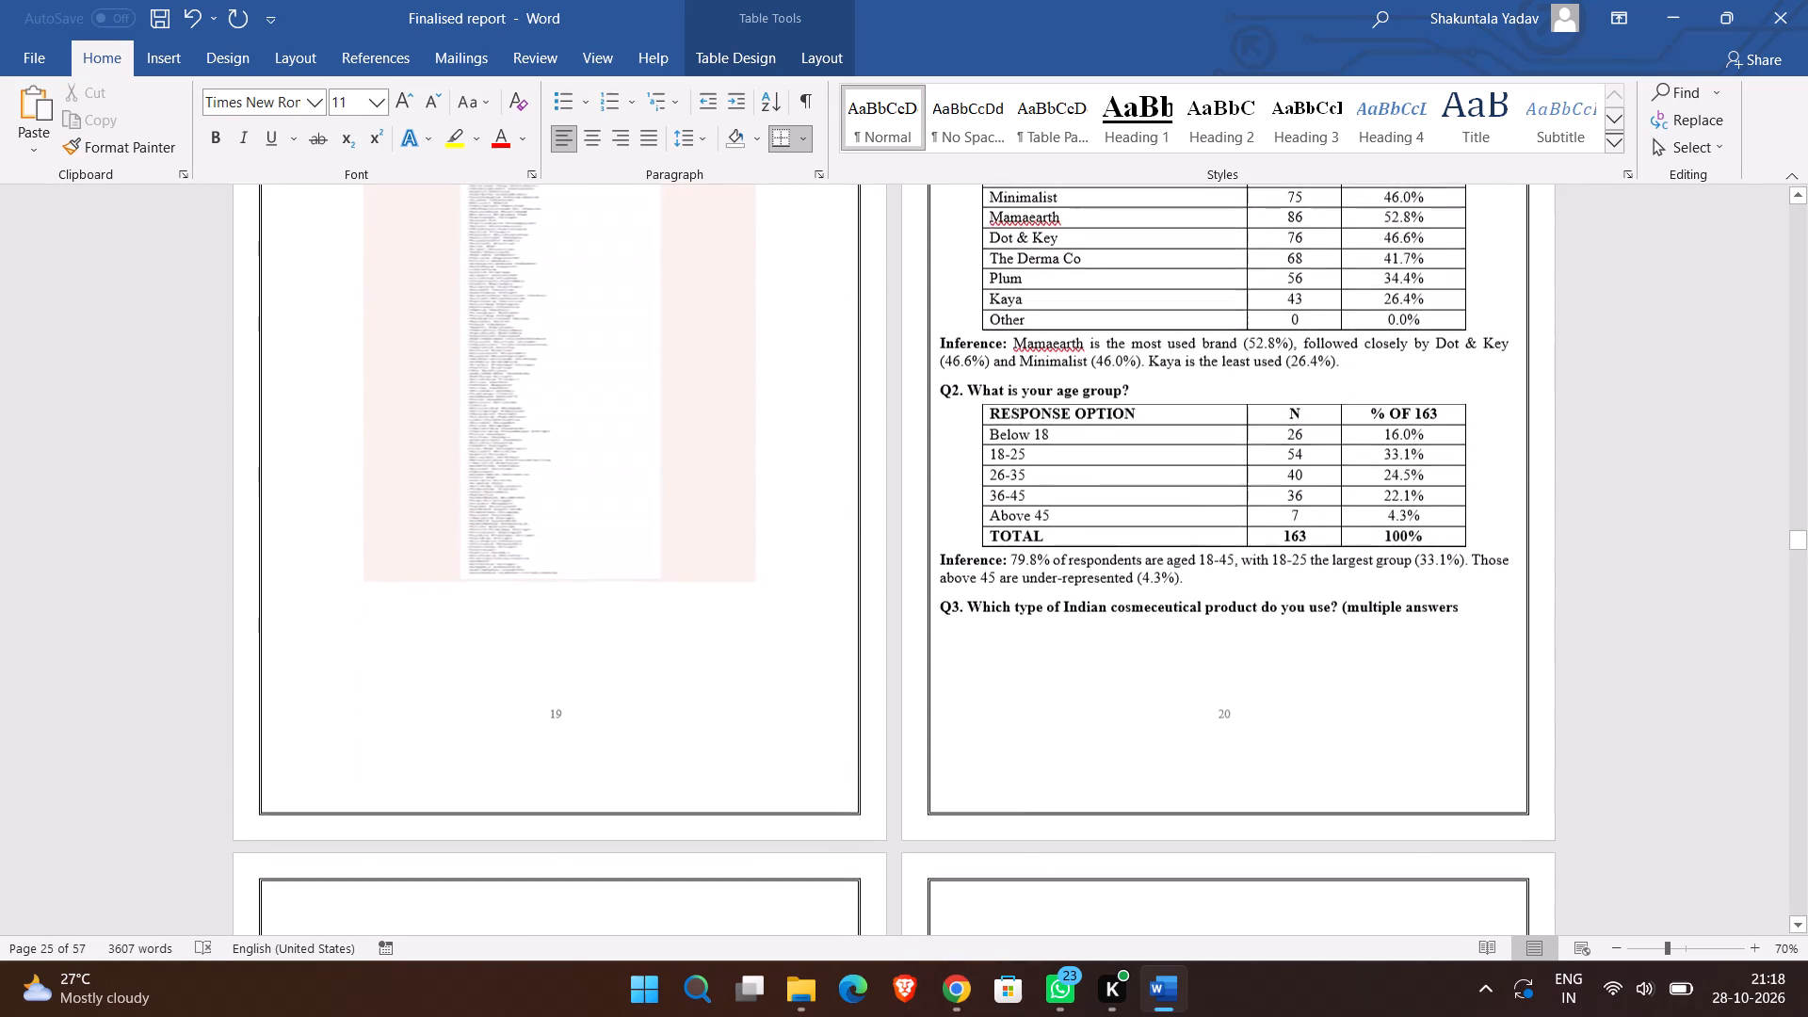
pyautogui.scroll(15, 1432, 798)
pyautogui.scroll(10, 1432, 798)
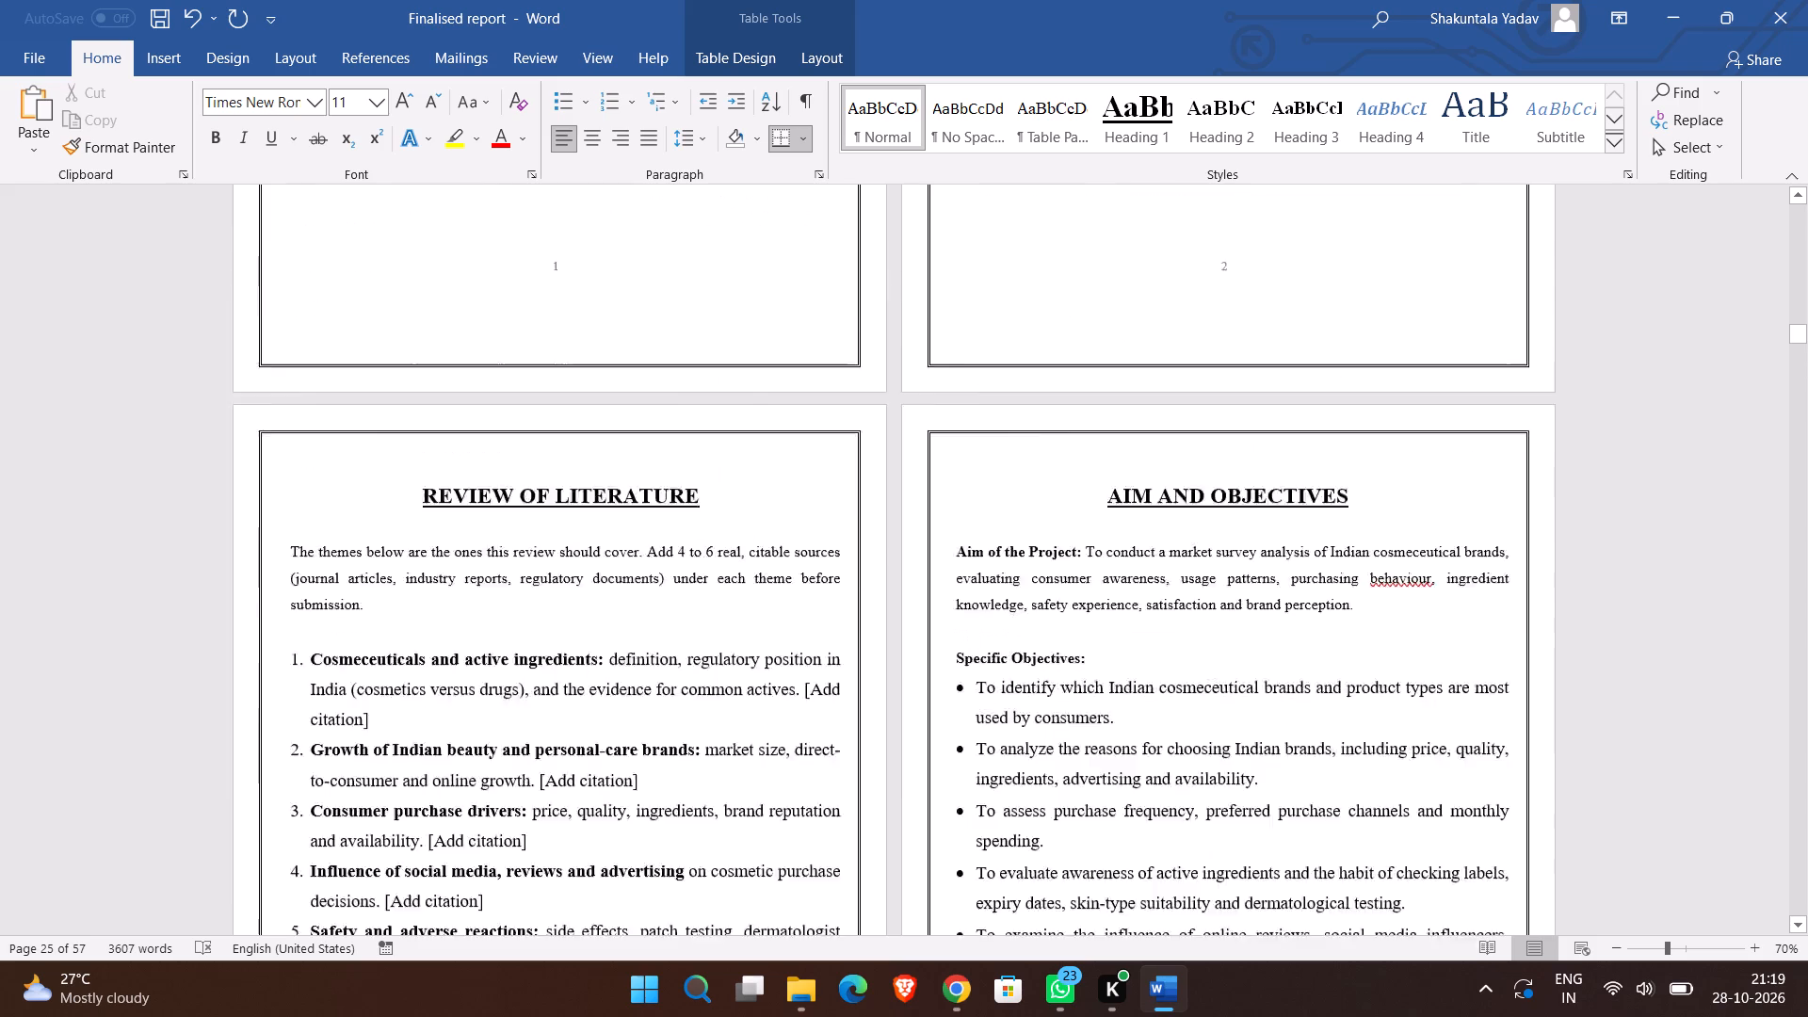
pyautogui.scroll(1, 1529, 590)
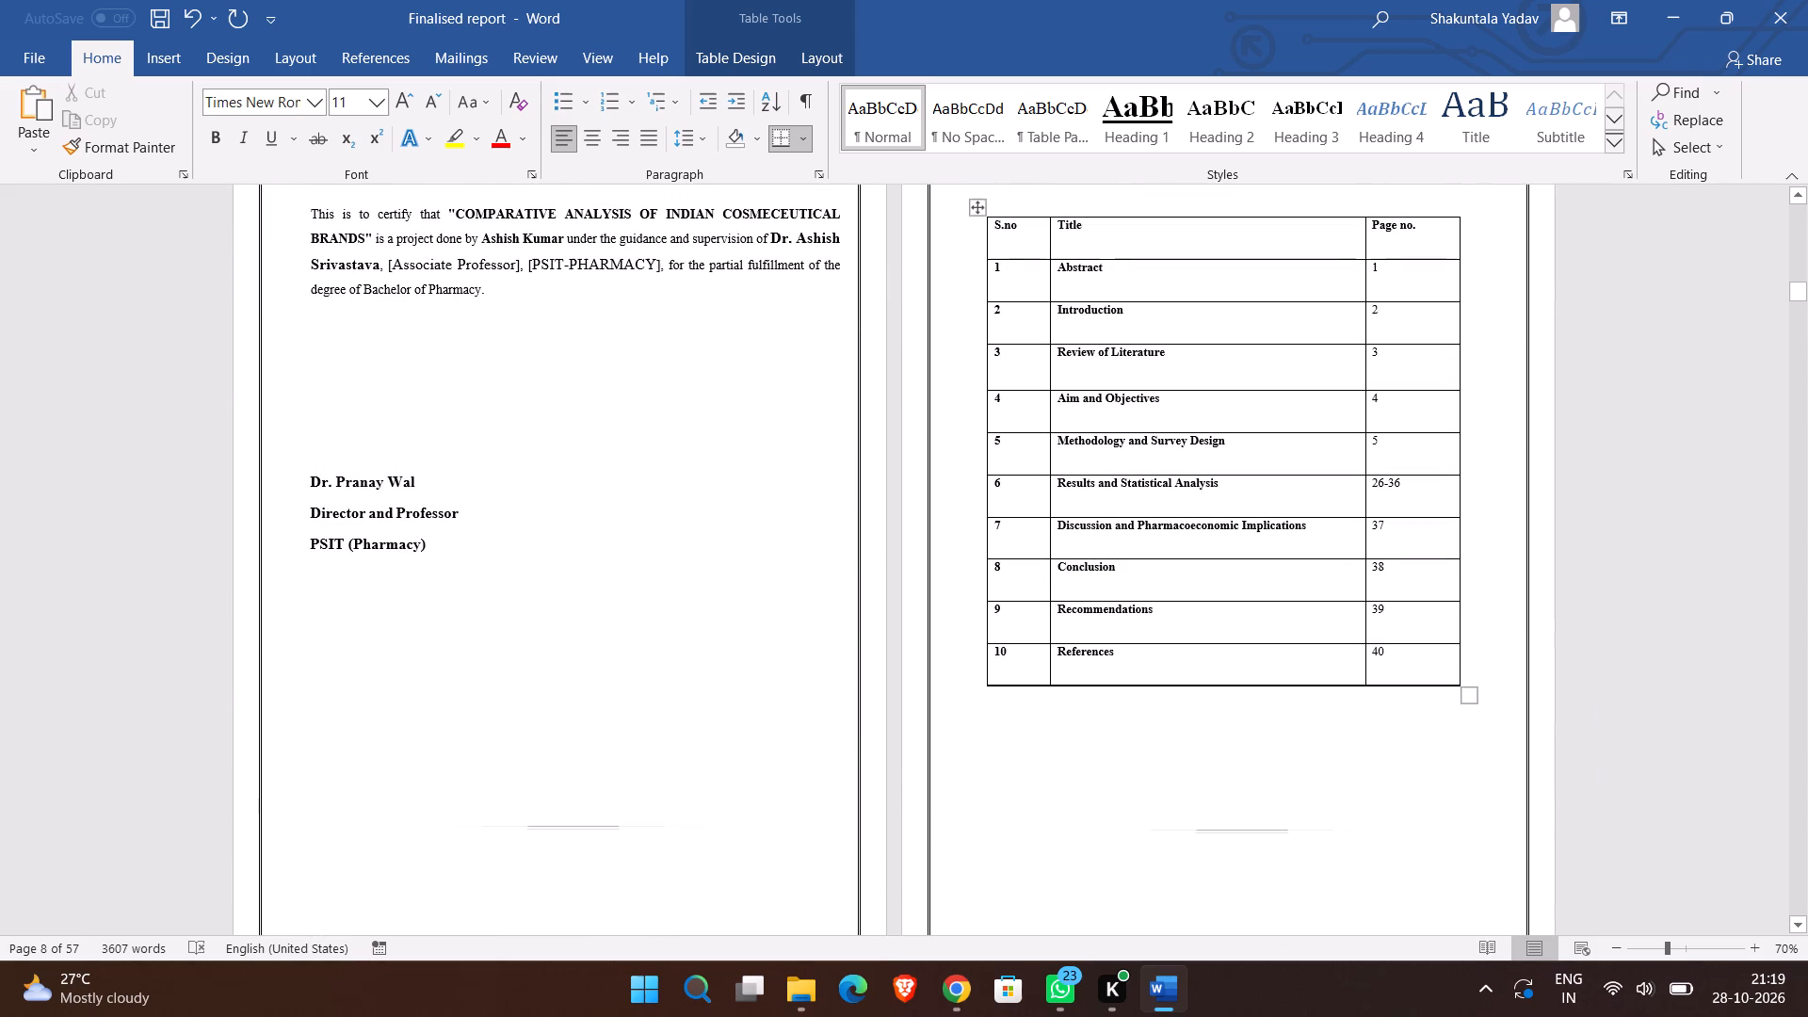
# In the Contents table, replace the page range of Results and Statistical Analysis with 20.
pyautogui.click(1440, 488)
pyautogui.press('BackSpace')
pyautogui.press('BackSpace')
pyautogui.press('BackSpace')
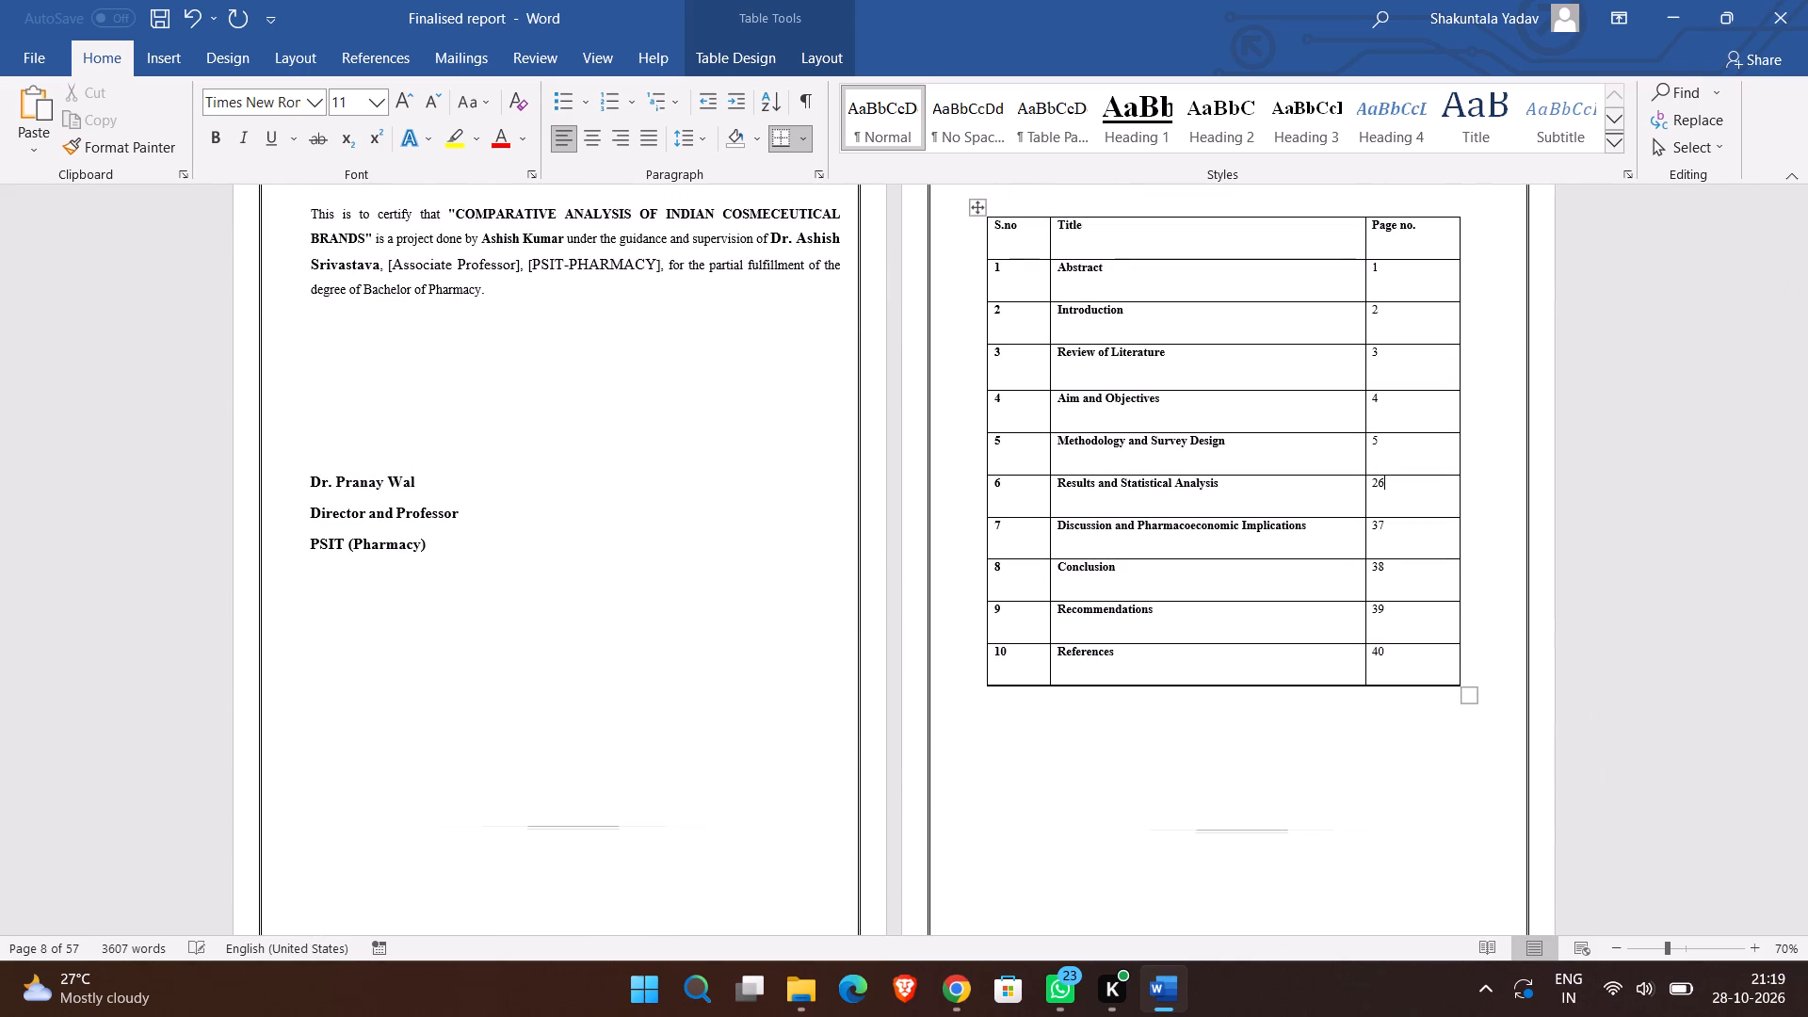
pyautogui.press('BackSpace')
pyautogui.press('0')
# Examine the end of the report for the page numbers on which Discussion, Conclusion, Recommendations and References start.
pyautogui.scroll(-16, 1432, 488)
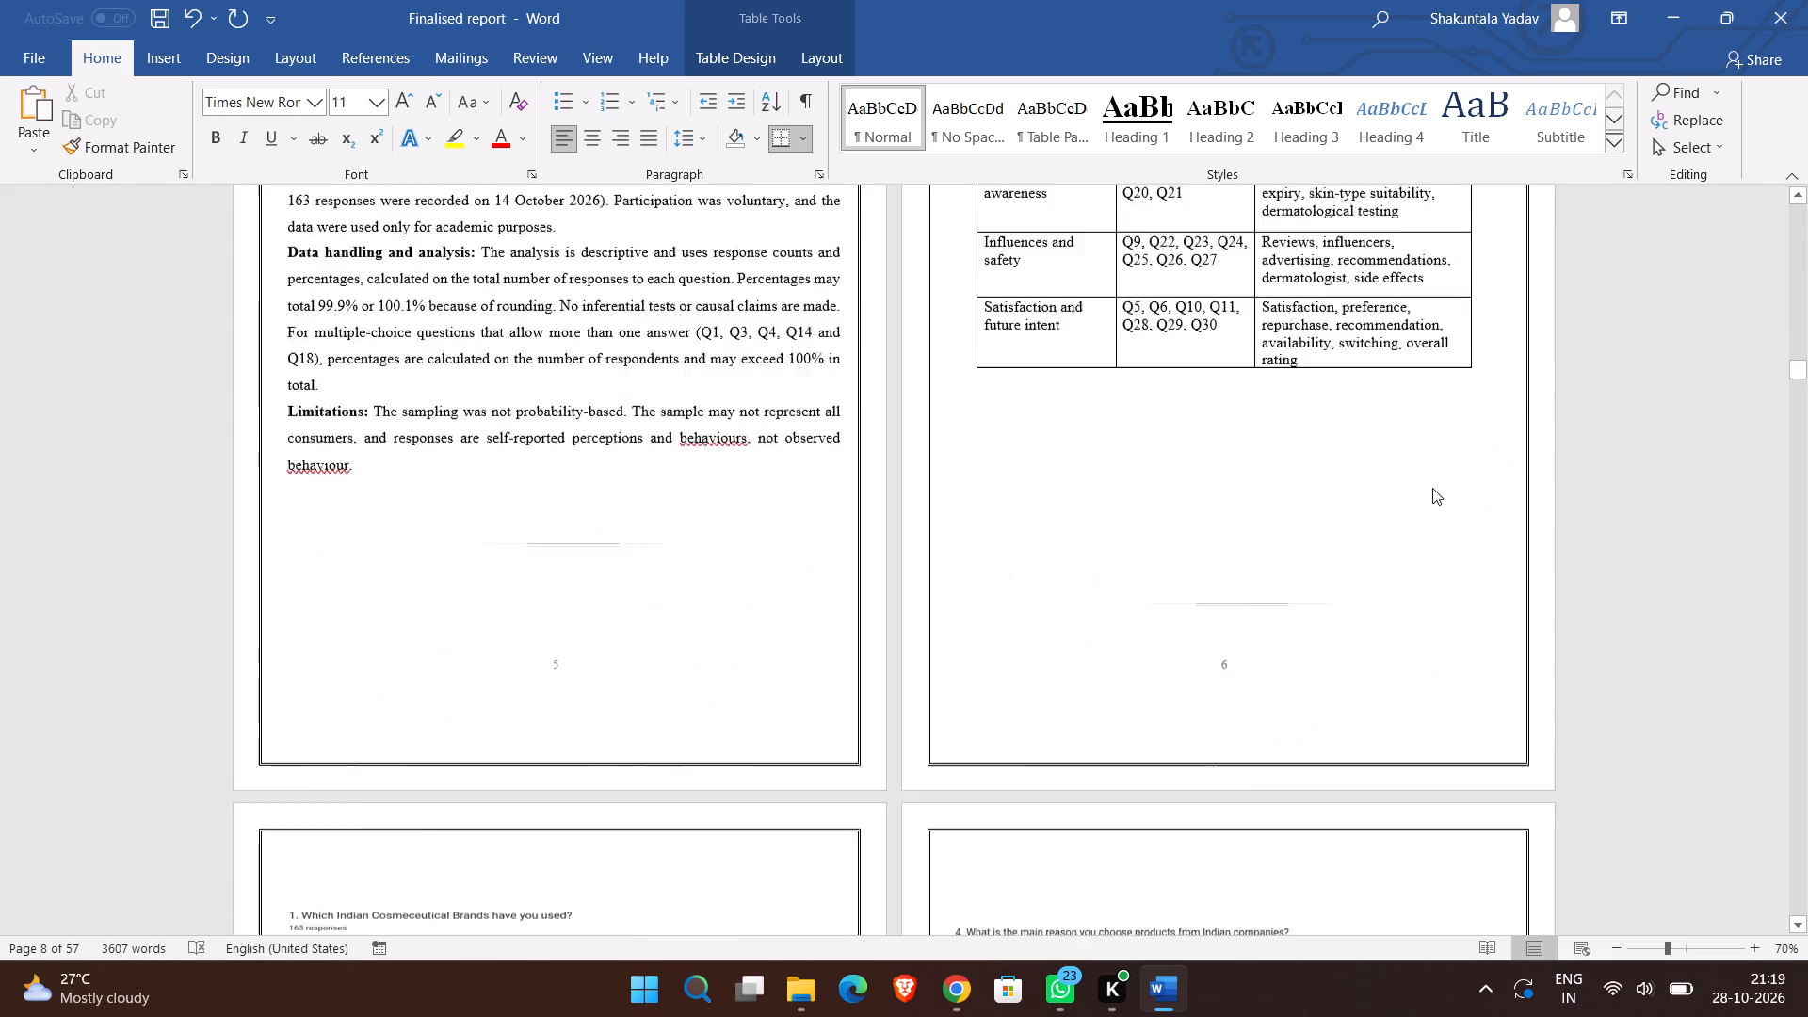
pyautogui.scroll(-10, 1432, 488)
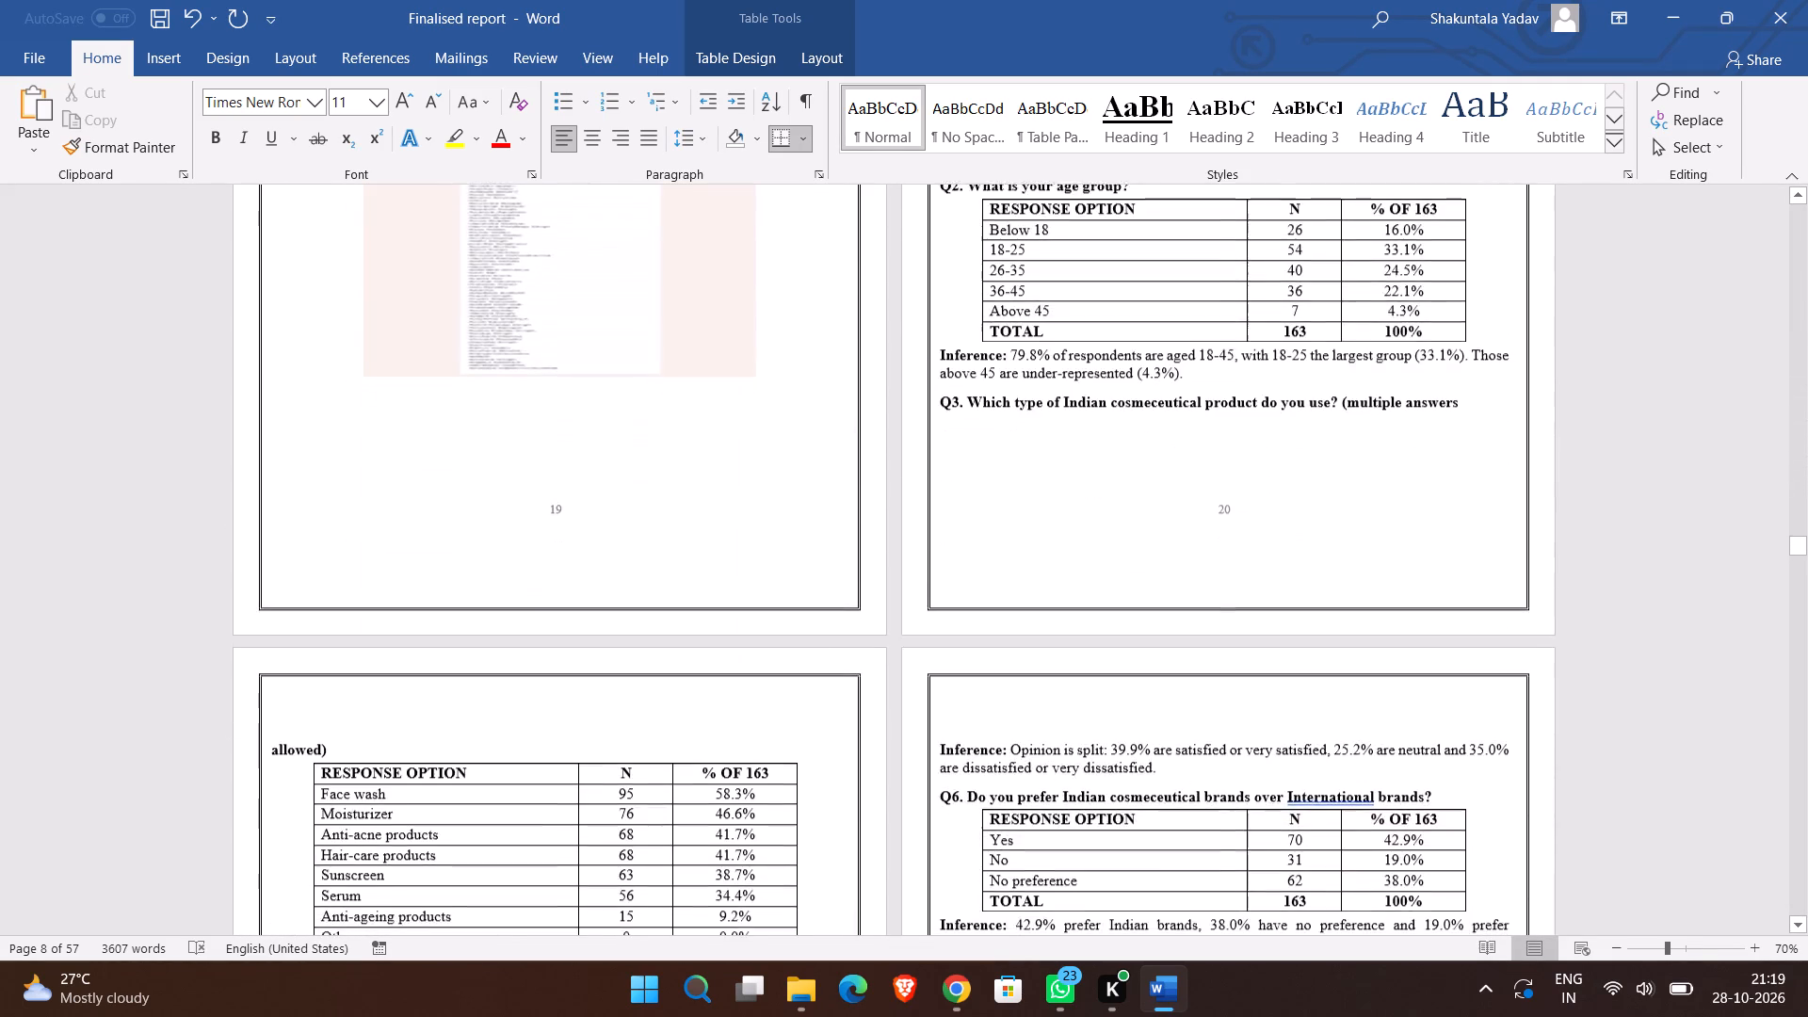
pyautogui.scroll(-11, 1432, 488)
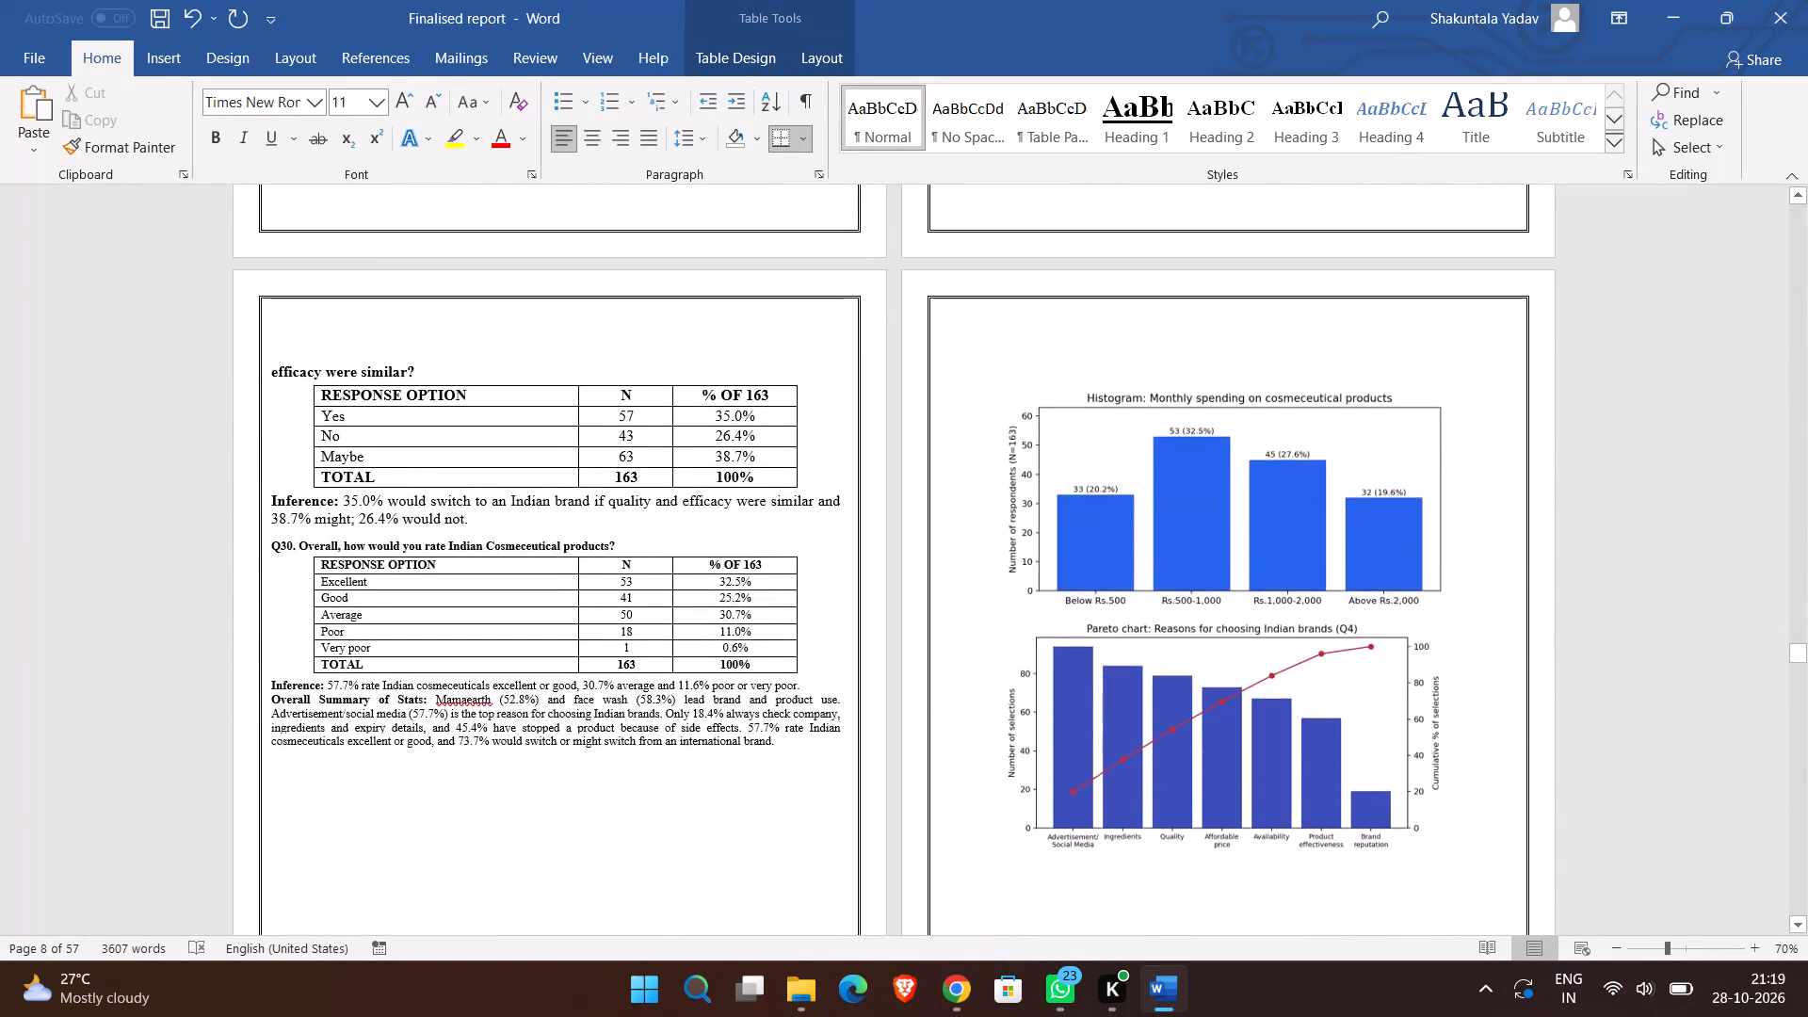
pyautogui.scroll(-5, 1432, 488)
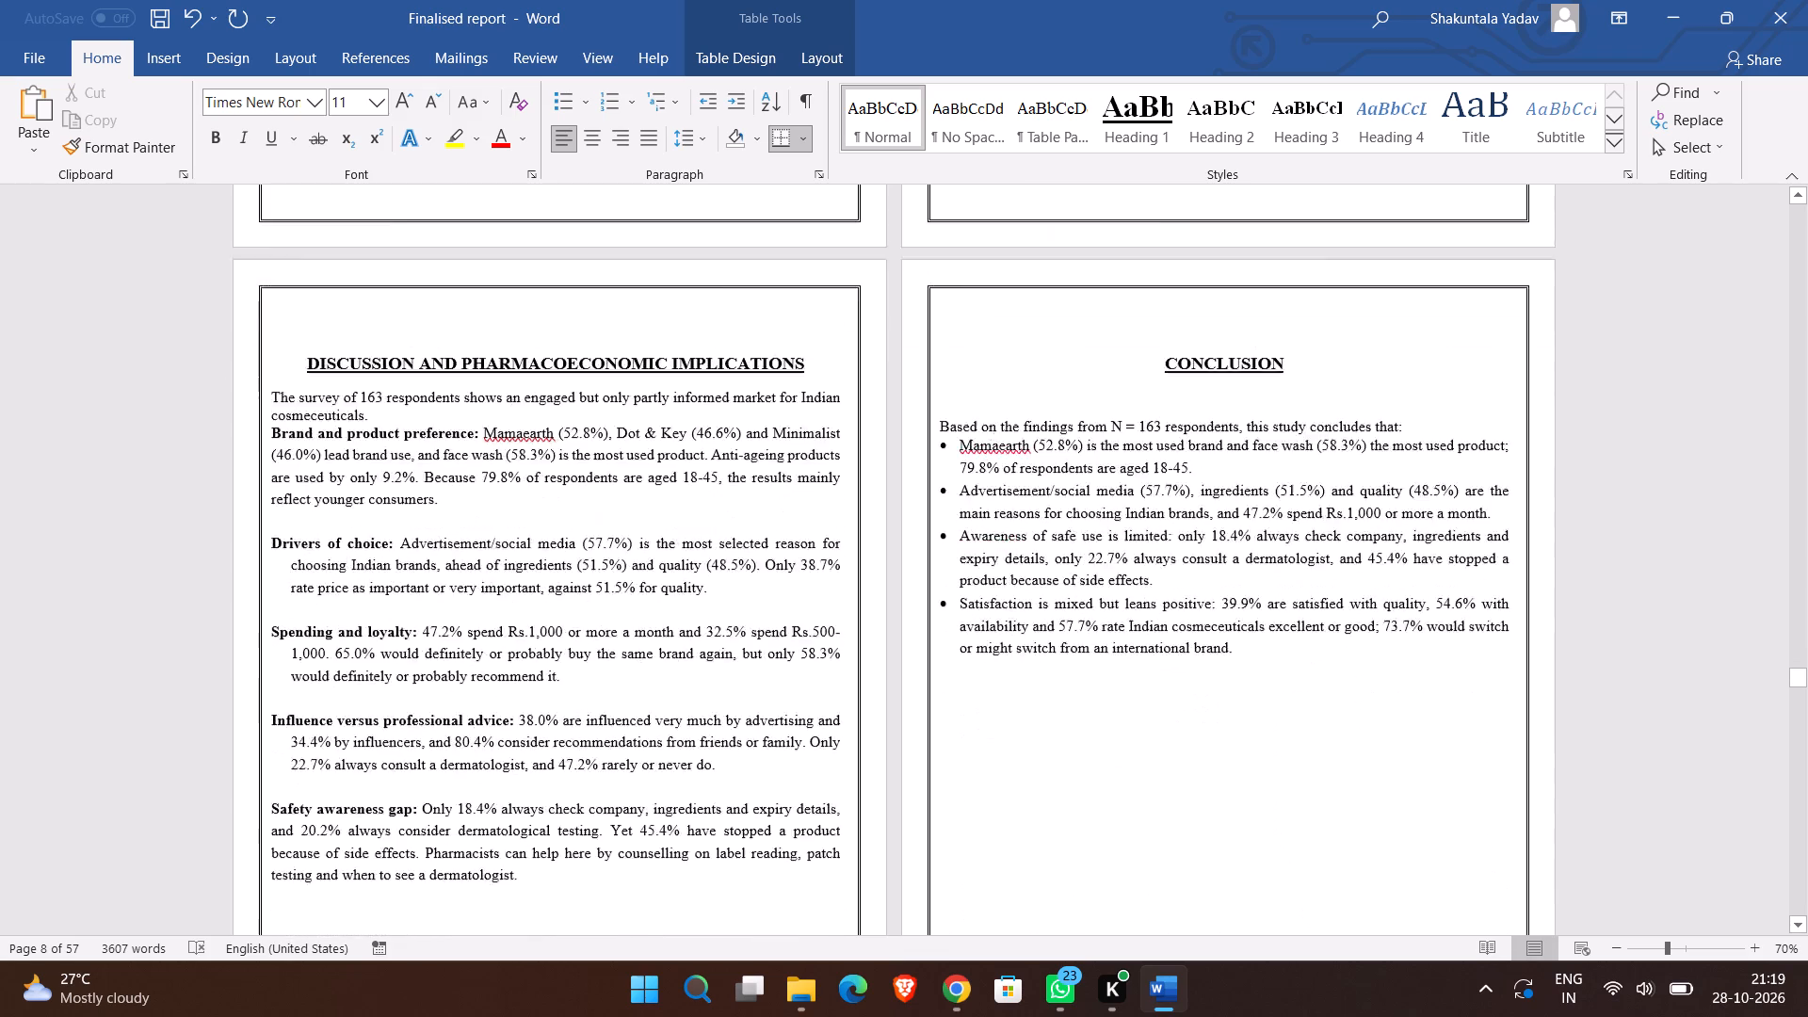
pyautogui.scroll(-4, 1432, 488)
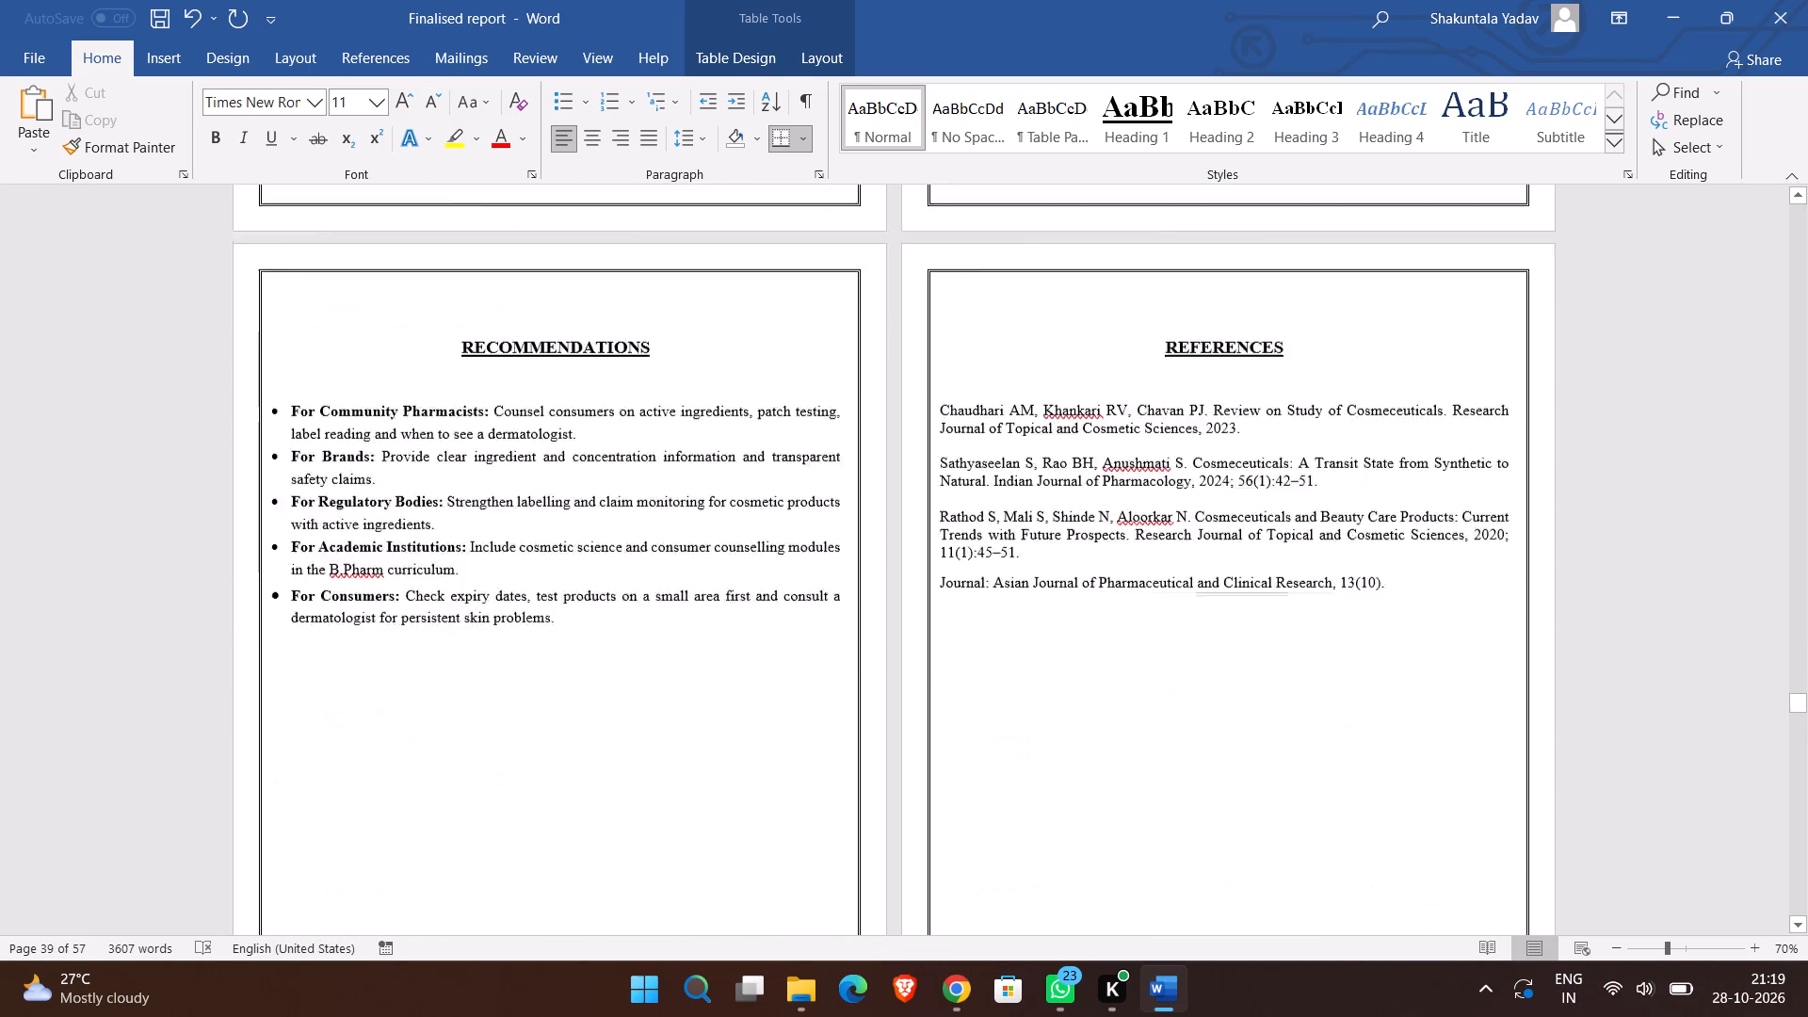
pyautogui.scroll(-2, 1432, 488)
pyautogui.scroll(2, 1432, 488)
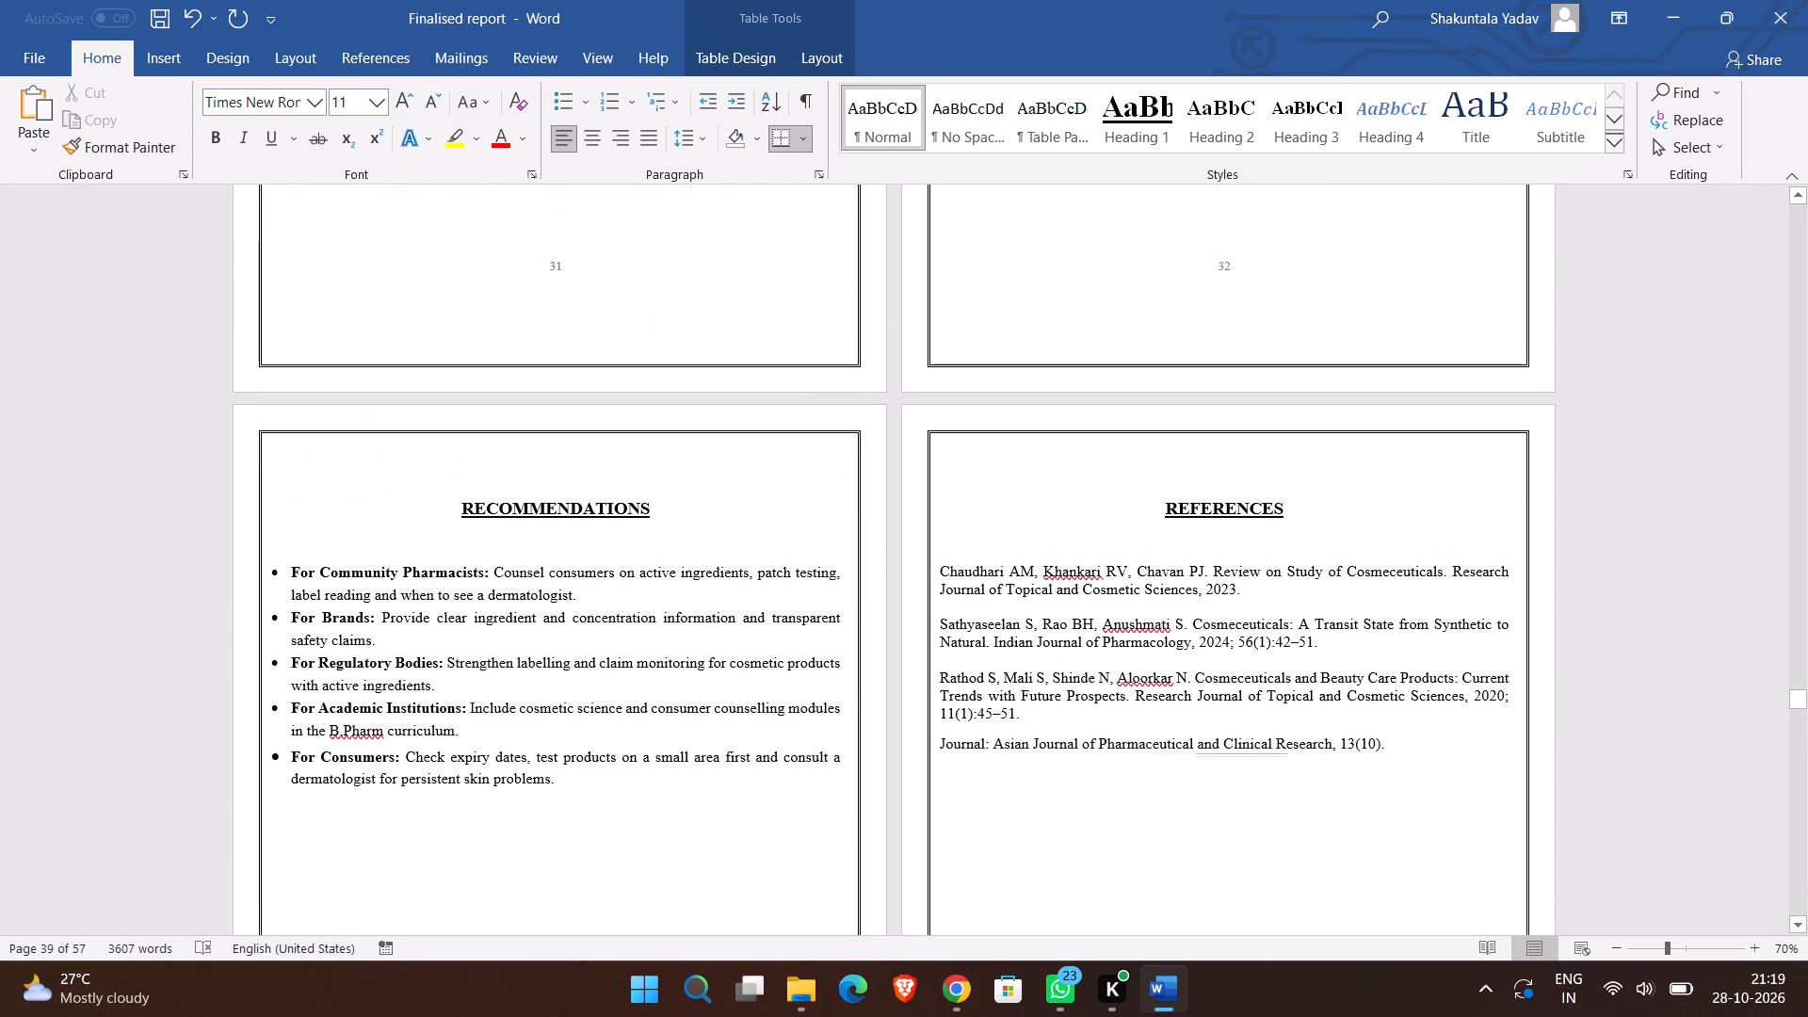
pyautogui.scroll(7, 1432, 488)
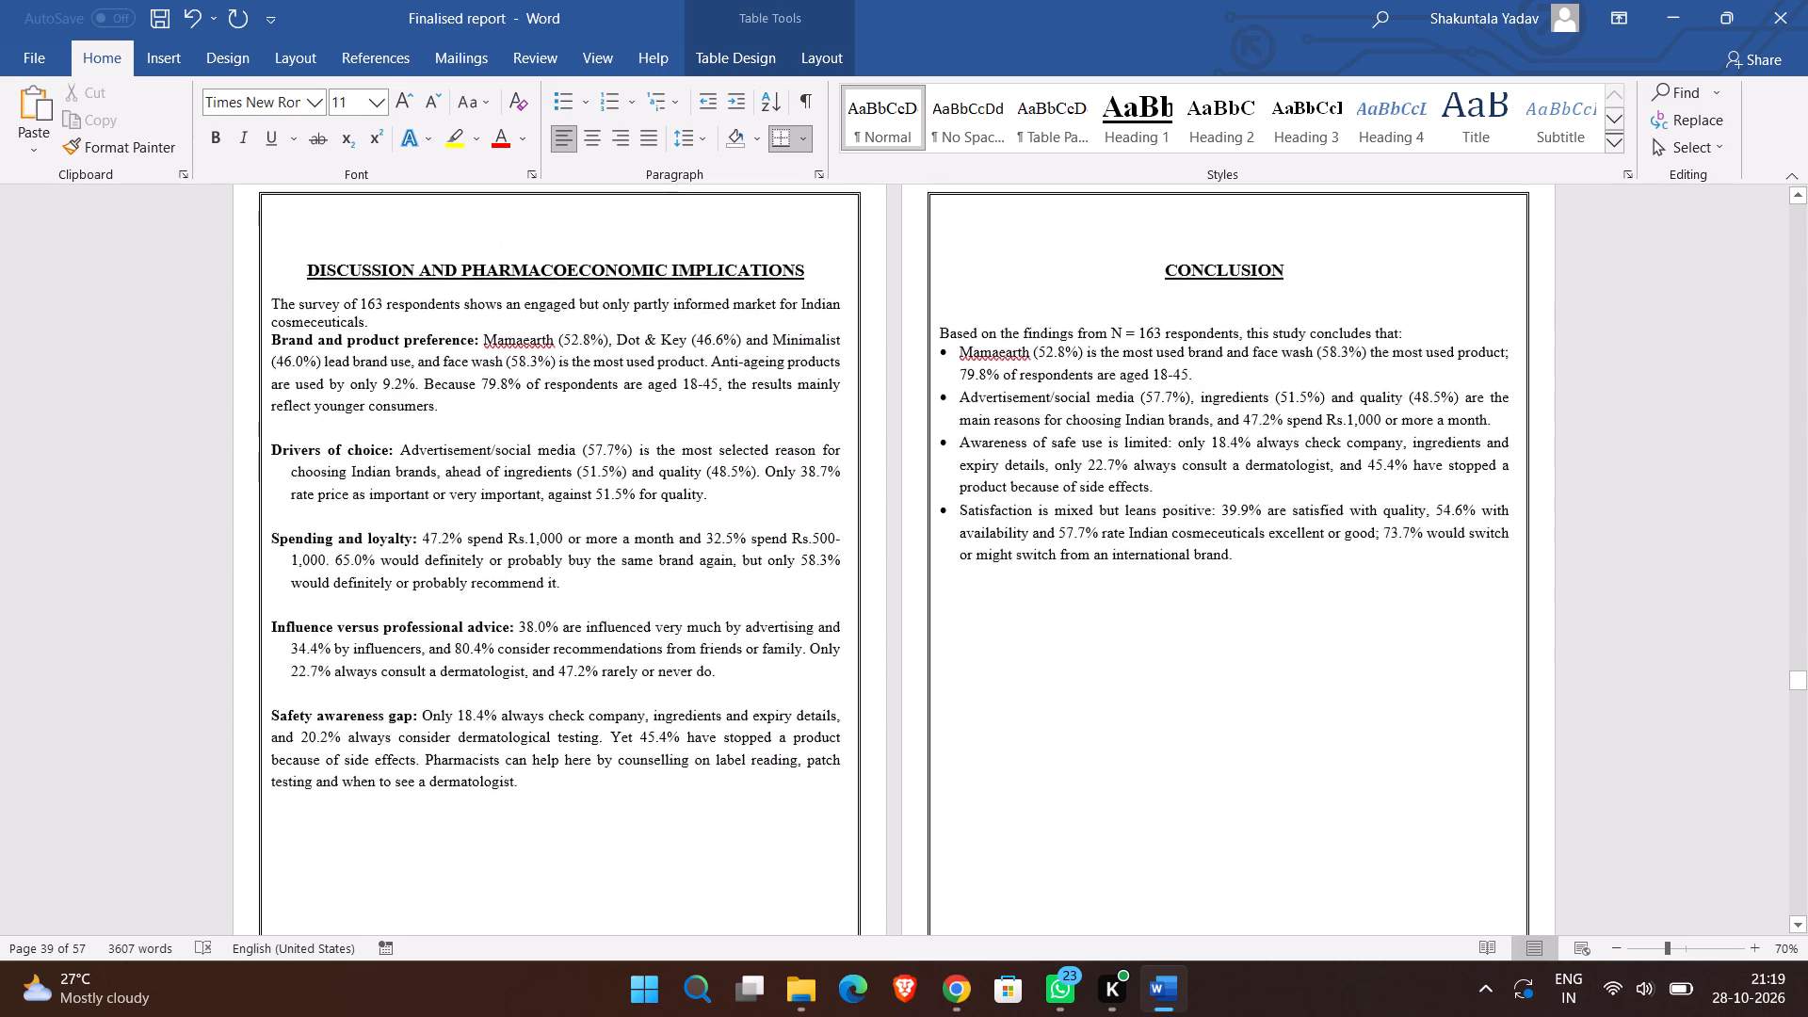
pyautogui.scroll(1, 1432, 488)
pyautogui.scroll(-3, 1432, 488)
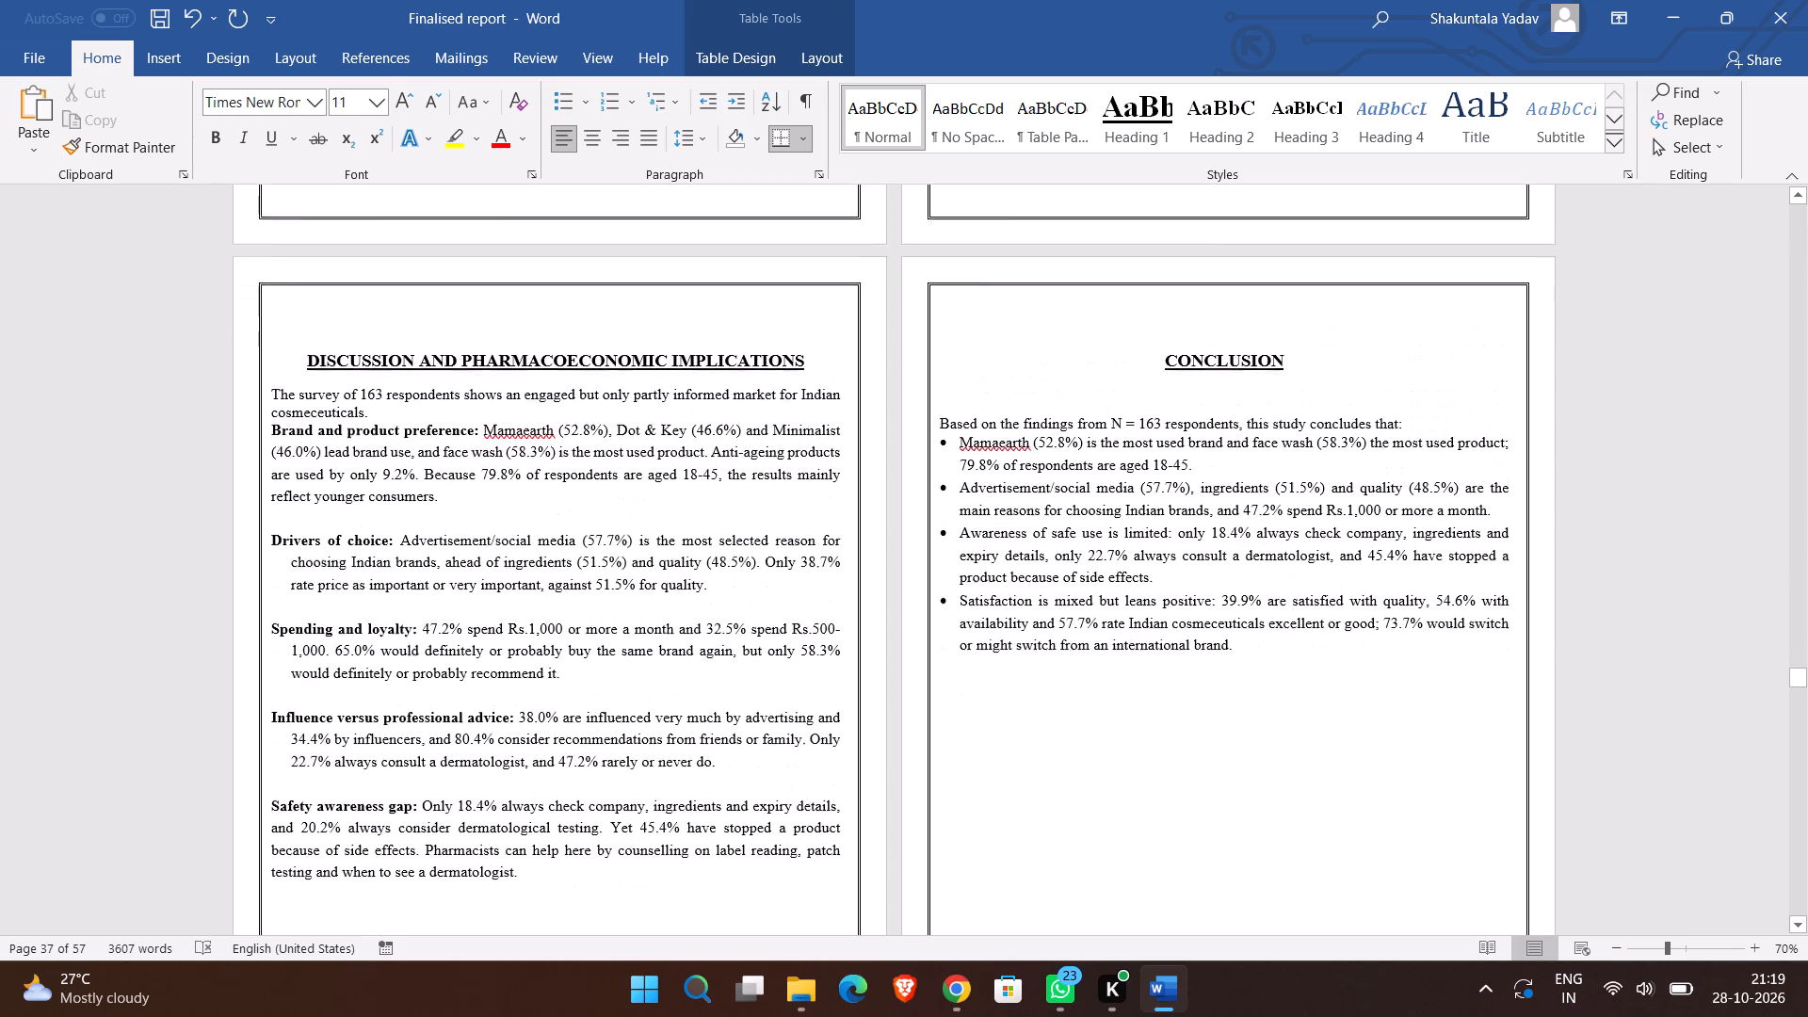
pyautogui.scroll(-7, 1432, 488)
pyautogui.scroll(6, 1432, 488)
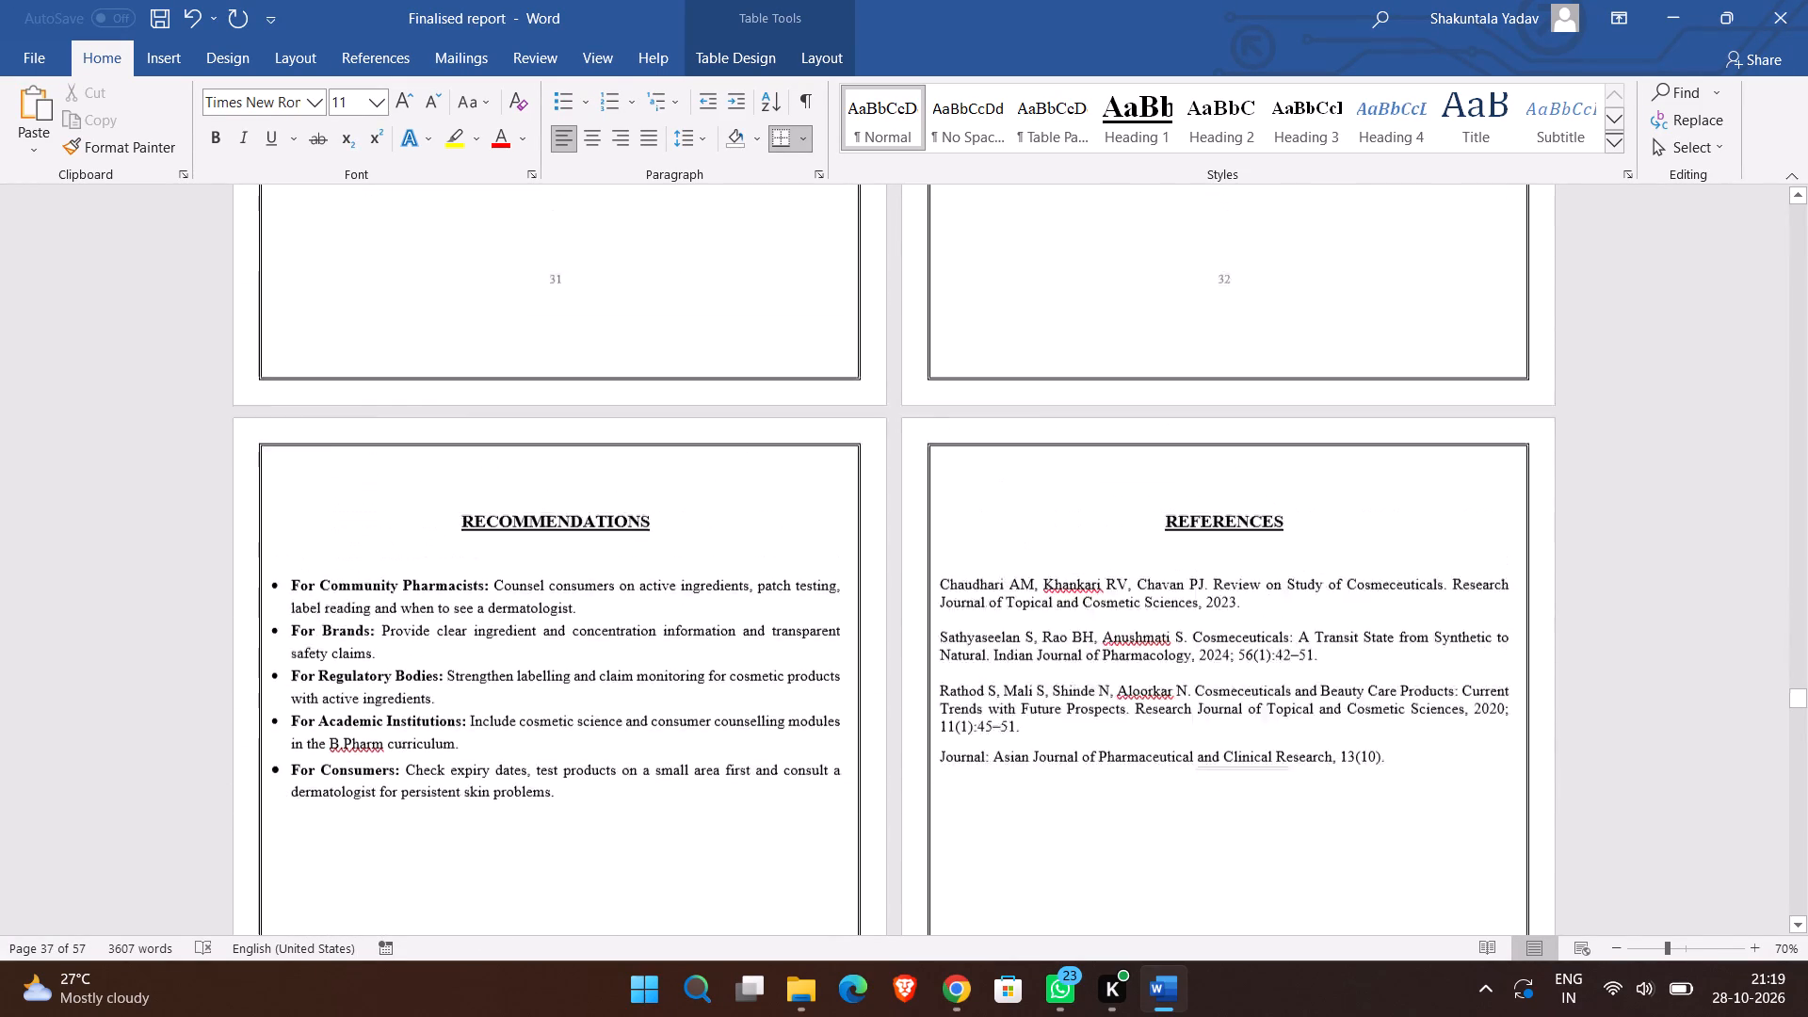
pyautogui.scroll(9, 1432, 488)
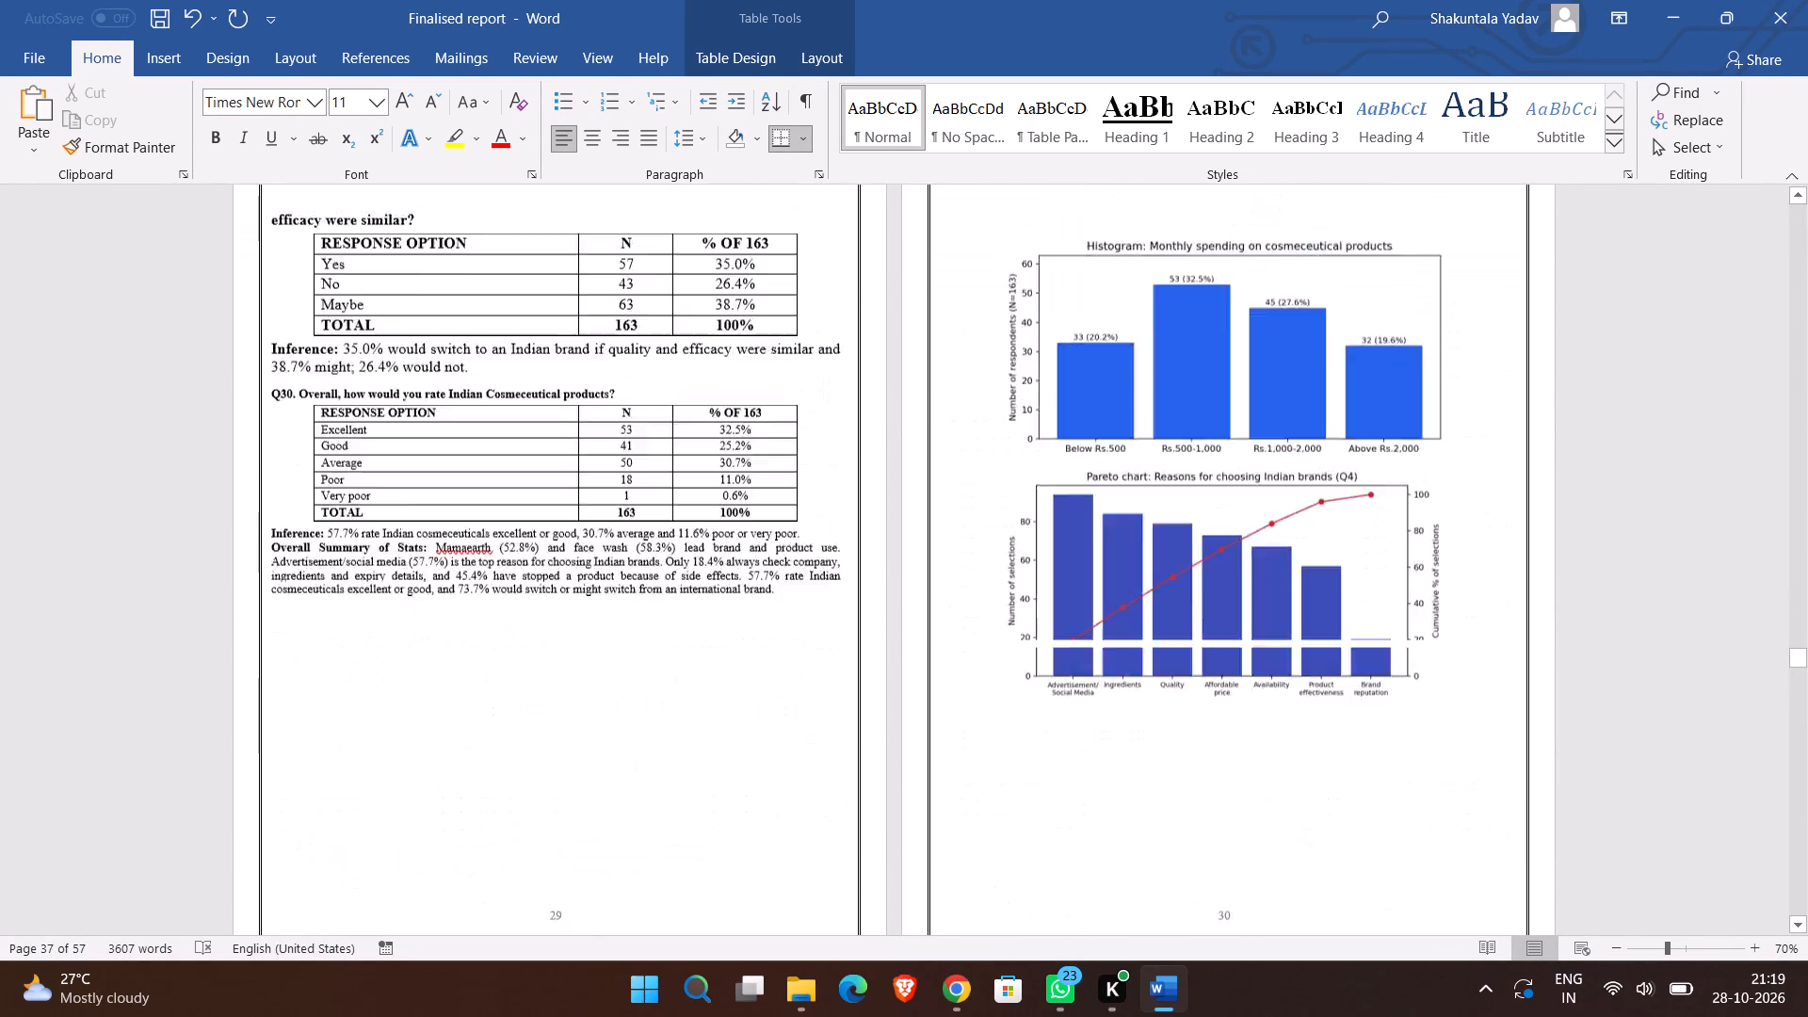
pyautogui.scroll(20, 1432, 488)
pyautogui.scroll(17, 1432, 488)
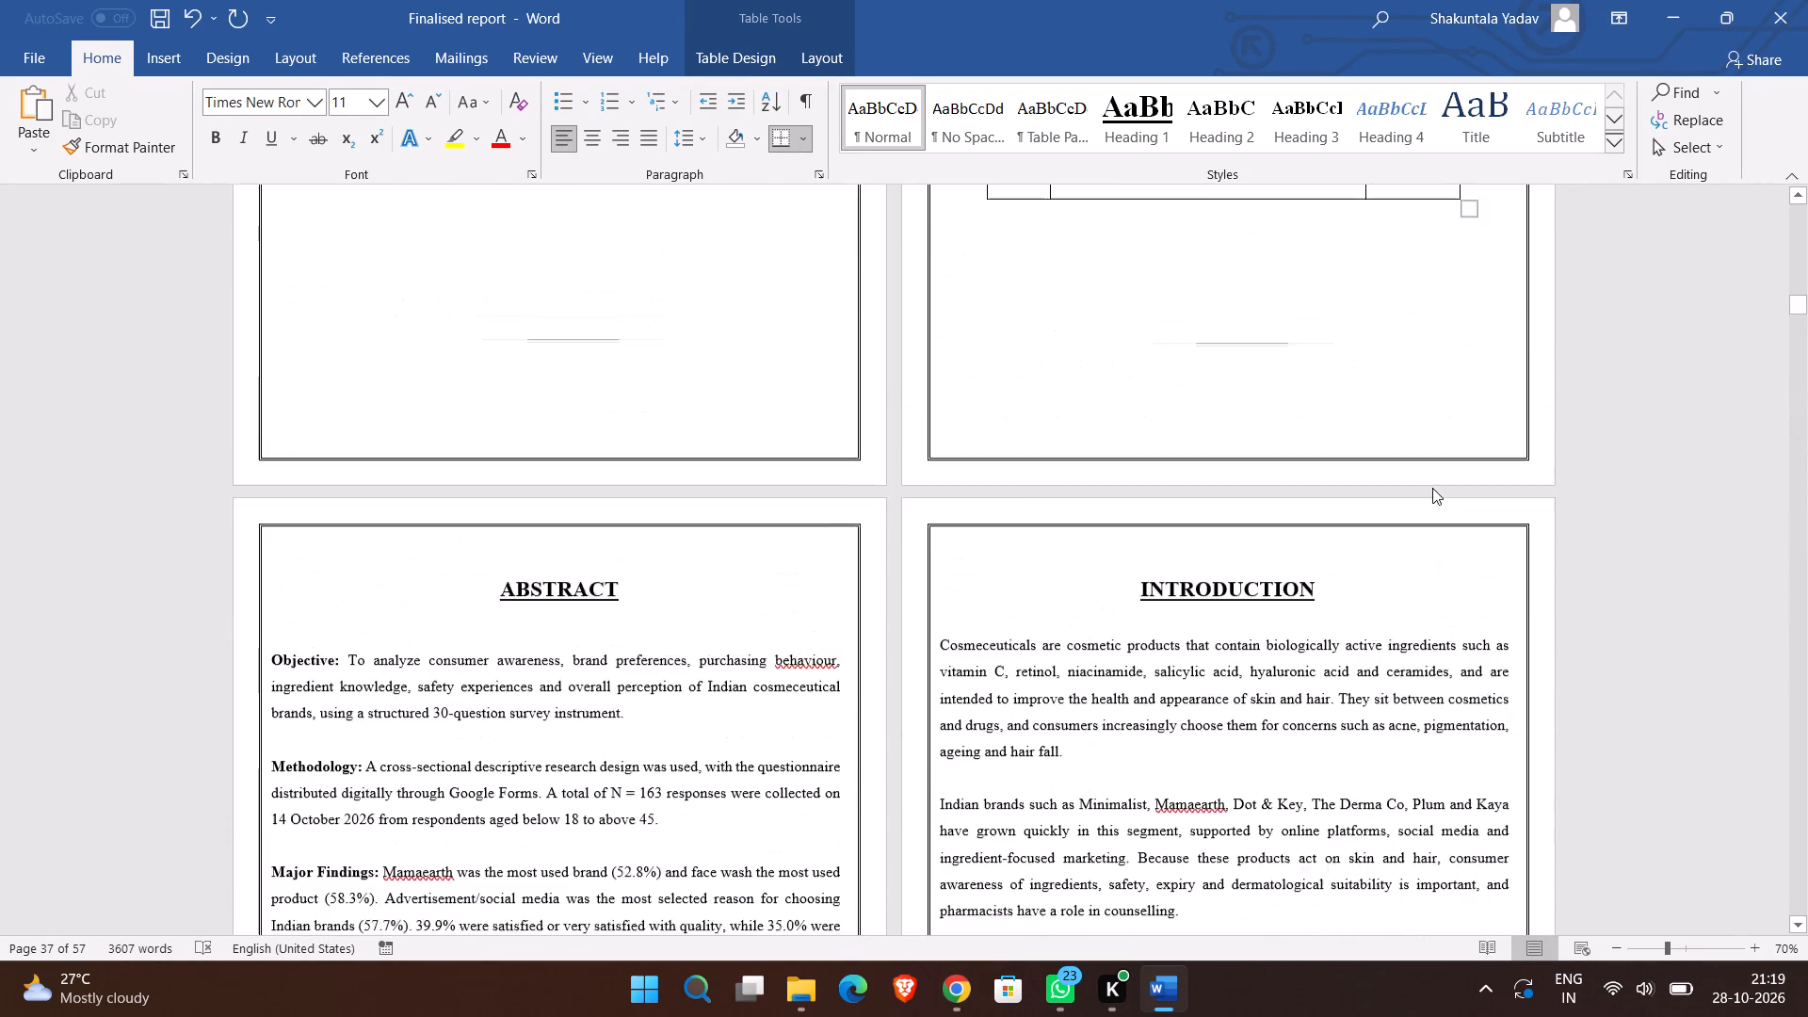
pyautogui.scroll(5, 1432, 488)
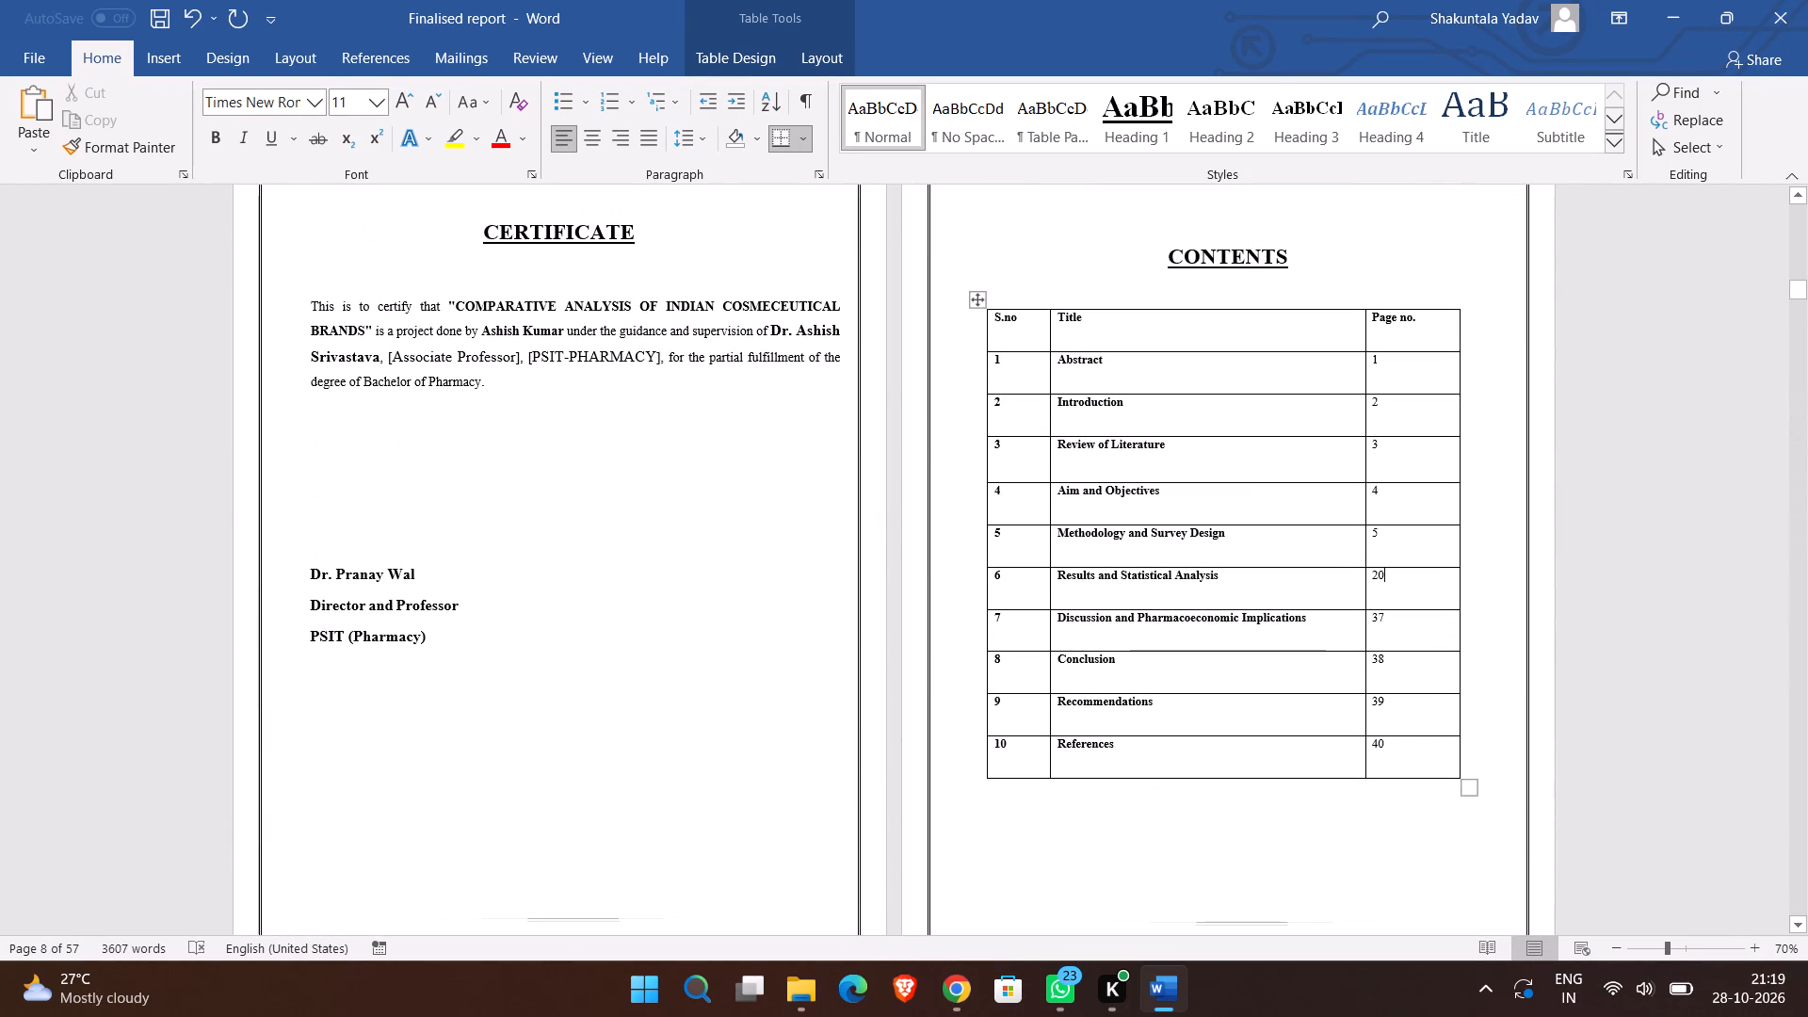
# In the Contents table, set the page number of Discussion and Pharmacoeconomic Implications to 31 and of Conclusion to 32.
pyautogui.click(1391, 623)
pyautogui.press('BackSpace')
pyautogui.press('1')
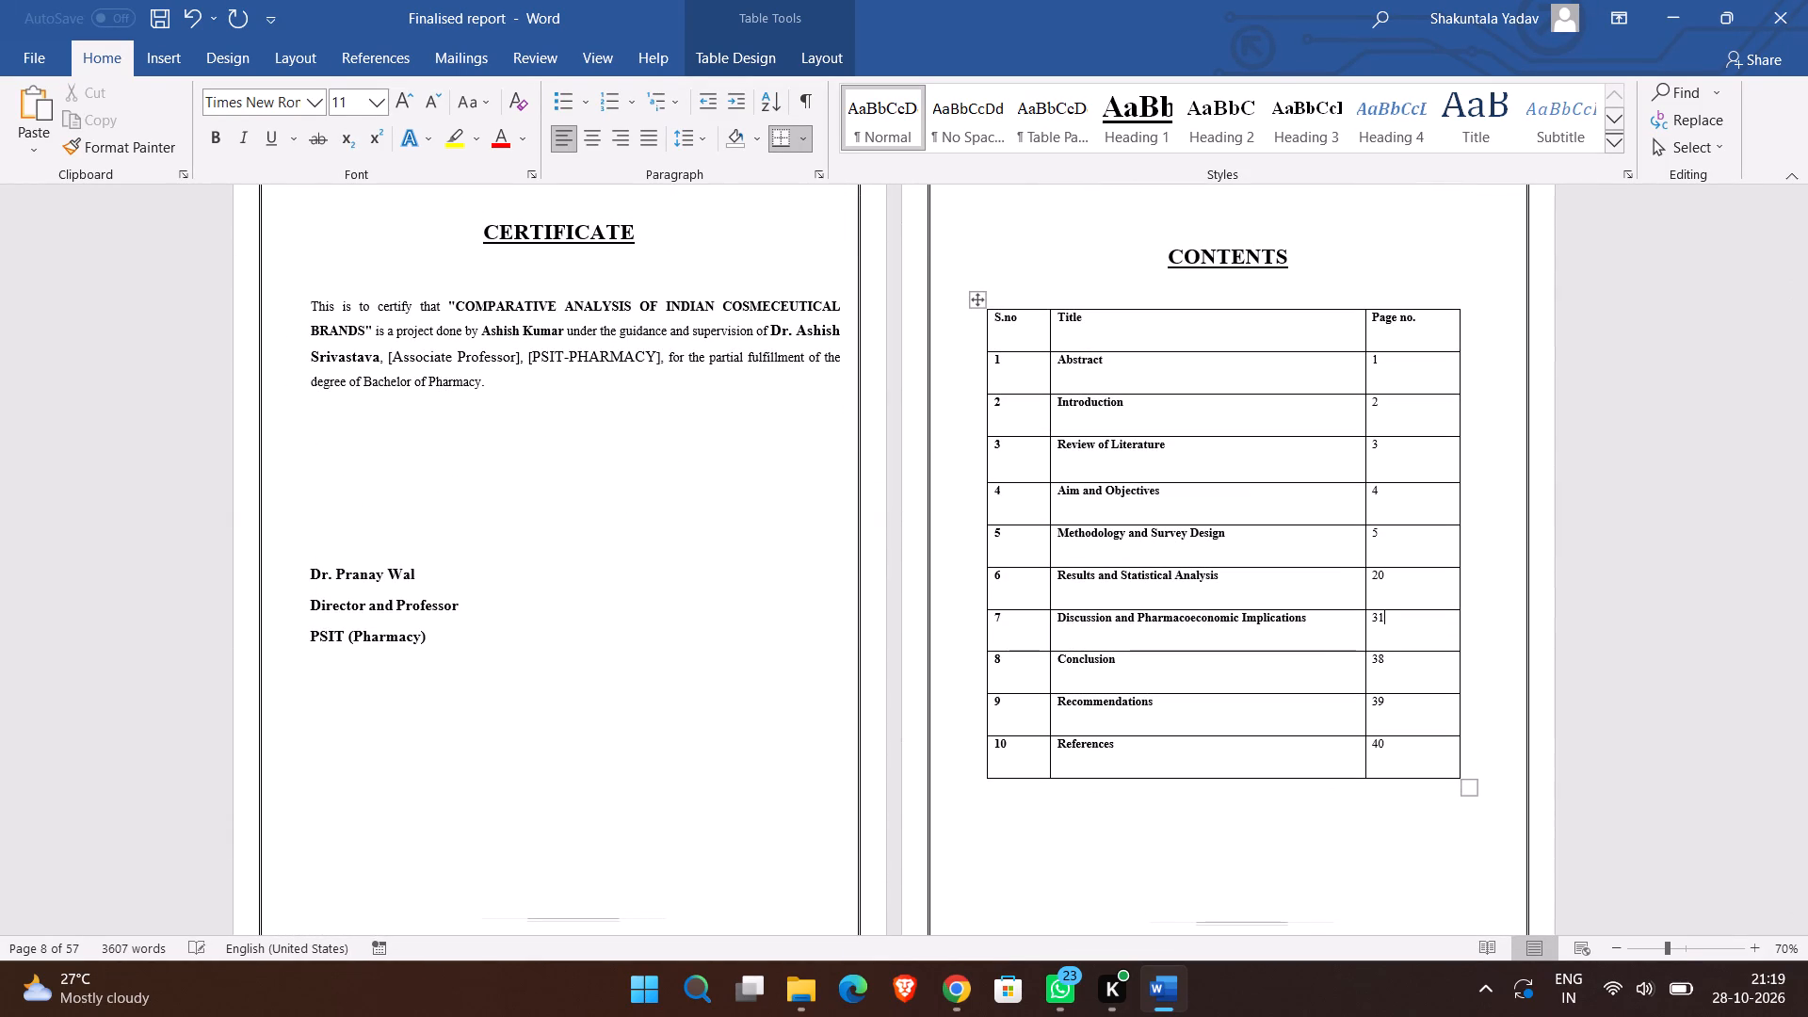
pyautogui.press('Down')
pyautogui.press('Right')
pyautogui.press('Left')
pyautogui.press('BackSpace')
pyautogui.press('2')
# In the Contents table, set the page number of Recommendations to 33 and of References to 34.
pyautogui.press('Down')
pyautogui.press('BackSpace')
pyautogui.press('3')
pyautogui.press('Down')
pyautogui.press('BackSpace')
pyautogui.press('Left')
pyautogui.press('3')
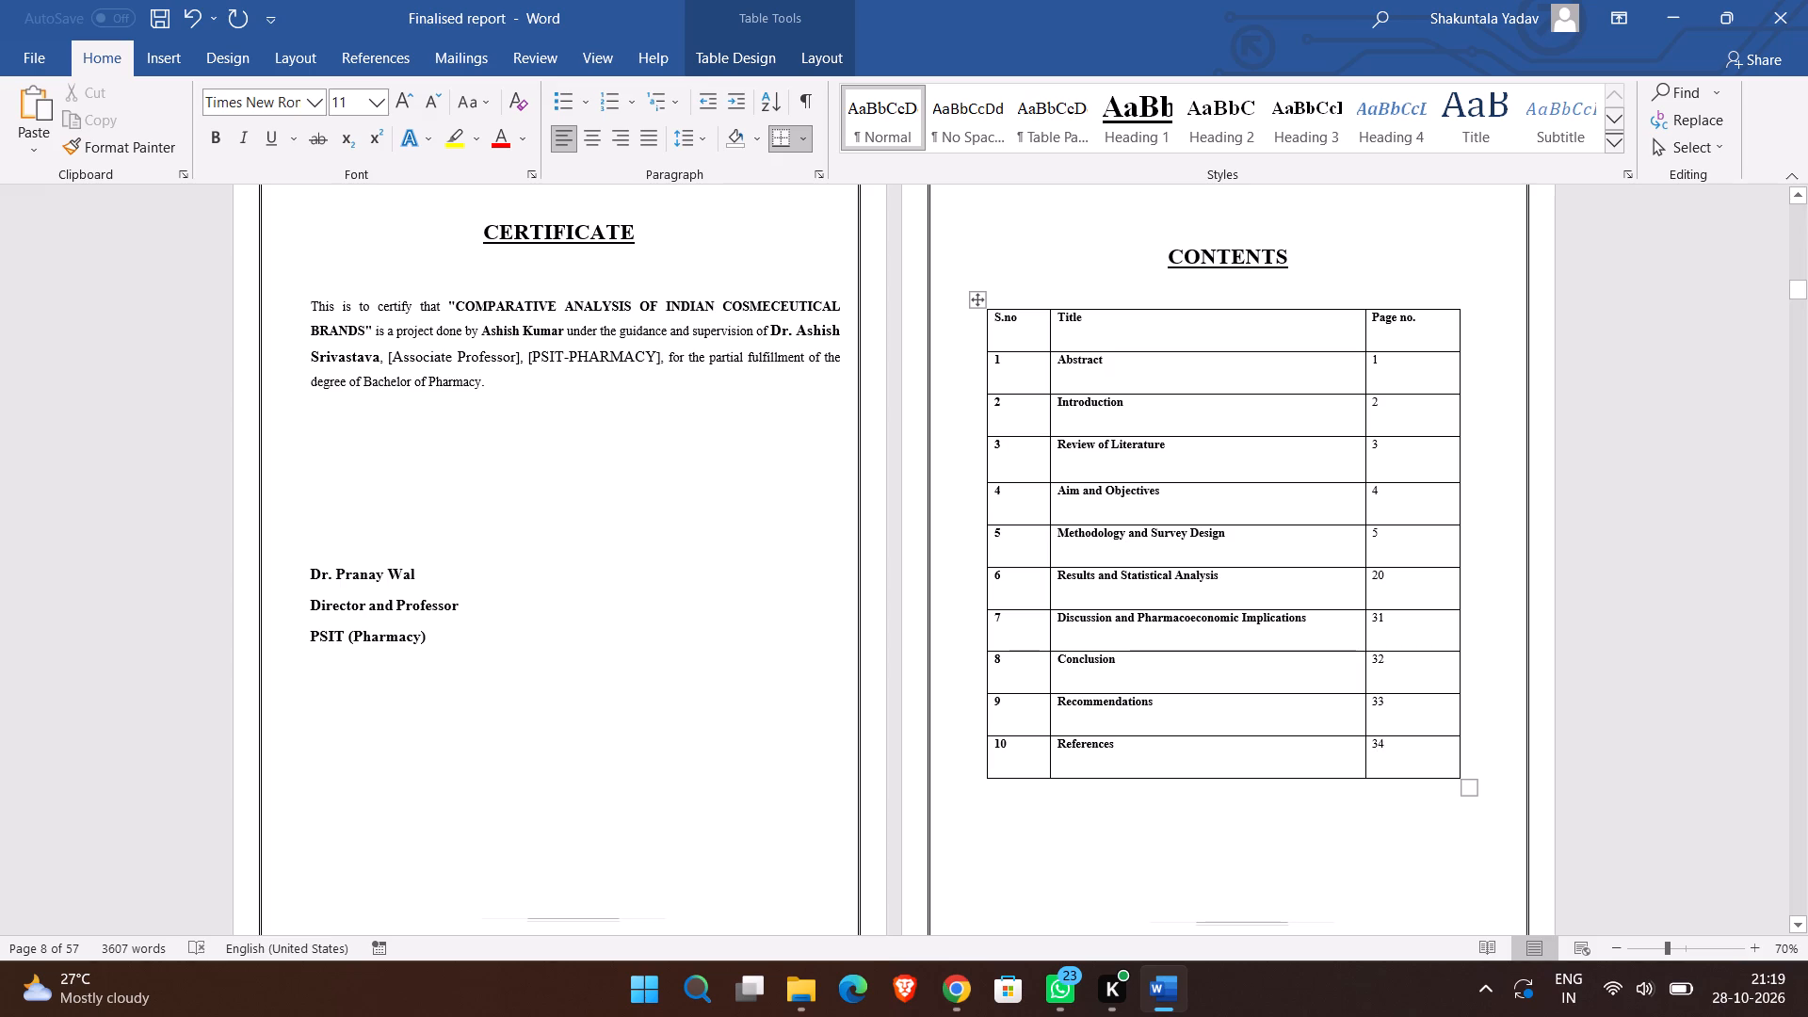
# Save a copy of the report as a Word document named "Finalised report ash" in the Downloads folder.
pyautogui.scroll(13, 909, 621)
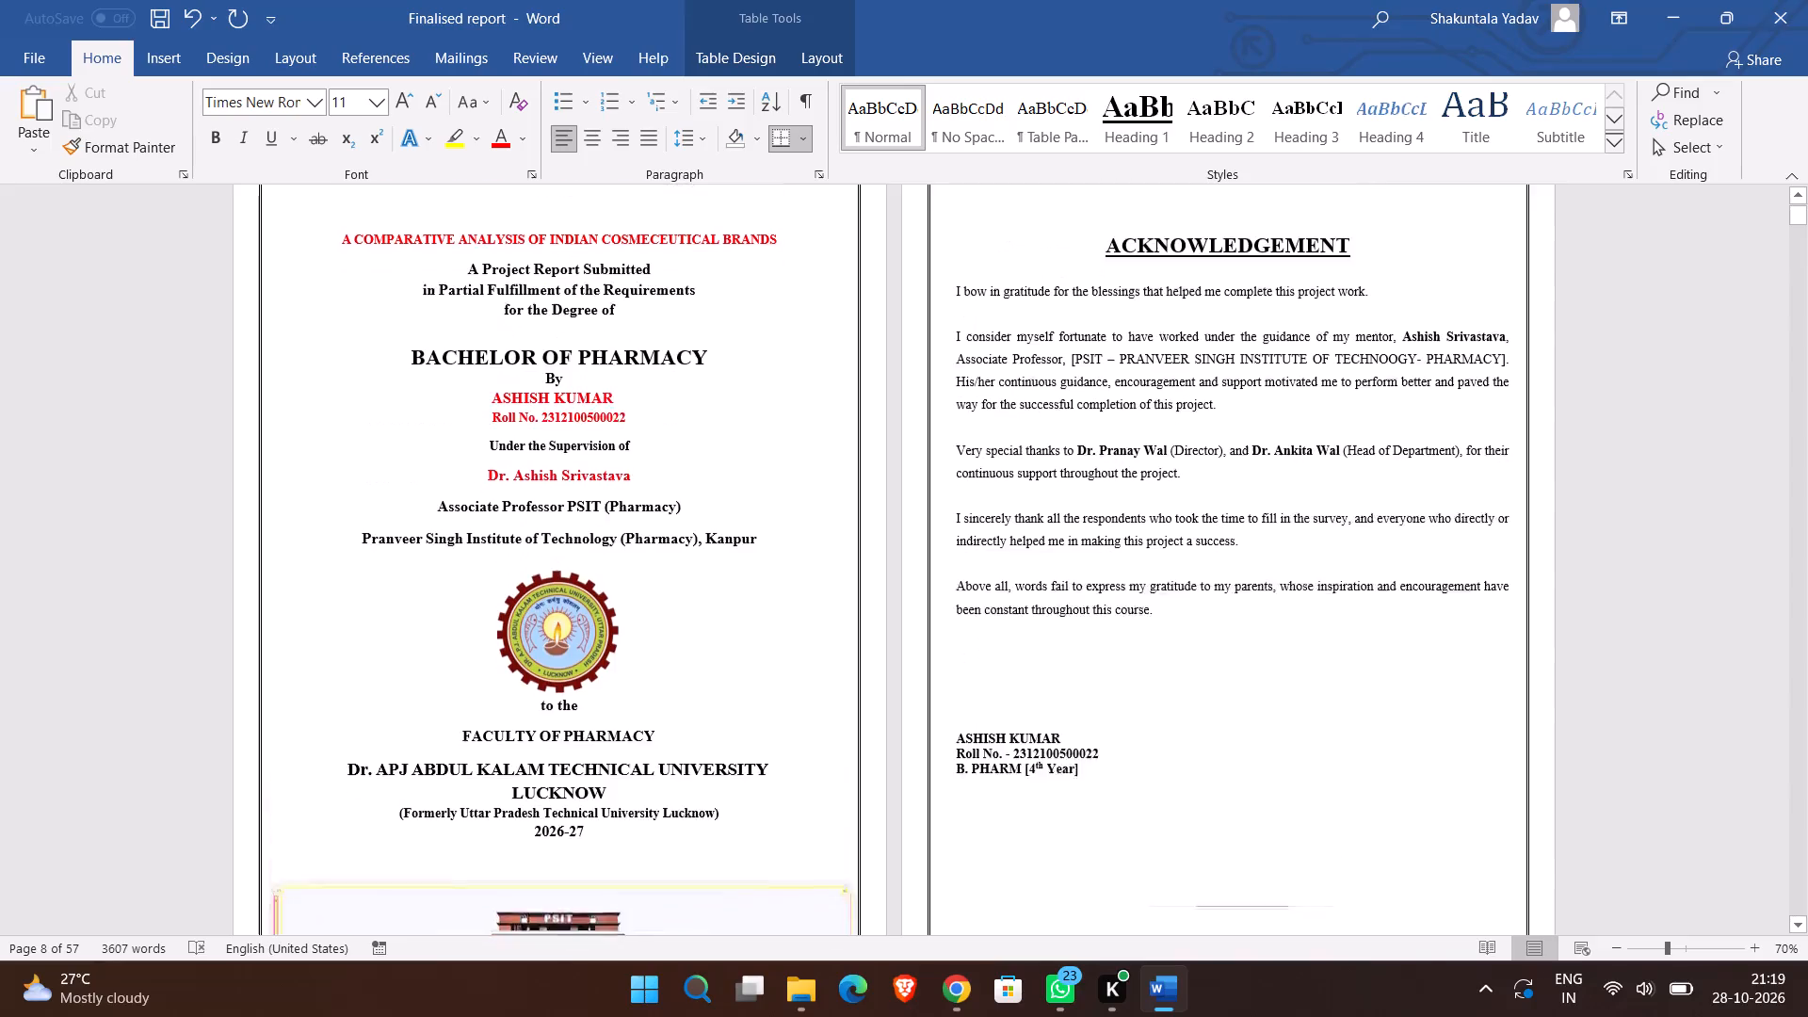
pyautogui.scroll(6, 909, 621)
pyautogui.click(42, 62)
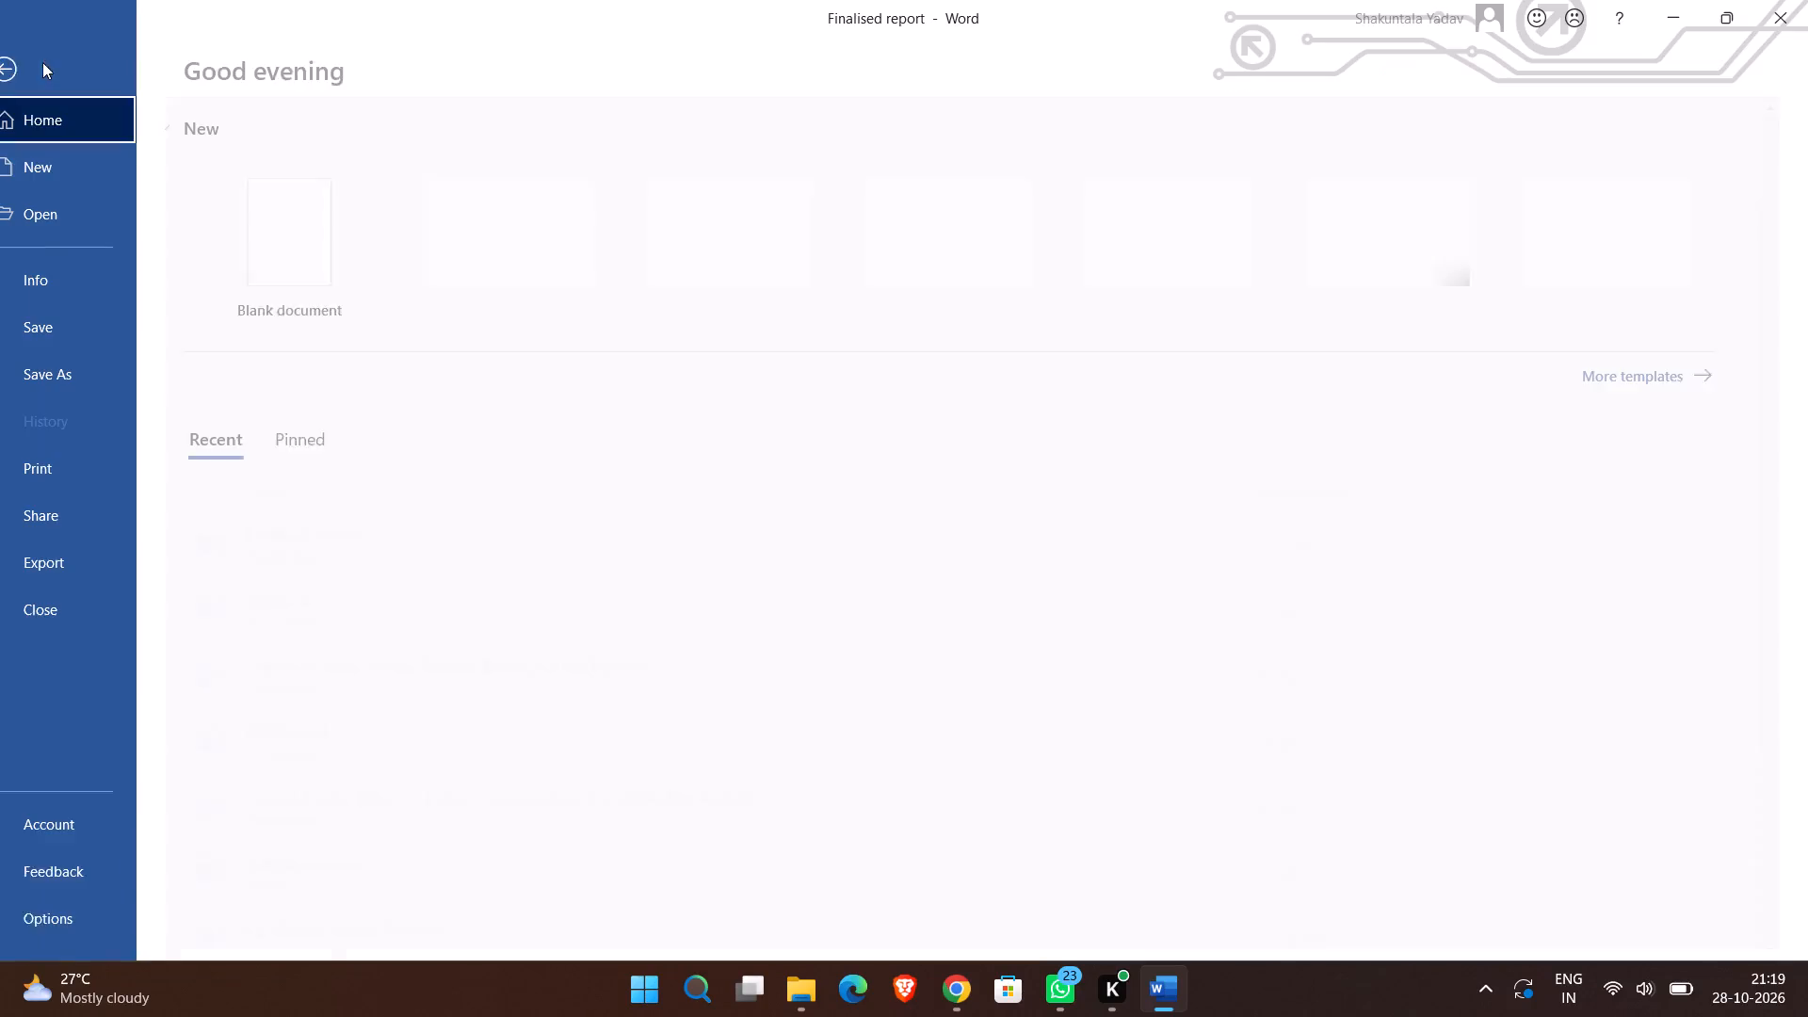
pyautogui.click(55, 375)
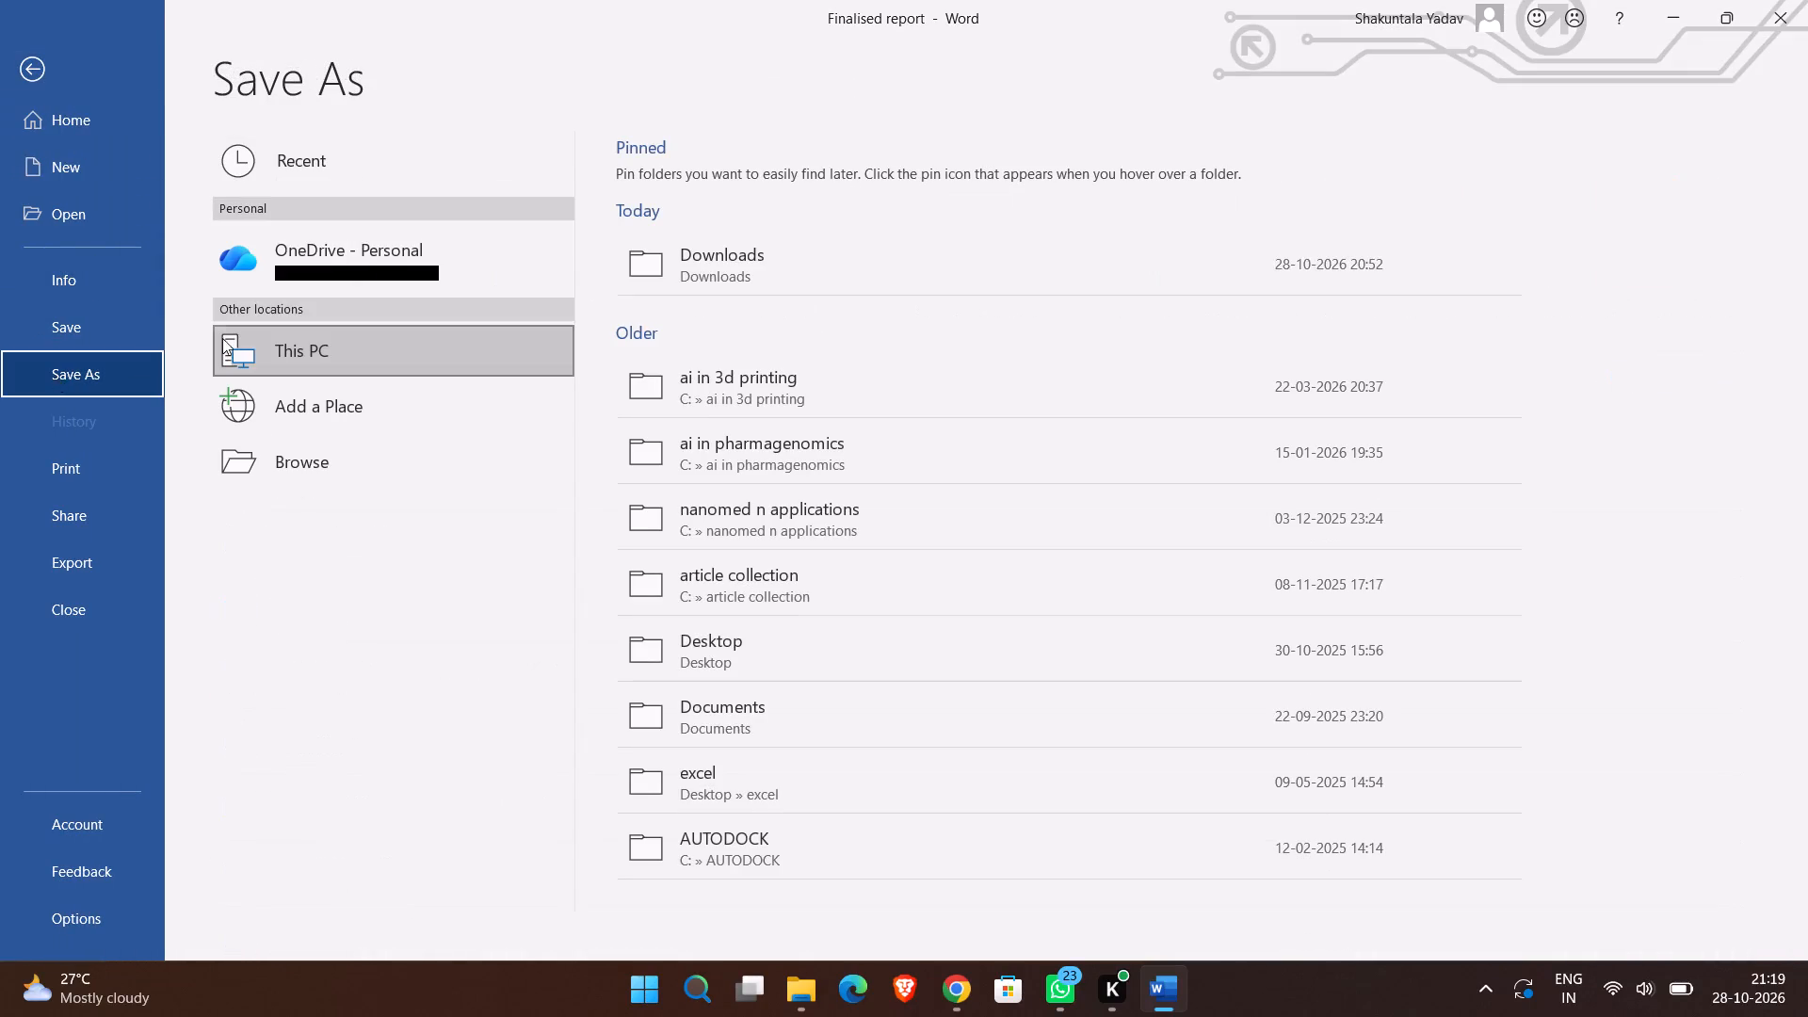
pyautogui.click(706, 249)
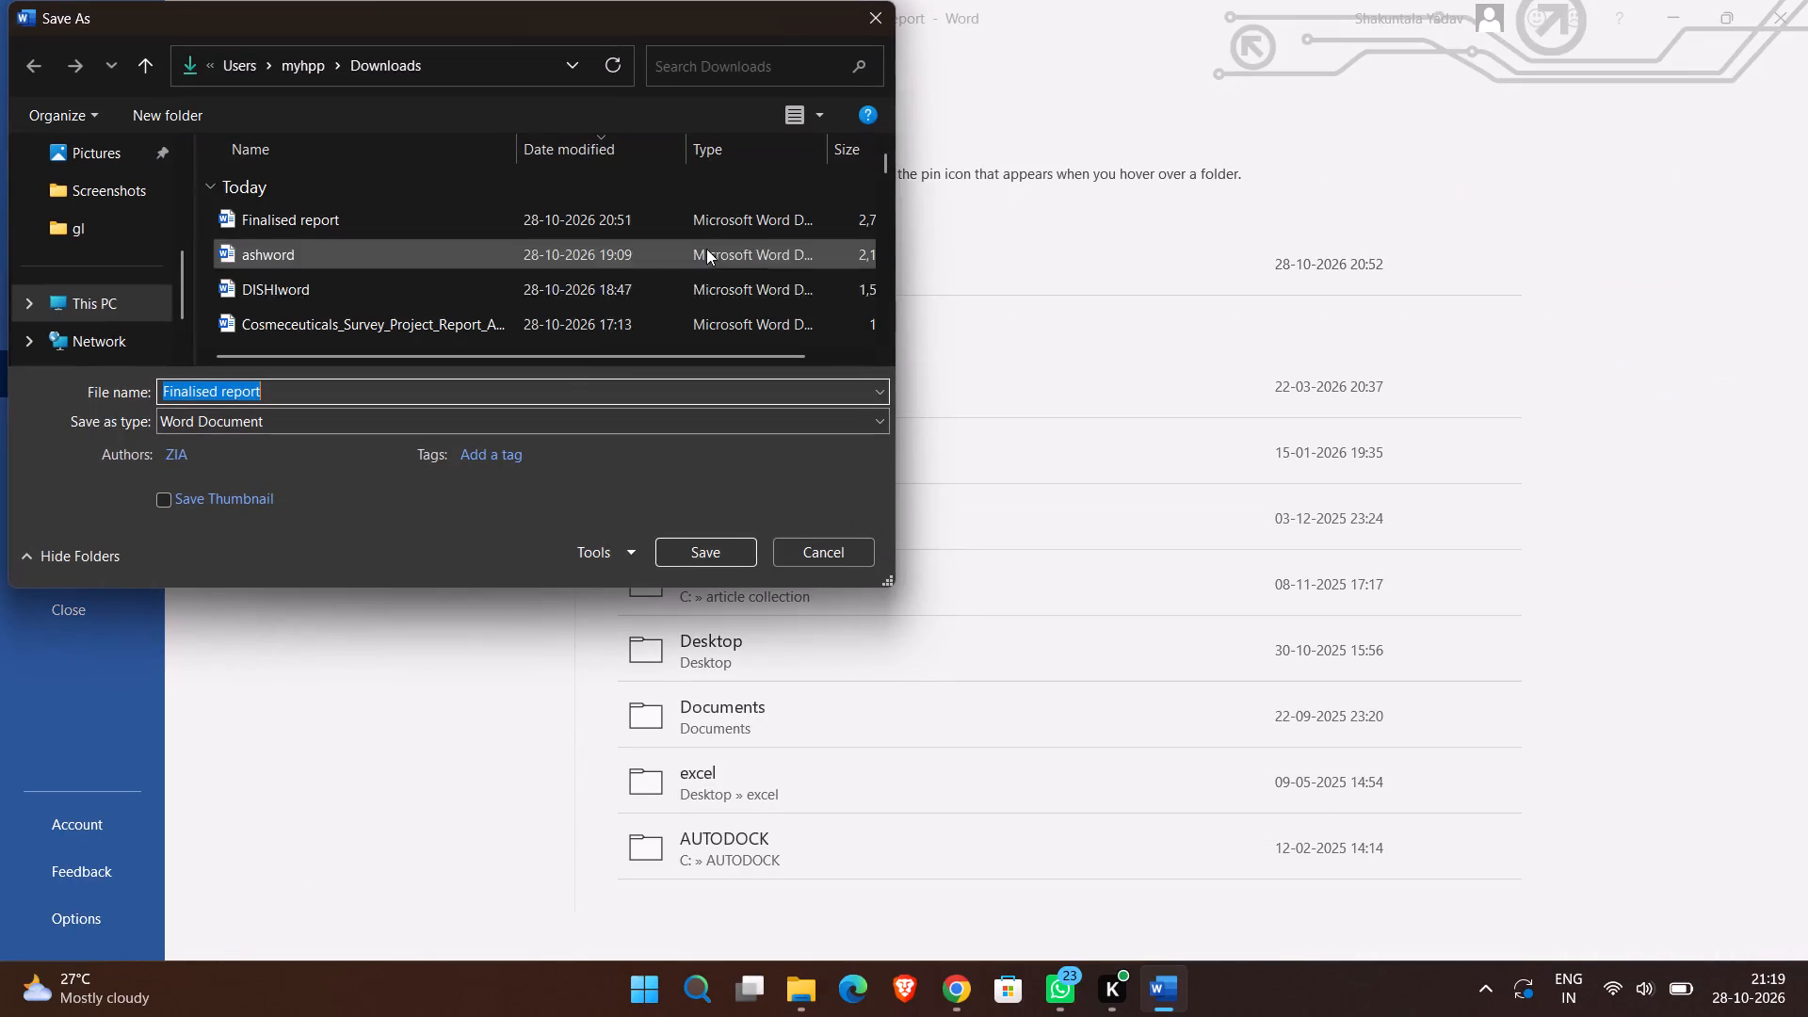
pyautogui.click(539, 387)
pyautogui.press('space')
pyautogui.write('ash')
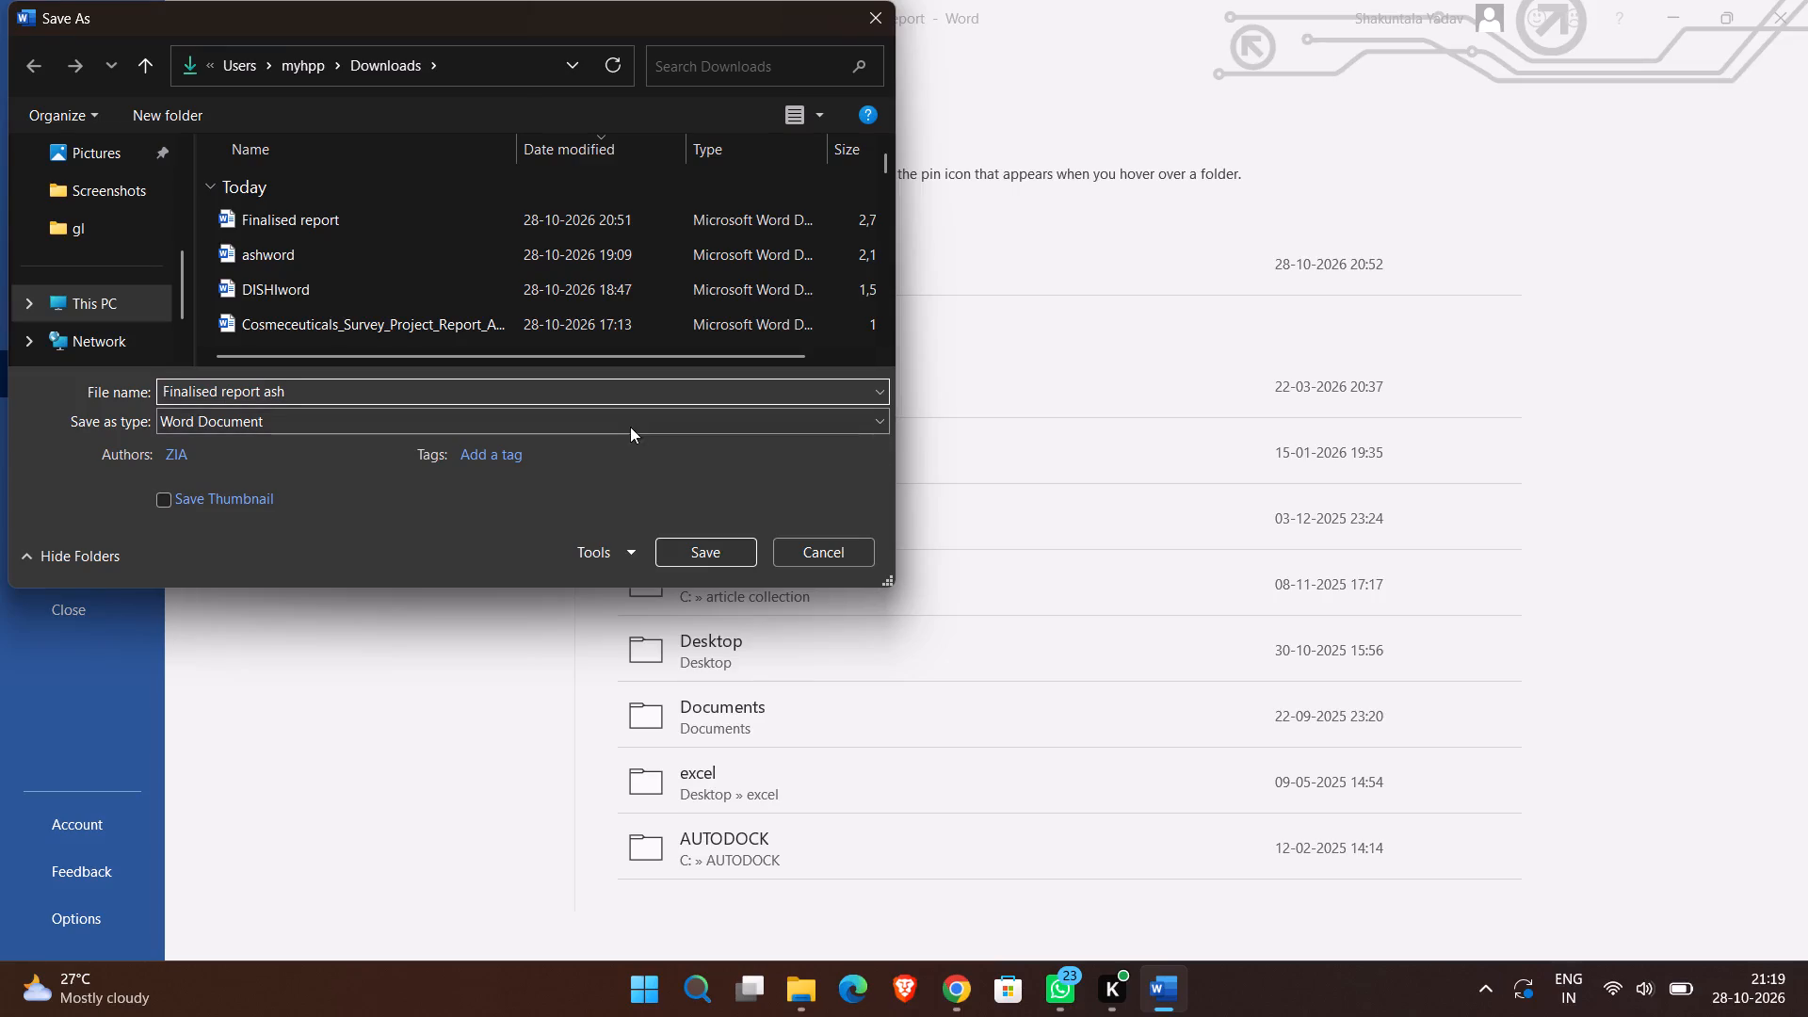
pyautogui.click(674, 550)
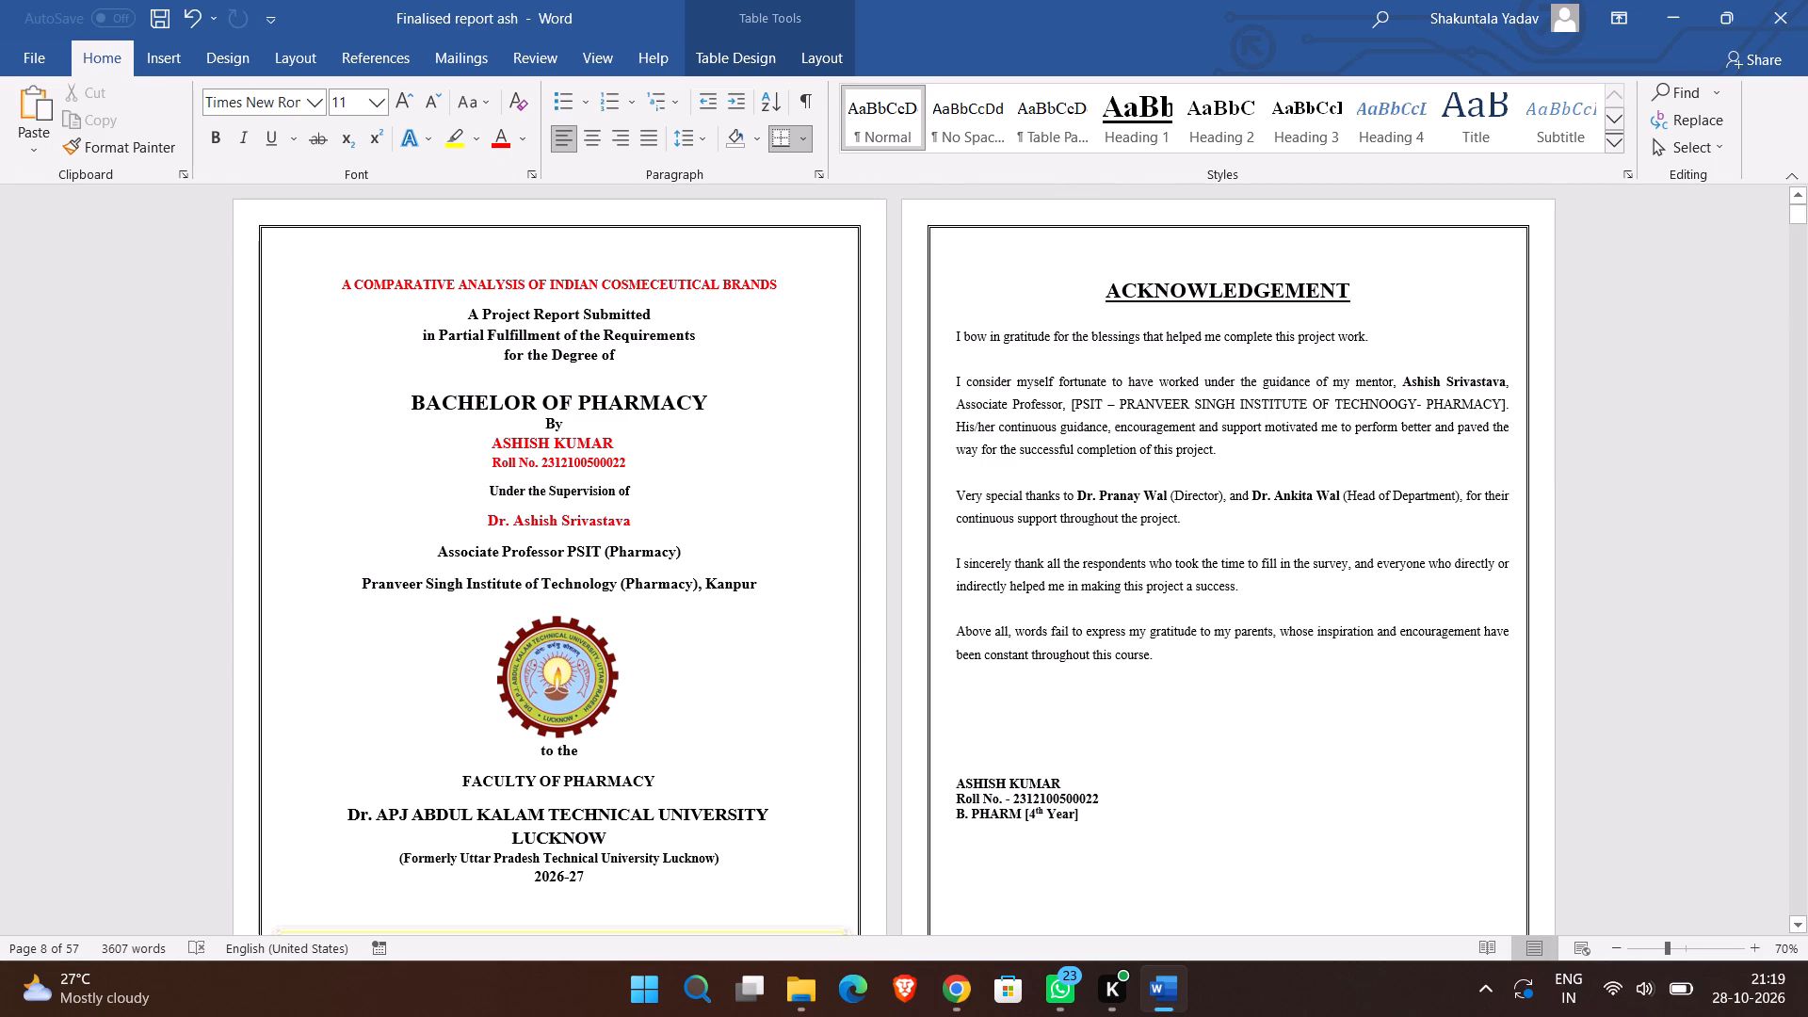
# Close the Word report and the Chrome window with the page-numbering instructions.
pyautogui.click(1797, 0)
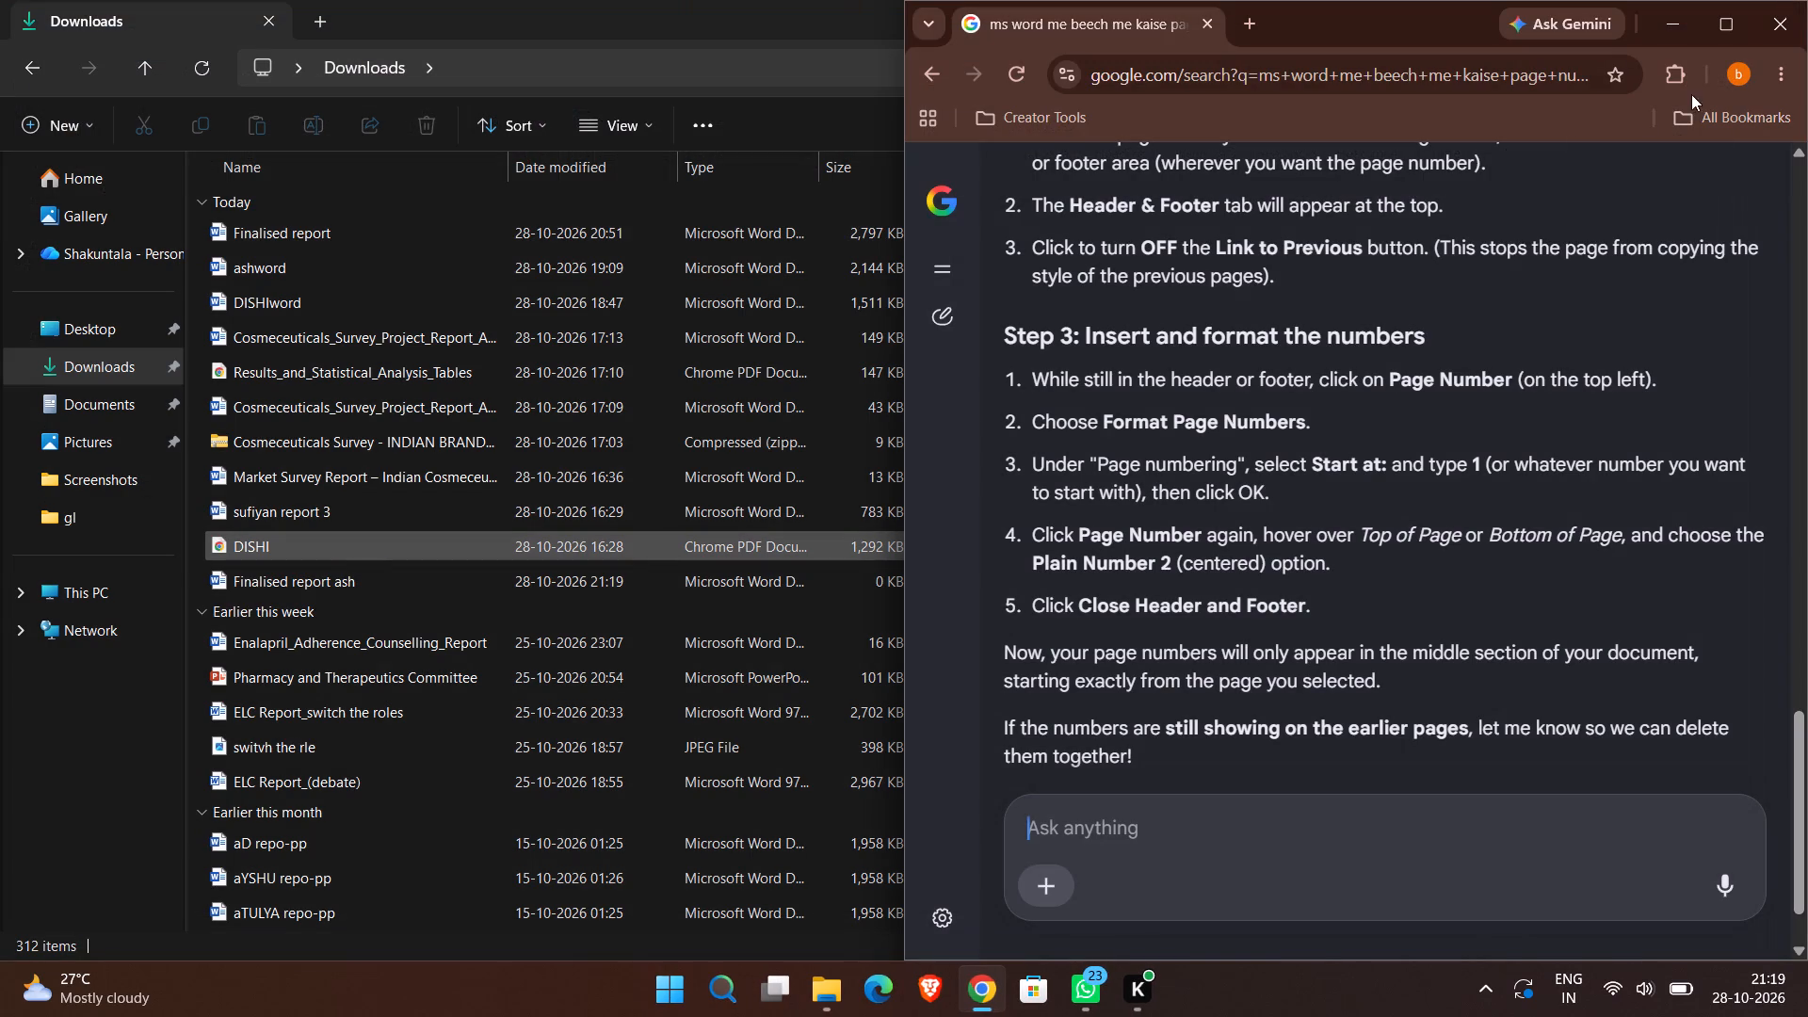
pyautogui.click(1786, 15)
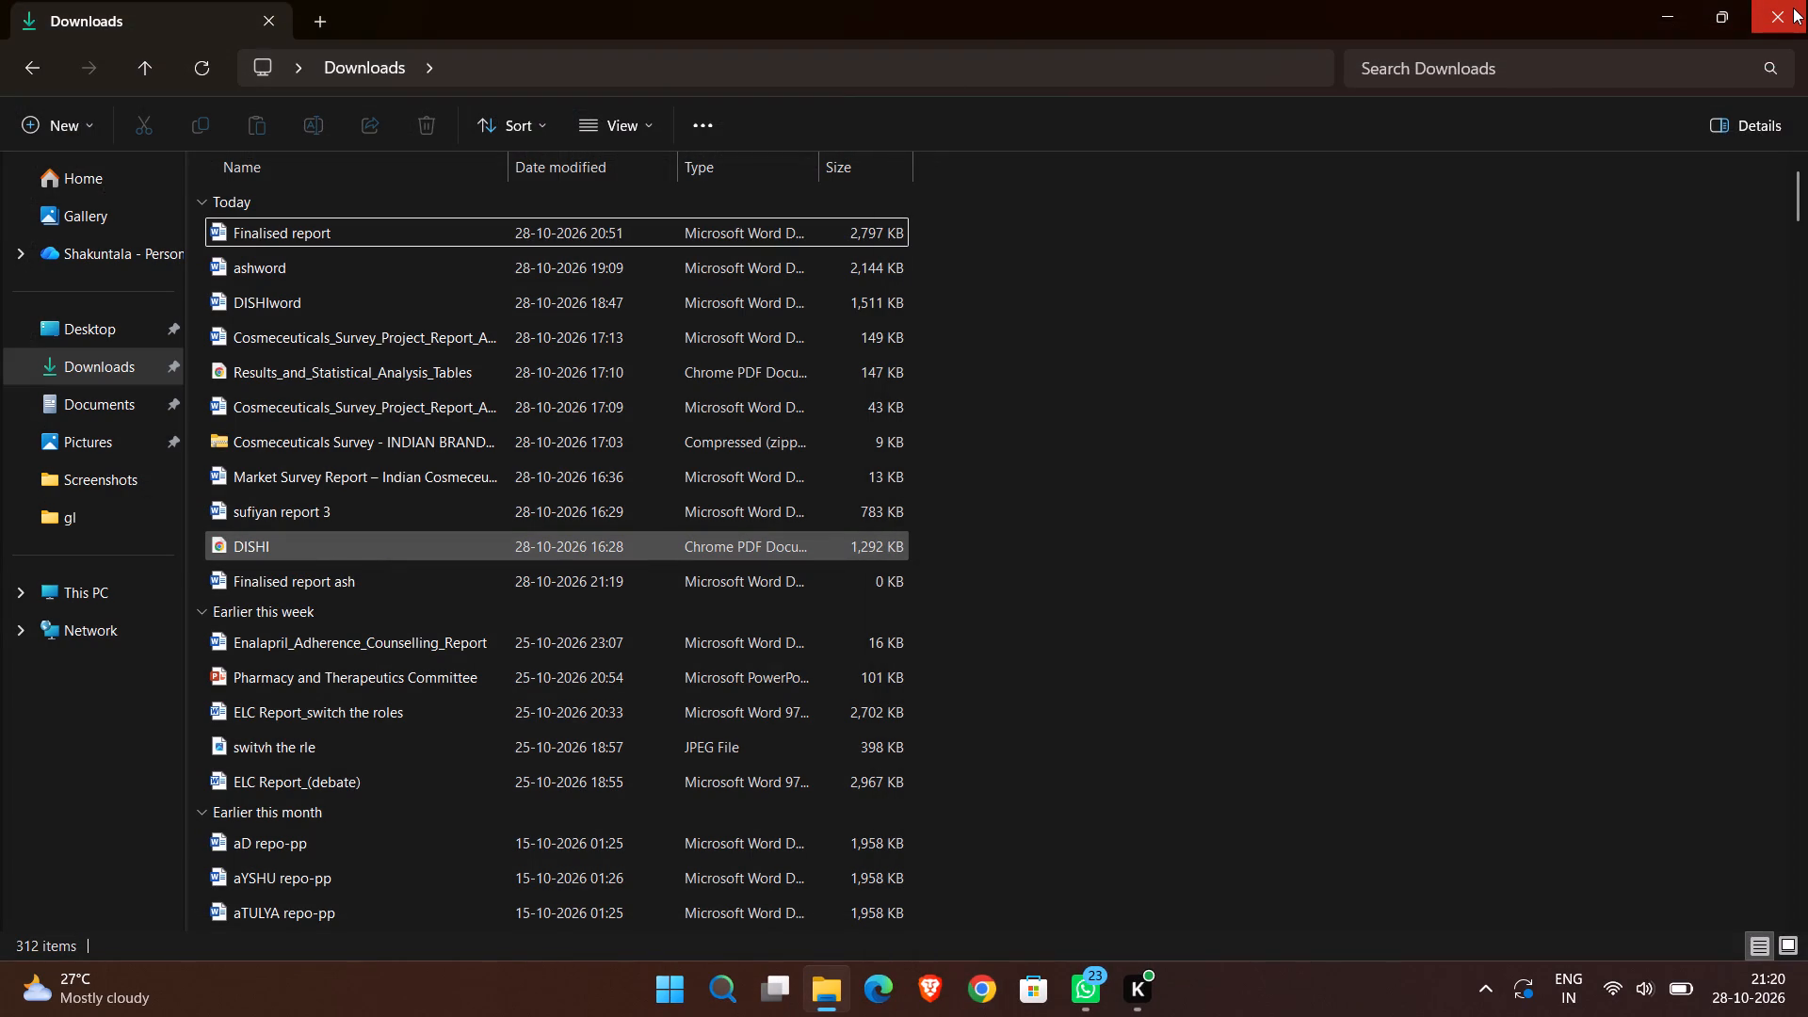